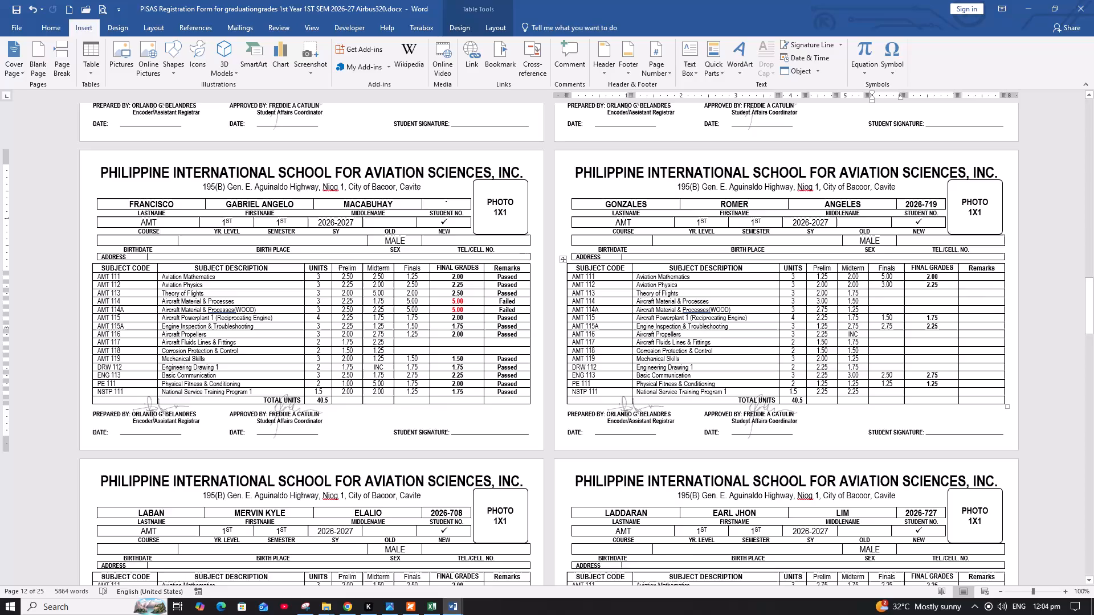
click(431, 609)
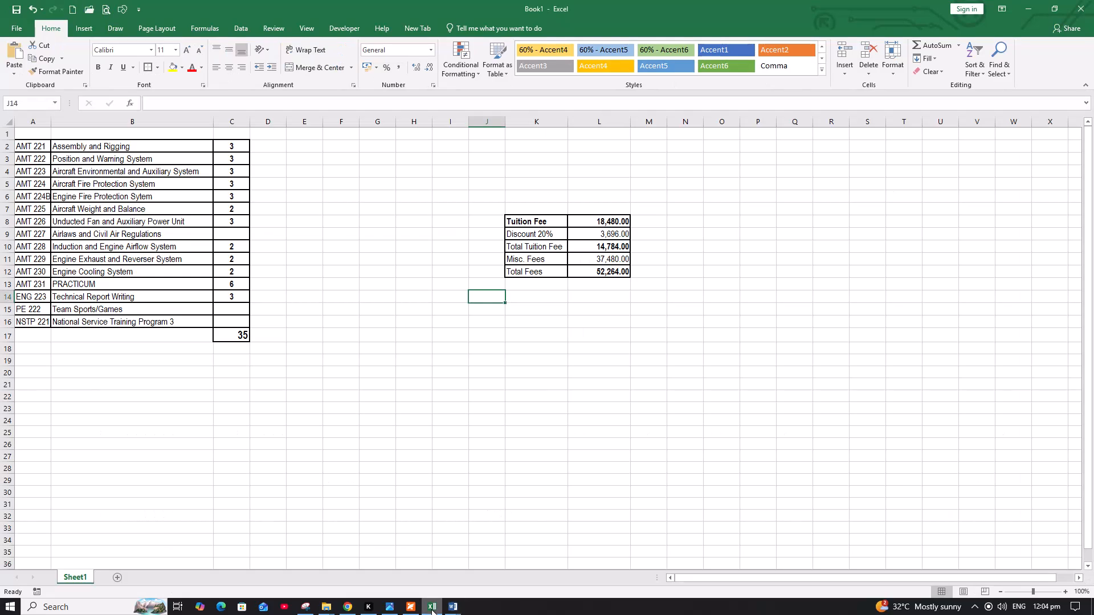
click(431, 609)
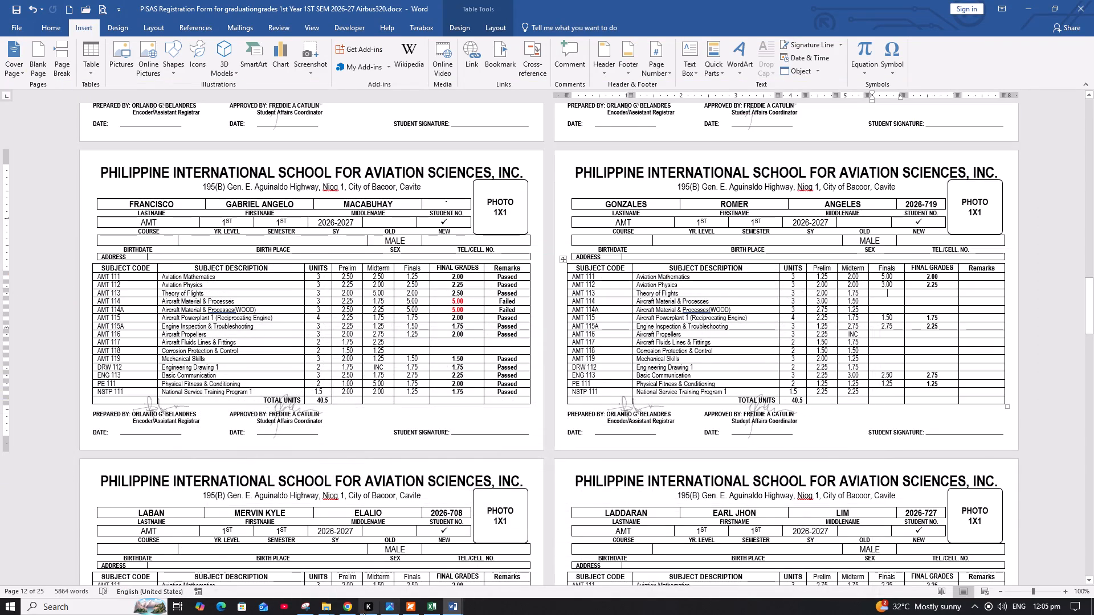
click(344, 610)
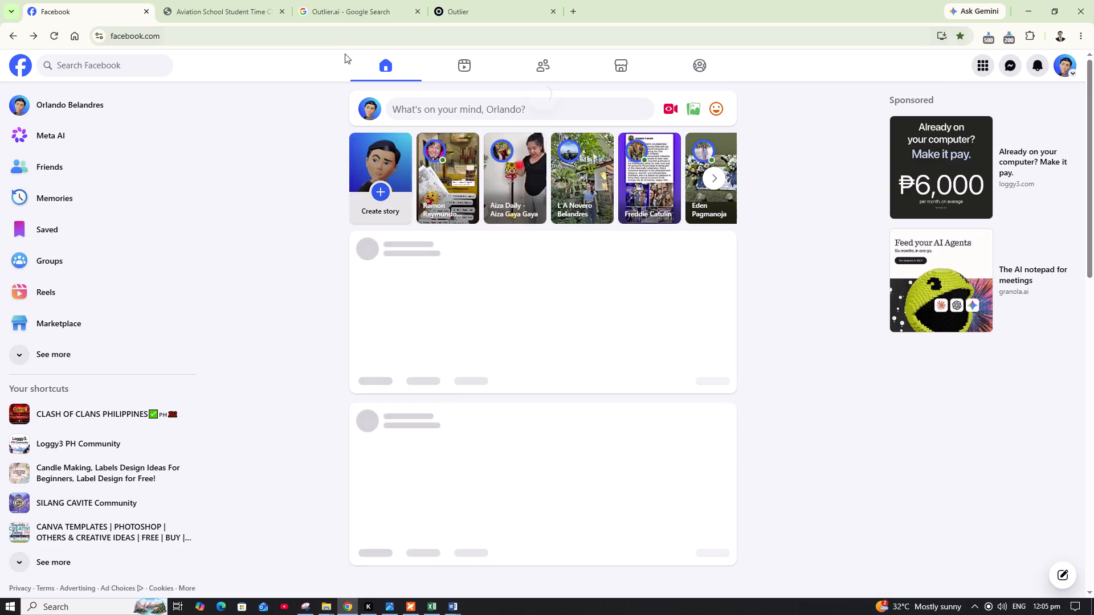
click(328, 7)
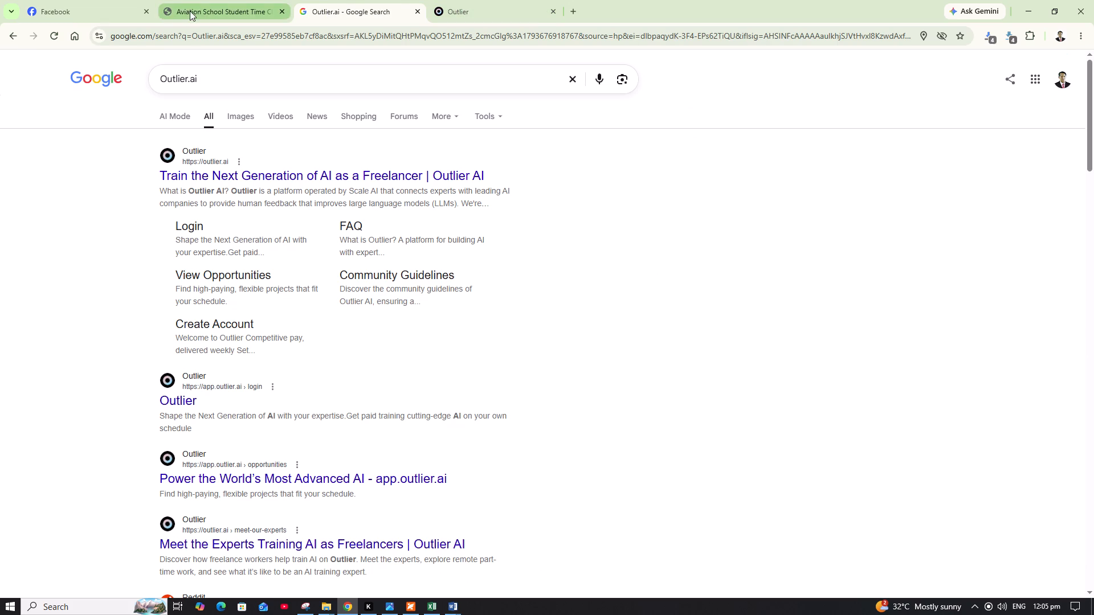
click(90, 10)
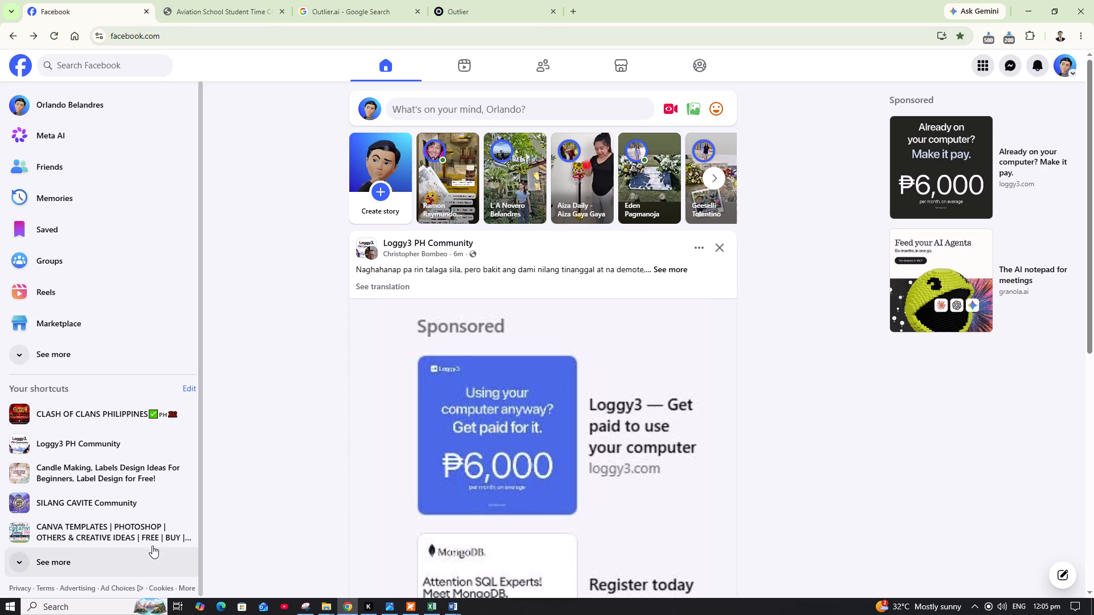
Switch to the Class Schedule window in File Explorer and open index.html from its photo folder.
click(323, 607)
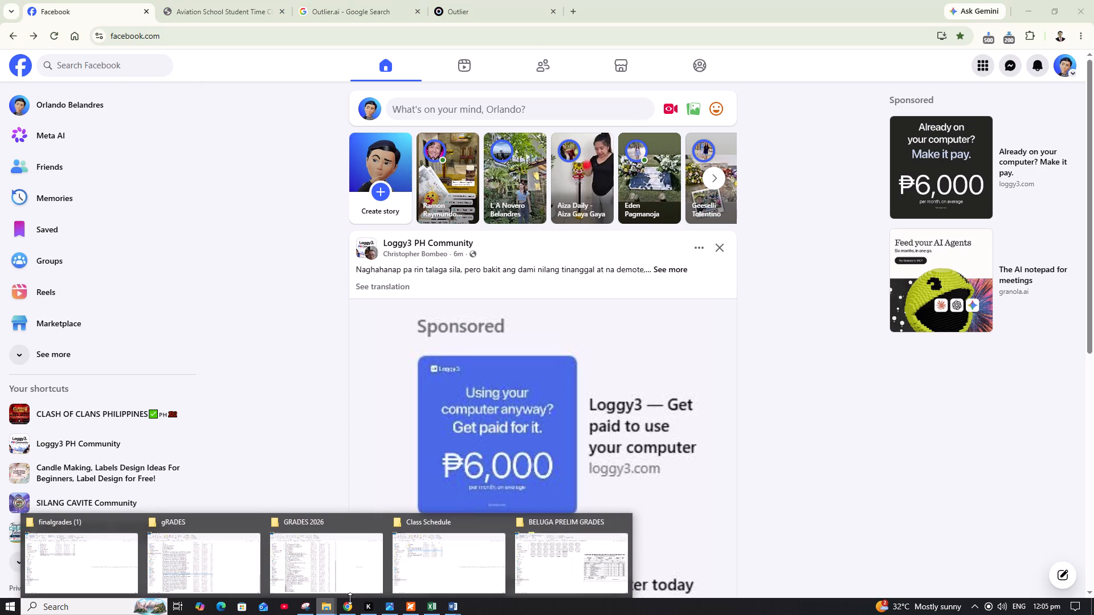
click(428, 577)
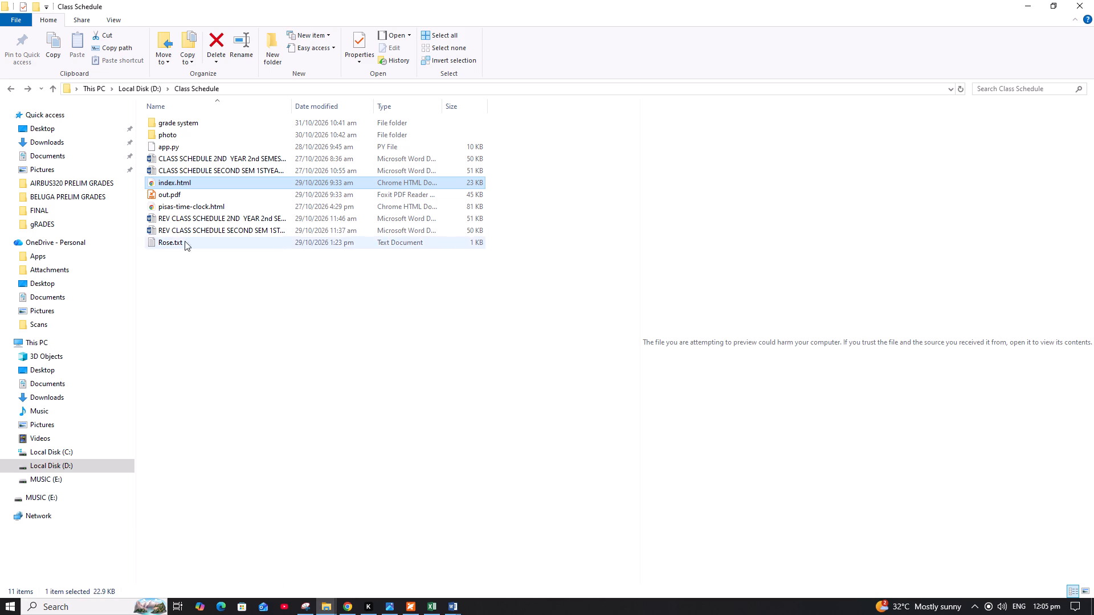
double_click(172, 130)
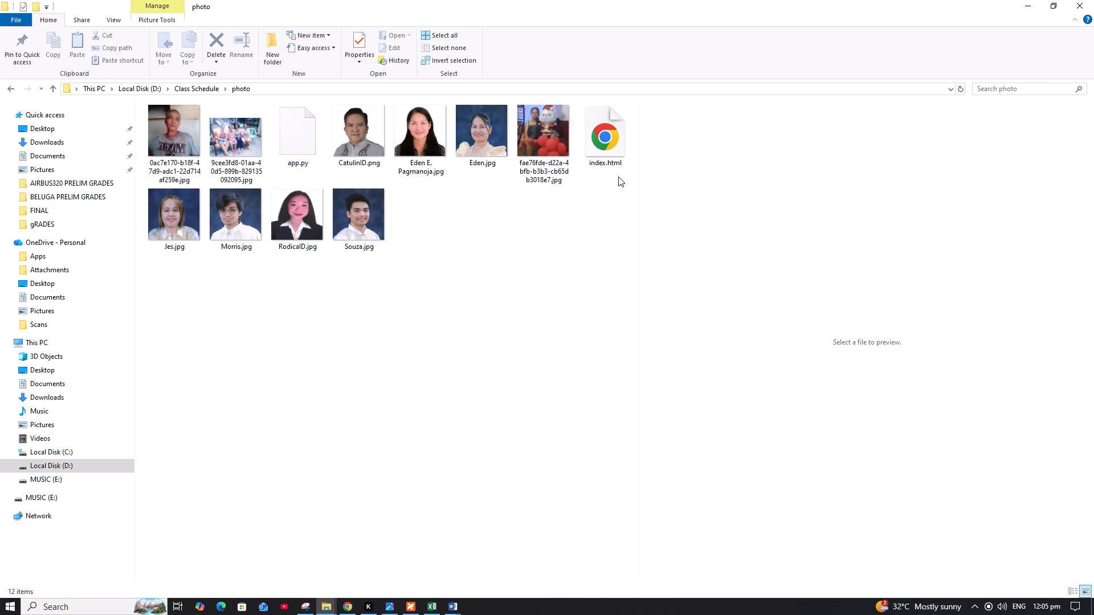
double_click(613, 149)
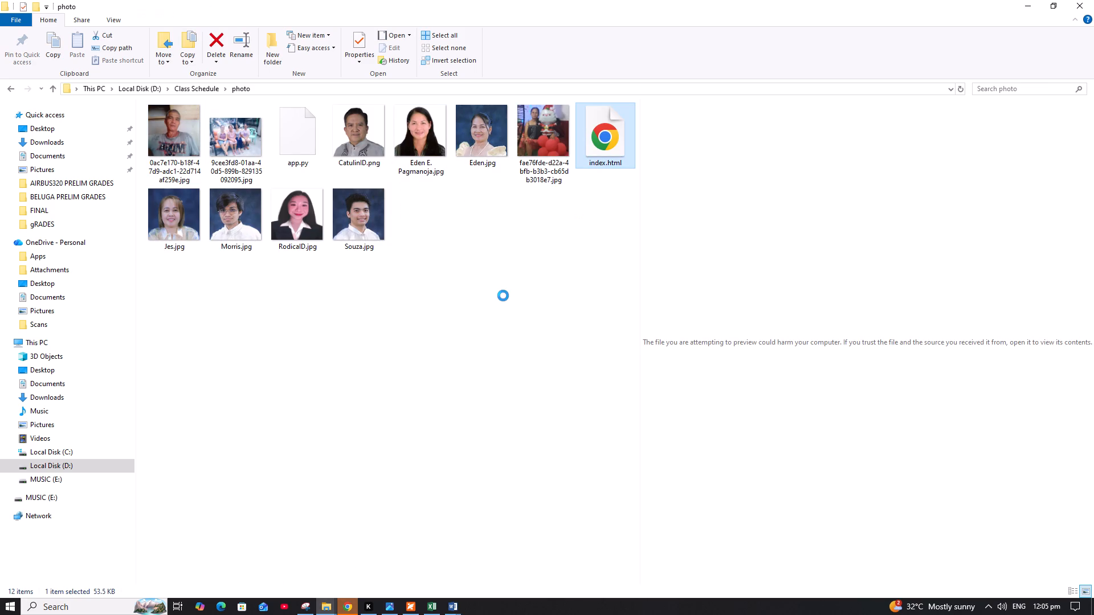
Switch to Chrome to bring up the PISAS Student Grade System page.
click(344, 613)
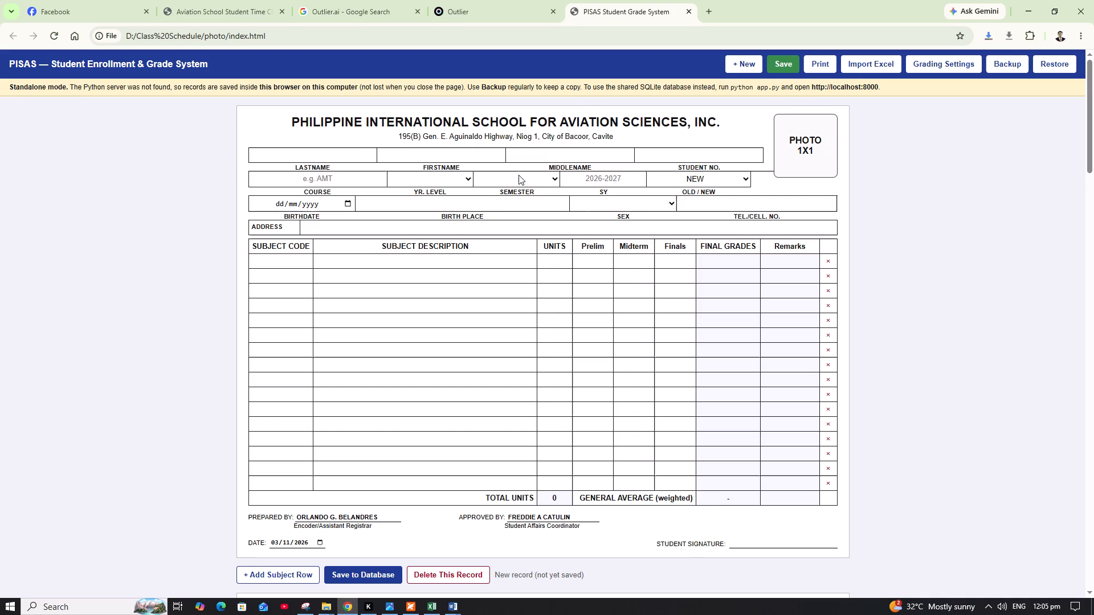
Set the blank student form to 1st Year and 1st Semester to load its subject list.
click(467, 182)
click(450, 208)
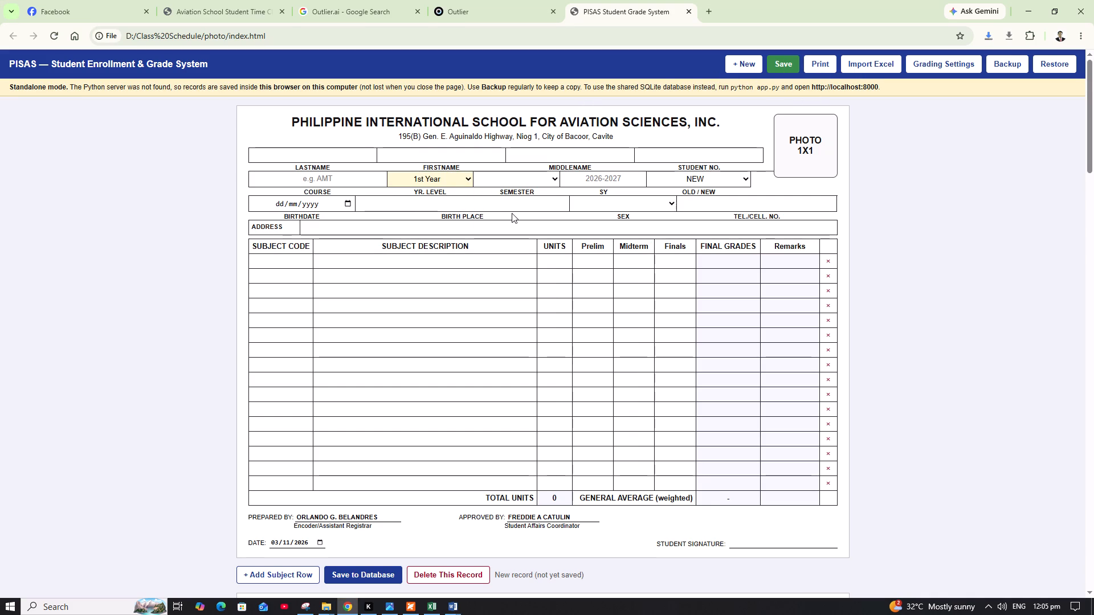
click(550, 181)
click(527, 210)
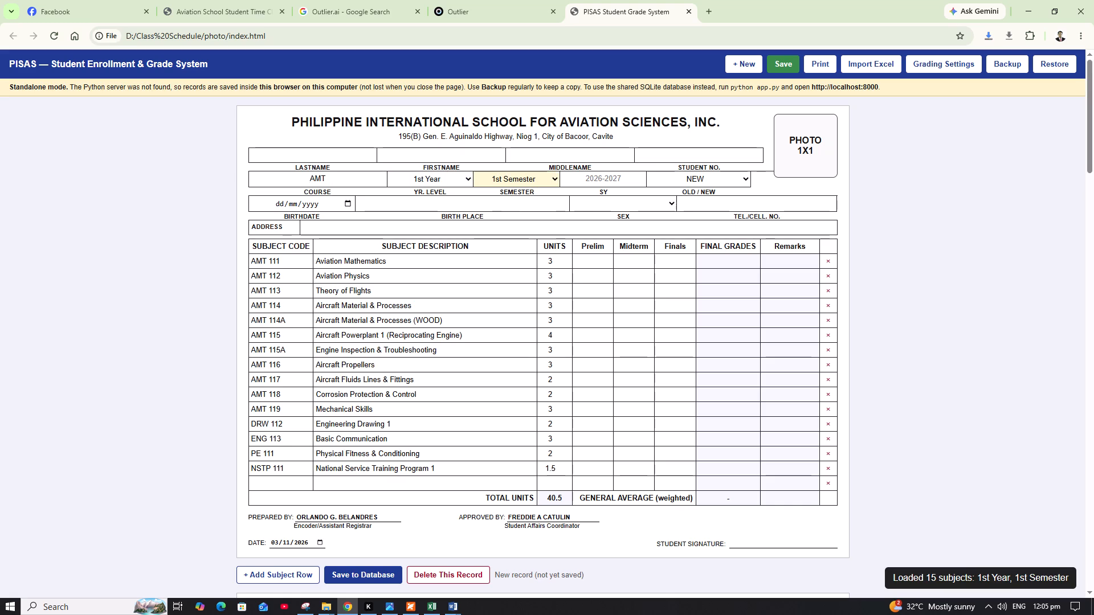
Look over the form and open the first student's record in the Saved Records list.
scroll(475, 336, down, 5)
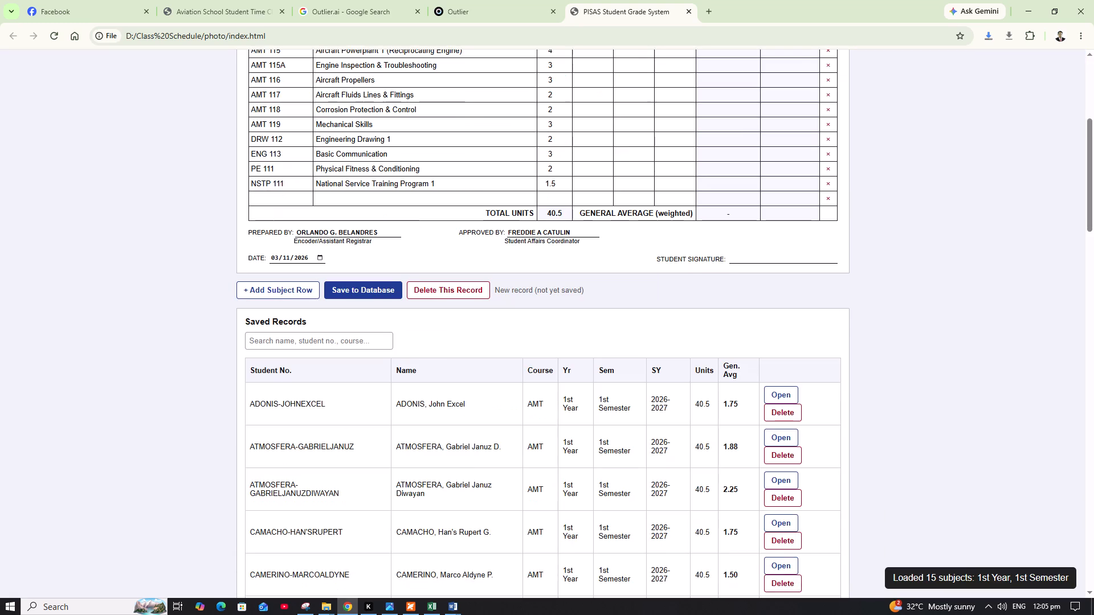
scroll(474, 337, down, 1)
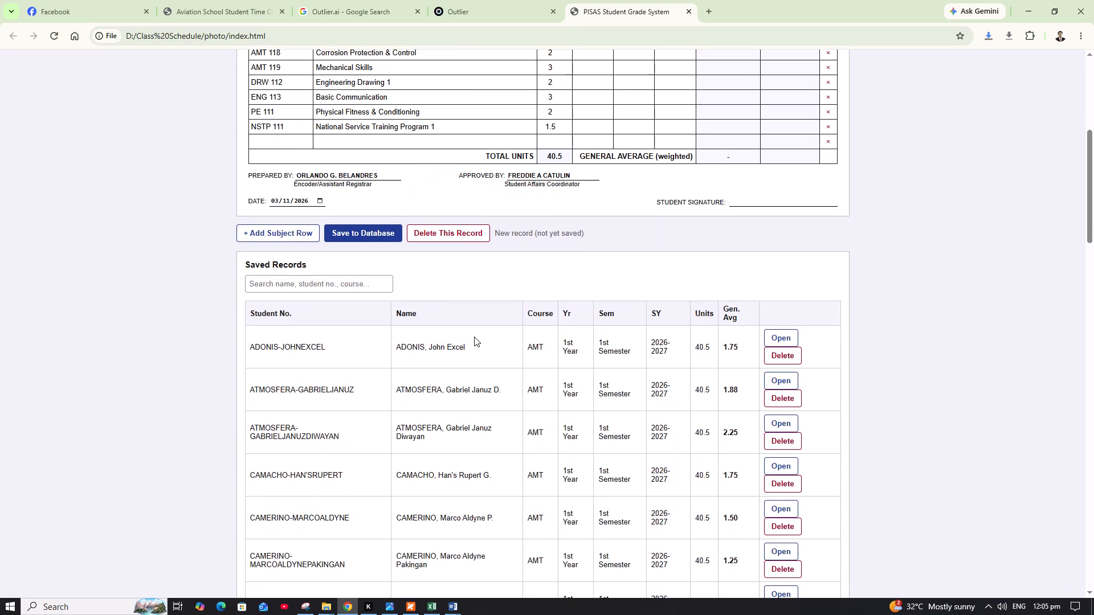
scroll(474, 337, up, 3)
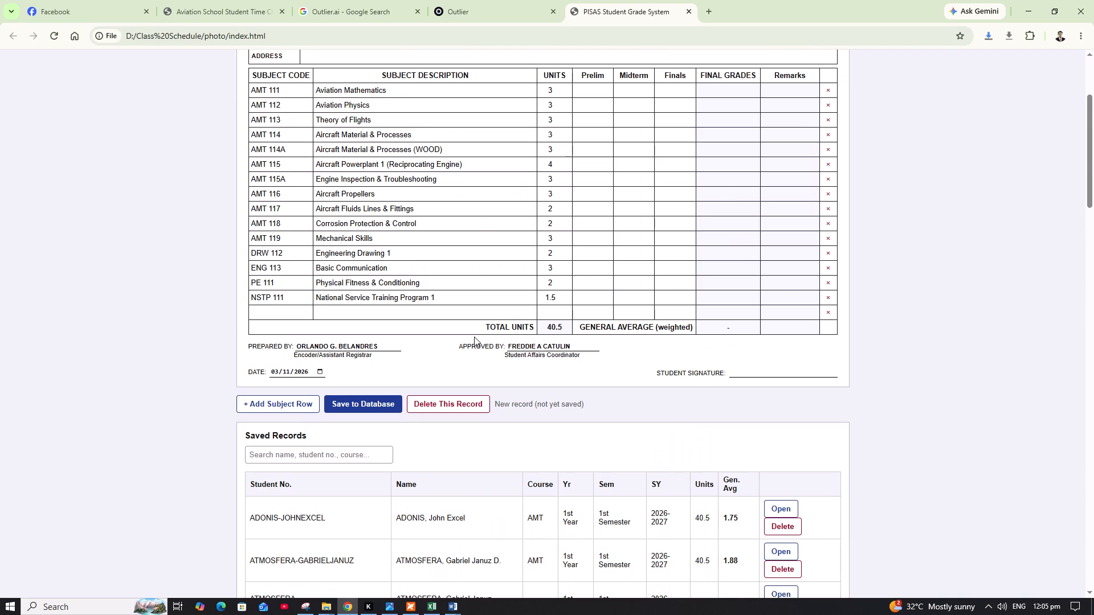
scroll(474, 337, down, 2)
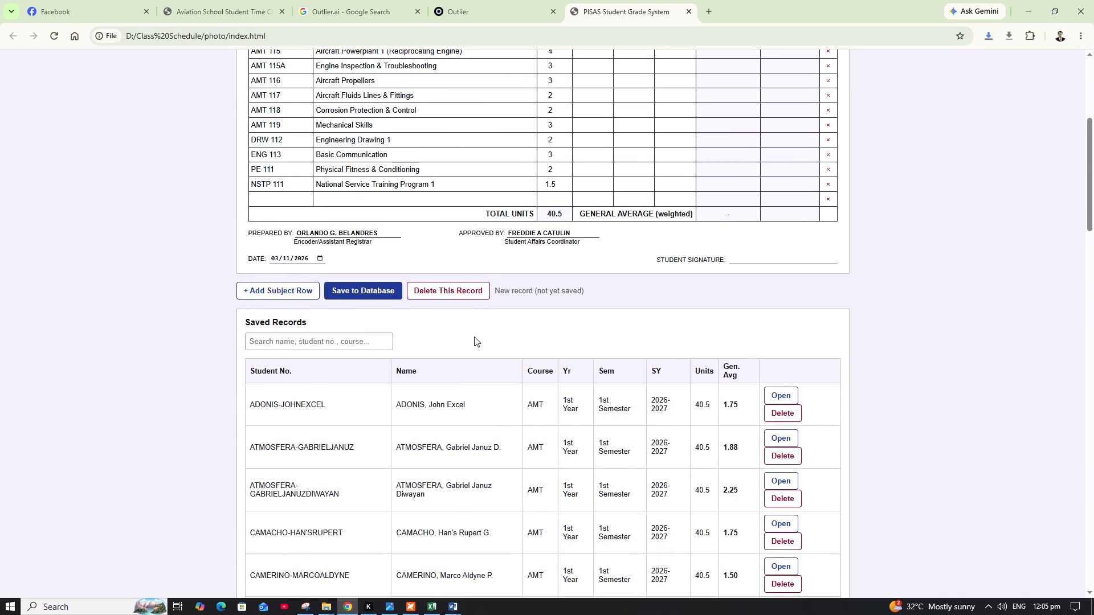
scroll(474, 337, up, 5)
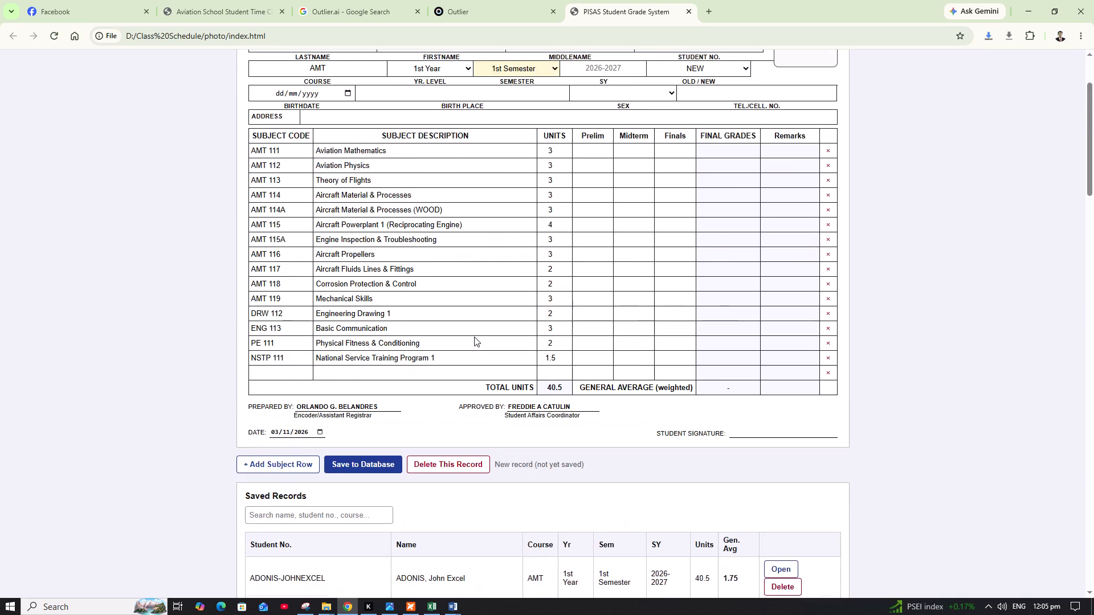
click(354, 159)
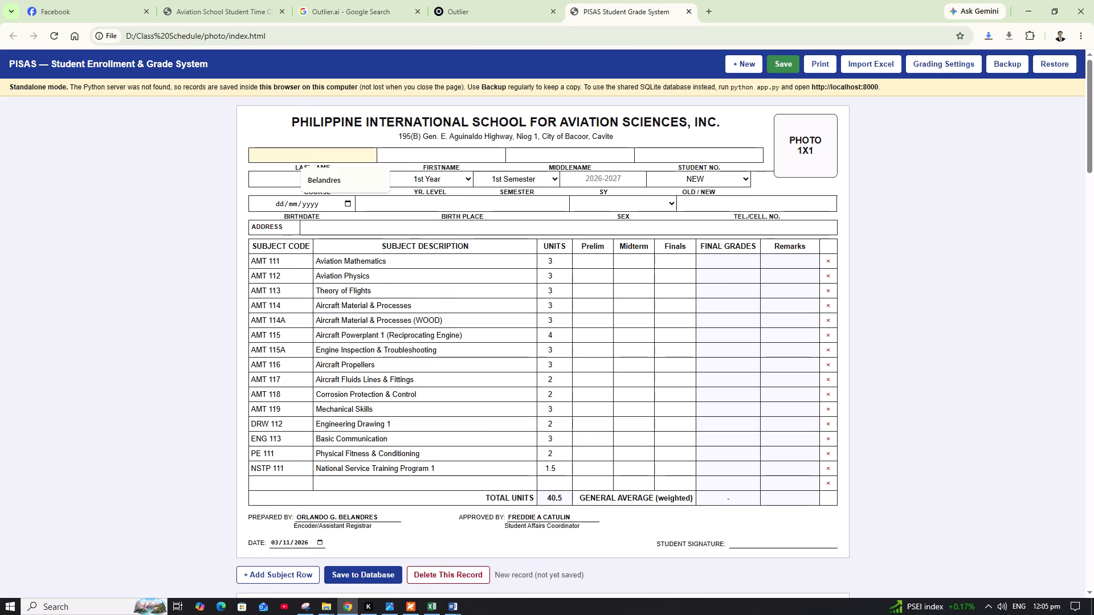
scroll(491, 273, down, 3)
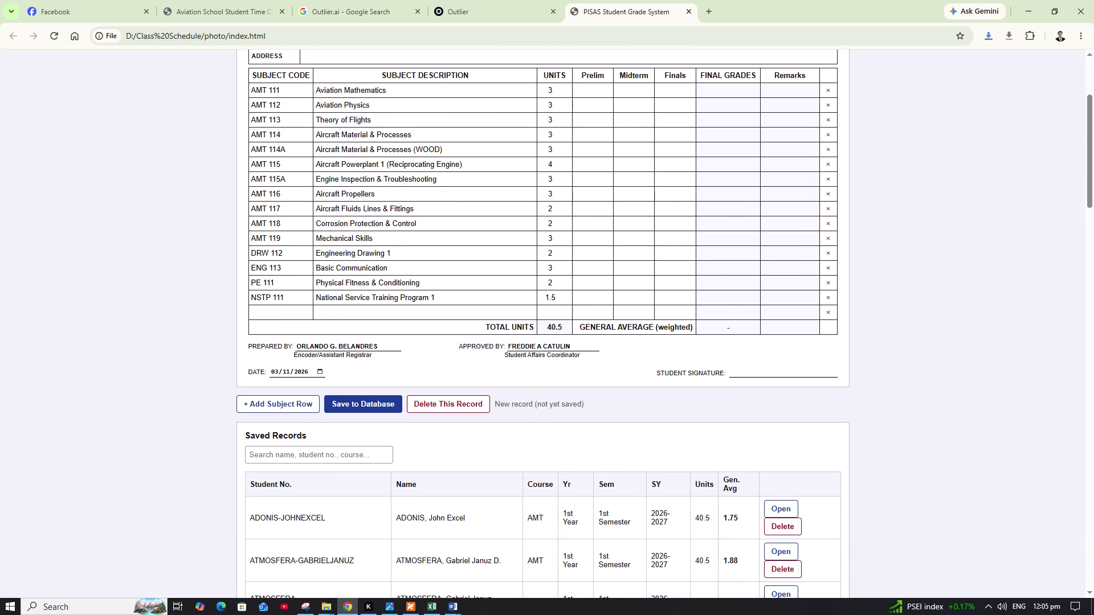
click(778, 508)
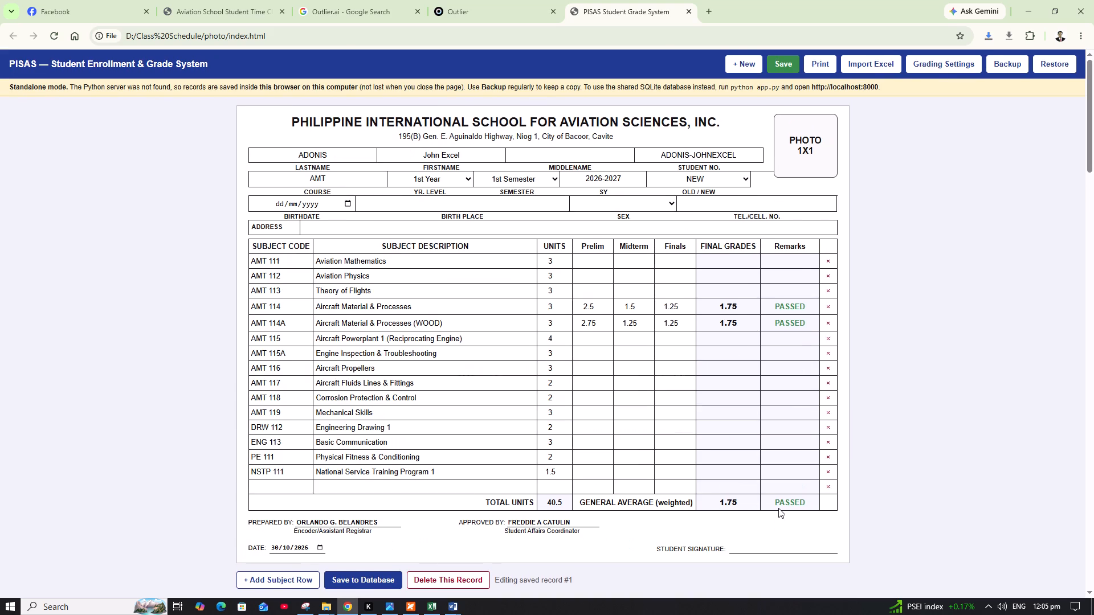
Examine the Saved Records list and the subject grades on the opened first record.
scroll(778, 508, down, 8)
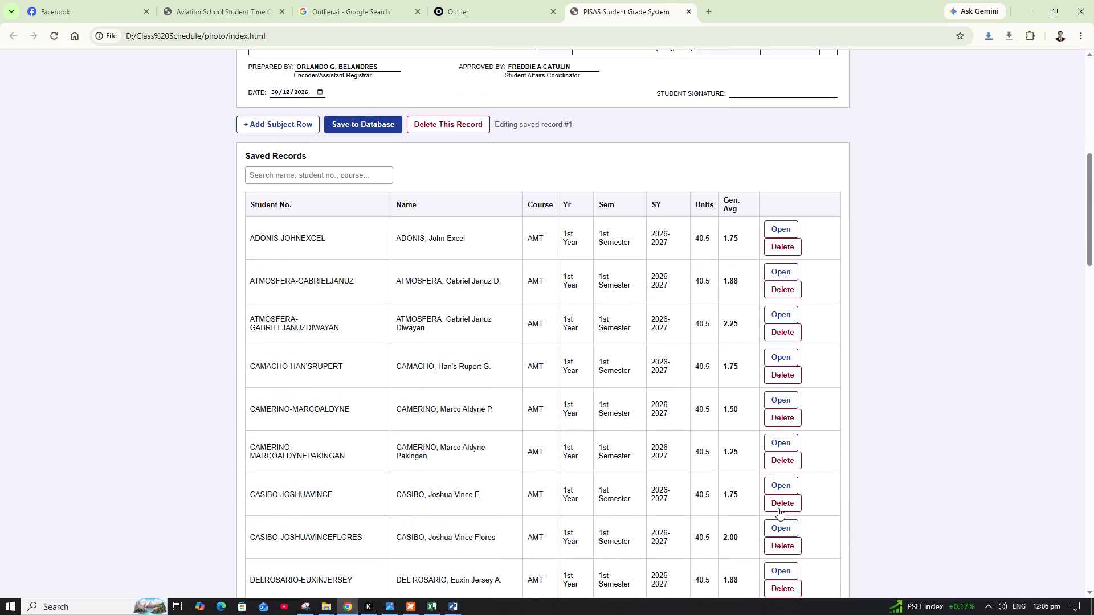
scroll(778, 508, down, 5)
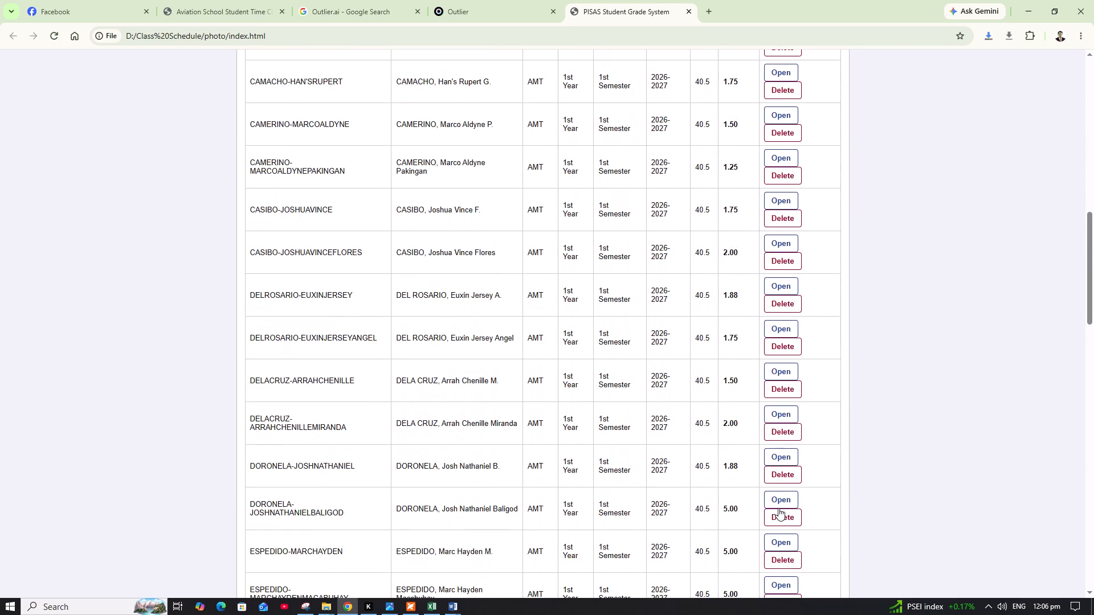
scroll(778, 508, up, 12)
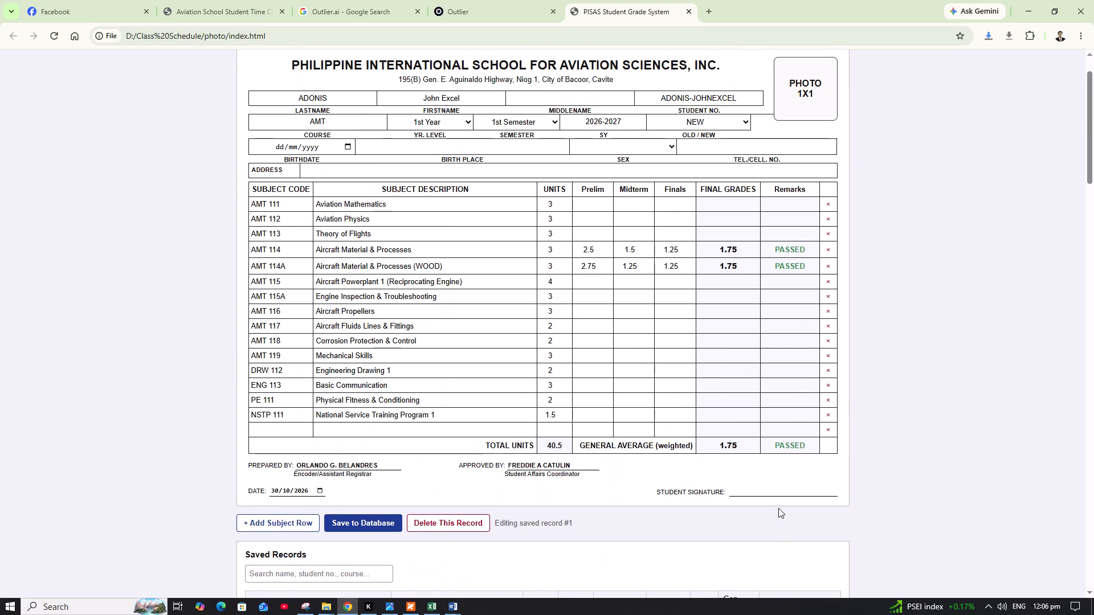
scroll(778, 508, up, 3)
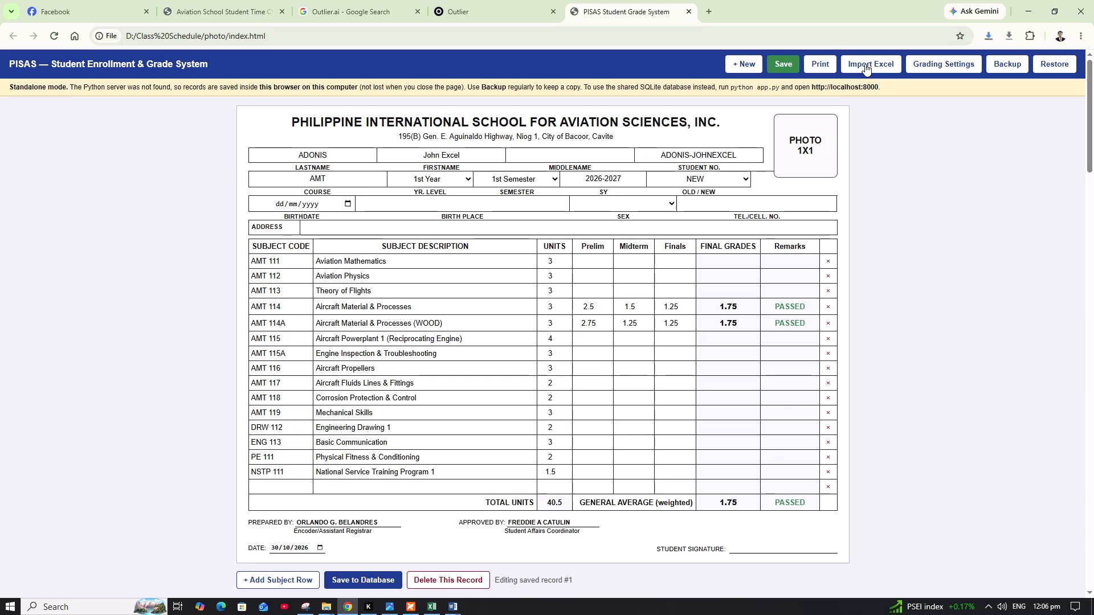
scroll(798, 181, down, 4)
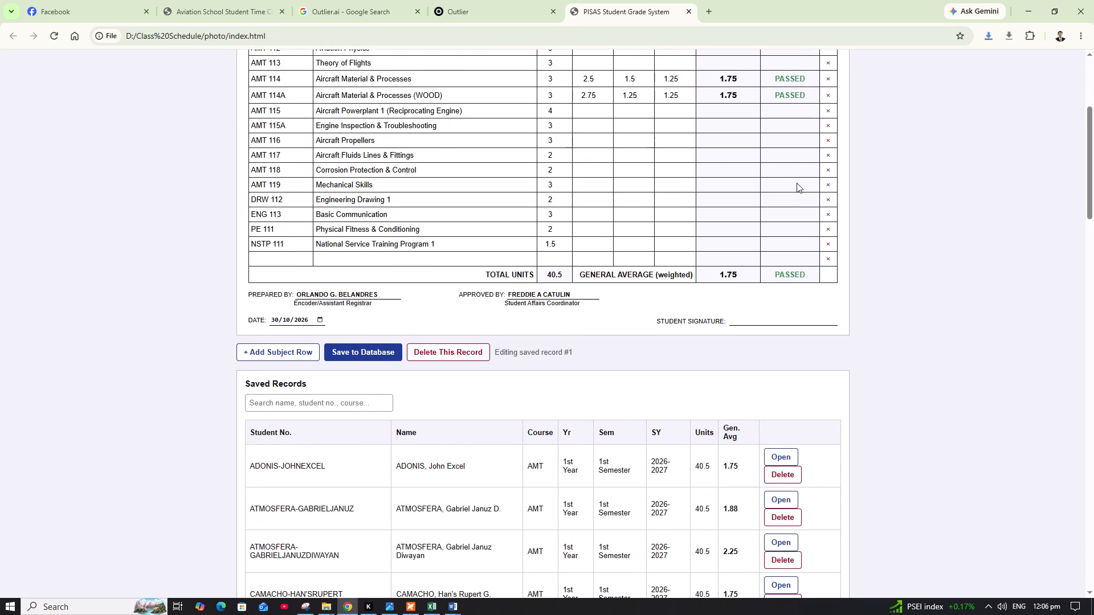
scroll(797, 183, up, 7)
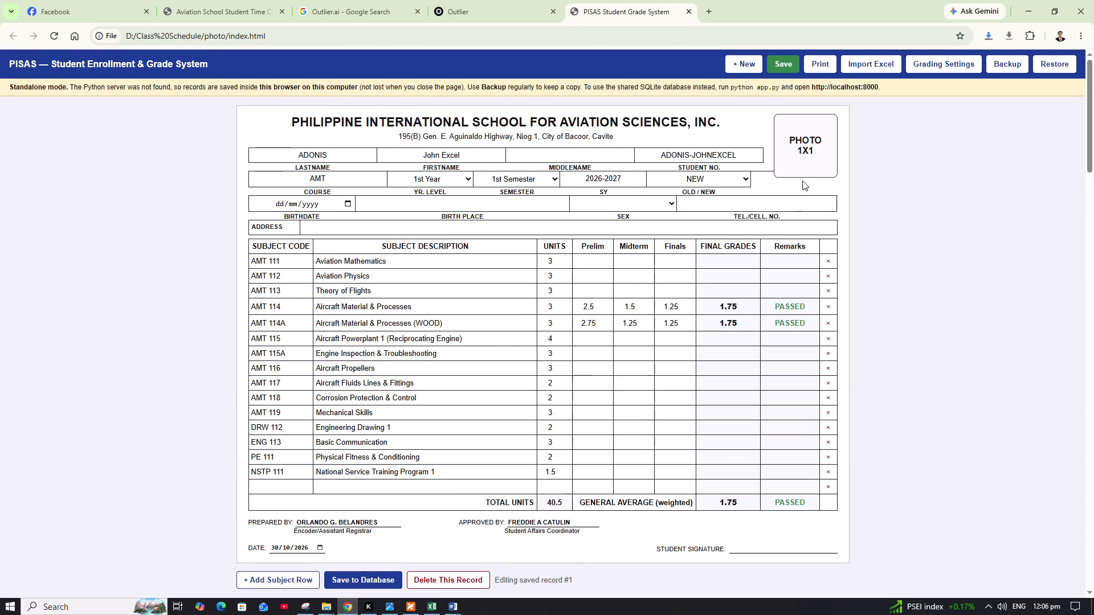
Import grades from the class record file AMT 111 AVIATION MATHEMATICS - AIRBUS.xlsx in the FINAL folder.
click(853, 60)
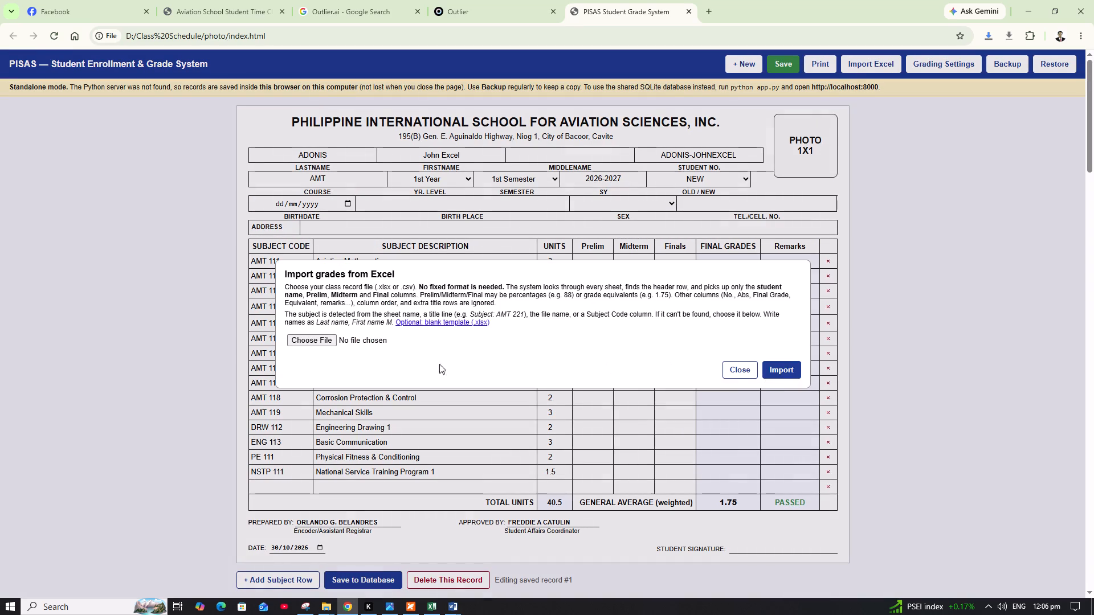
click(314, 342)
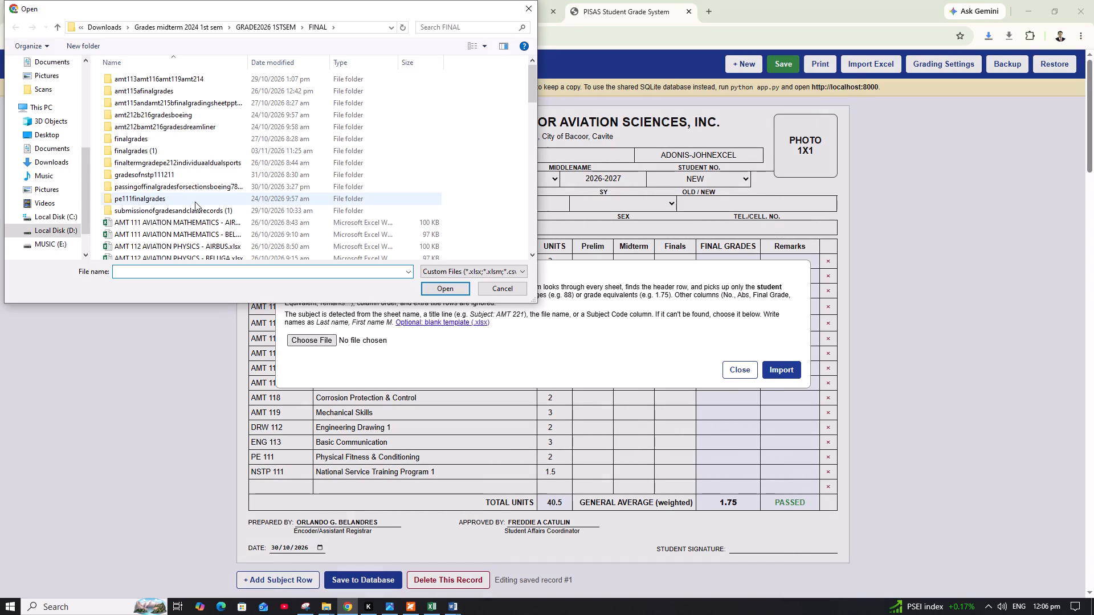
scroll(195, 202, down, 3)
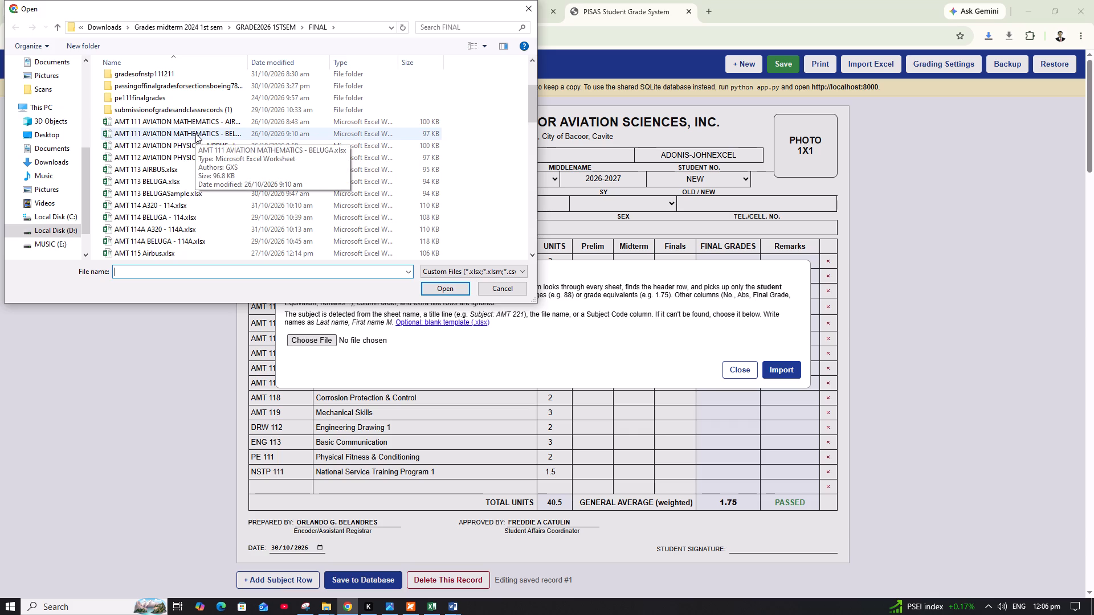
click(197, 124)
click(449, 289)
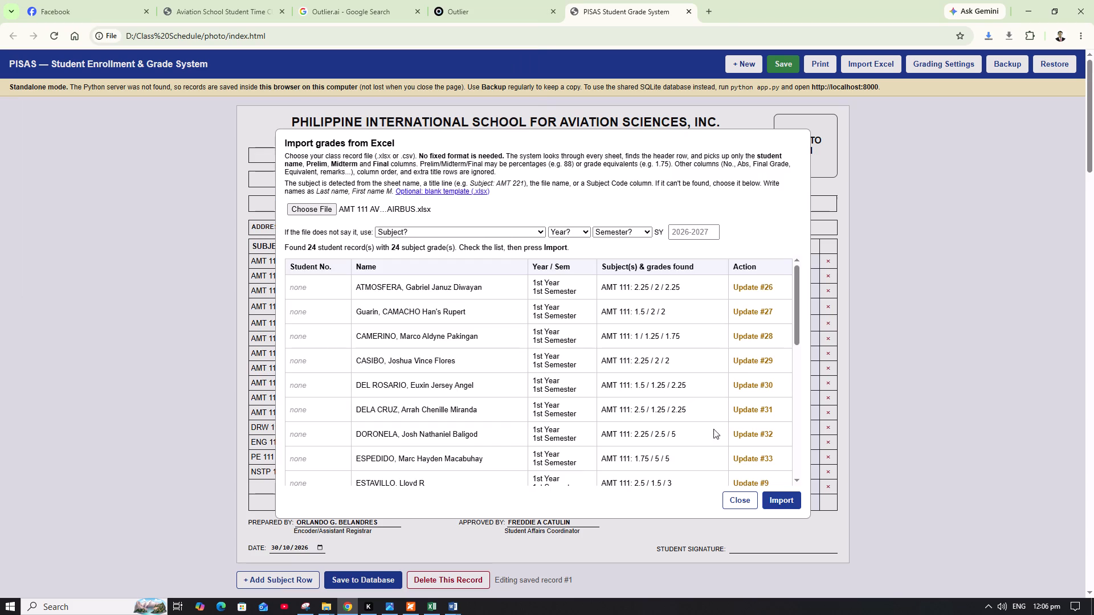
click(787, 499)
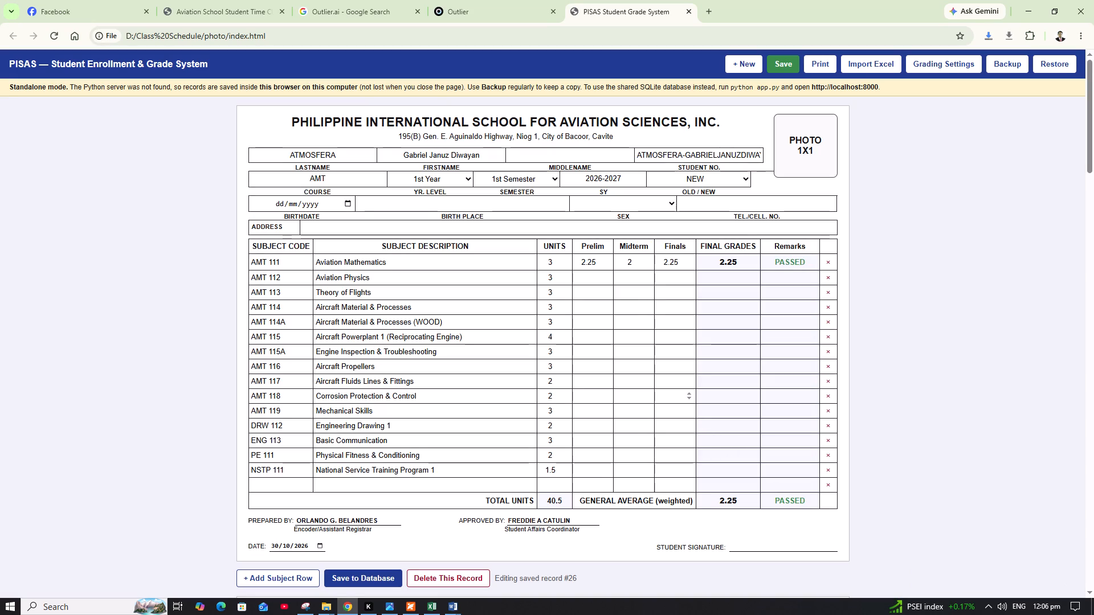
Open the second student record in the Saved Records list and check its subject grades.
scroll(693, 362, down, 5)
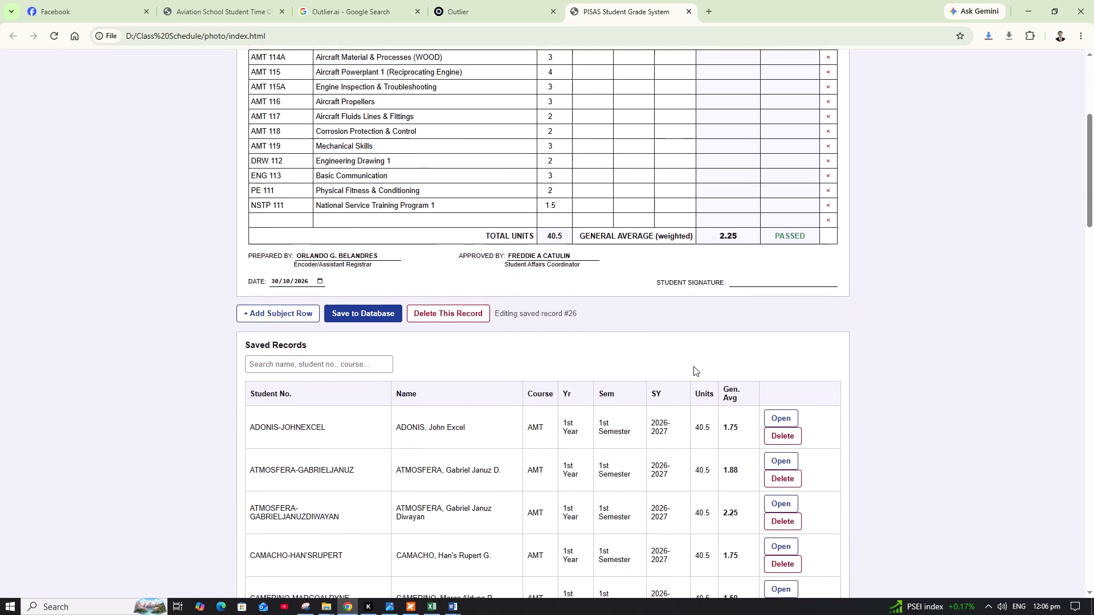
scroll(693, 366, down, 1)
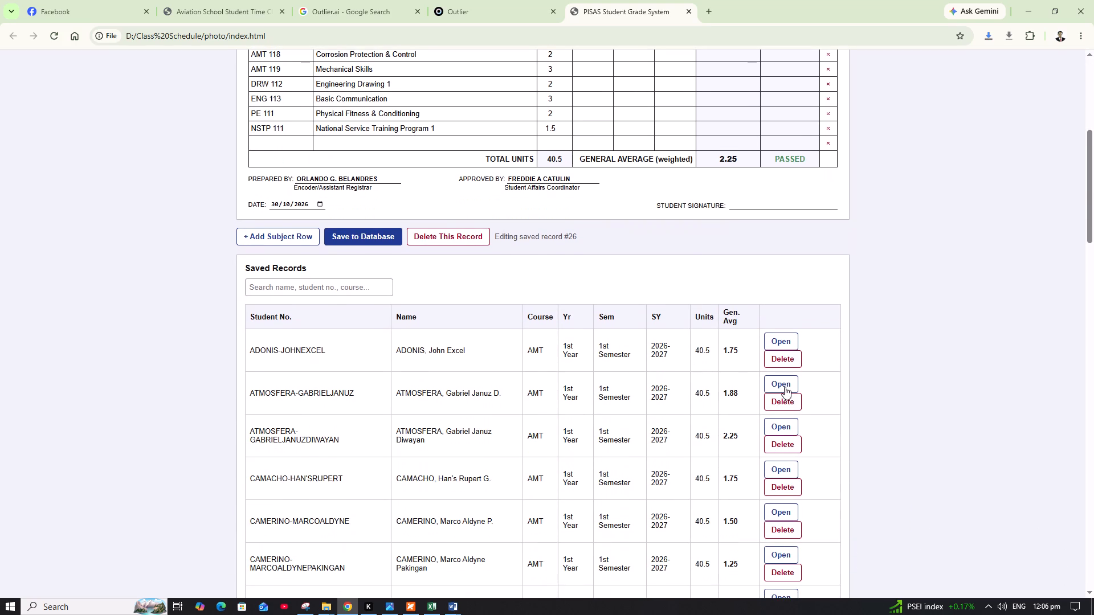
click(783, 384)
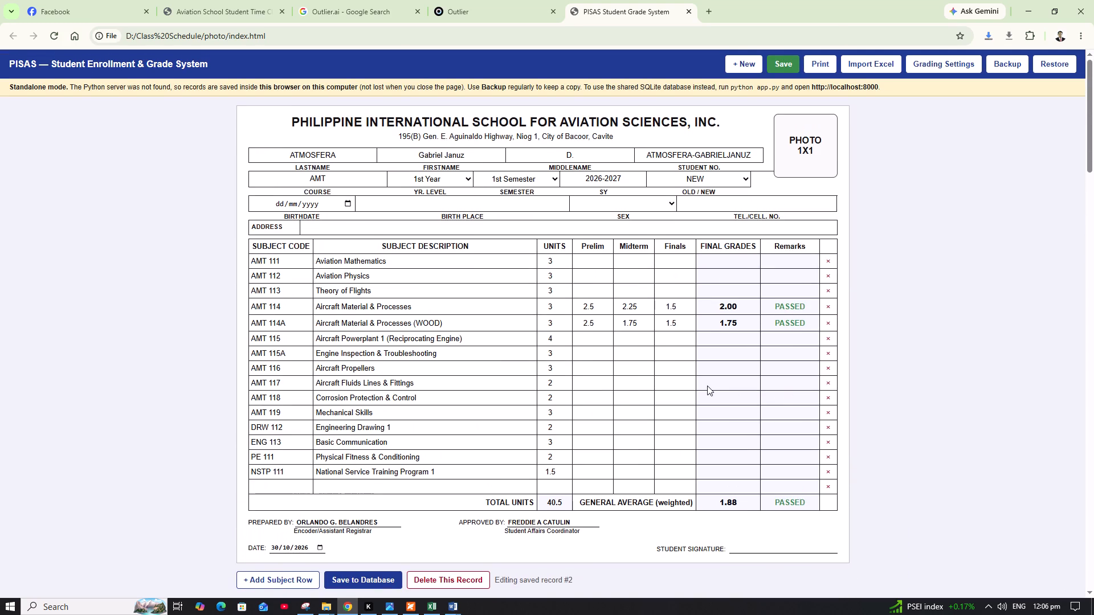
scroll(707, 386, down, 1)
scroll(707, 387, up, 3)
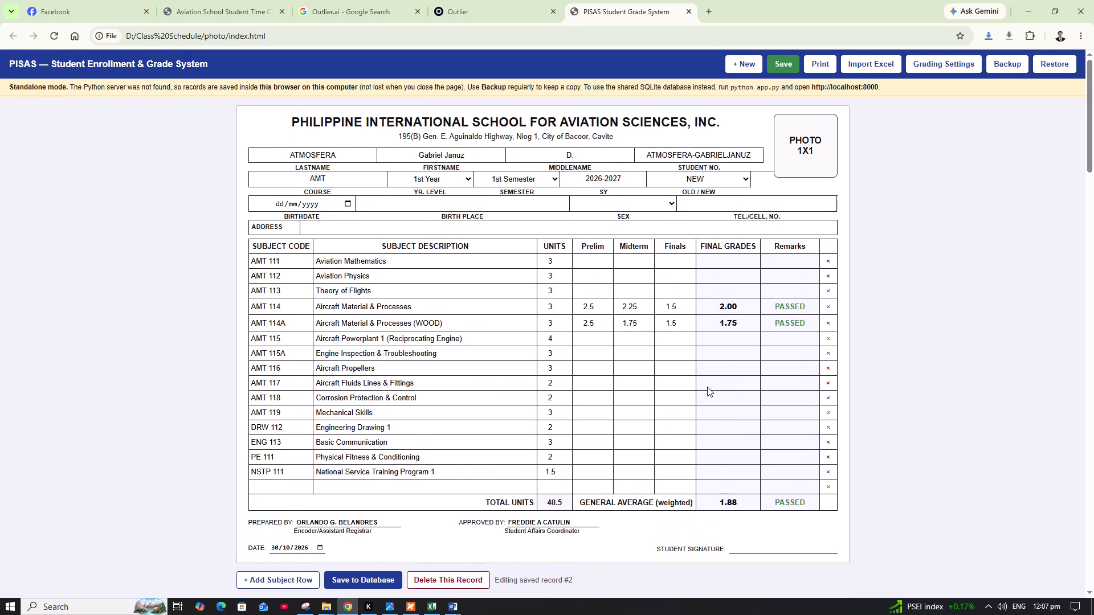
Examine the whole Saved Records list down to its last entry, comparing student names and general averages.
scroll(707, 387, down, 8)
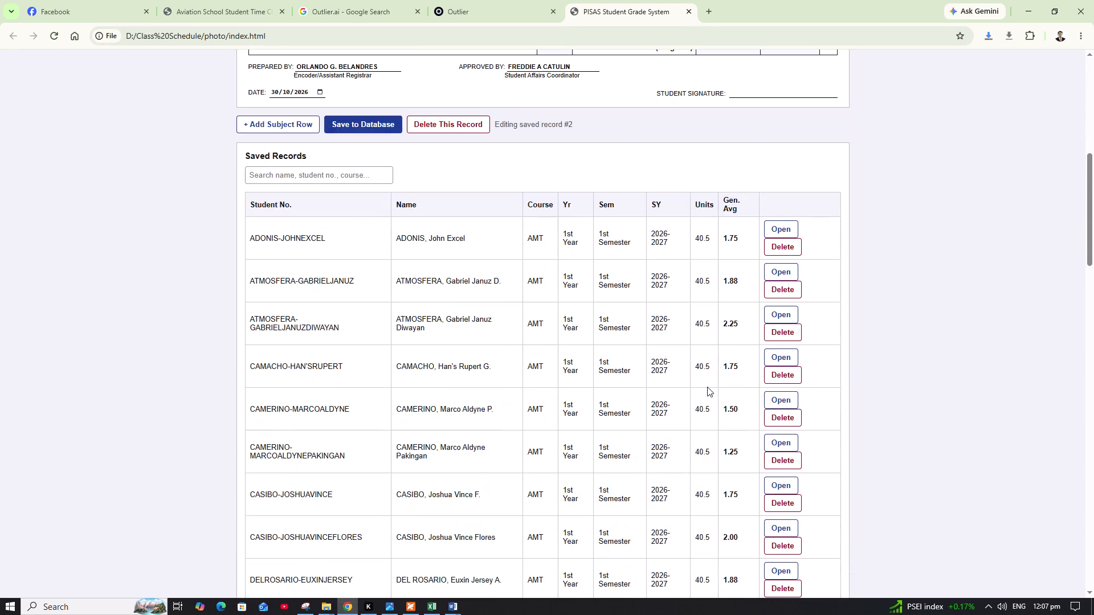
scroll(707, 387, down, 3)
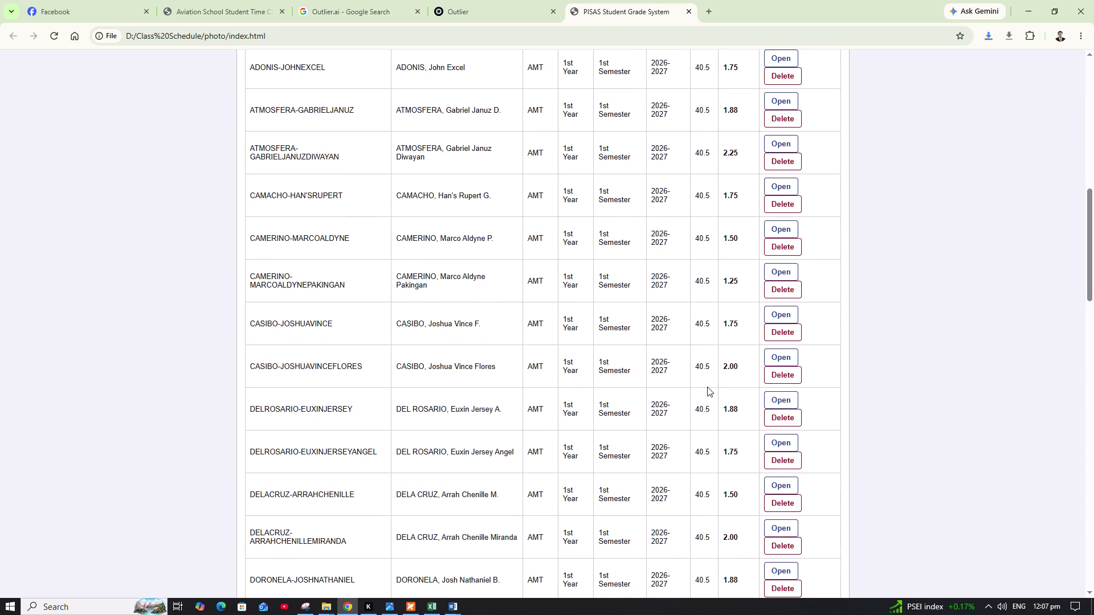
scroll(707, 387, down, 3)
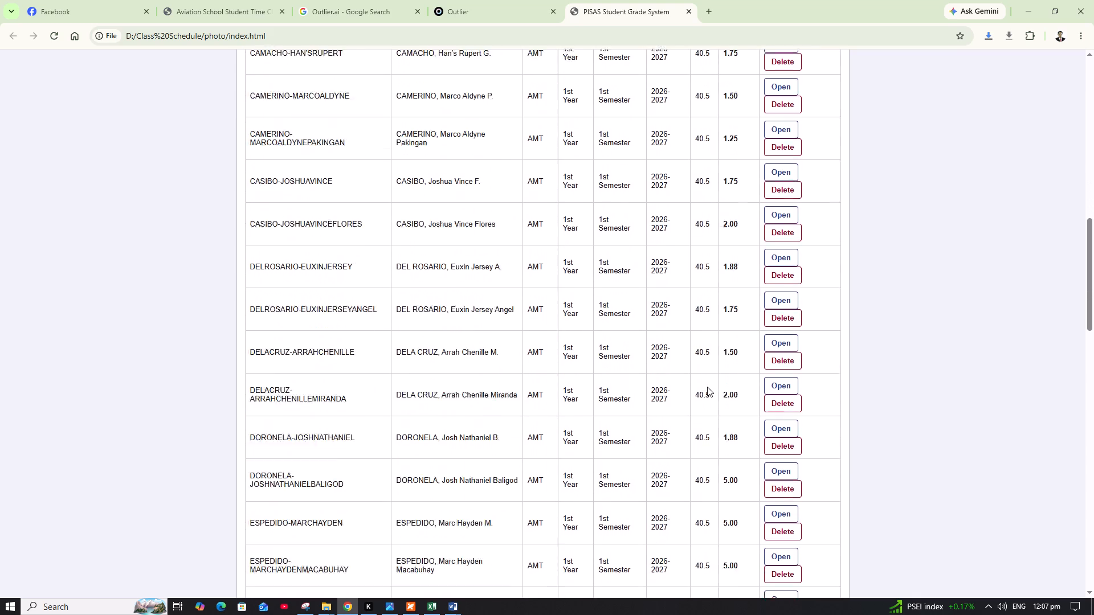
scroll(707, 387, down, 11)
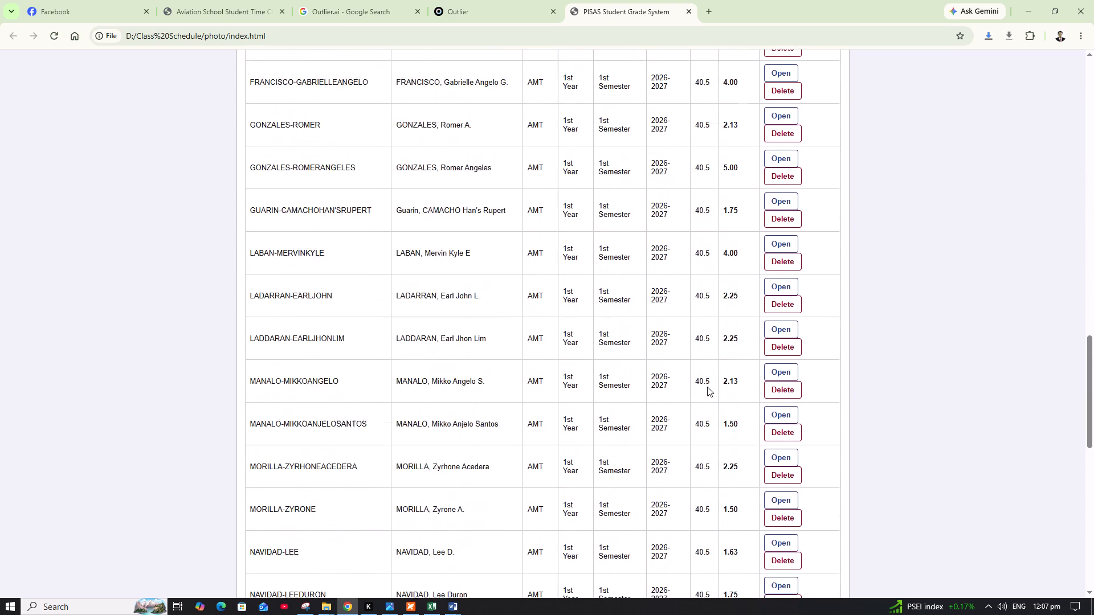
scroll(707, 387, down, 7)
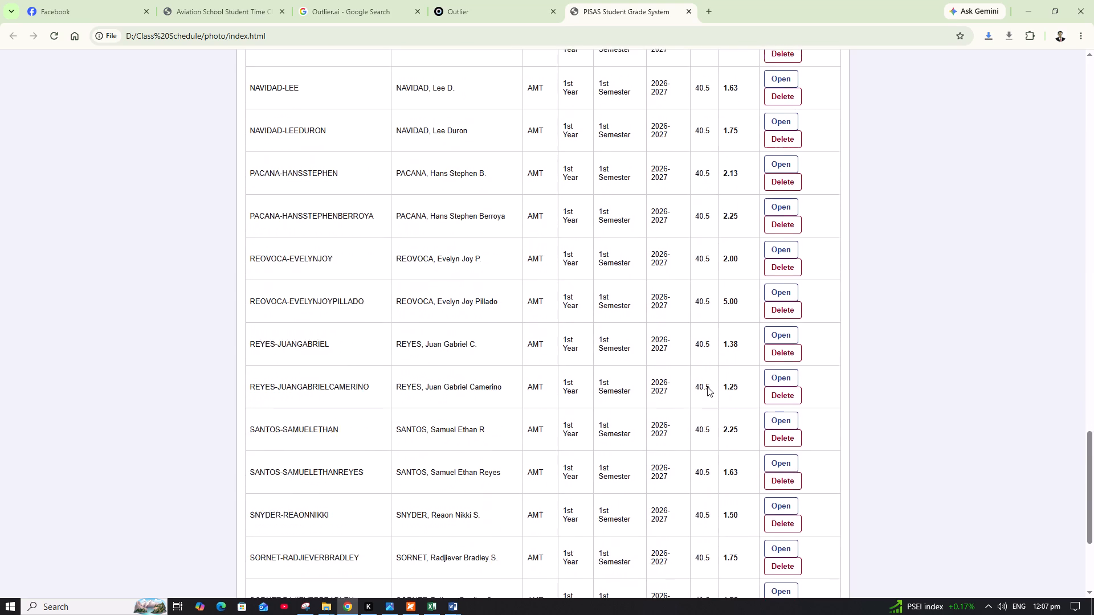
scroll(707, 387, down, 6)
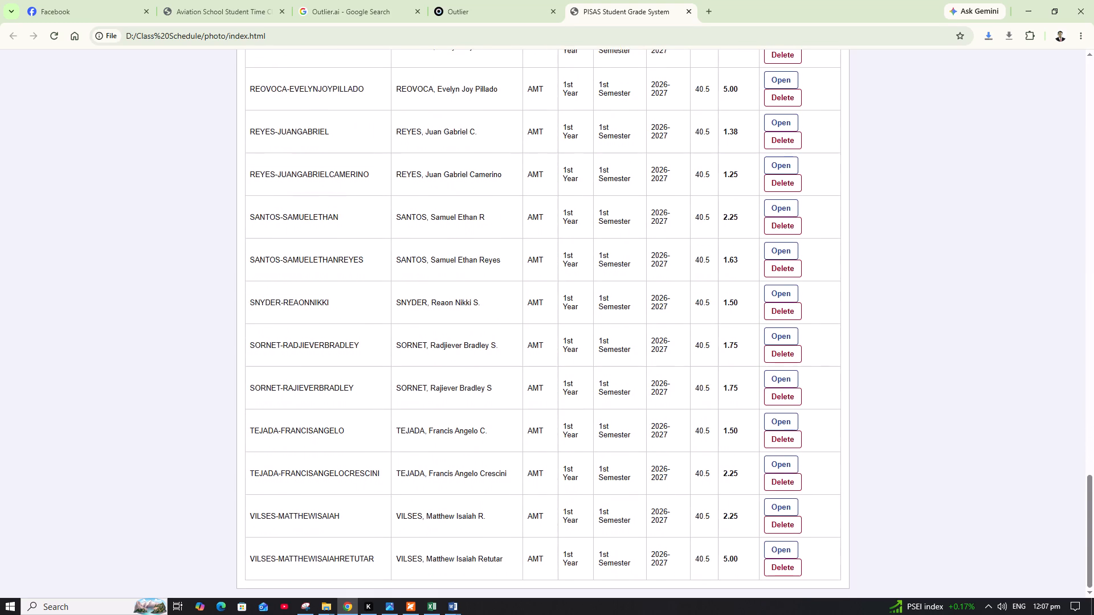
Open the third student record in the Saved Records list to view its grades.
scroll(707, 387, up, 20)
scroll(707, 387, up, 3)
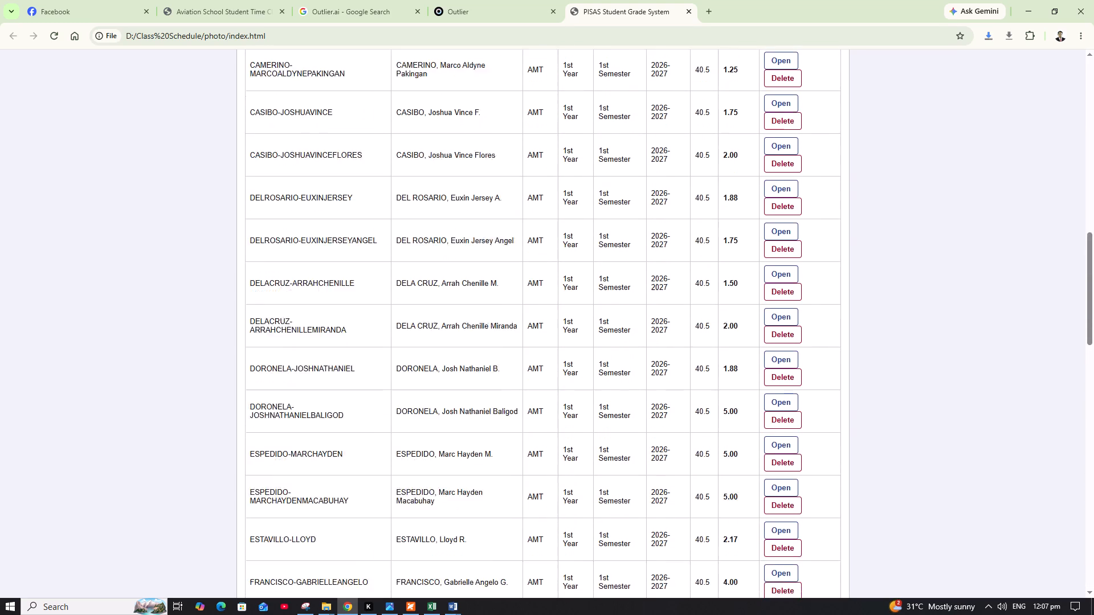
scroll(707, 387, up, 4)
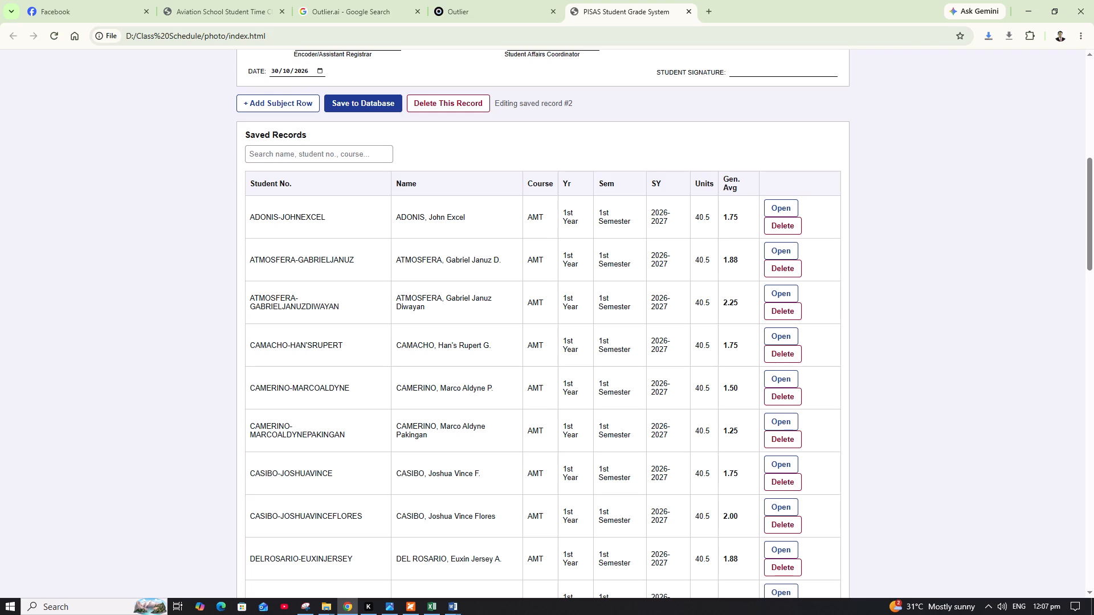
click(779, 293)
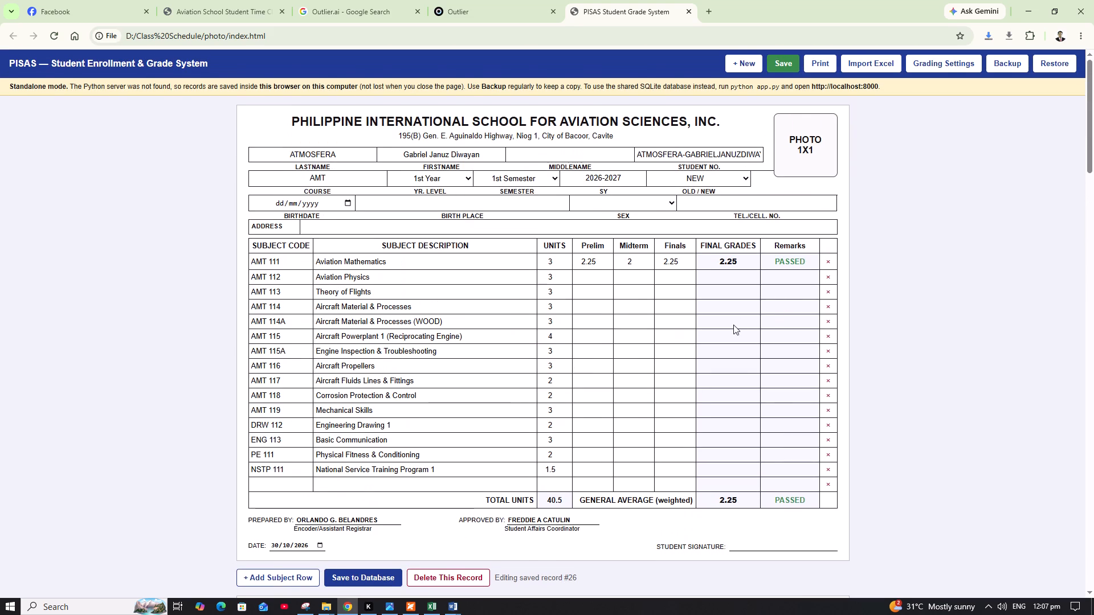
Open the second student record in the Saved Records list again to view its subject grades.
scroll(733, 325, down, 7)
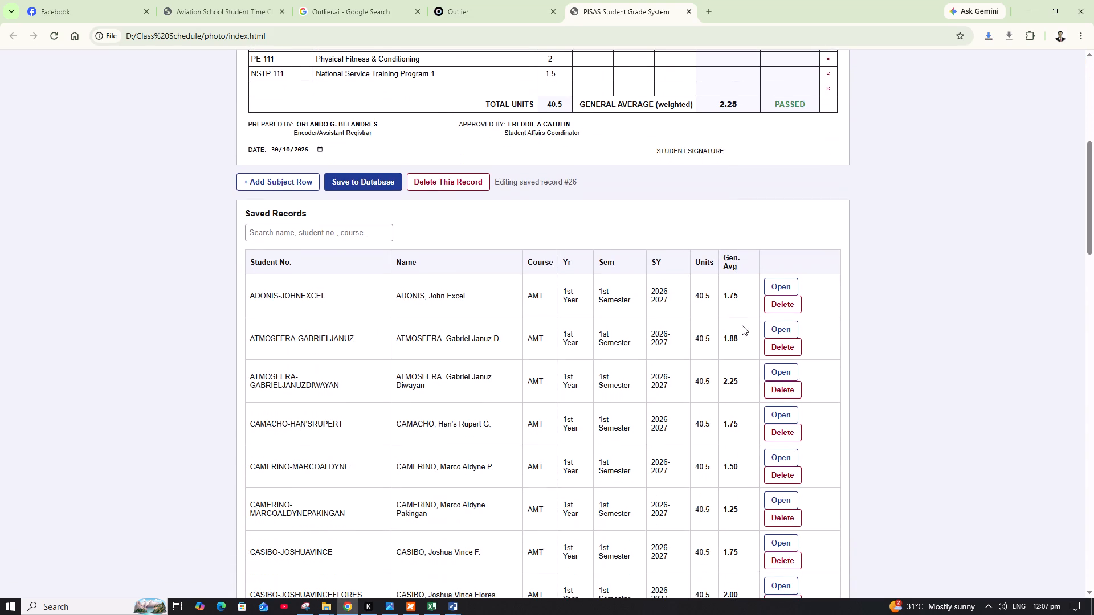
click(777, 326)
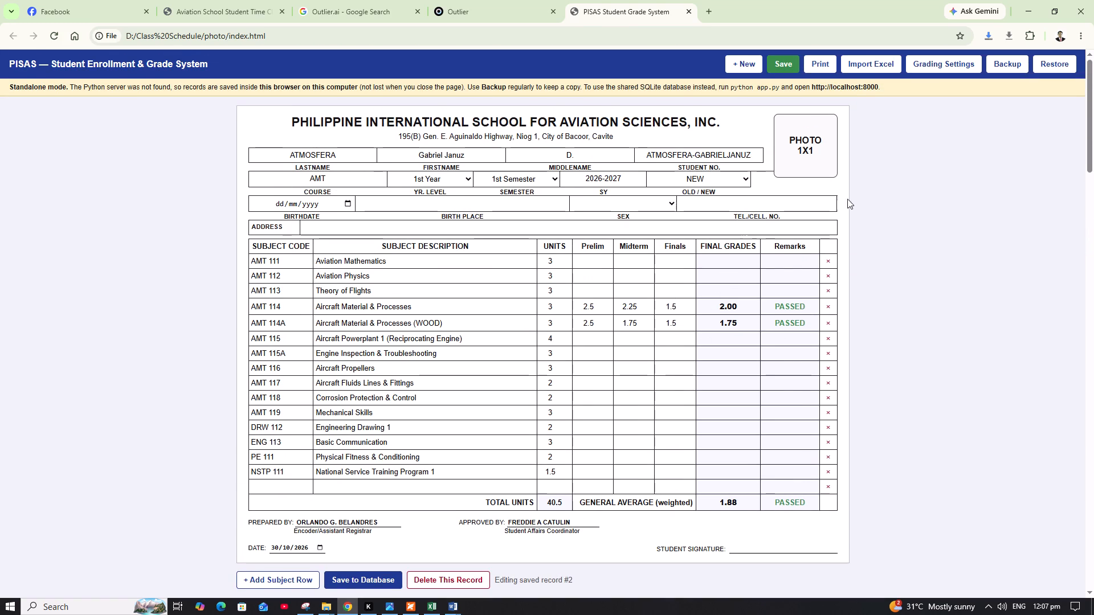
Check the grading weights and grade scale in Grading Settings, closing them without saving.
click(937, 65)
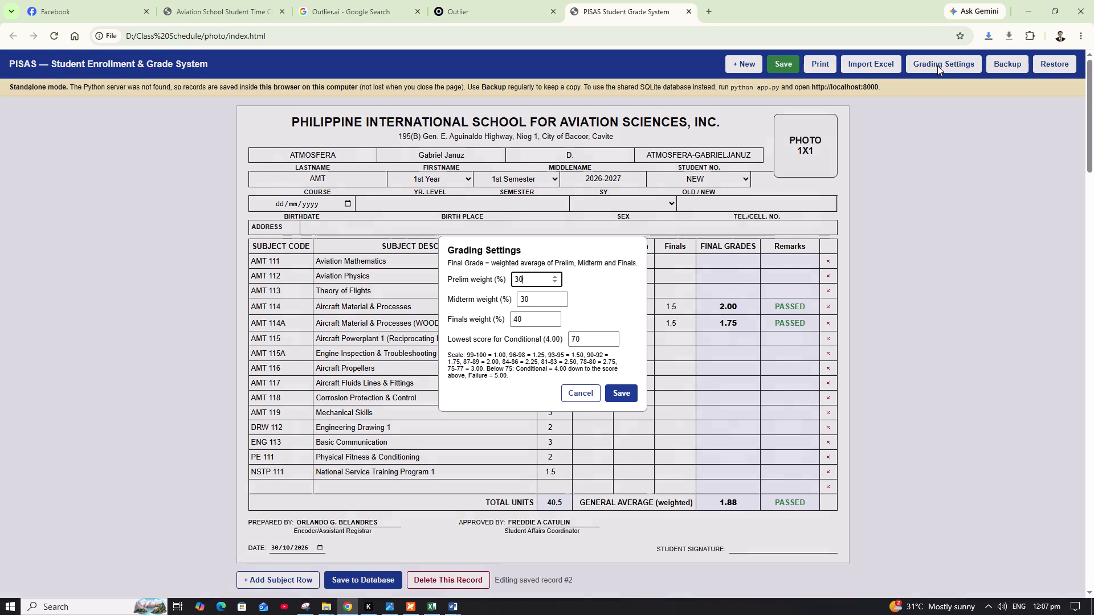
click(585, 391)
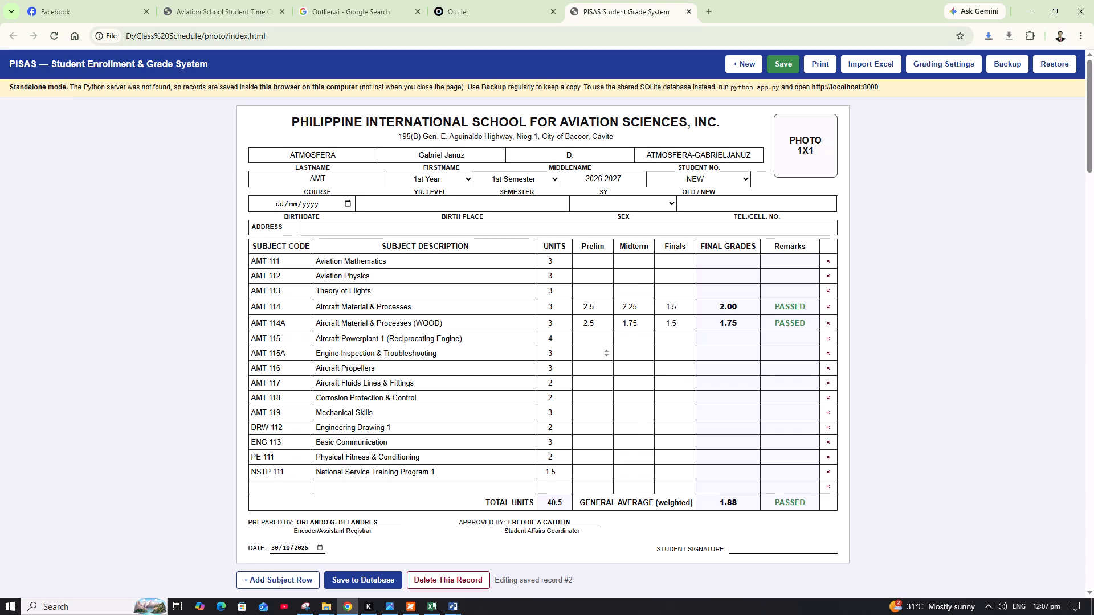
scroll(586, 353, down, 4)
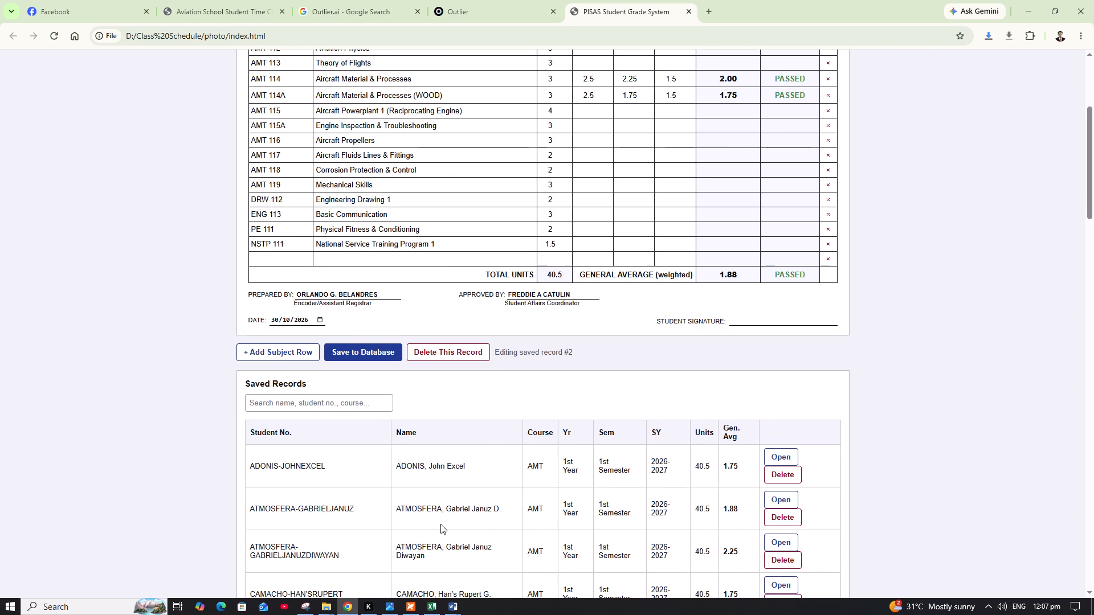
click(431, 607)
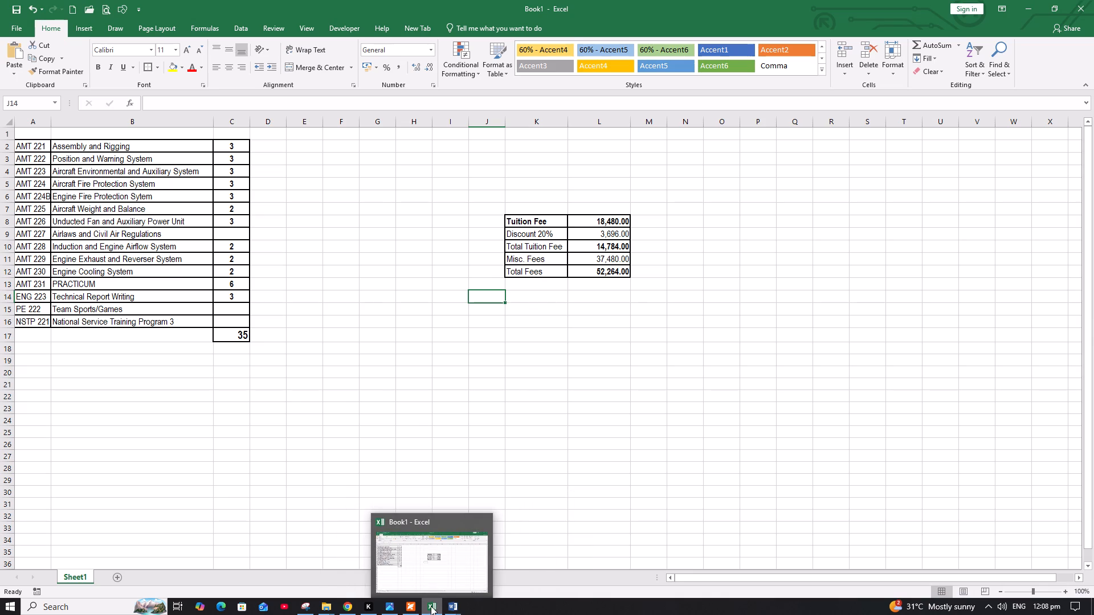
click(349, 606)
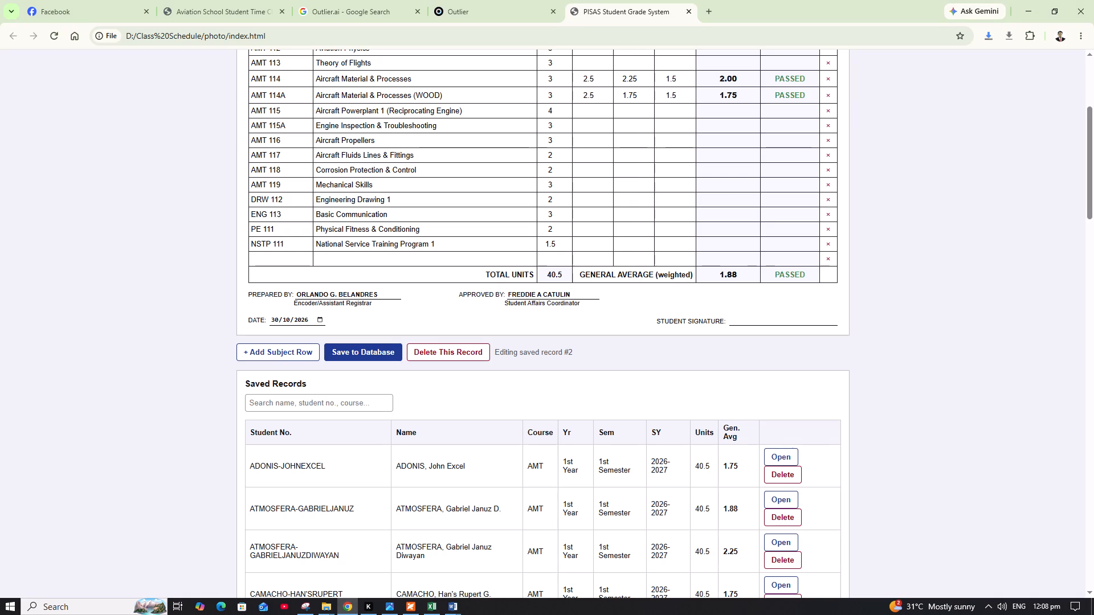
In File Explorer, open index.html from the photo folder in Notepad.
click(325, 605)
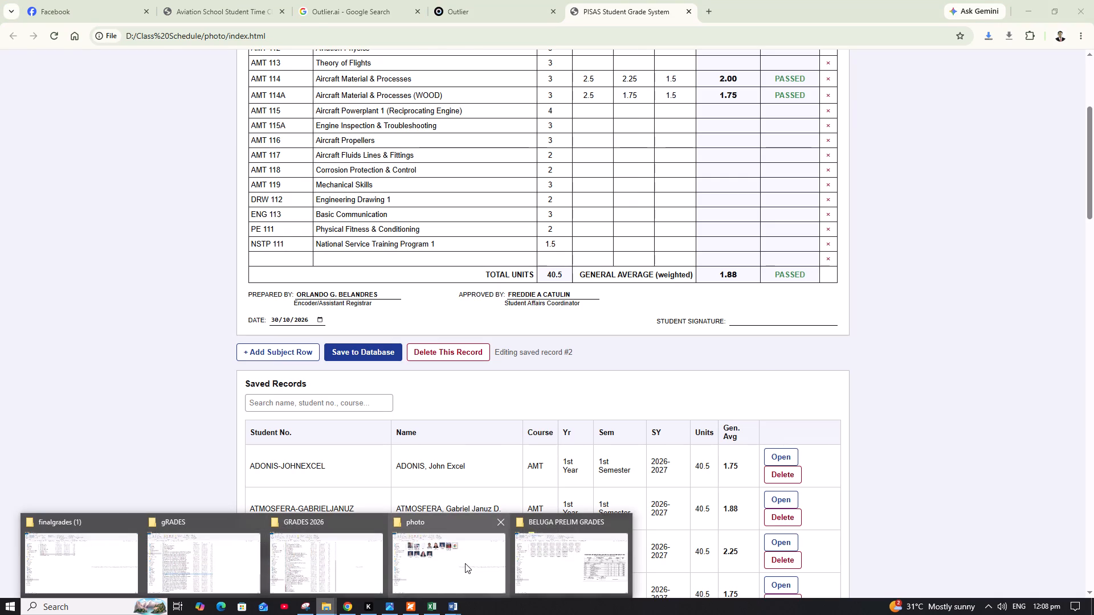
click(465, 563)
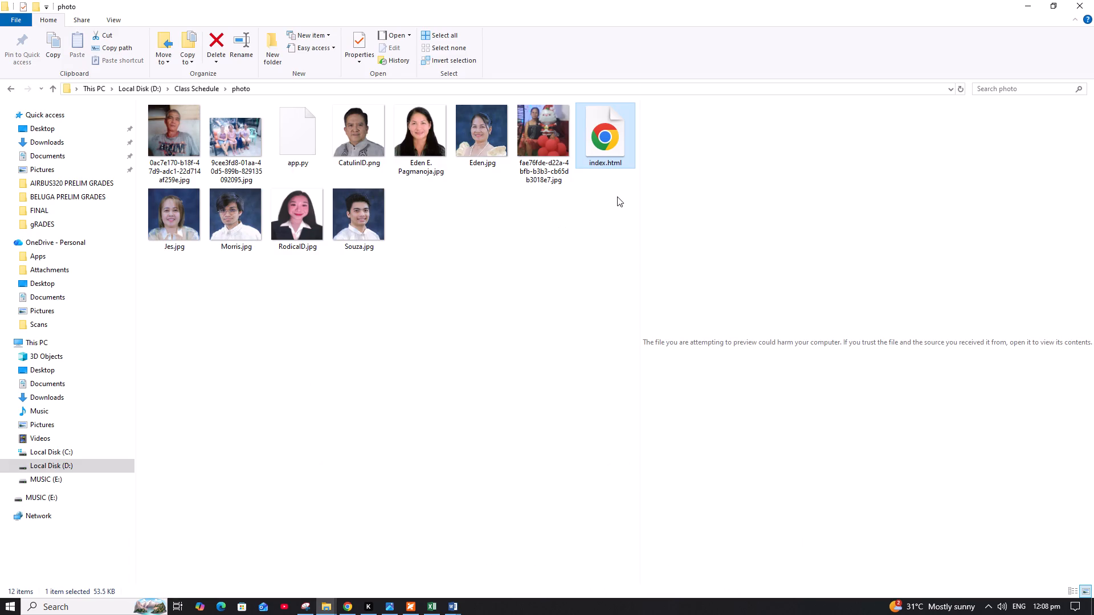
right_click(605, 138)
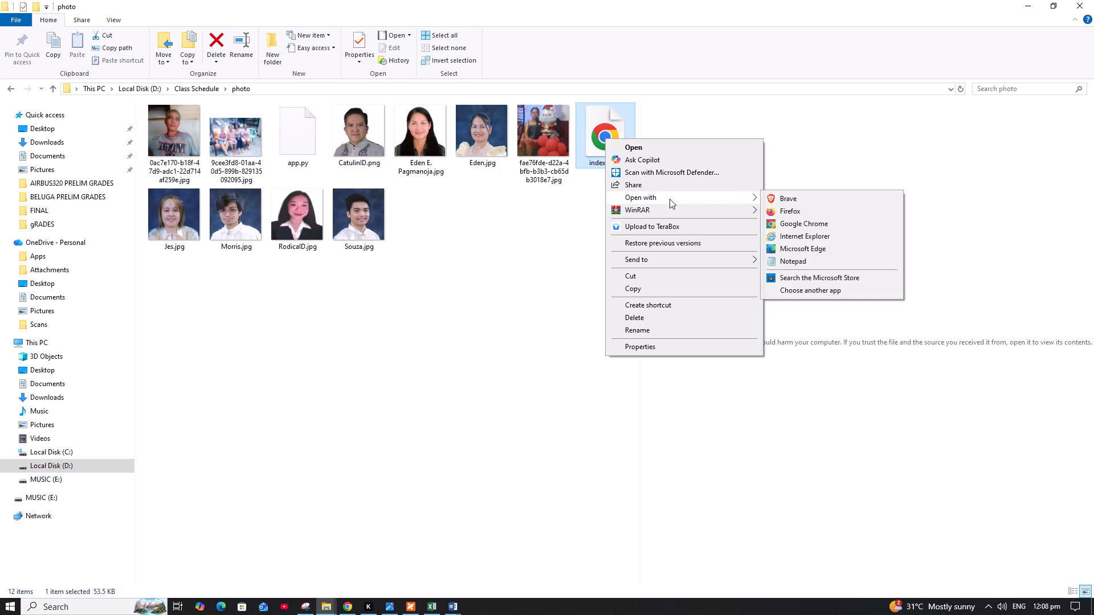
click(797, 260)
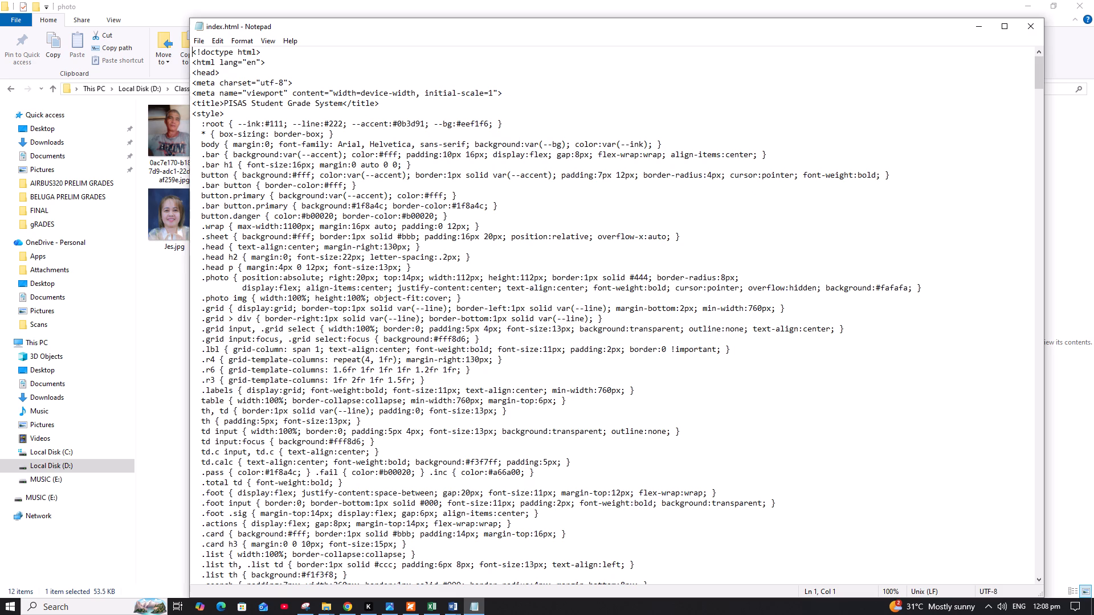
Examine the index.html source code, covering the page styles, header buttons and student form markup.
scroll(427, 298, down, 20)
scroll(427, 298, down, 7)
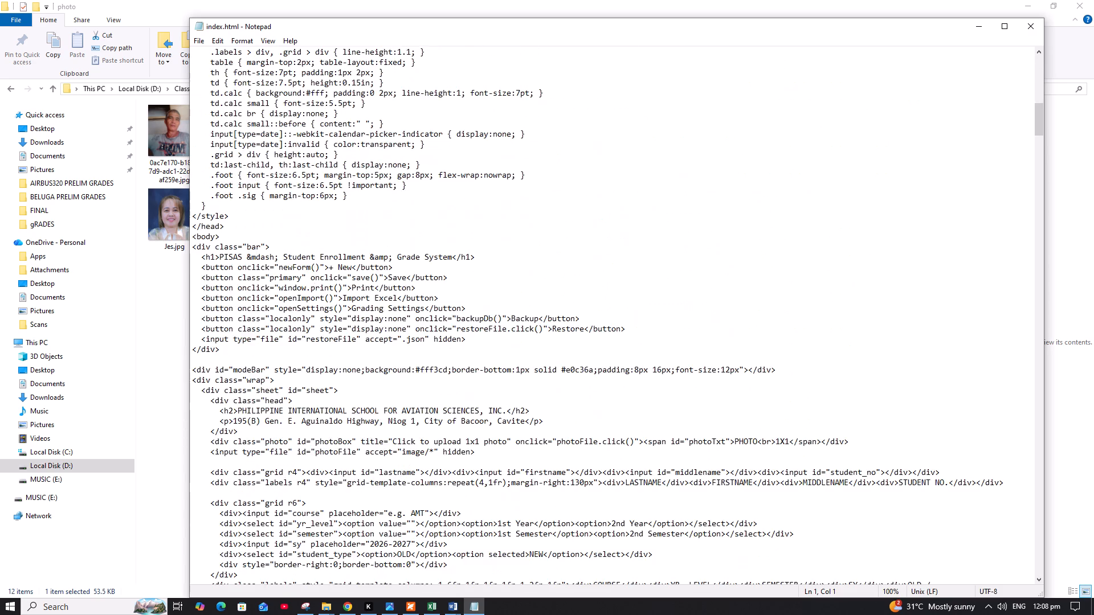
scroll(423, 301, down, 9)
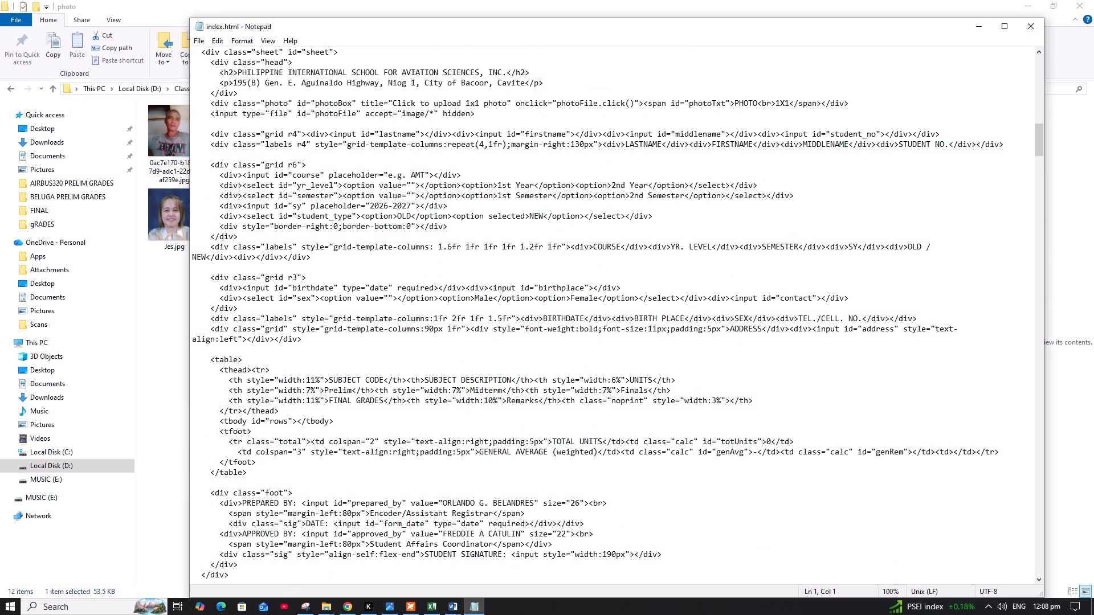
scroll(529, 289, up, 10)
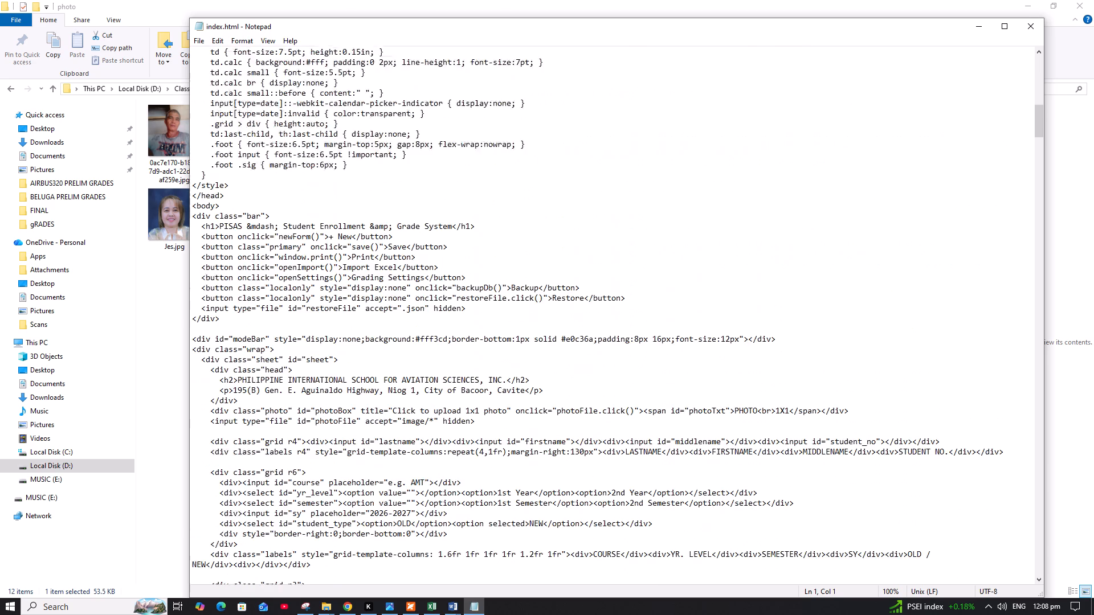
scroll(529, 289, up, 20)
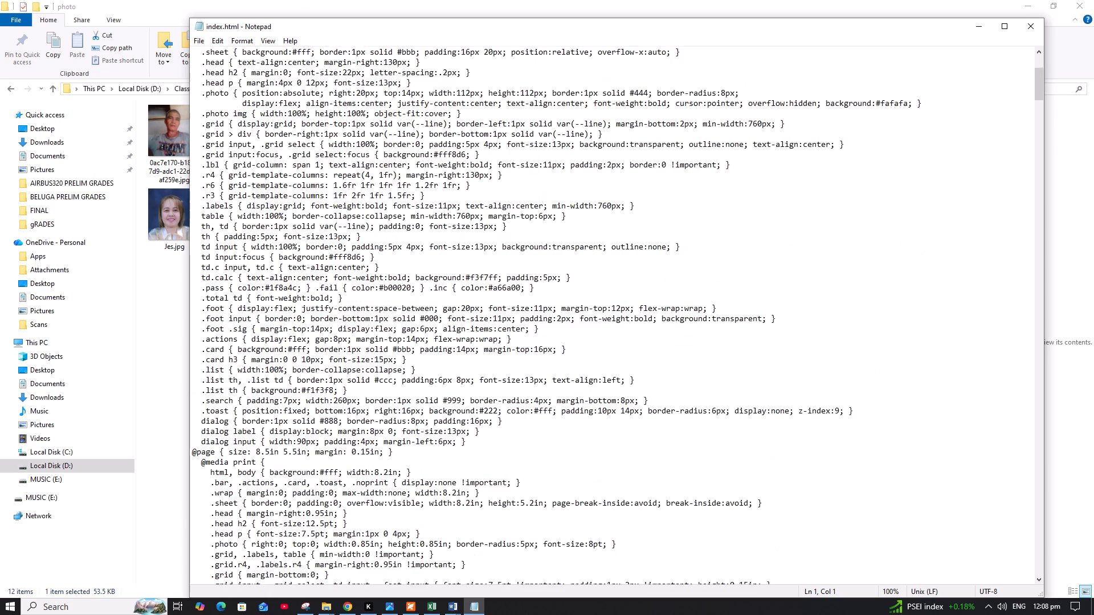
scroll(533, 285, up, 12)
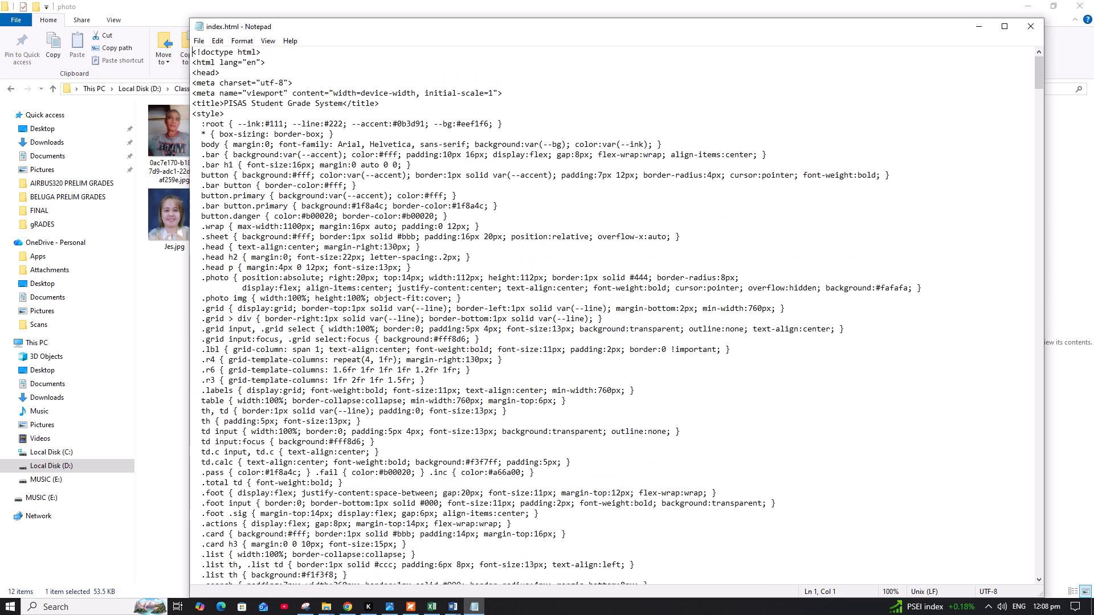
Copy the entire source code of index.html.
click(423, 232)
key(ctrl+a)
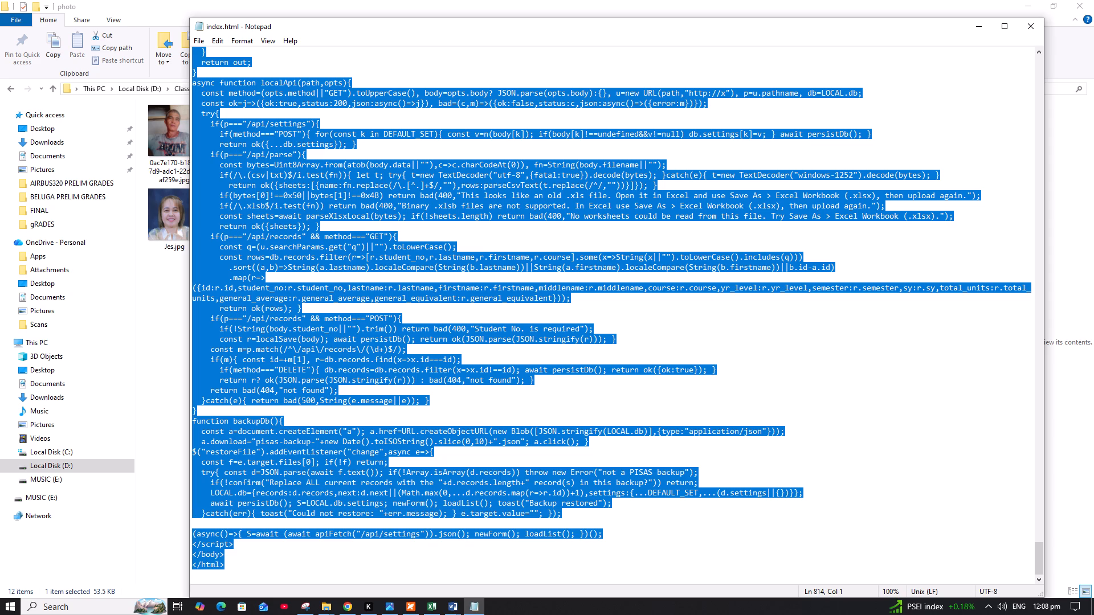
key(ctrl+c)
key(ctrl+c)
click(158, 283)
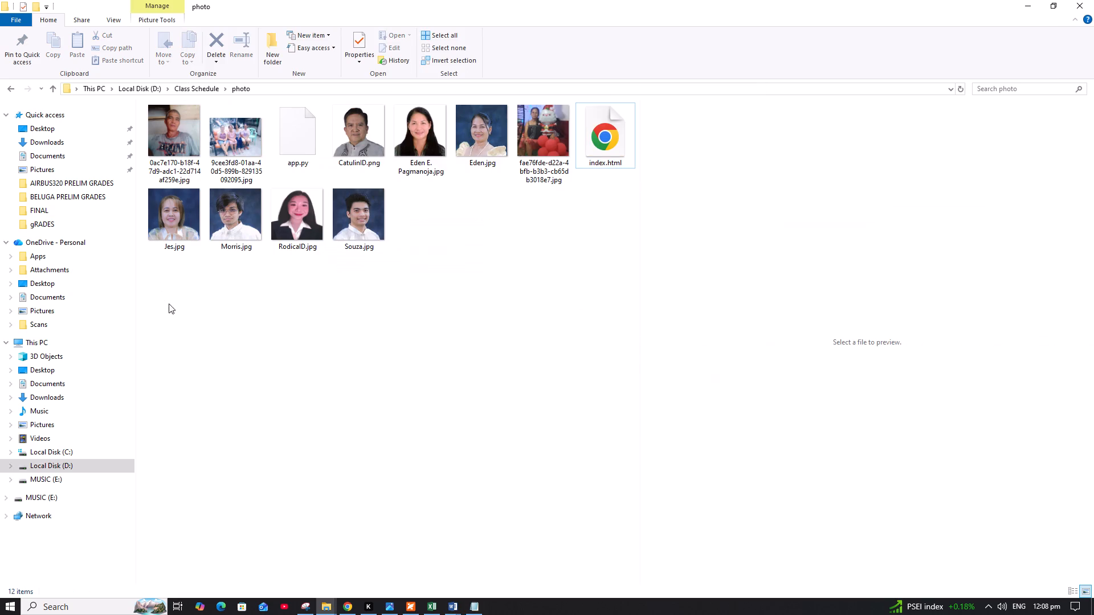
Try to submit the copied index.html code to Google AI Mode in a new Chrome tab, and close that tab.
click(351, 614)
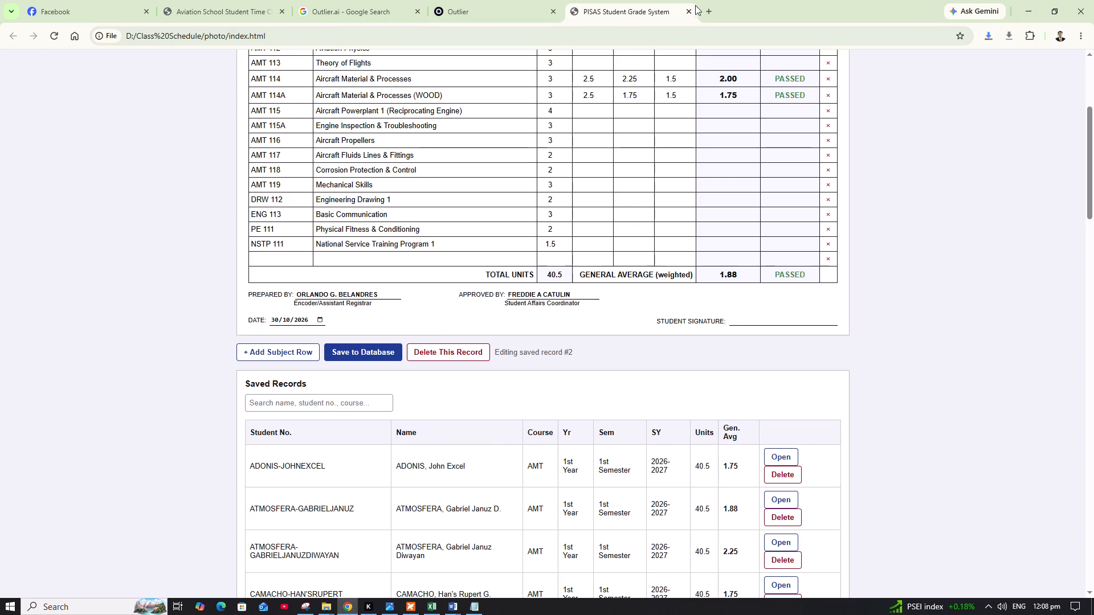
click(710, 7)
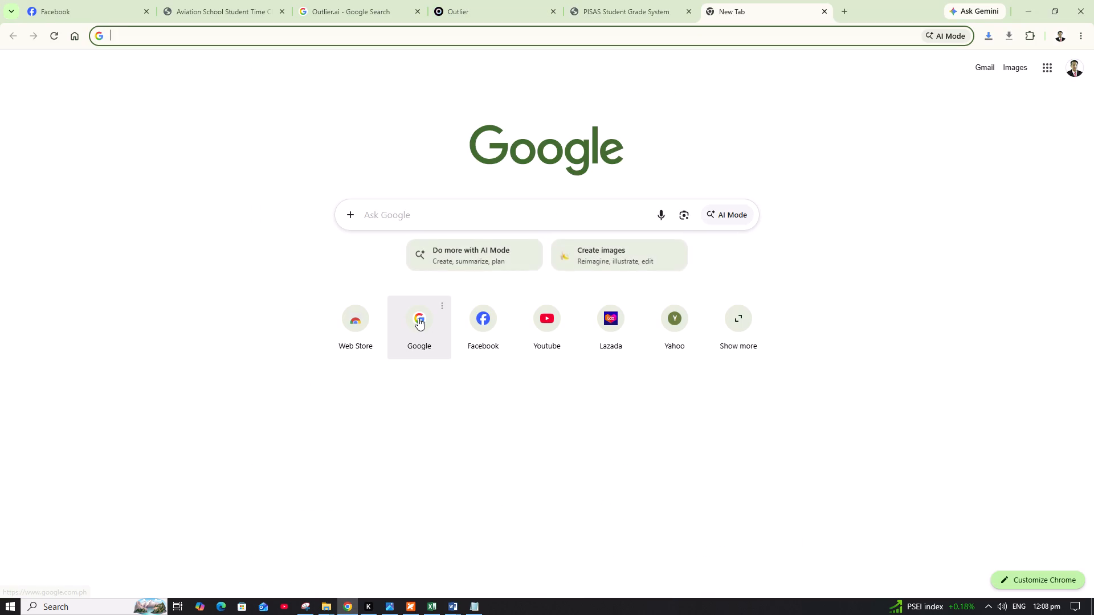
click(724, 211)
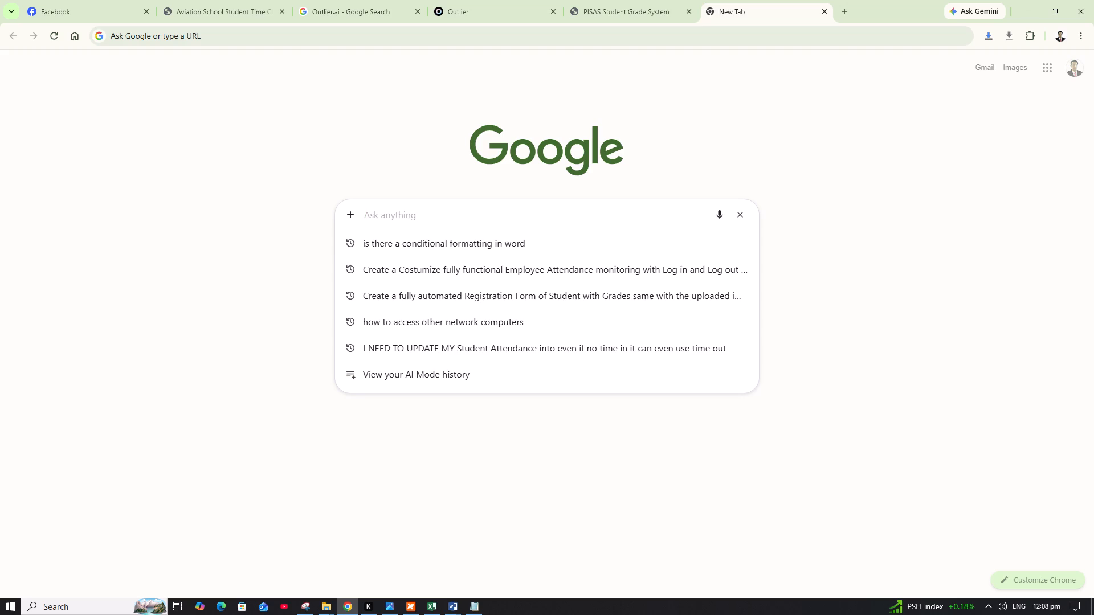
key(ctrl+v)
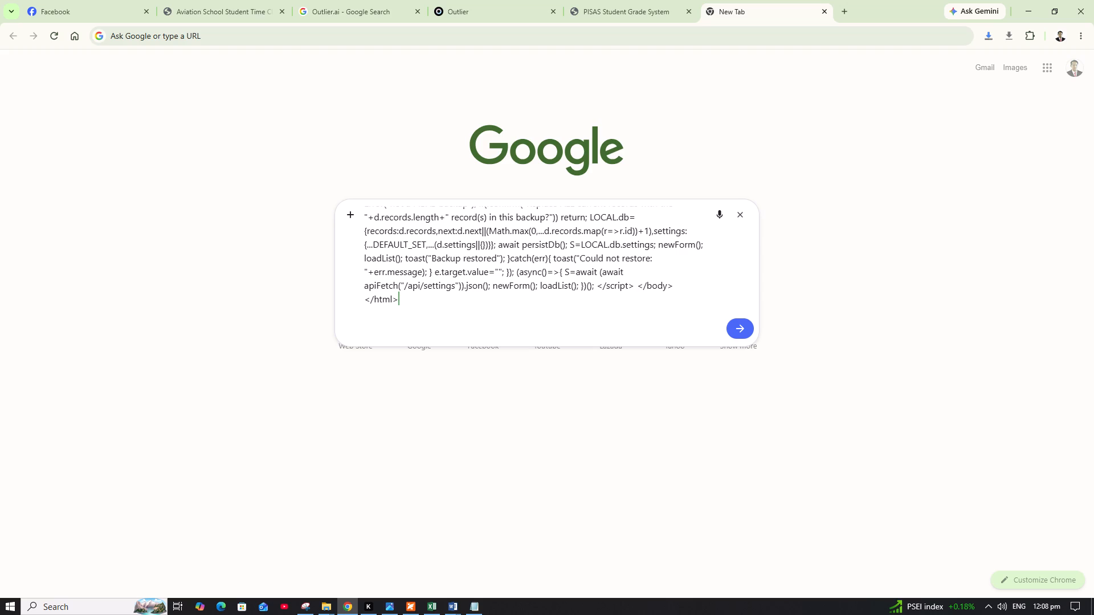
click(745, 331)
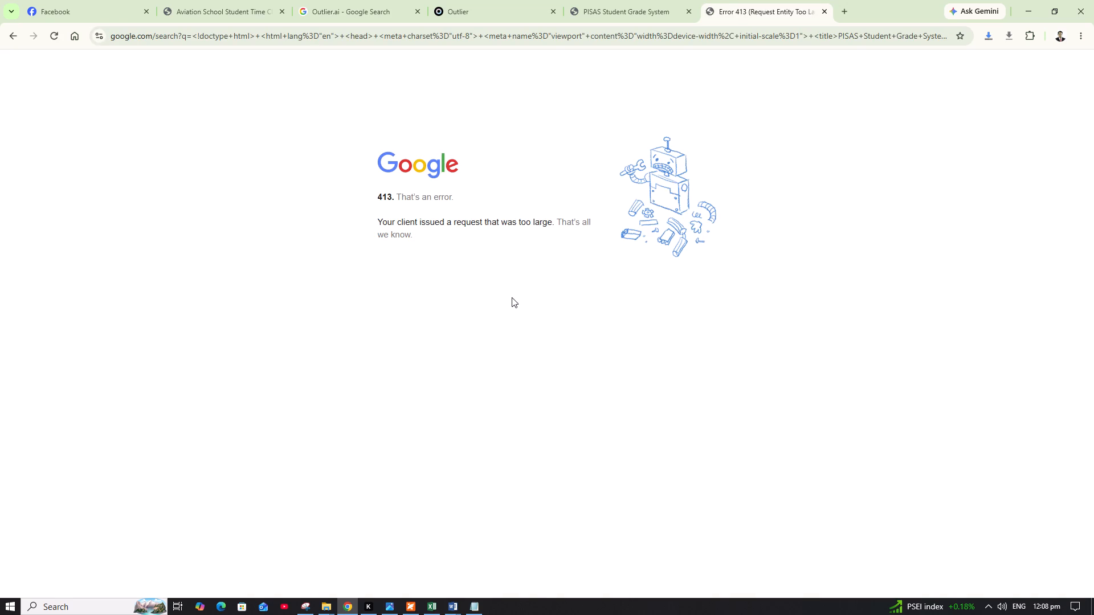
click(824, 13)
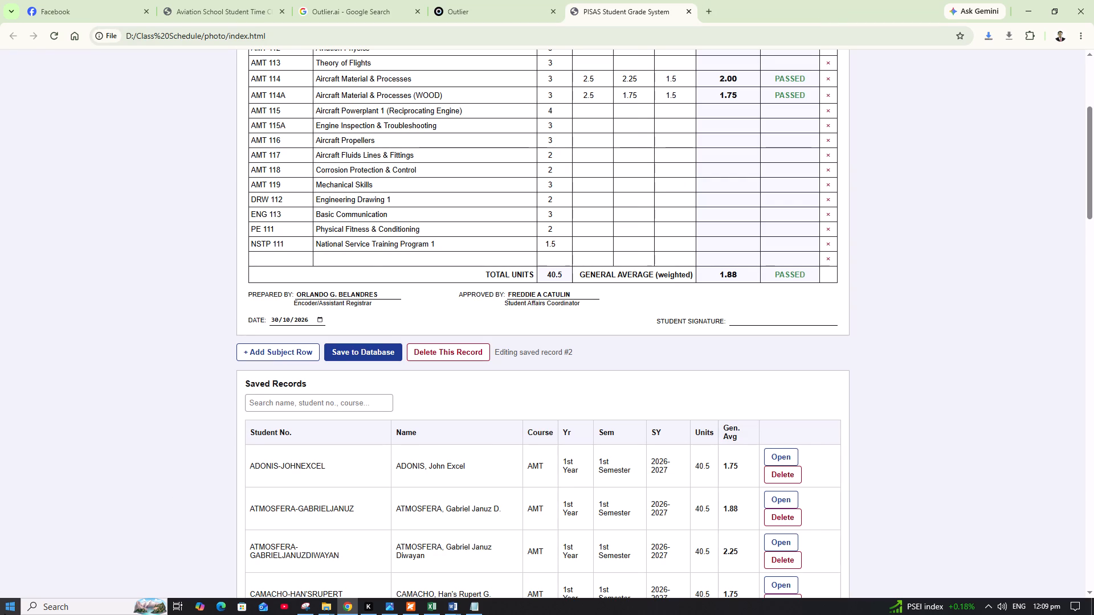
click(5, 609)
scroll(82, 501, down, 5)
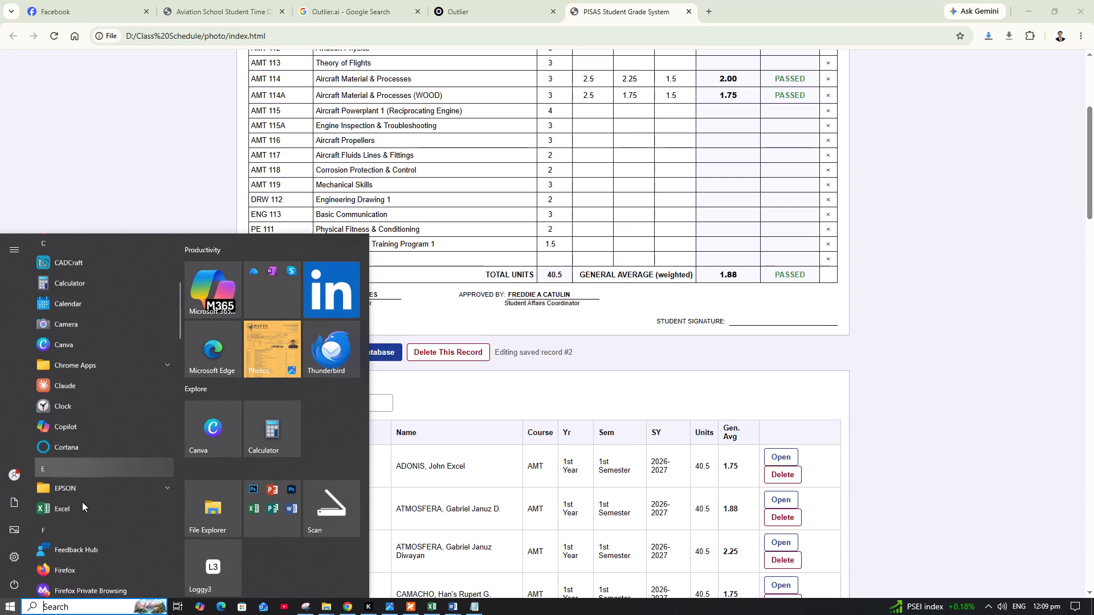
click(89, 388)
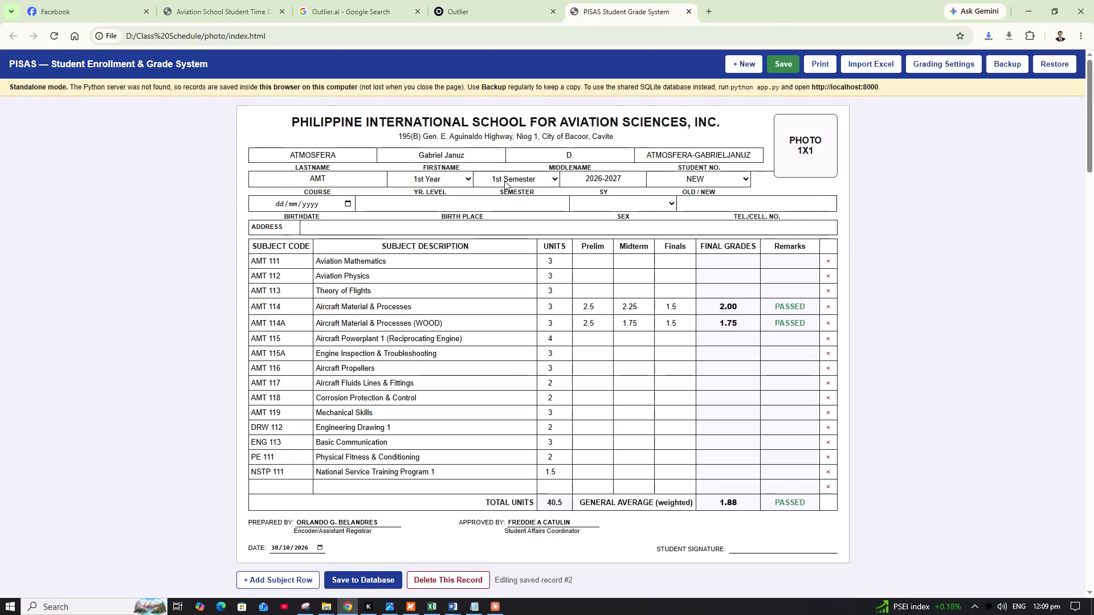
click(707, 12)
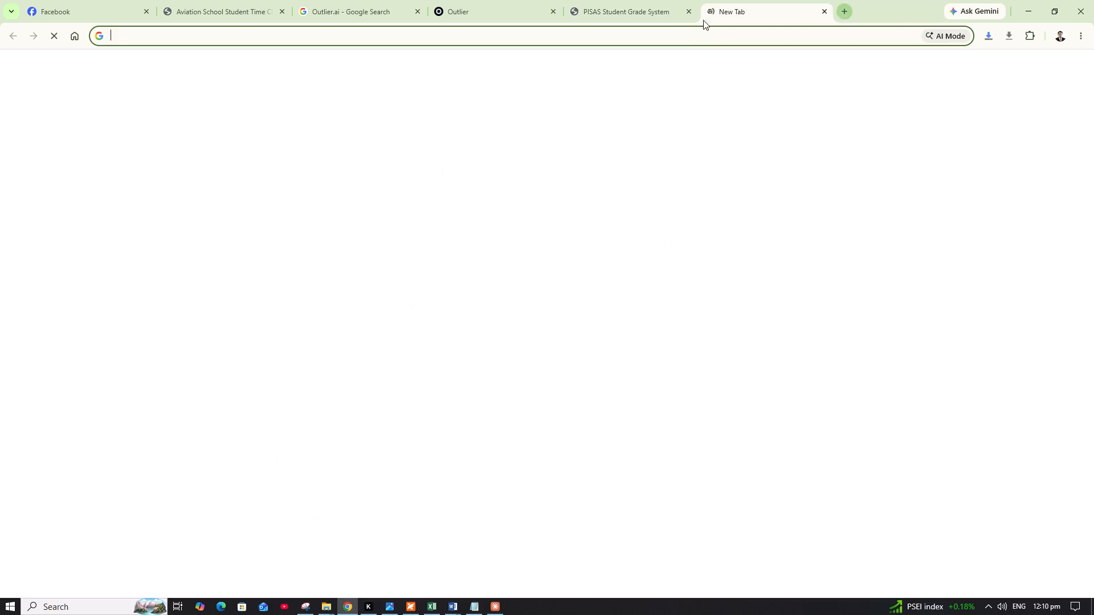
click(426, 336)
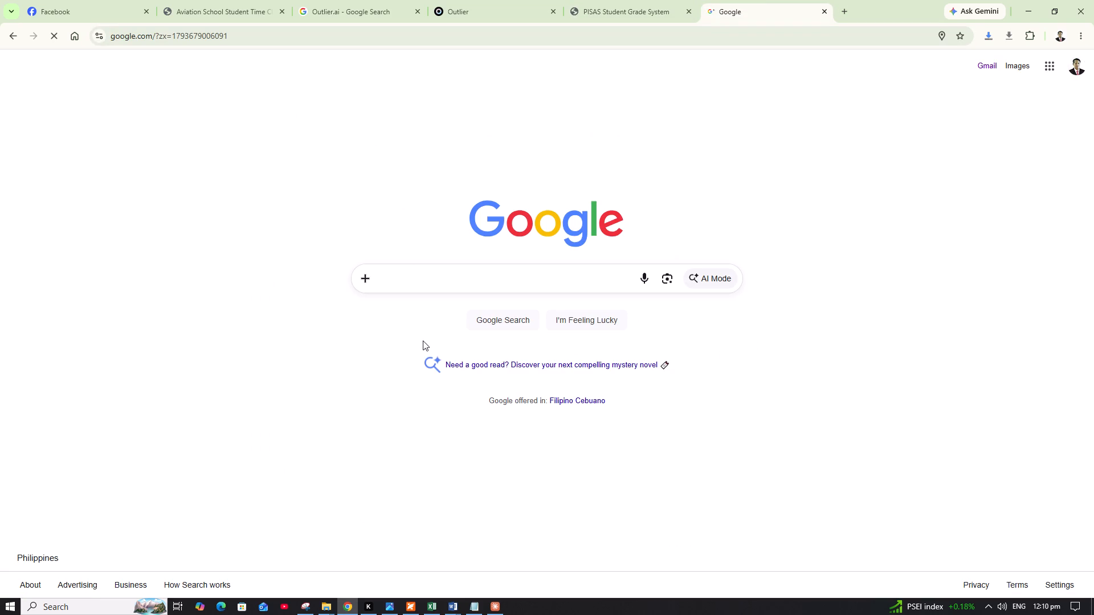
text(How to get Phython)
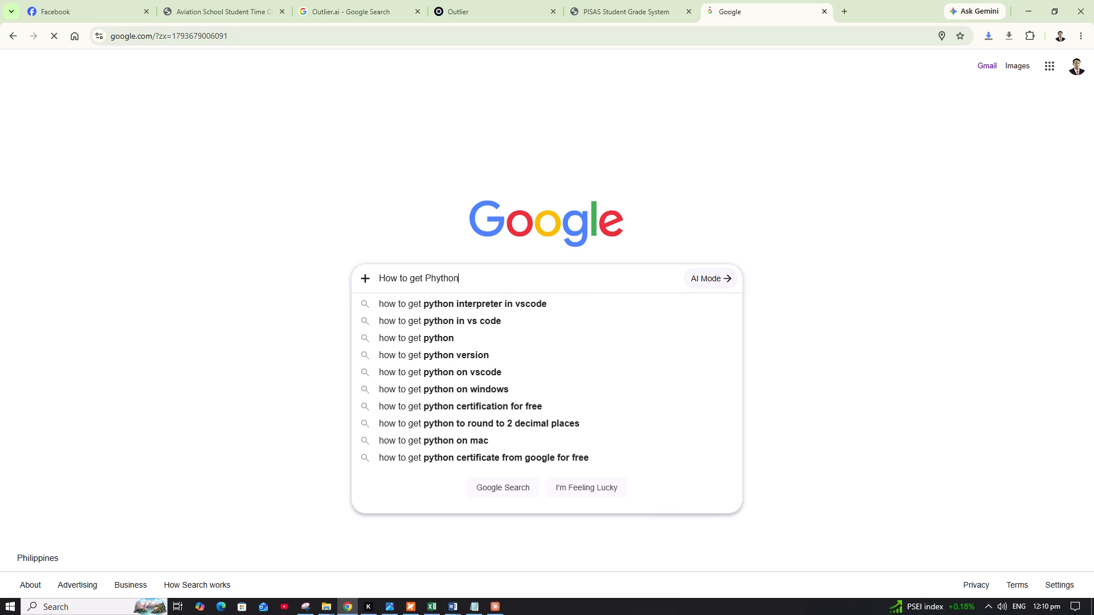
key(space)
text(ser)
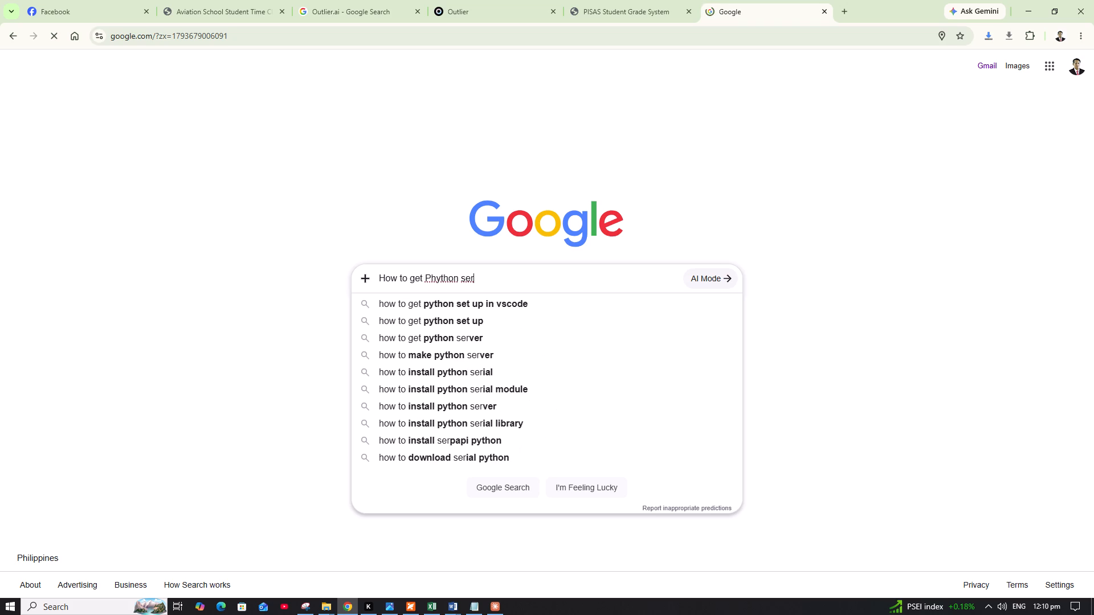
text(ver)
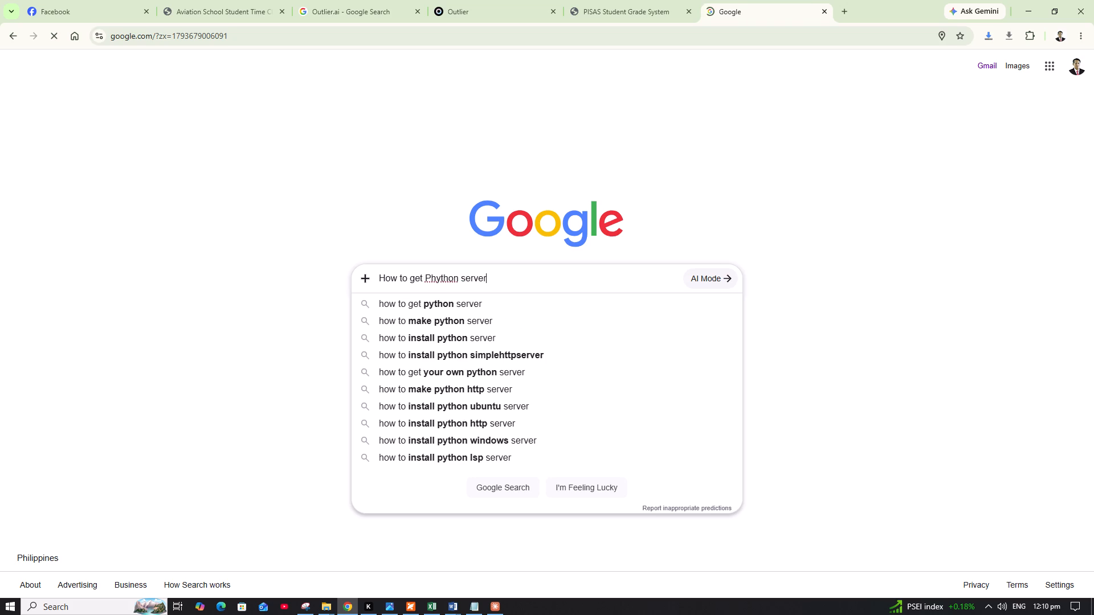
key(Return)
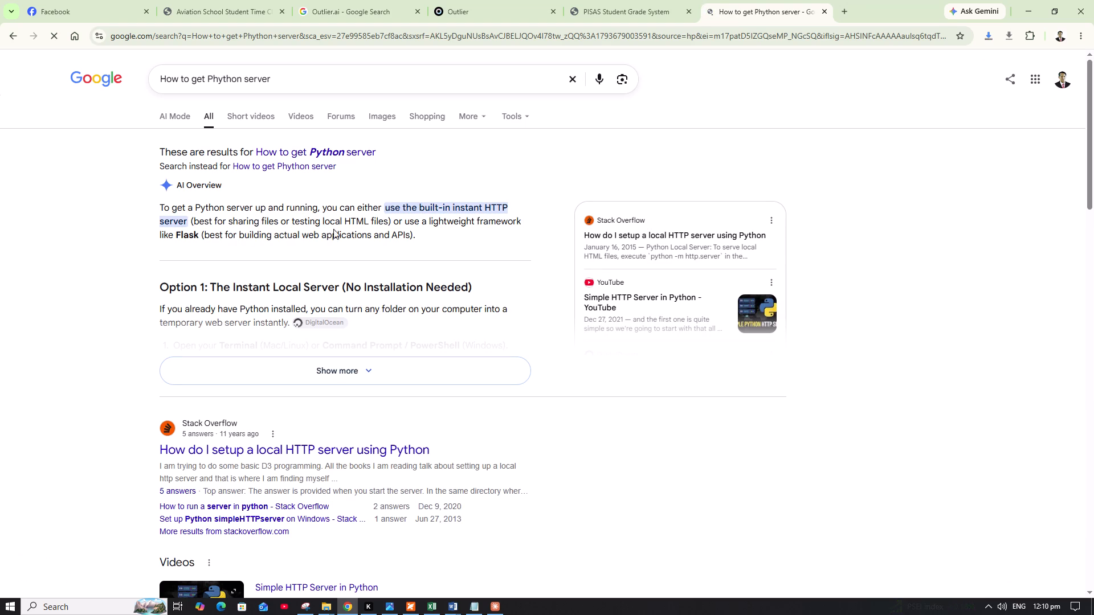
Expand the AI Overview and copy its Python 3.x command, python -m http.server.
click(295, 368)
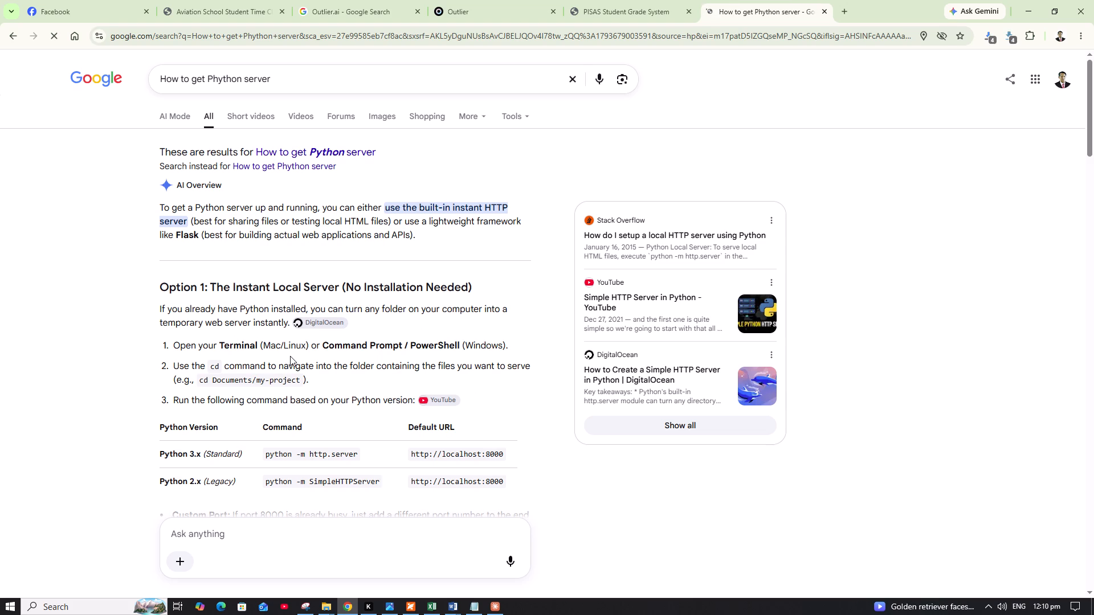
scroll(290, 356, down, 1)
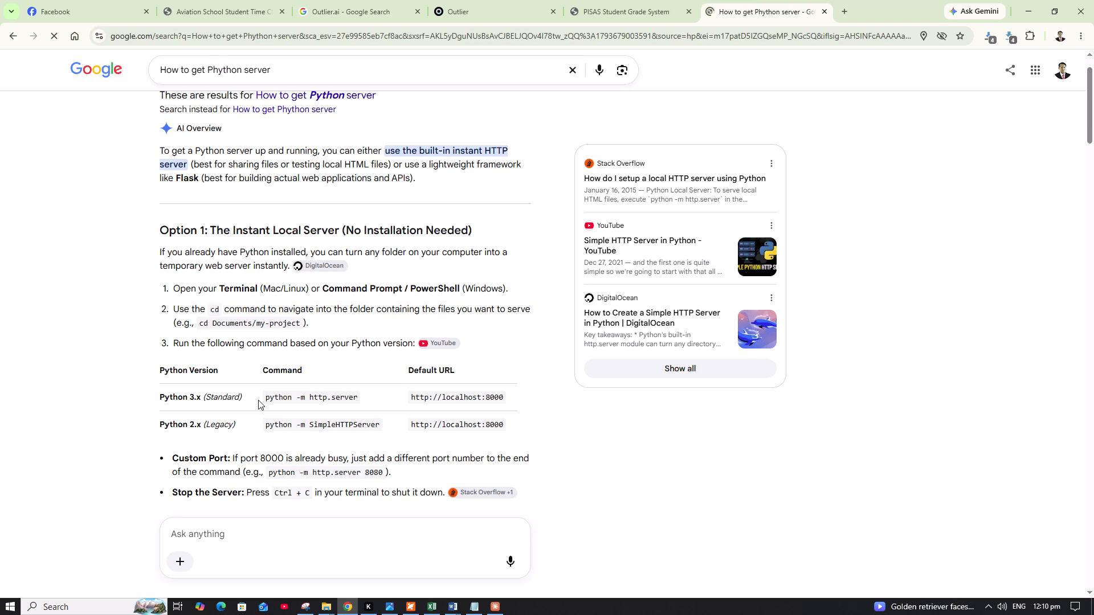
drag(263, 397, 339, 397)
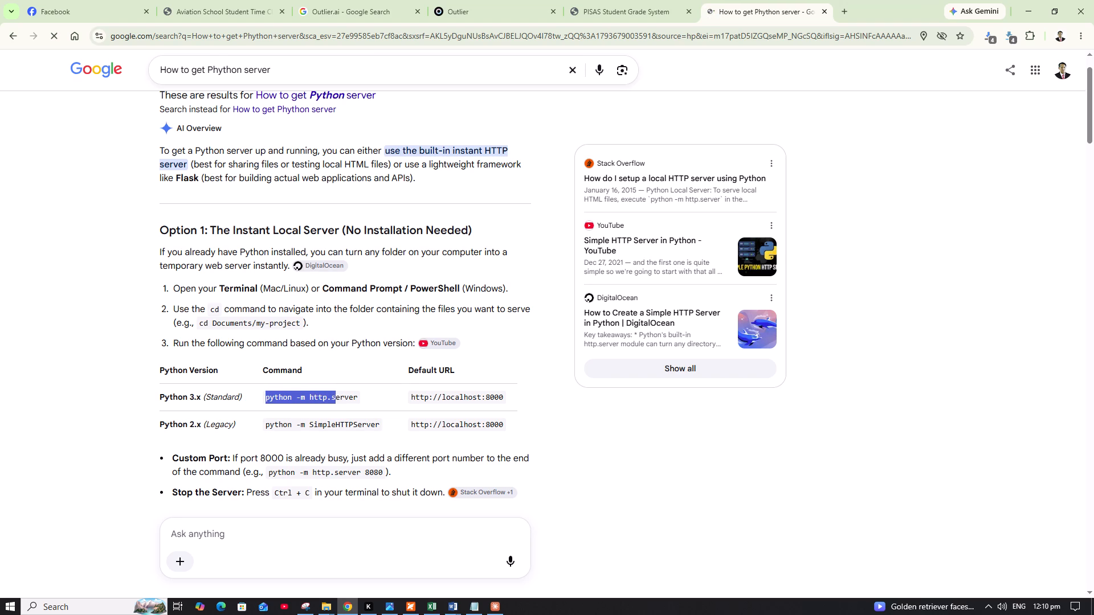
drag(339, 397, 362, 397)
right_click(341, 397)
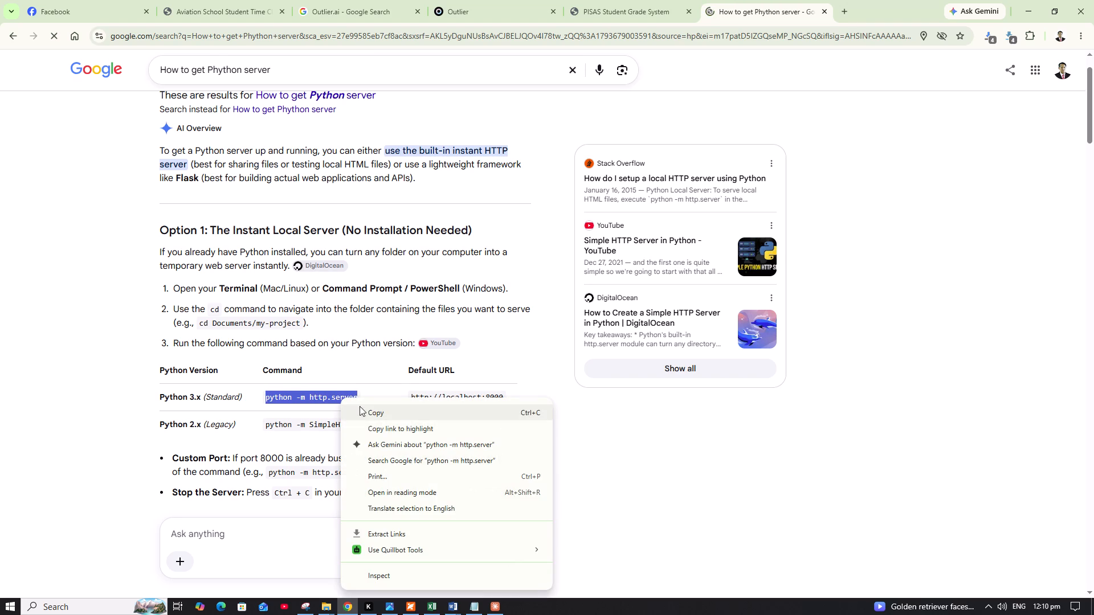
click(368, 412)
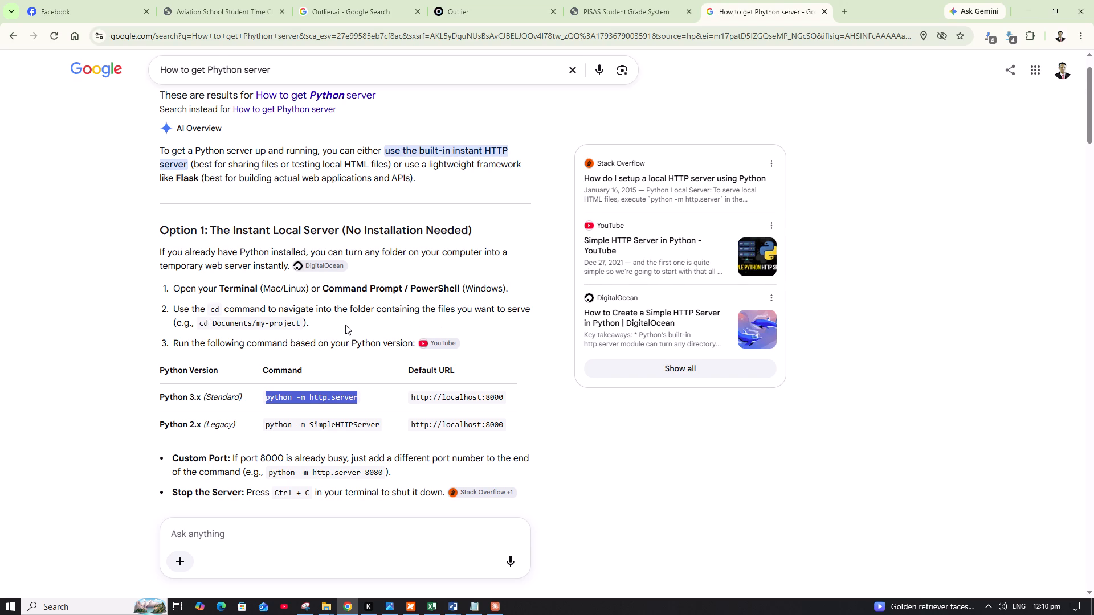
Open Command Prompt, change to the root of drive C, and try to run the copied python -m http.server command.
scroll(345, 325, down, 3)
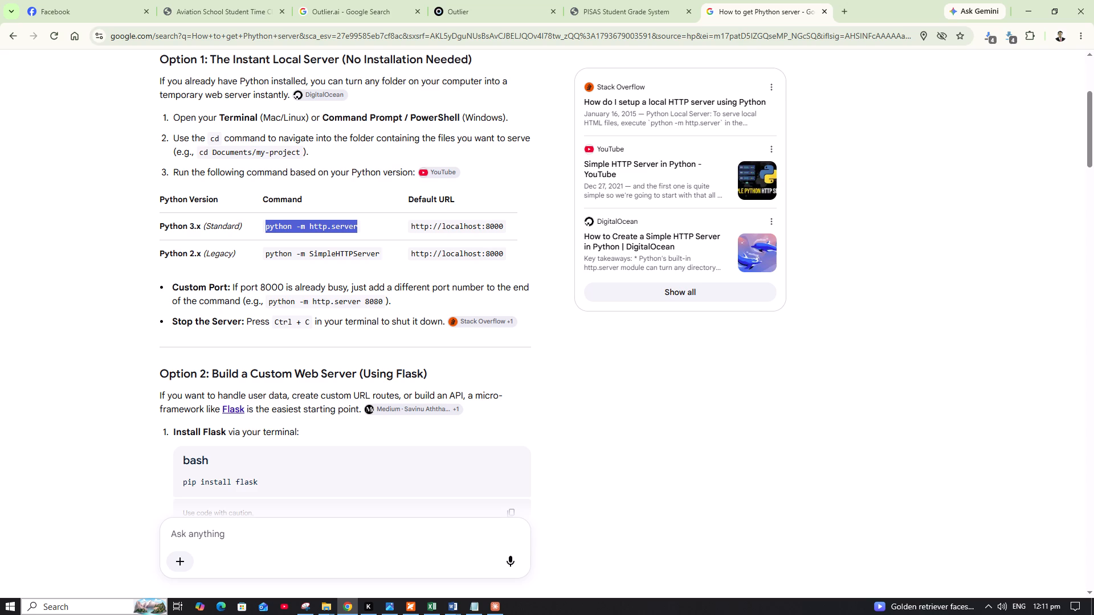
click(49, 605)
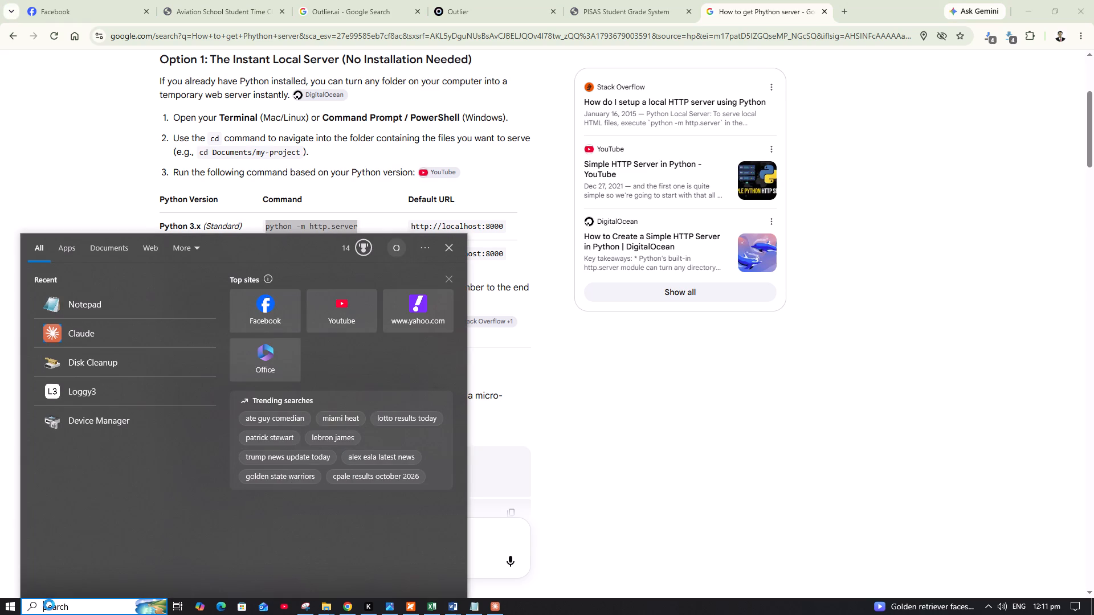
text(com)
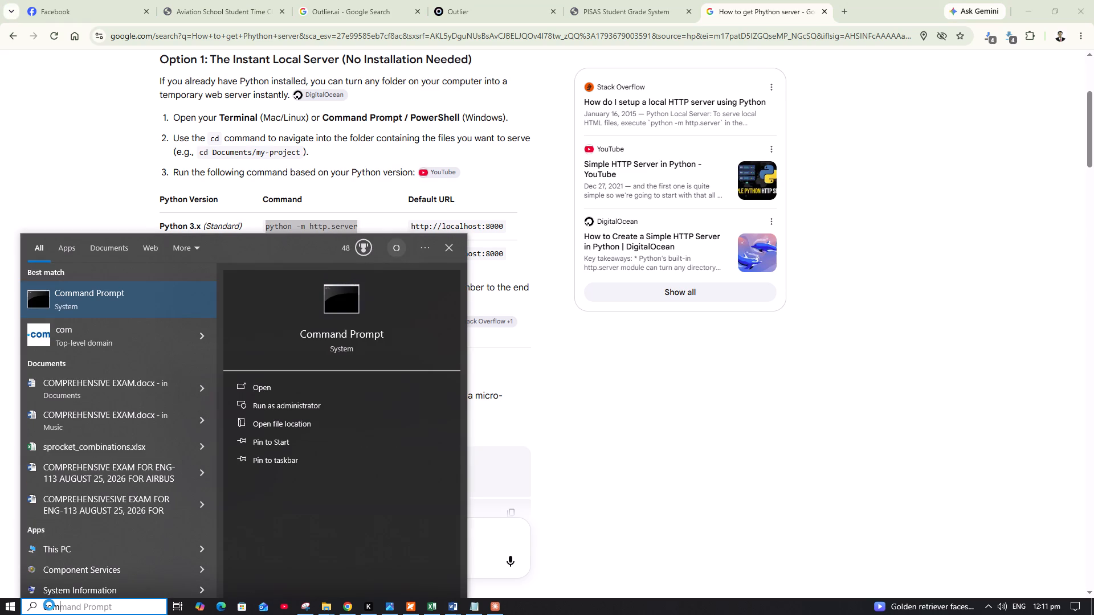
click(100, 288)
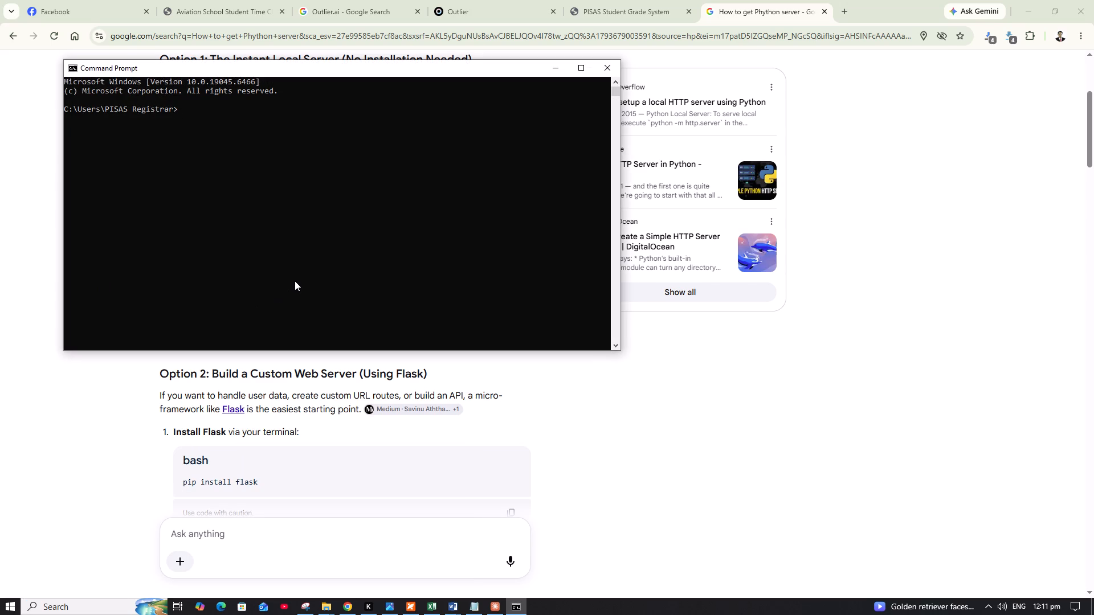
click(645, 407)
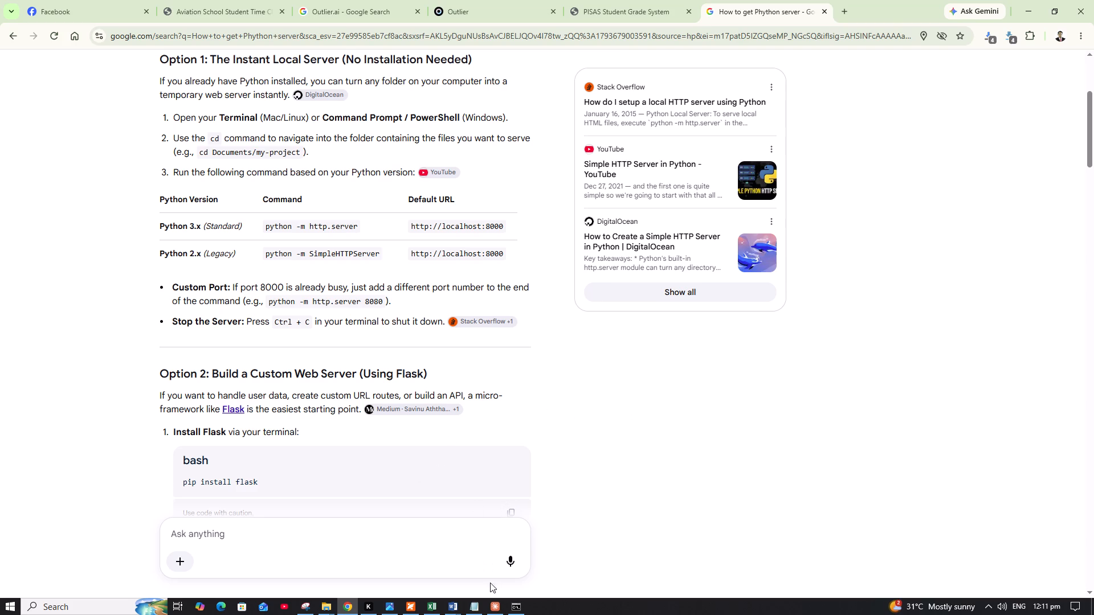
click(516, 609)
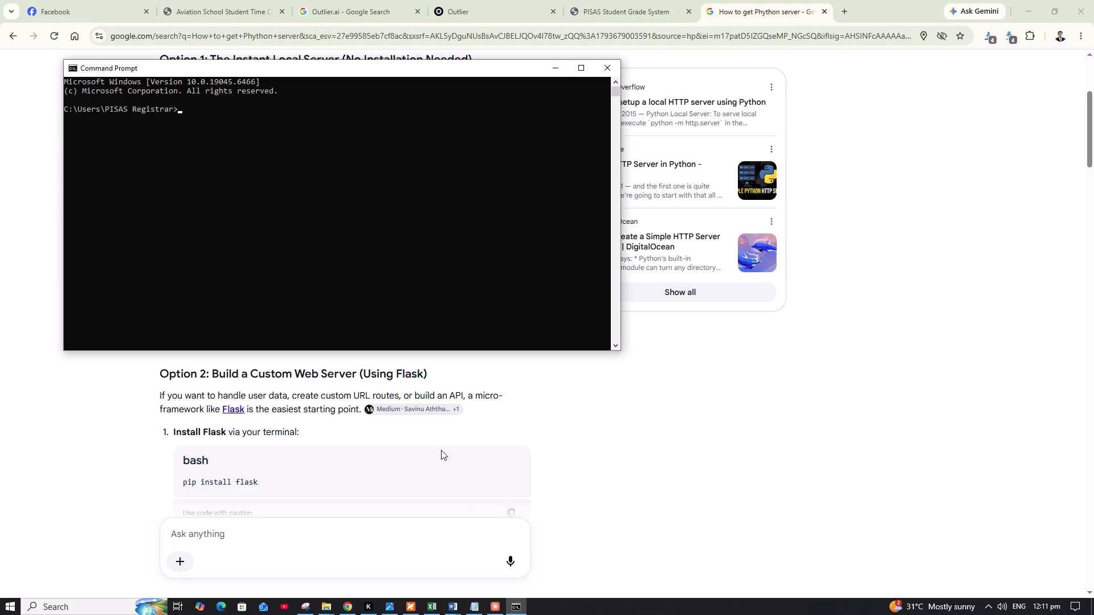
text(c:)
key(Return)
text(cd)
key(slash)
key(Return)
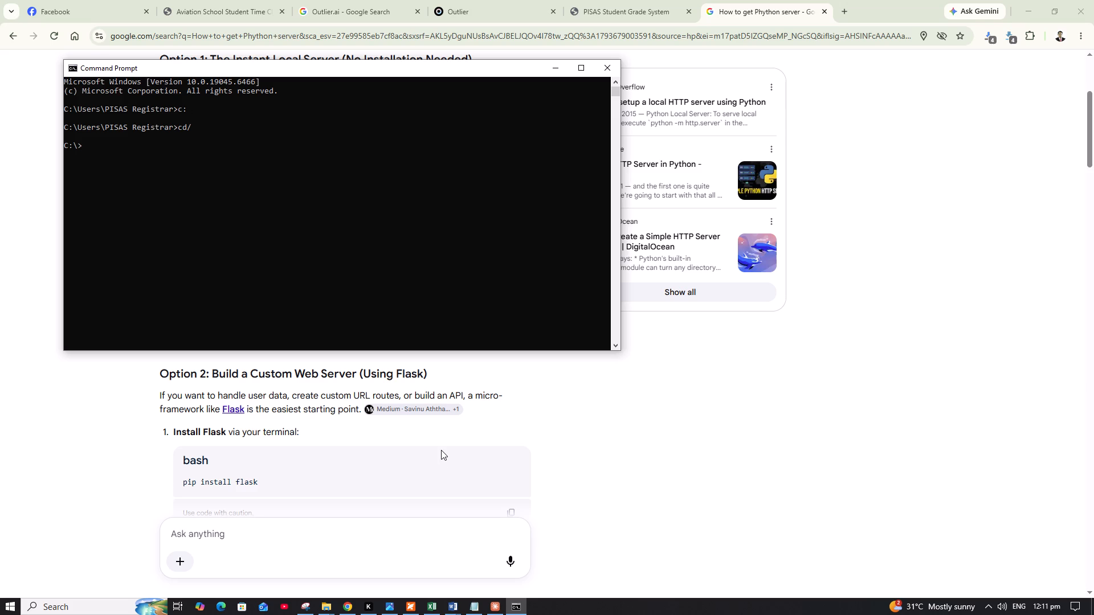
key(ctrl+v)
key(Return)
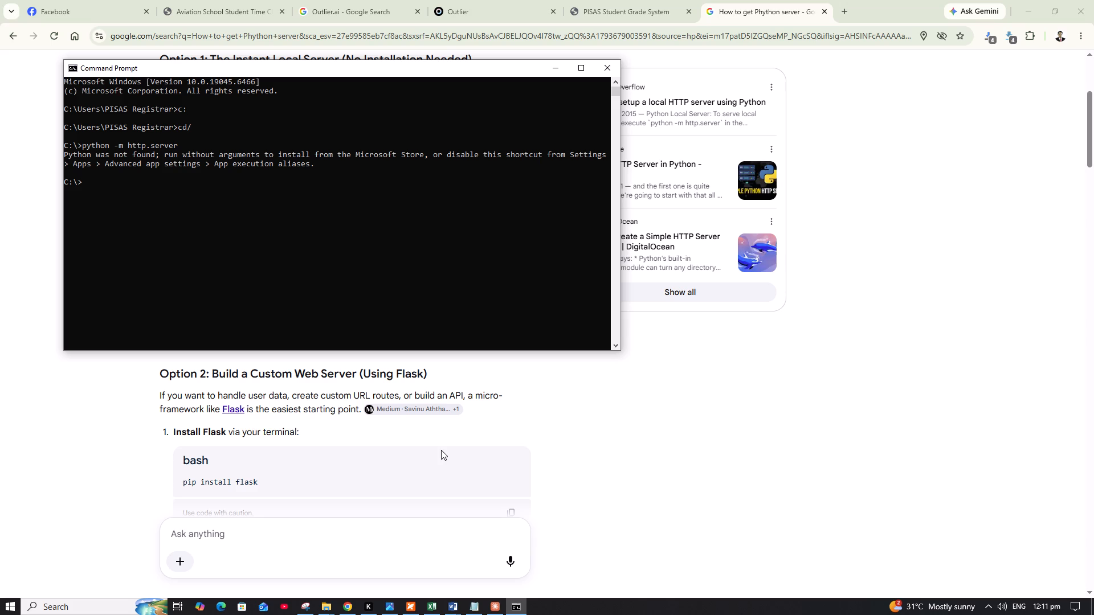
In Chrome, examine the rest of the AI Overview, covering the default URL, the Flask server option and the security note.
click(634, 403)
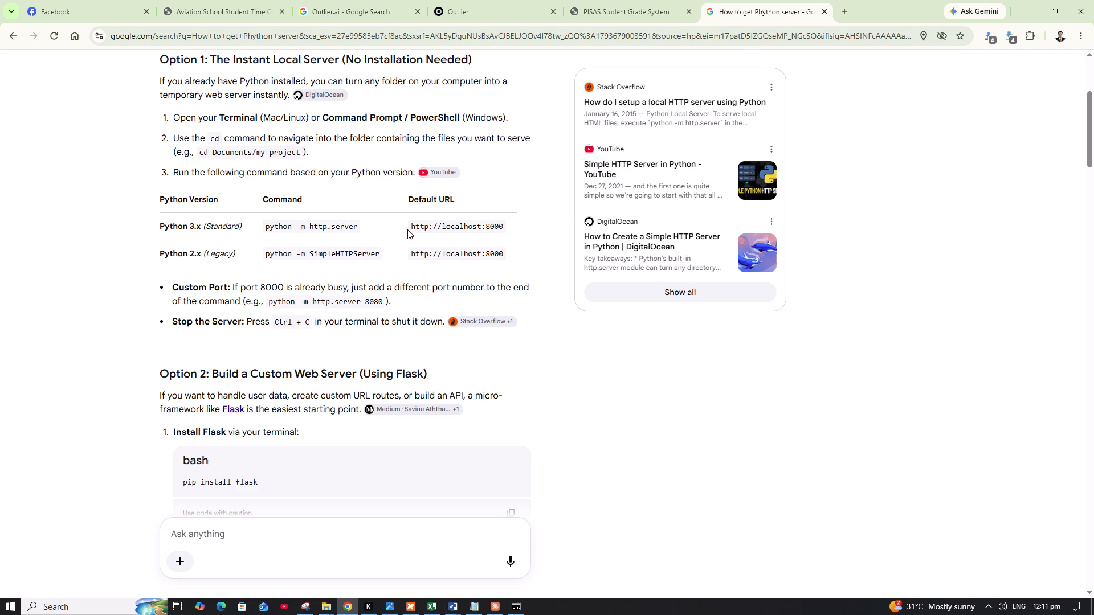
drag(413, 225, 424, 227)
drag(424, 227, 512, 227)
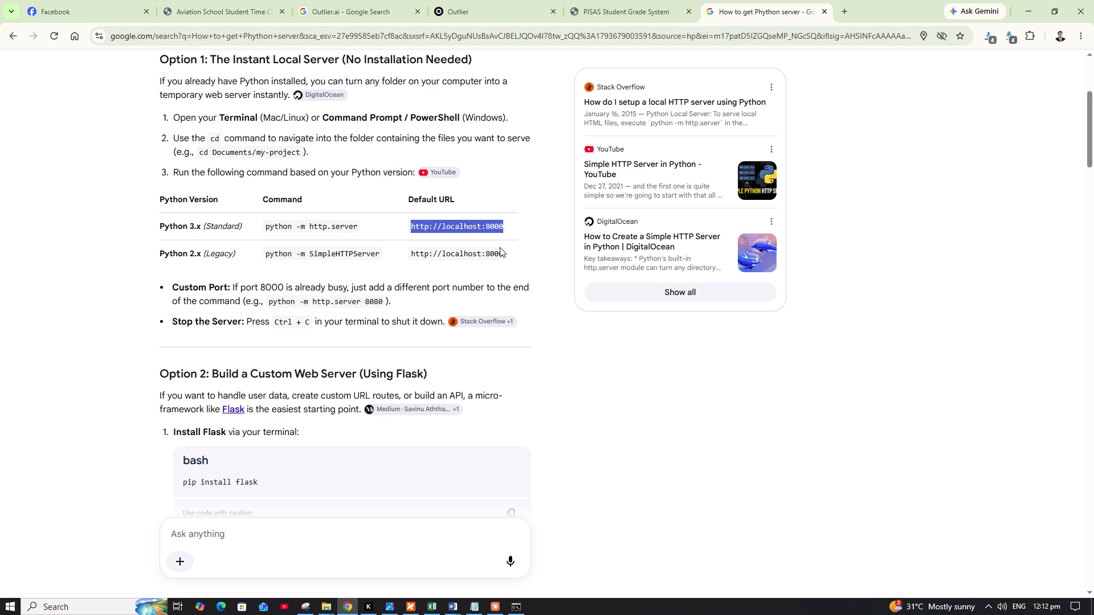
scroll(495, 252, down, 4)
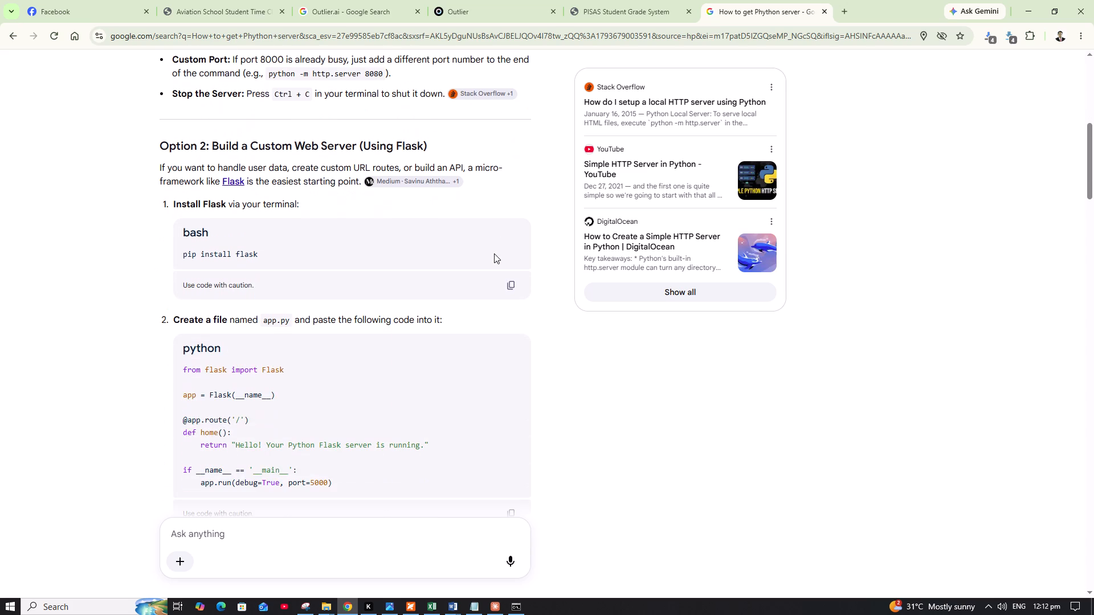
scroll(494, 253, down, 2)
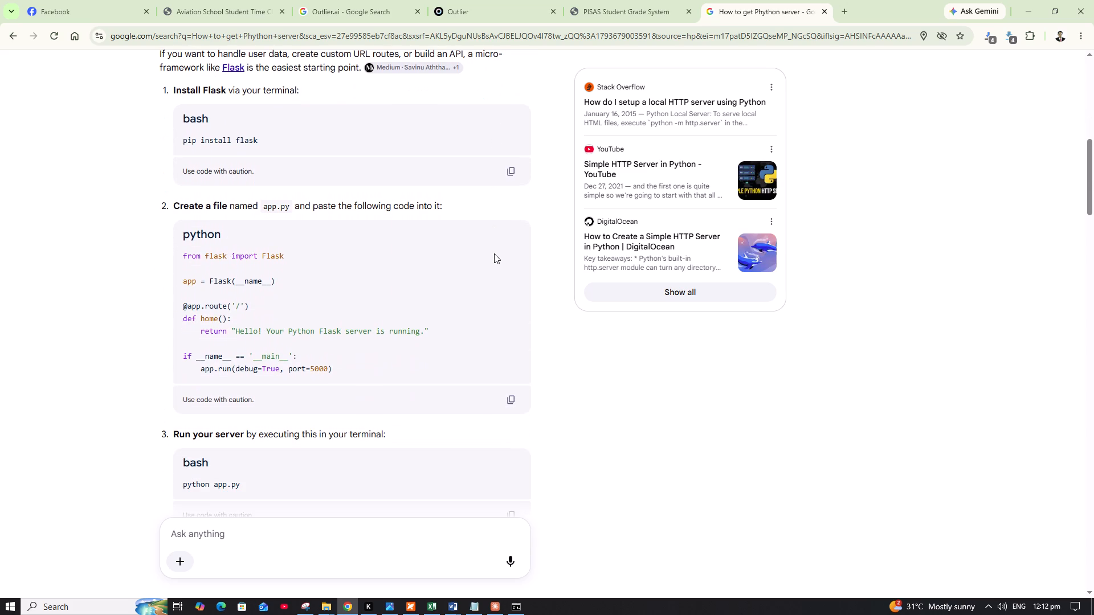
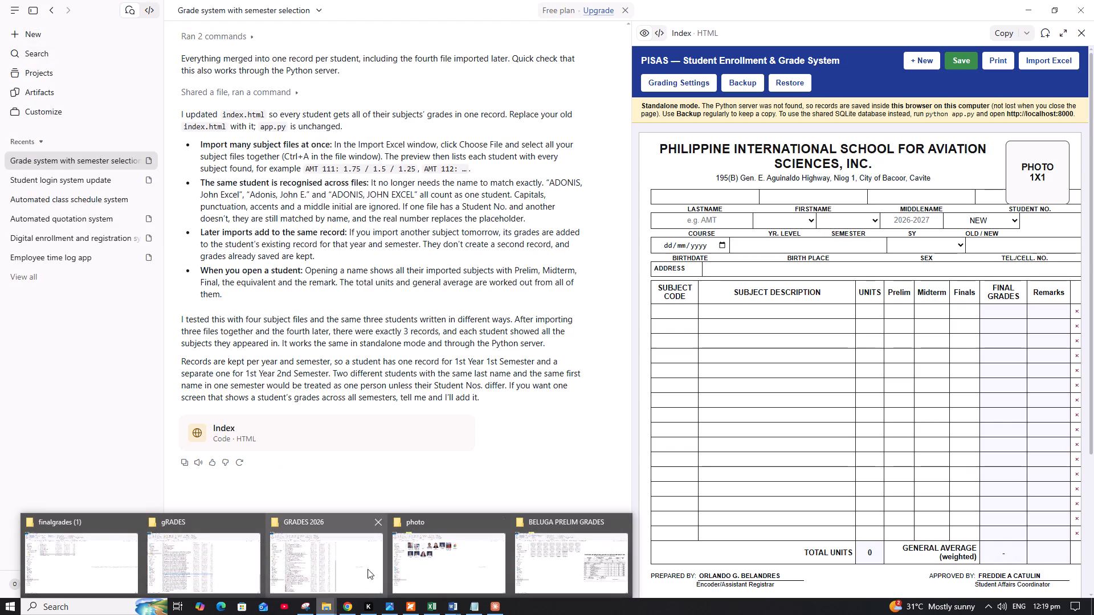
click(431, 558)
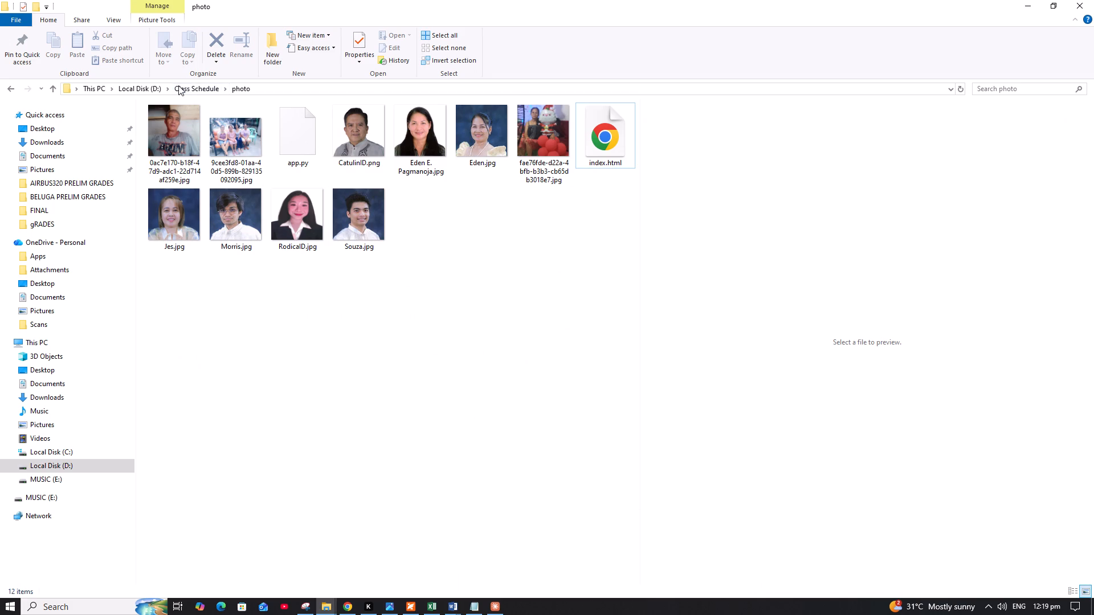
click(178, 85)
double_click(174, 145)
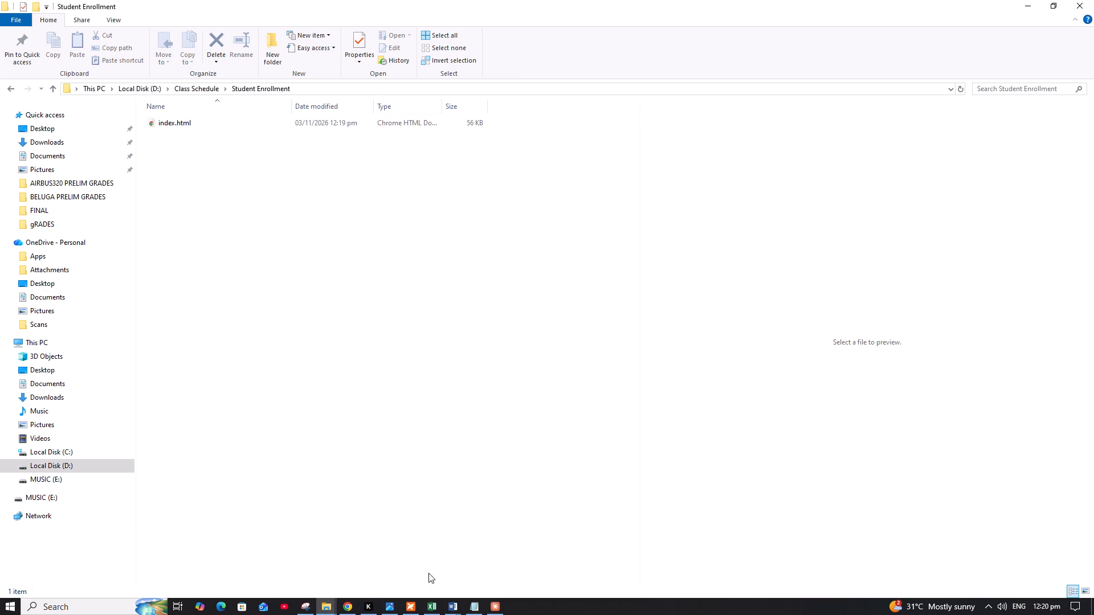
Close the old PISAS Student Grade System page in Chrome and open the new index.html from the Student Enrollment folder.
click(354, 605)
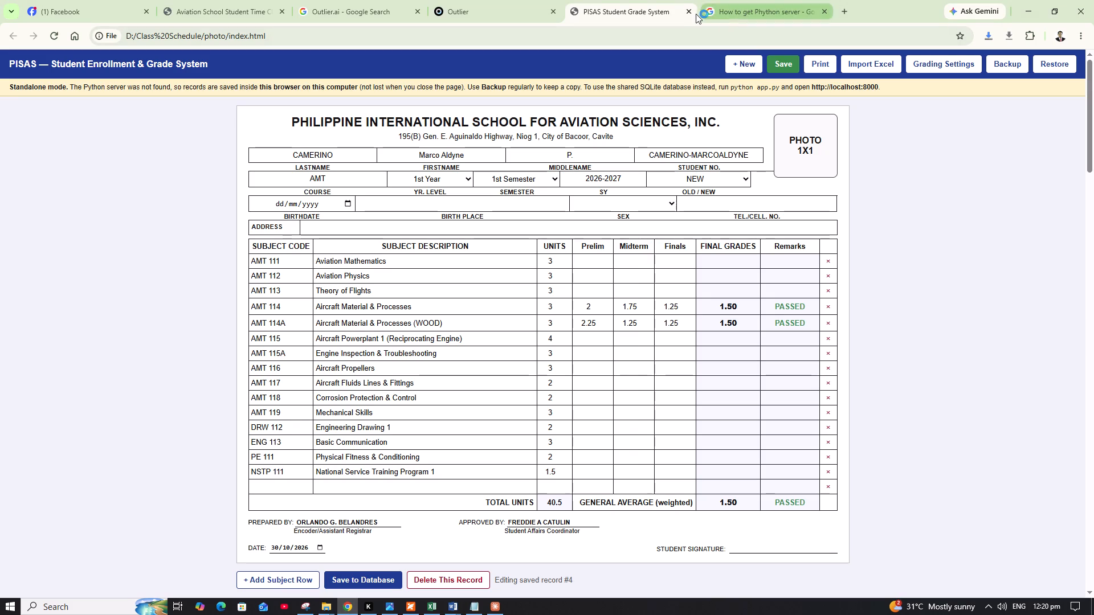
click(692, 13)
click(1026, 10)
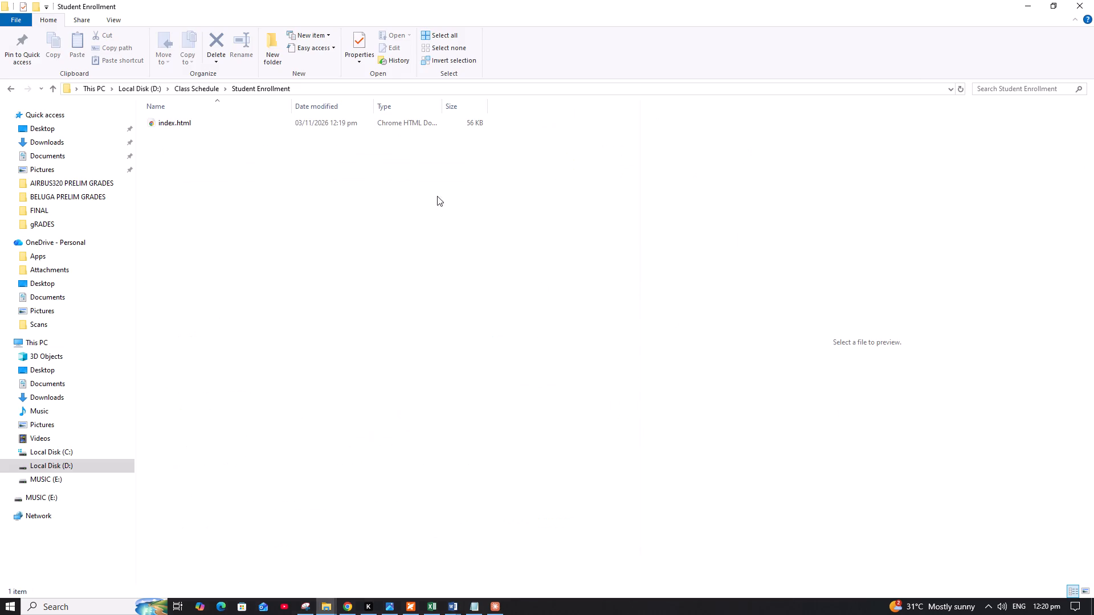
double_click(175, 122)
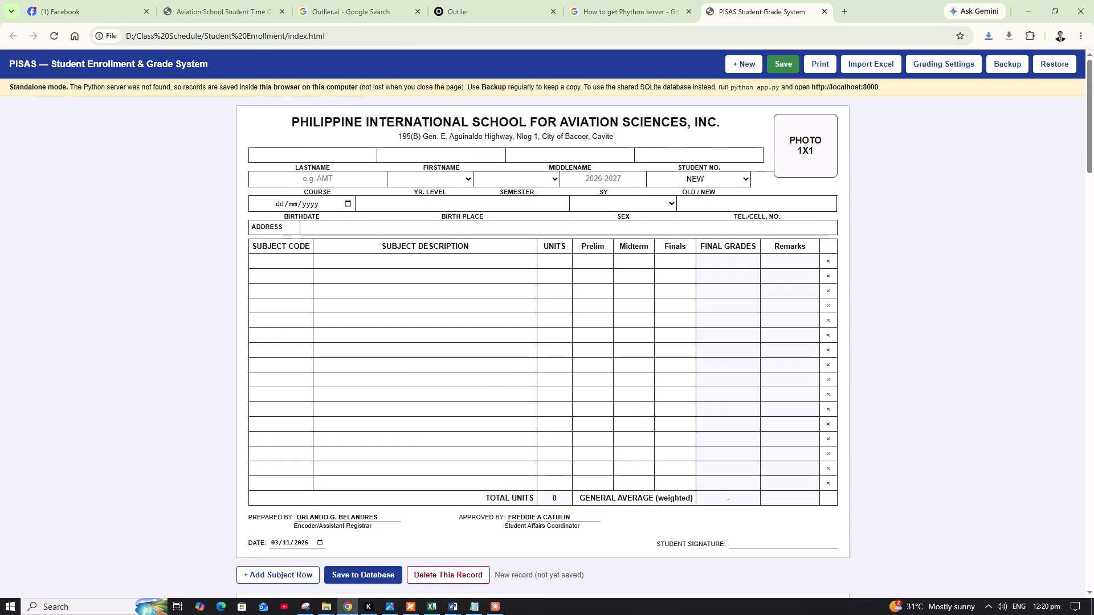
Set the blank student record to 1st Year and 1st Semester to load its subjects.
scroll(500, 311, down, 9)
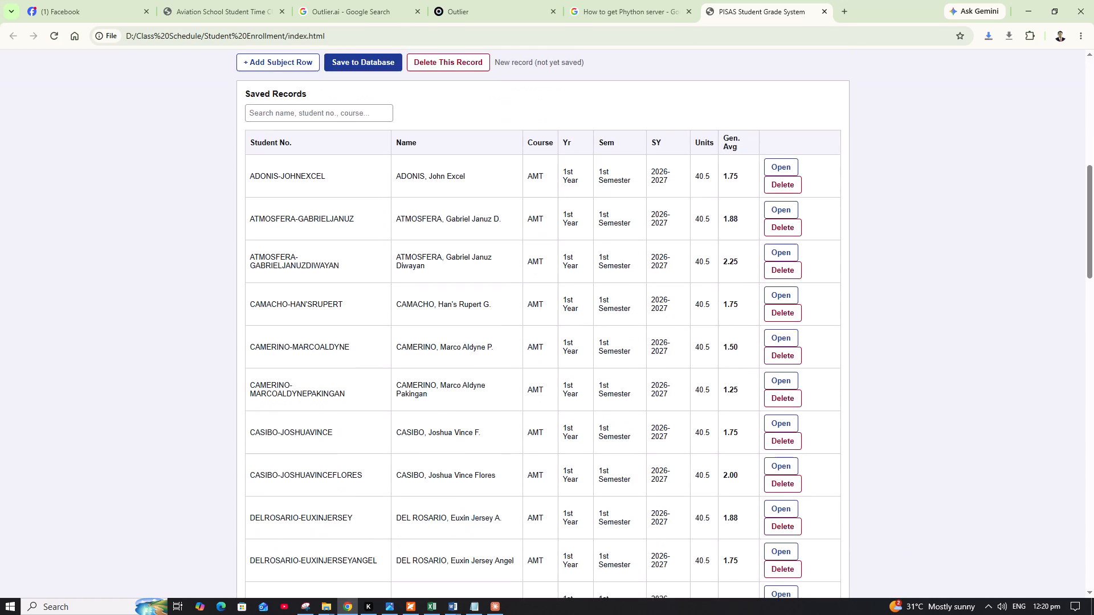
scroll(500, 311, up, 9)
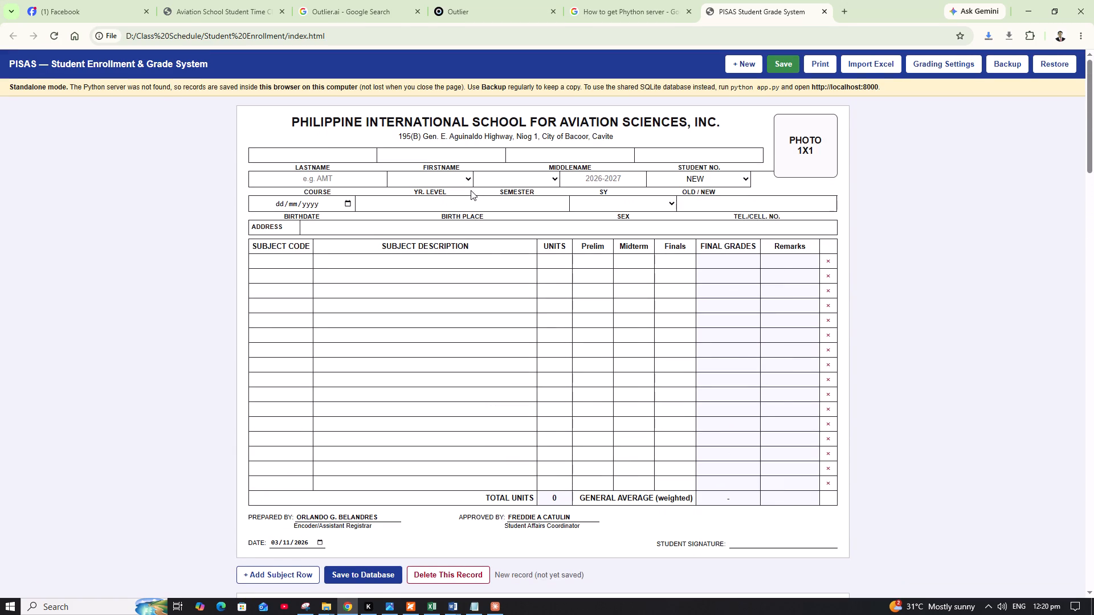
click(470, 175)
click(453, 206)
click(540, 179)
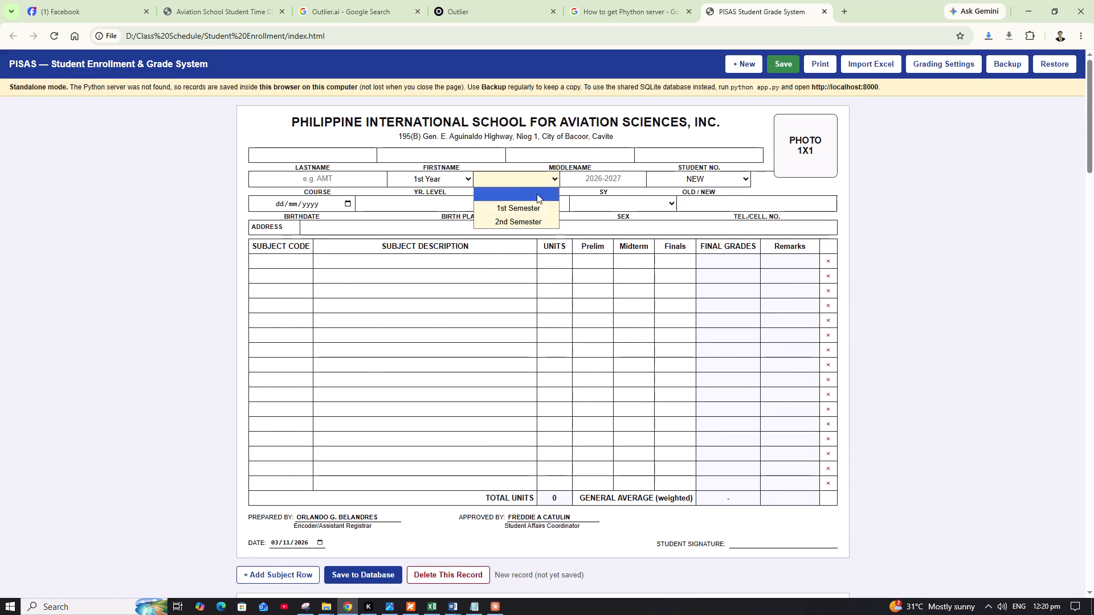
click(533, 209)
Open the second student's entry in Saved Records to view the subject grades.
scroll(524, 255, down, 6)
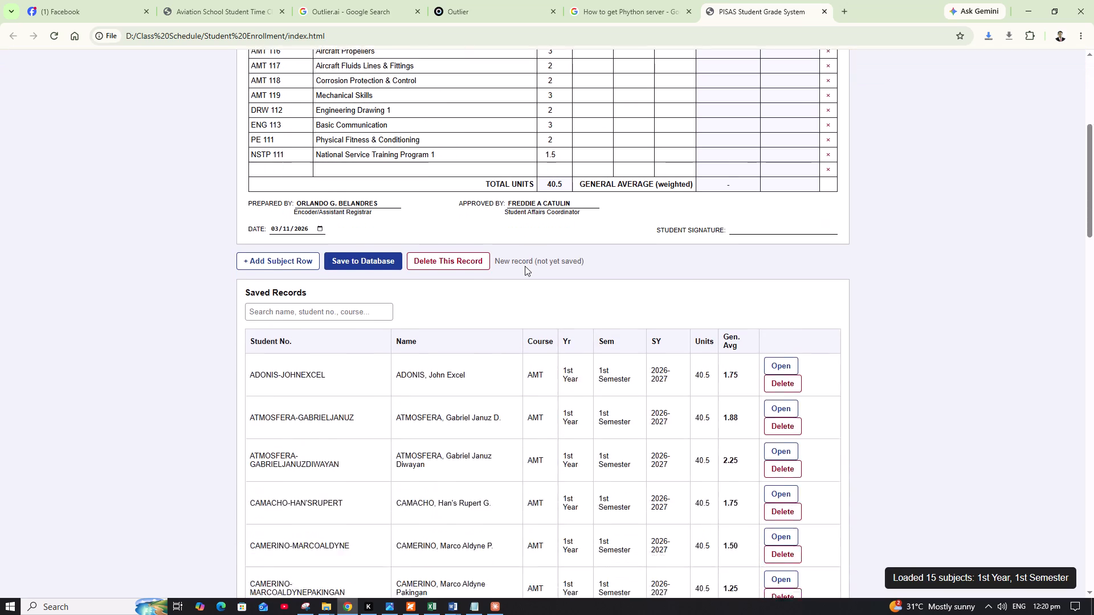
click(787, 380)
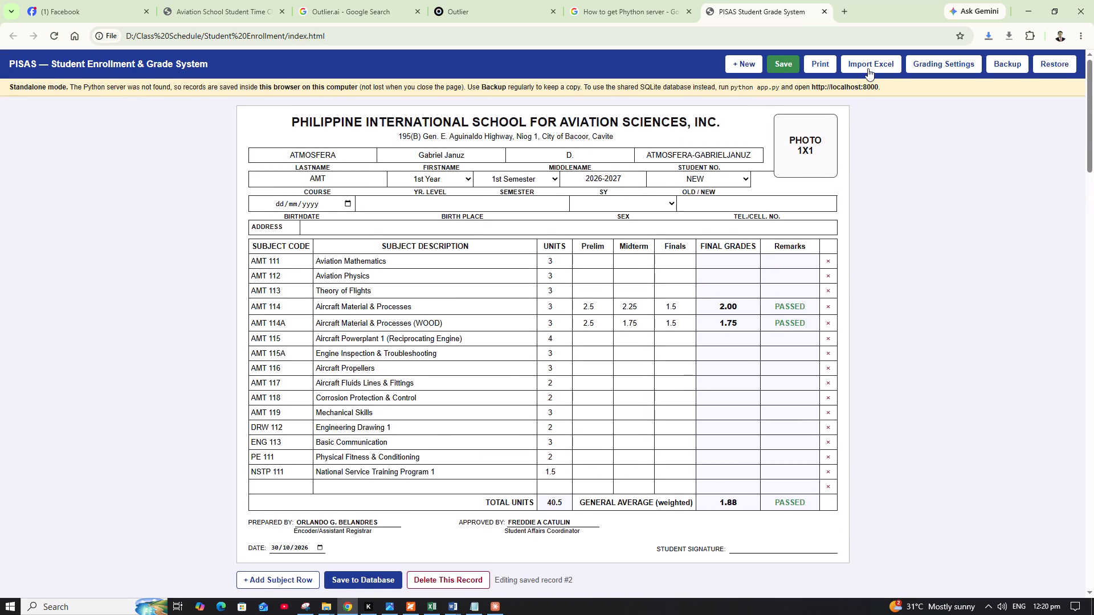
Start an Excel grade import and browse the class record files in the FINAL folder.
click(868, 65)
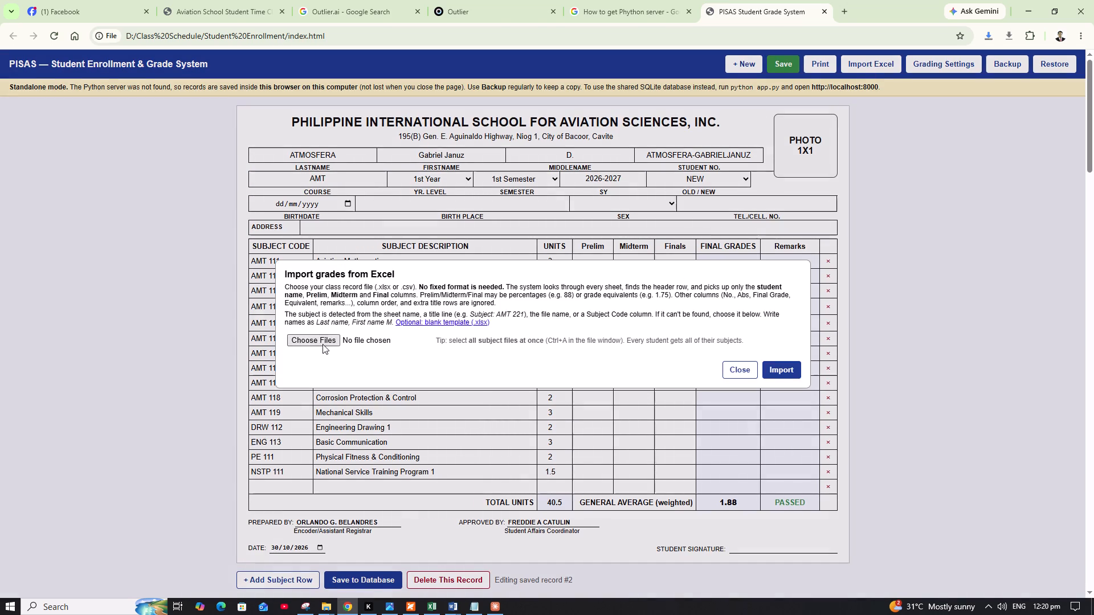
click(319, 343)
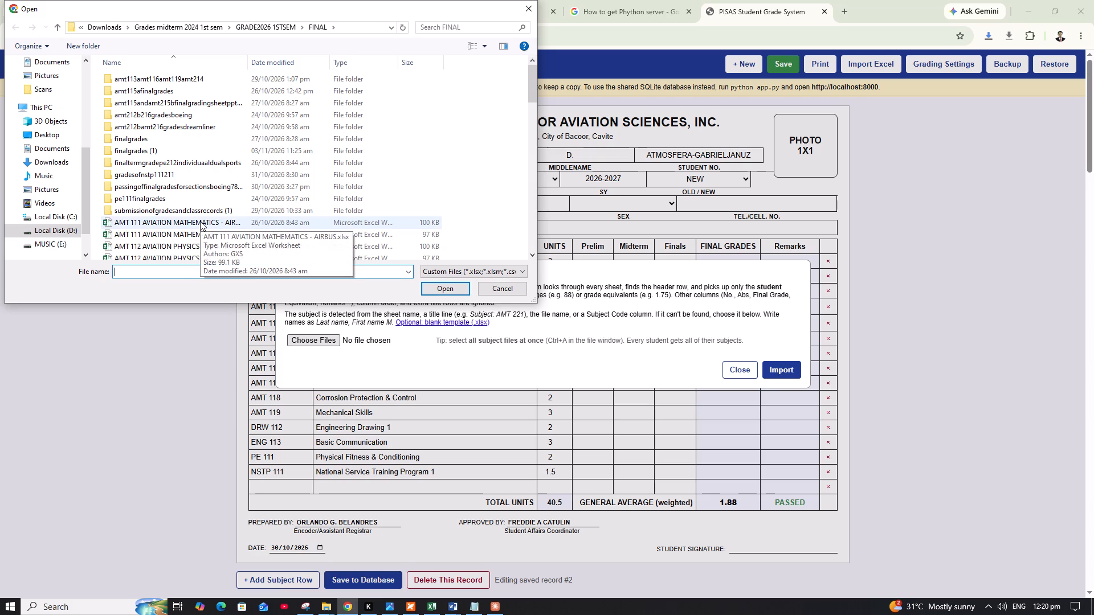
scroll(200, 221, down, 2)
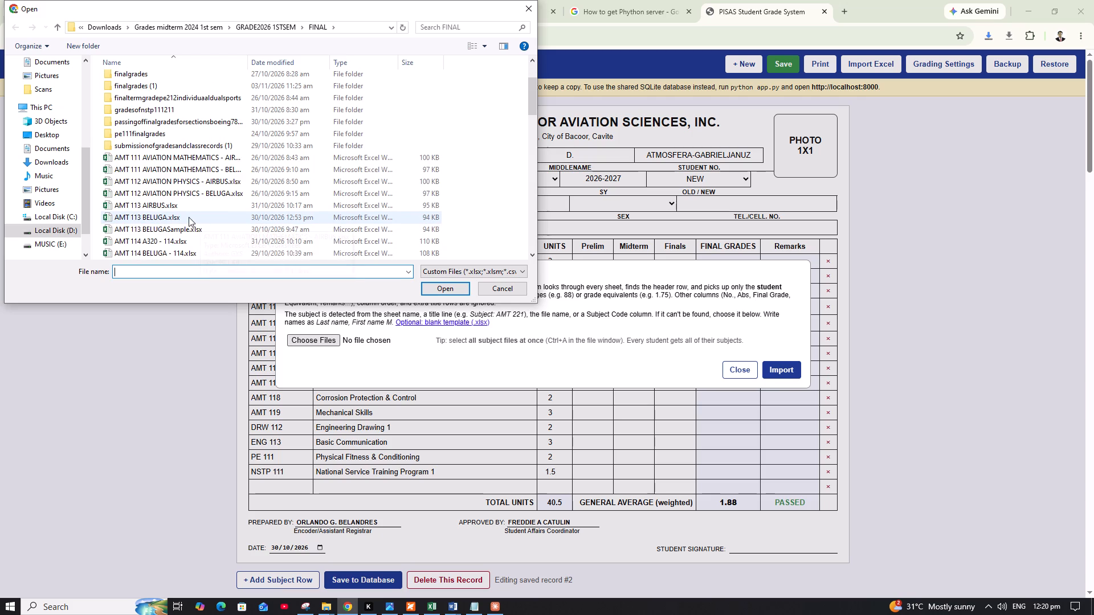
click(190, 179)
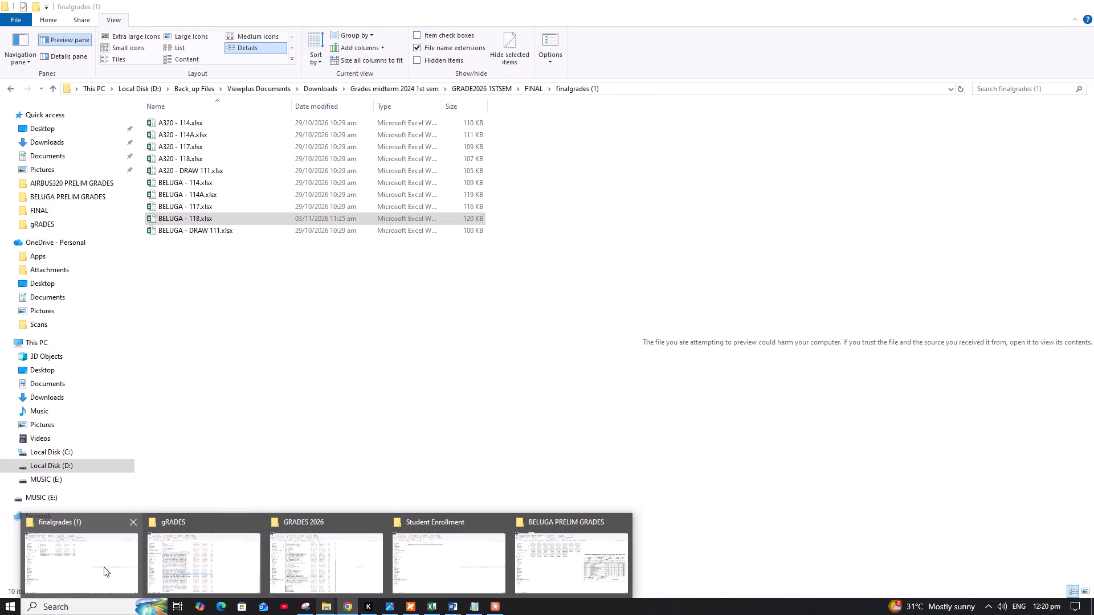
Open AMT 111 AVIATION MATHEMATICS - AIRBUS.xlsx from the FINAL folder in Excel, examine its GRADESHEET sheet, and close the workbook.
click(104, 567)
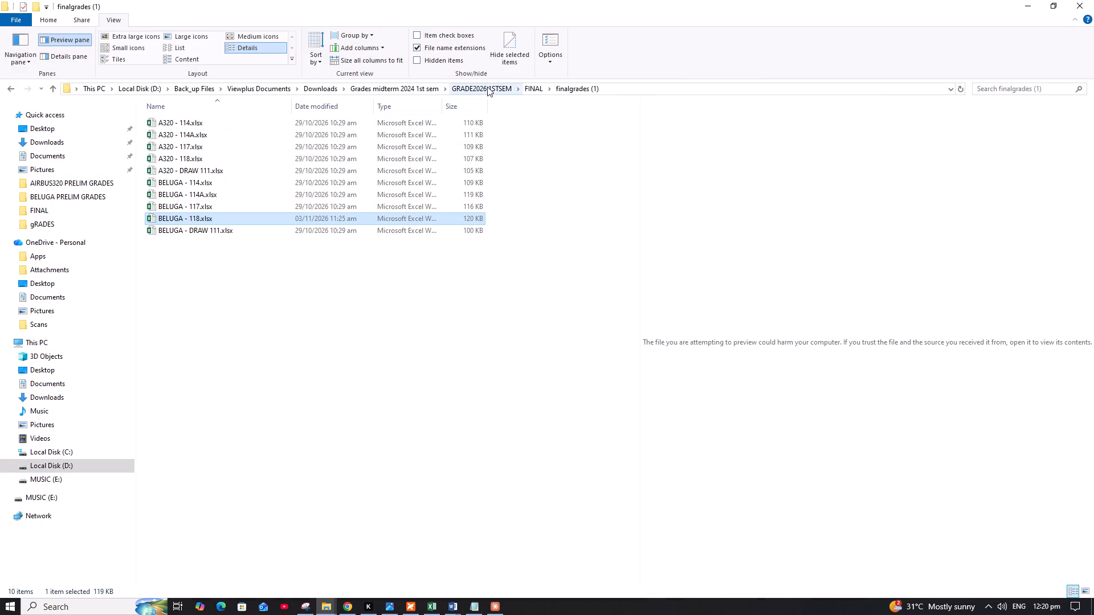
click(528, 85)
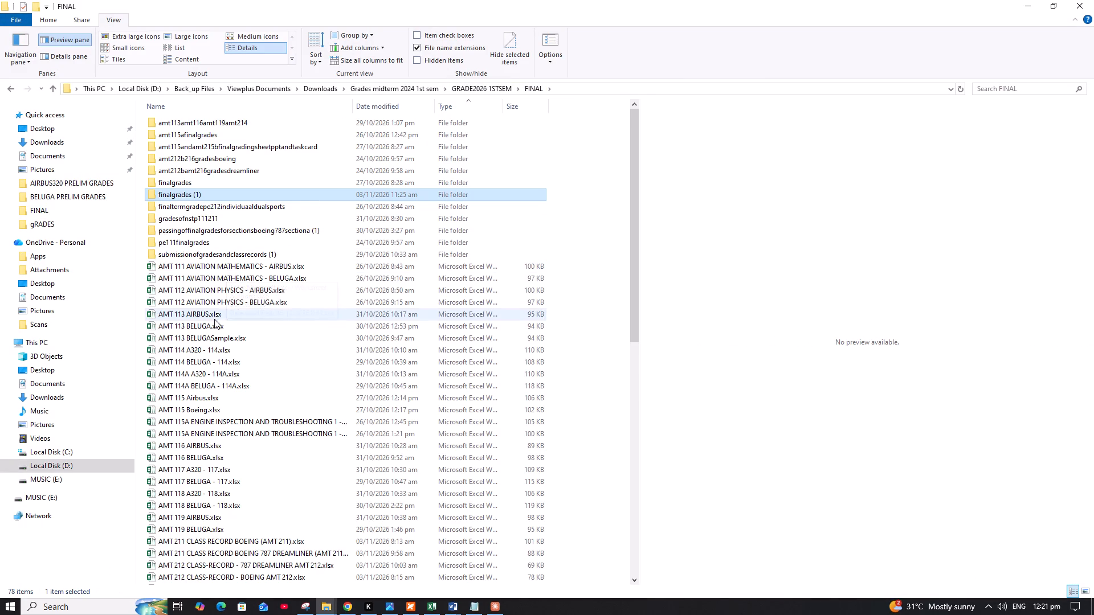
click(218, 269)
double_click(218, 269)
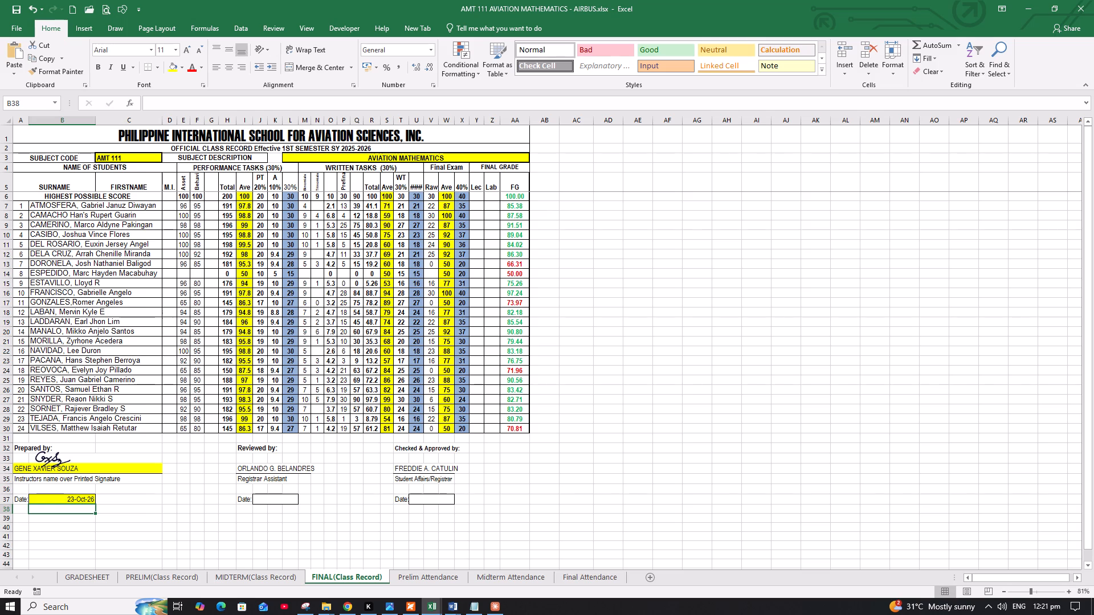
click(92, 574)
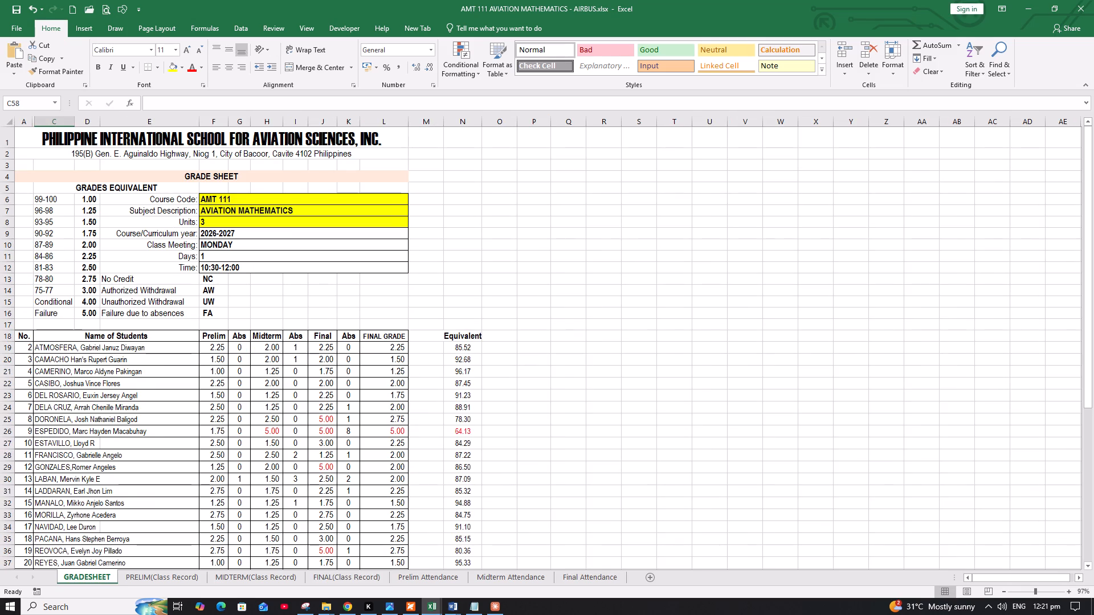
click(1073, 10)
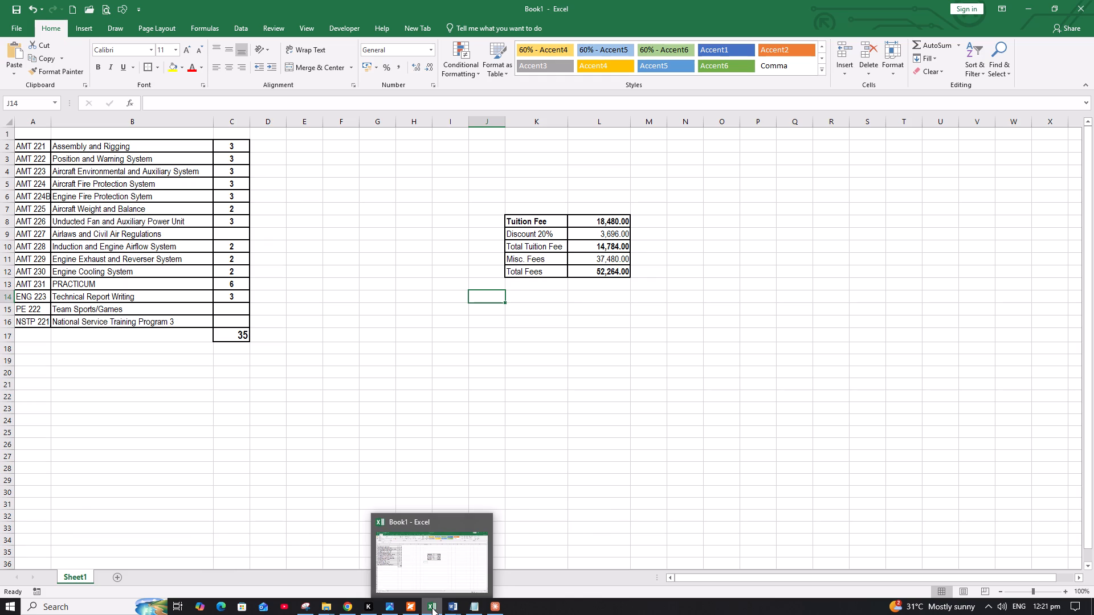
Return to the pending import in Chrome, load AMT 111 AVIATION MATHEMATICS - AIRBUS.xlsx, review the student list, and import the grades.
click(351, 608)
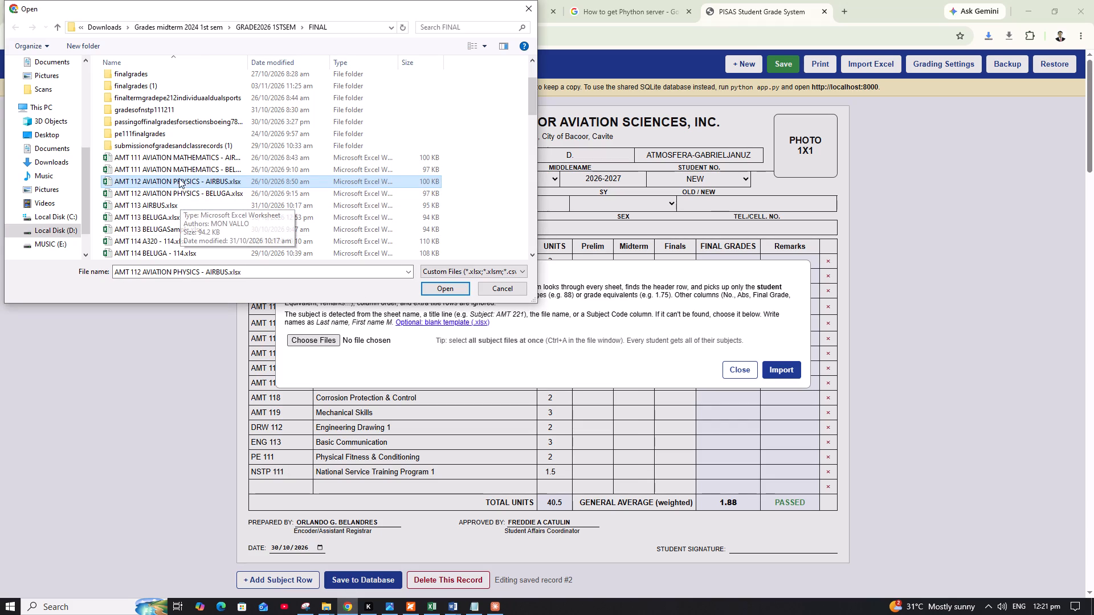
click(178, 157)
click(436, 286)
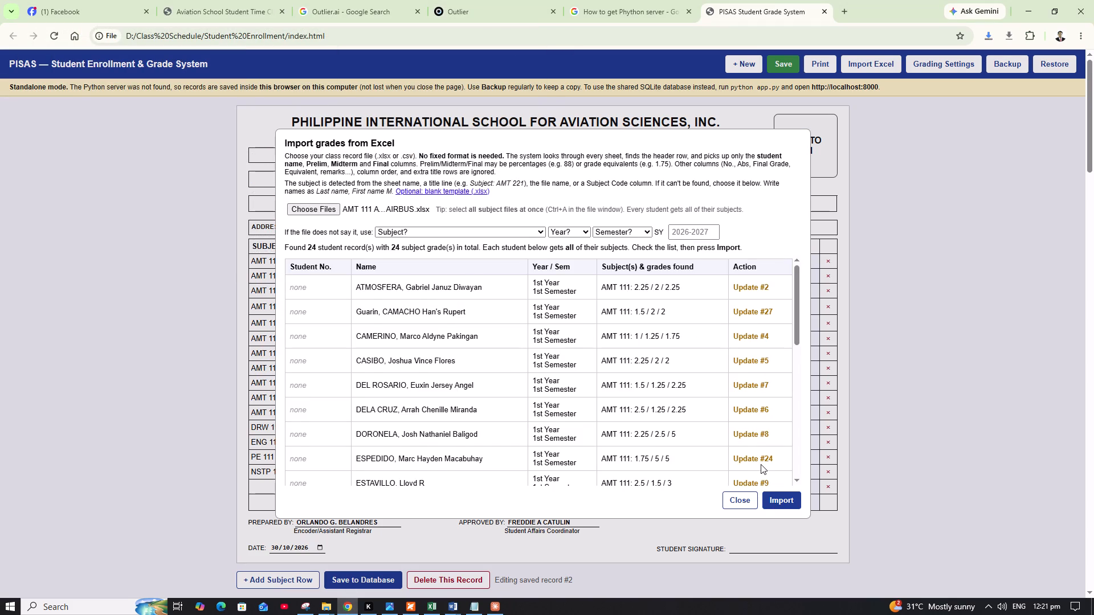
scroll(761, 464, down, 10)
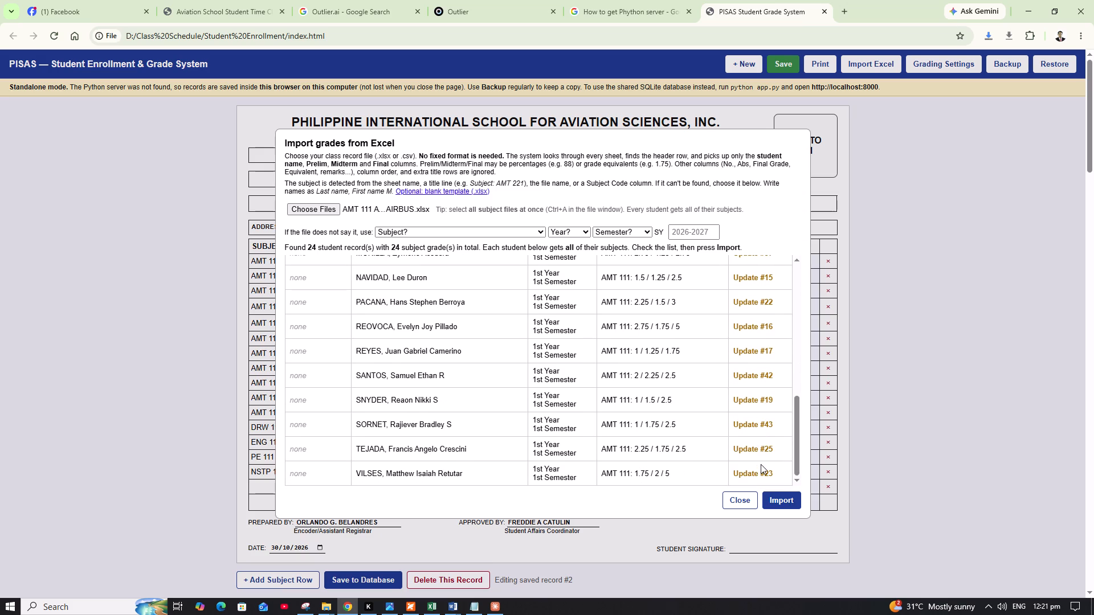
click(771, 502)
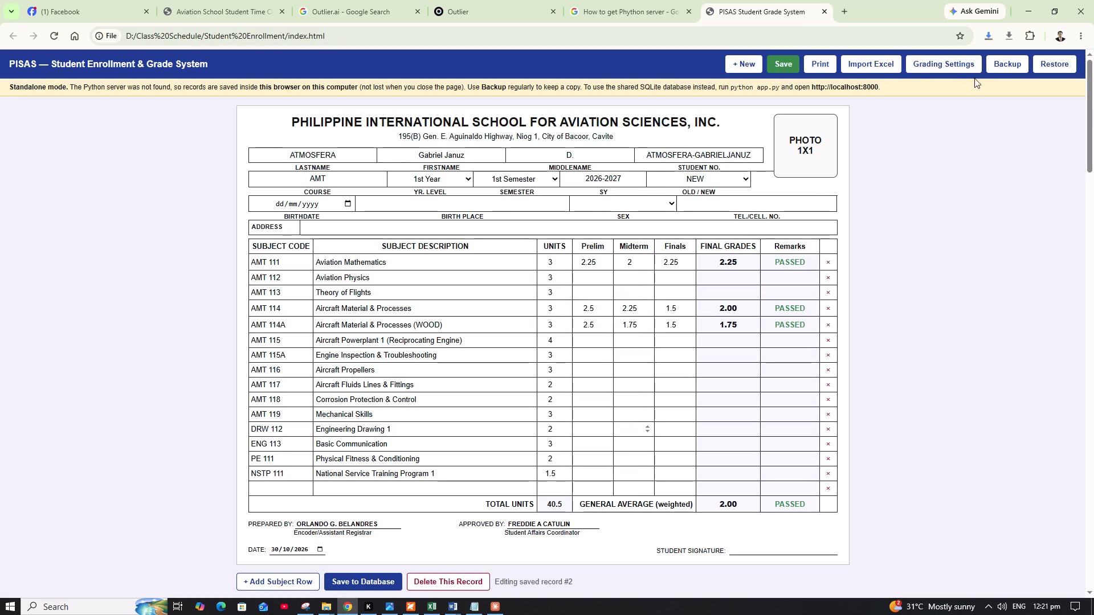
Import the grades from AMT 112 AVIATION PHYSICS - AIRBUS.xlsx into the student records.
click(886, 60)
click(319, 335)
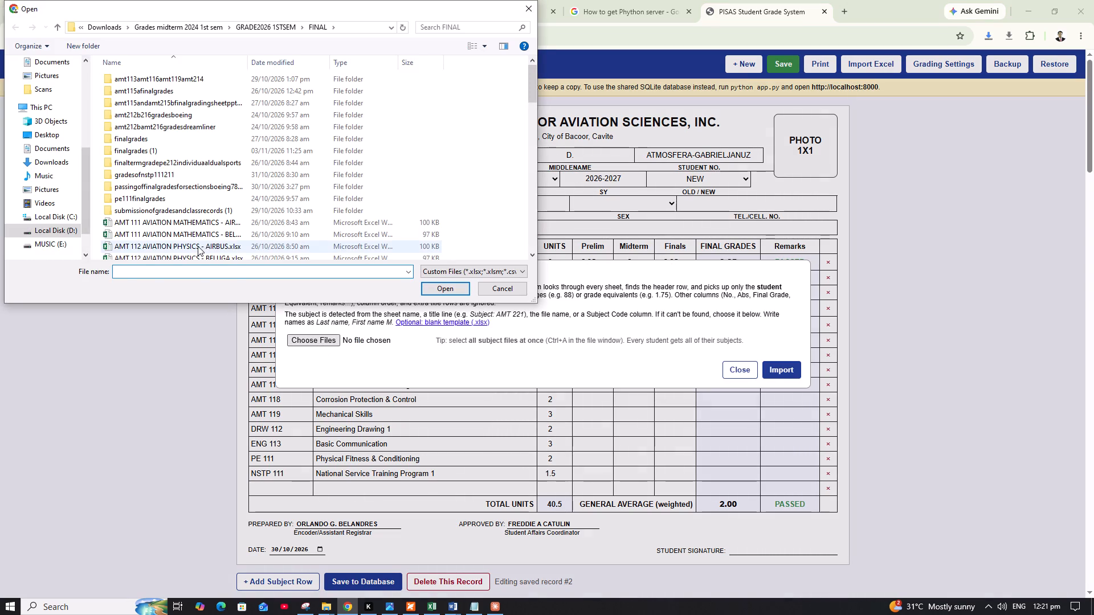
click(198, 246)
click(451, 287)
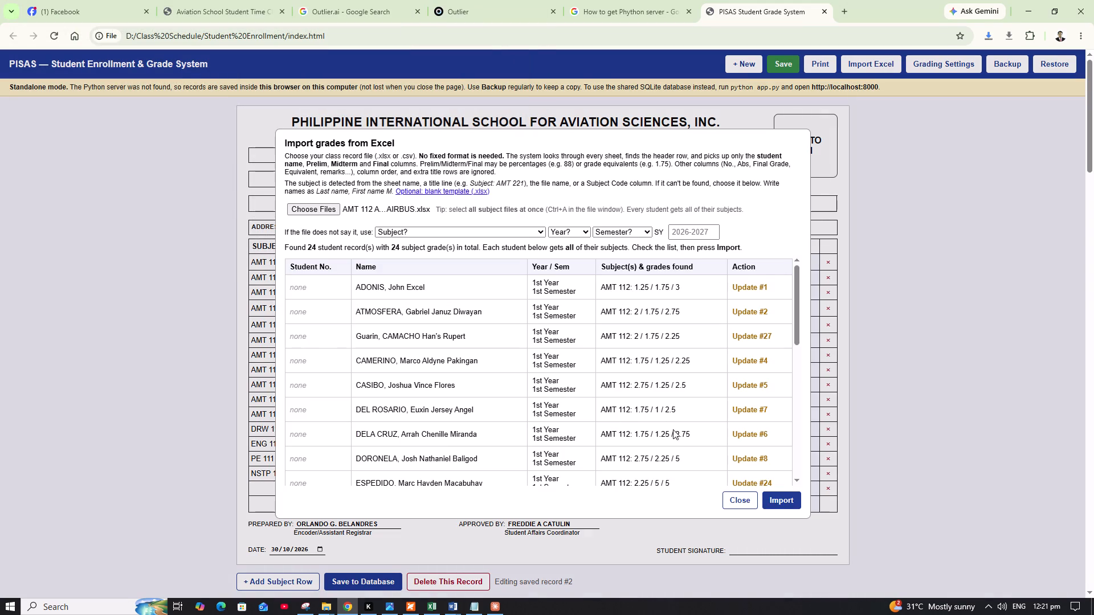
click(779, 503)
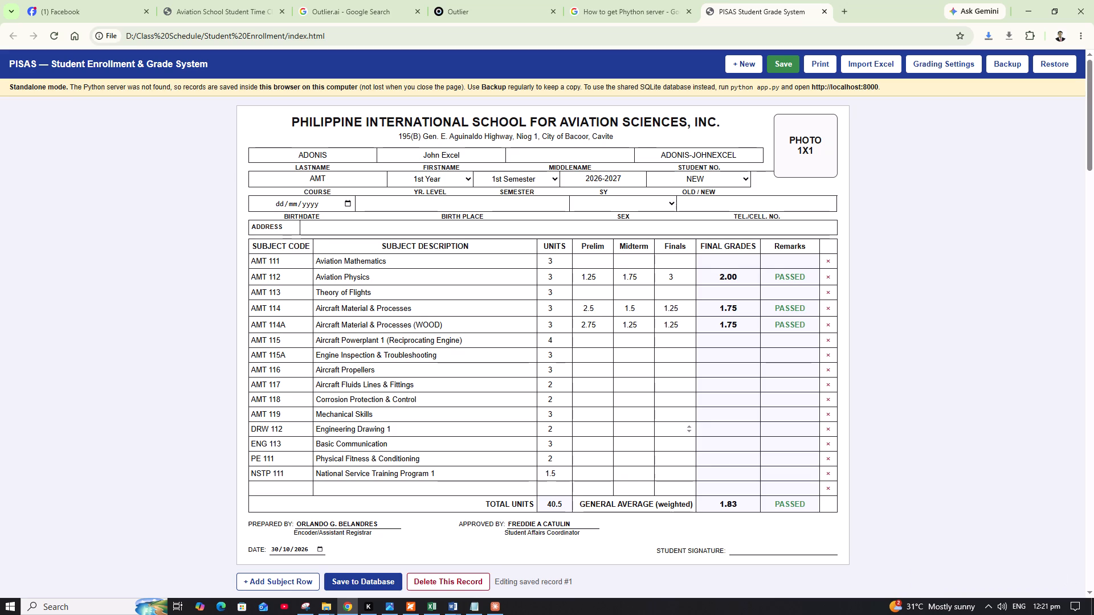
Open the third and second entries in Saved Records to compare their imported subject grades.
scroll(682, 432, down, 4)
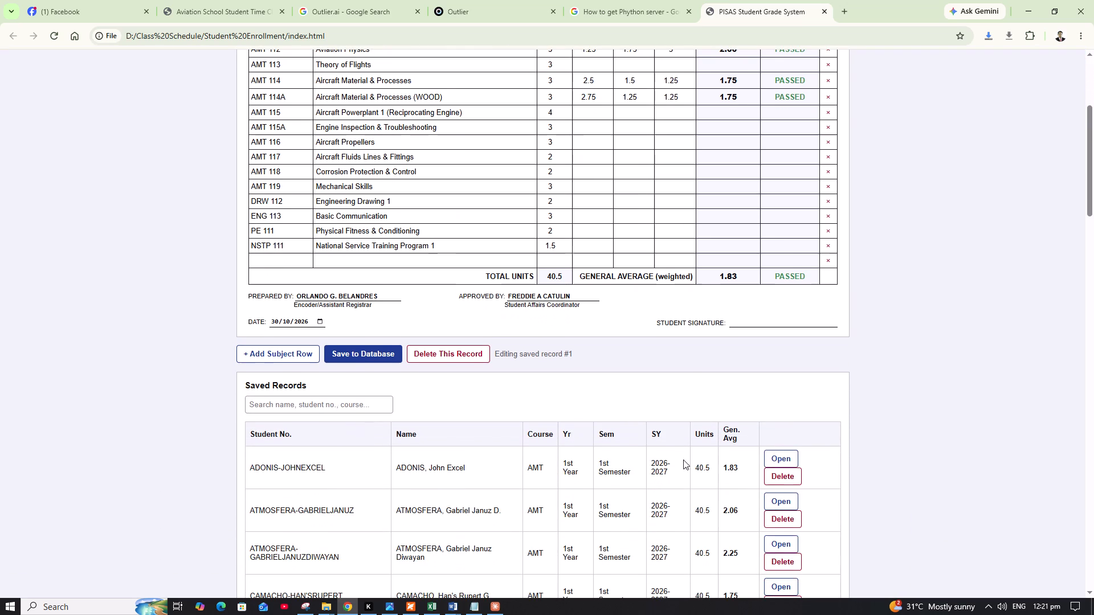
click(783, 546)
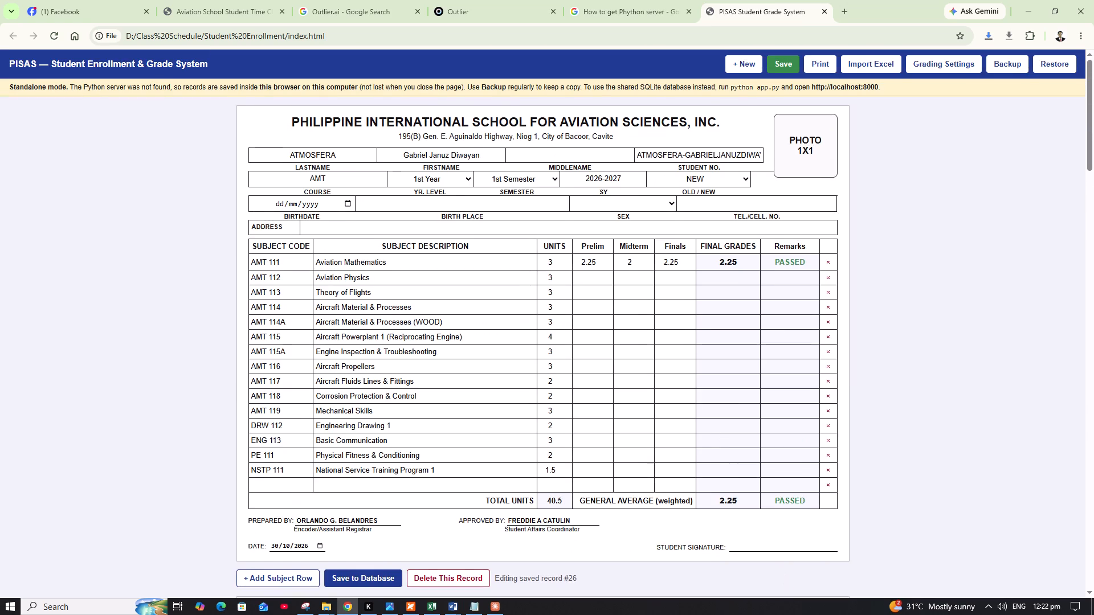
scroll(783, 546, down, 3)
click(781, 551)
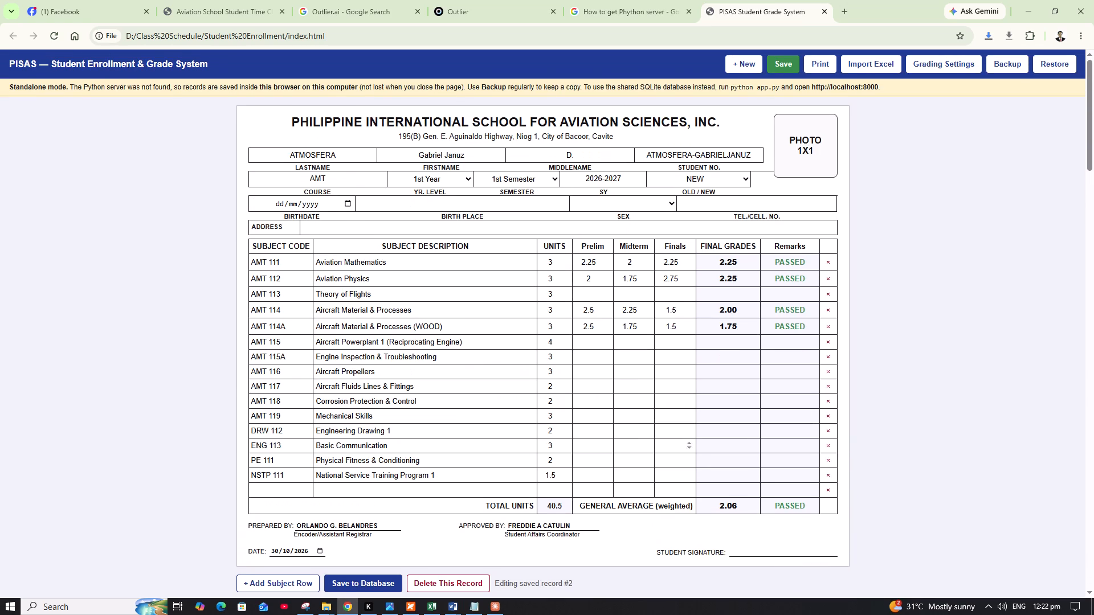
Import the grades from AMT 113 AIRBUS.xlsx into the student records.
click(878, 60)
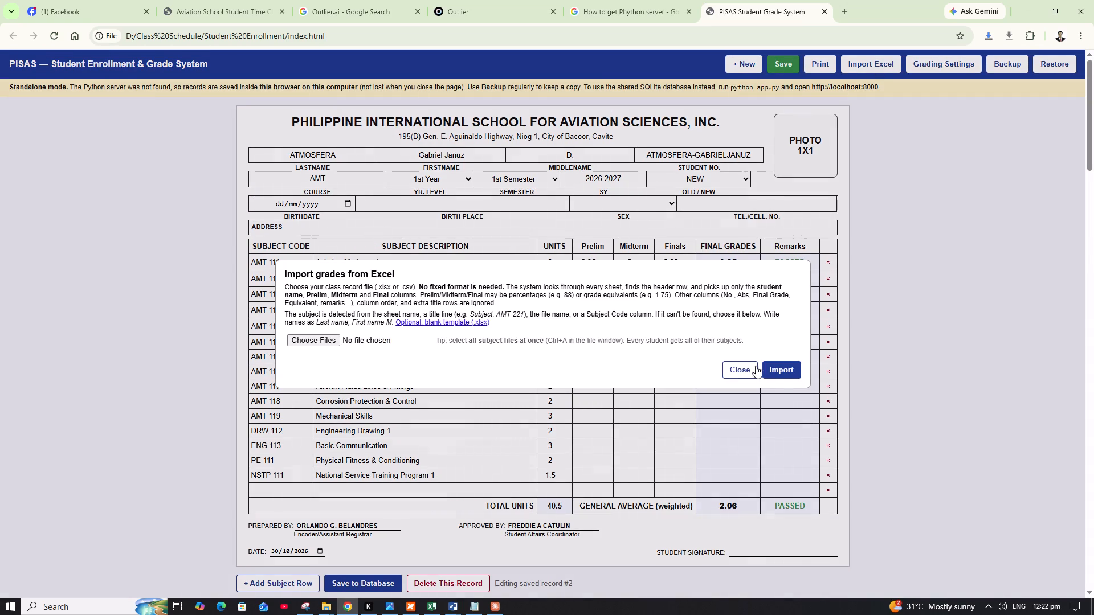
click(781, 372)
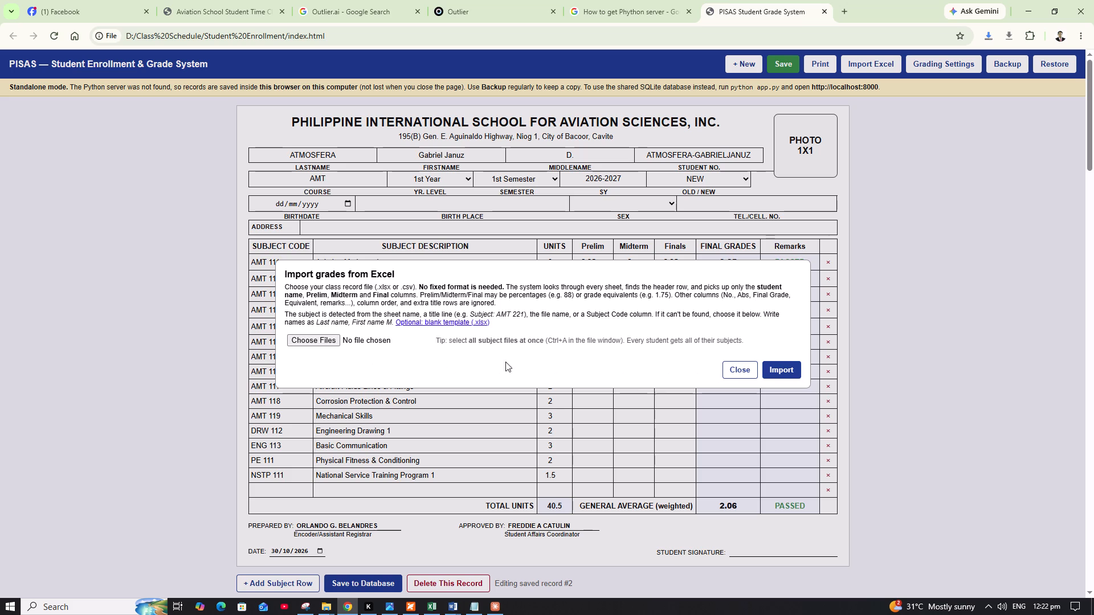
click(317, 339)
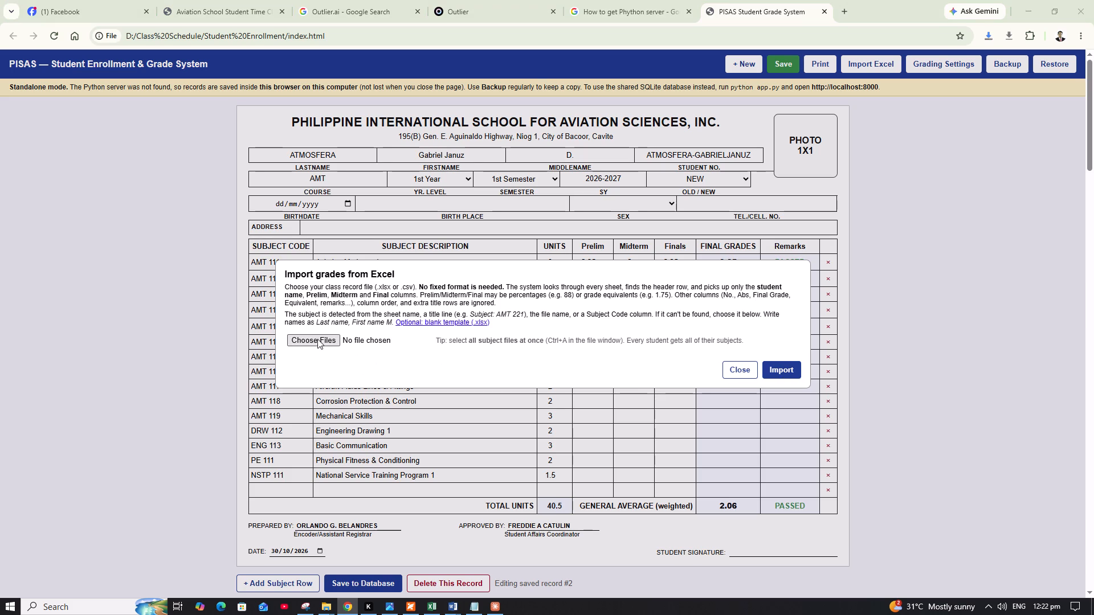
scroll(186, 218, down, 2)
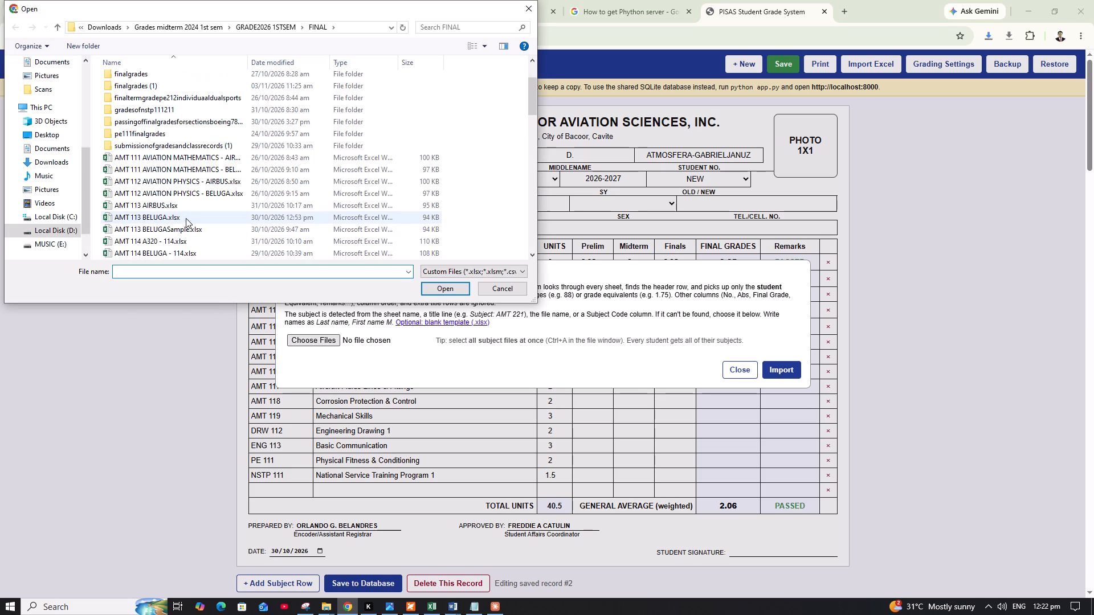
click(169, 205)
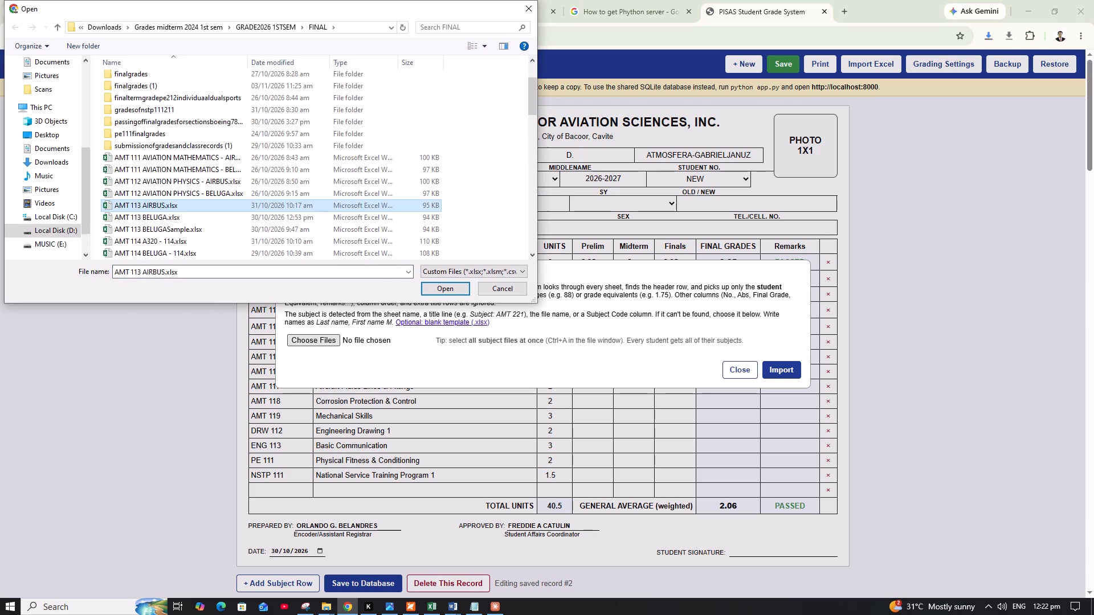
click(443, 287)
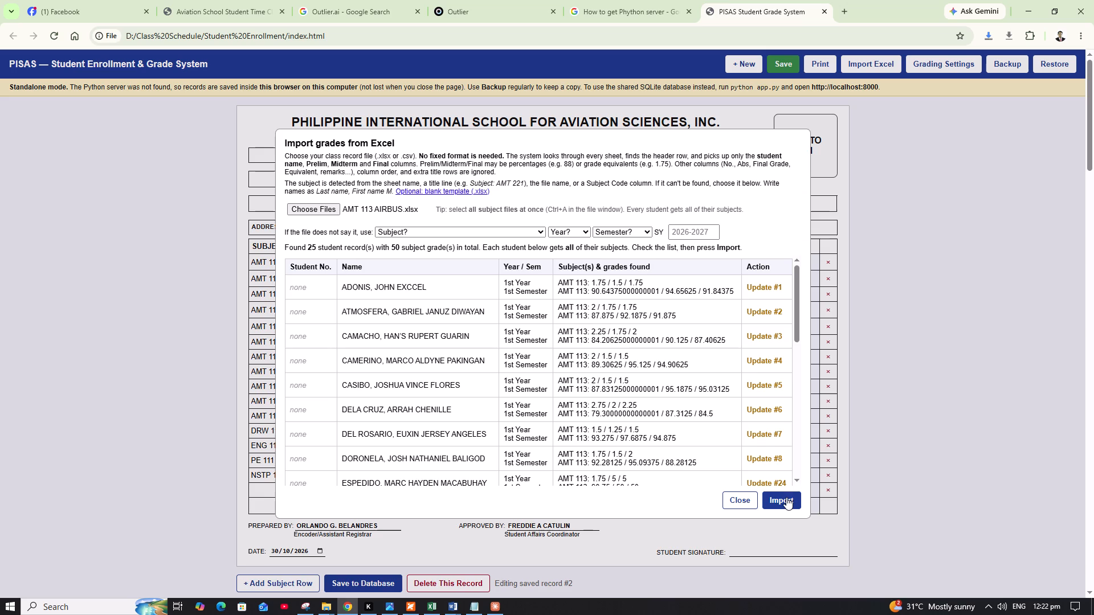
click(786, 497)
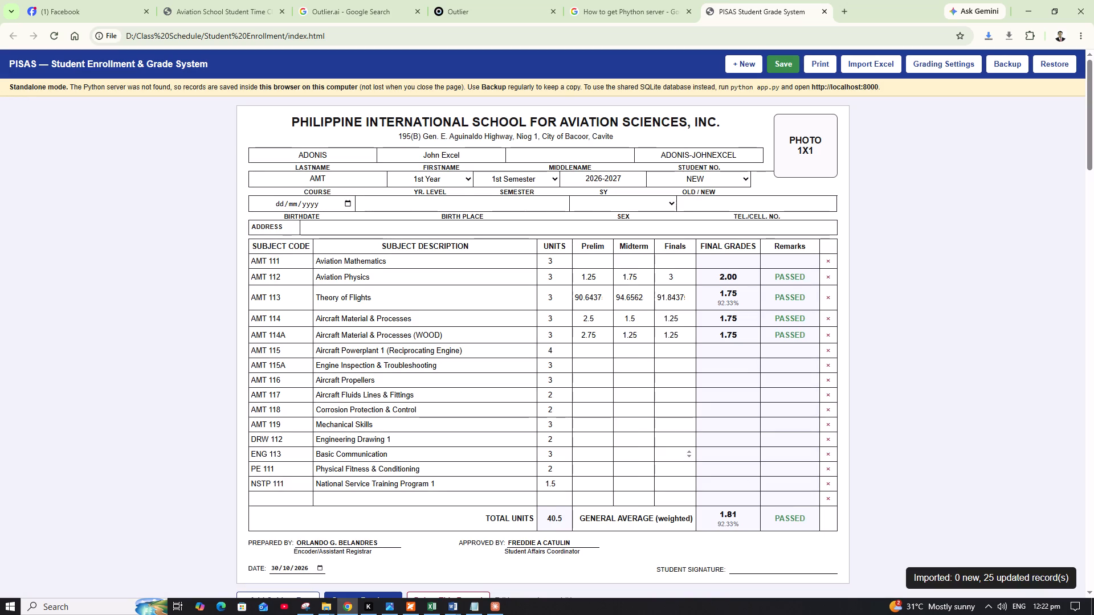
Open the second entry in Saved Records to check its imported AMT 113 grades.
scroll(683, 455, down, 5)
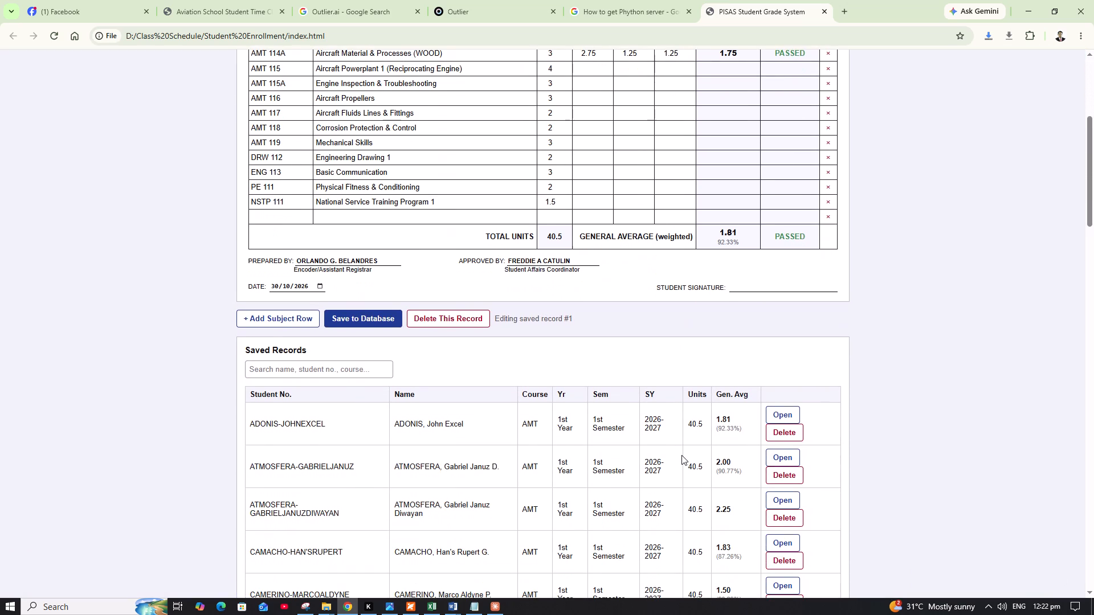
click(781, 454)
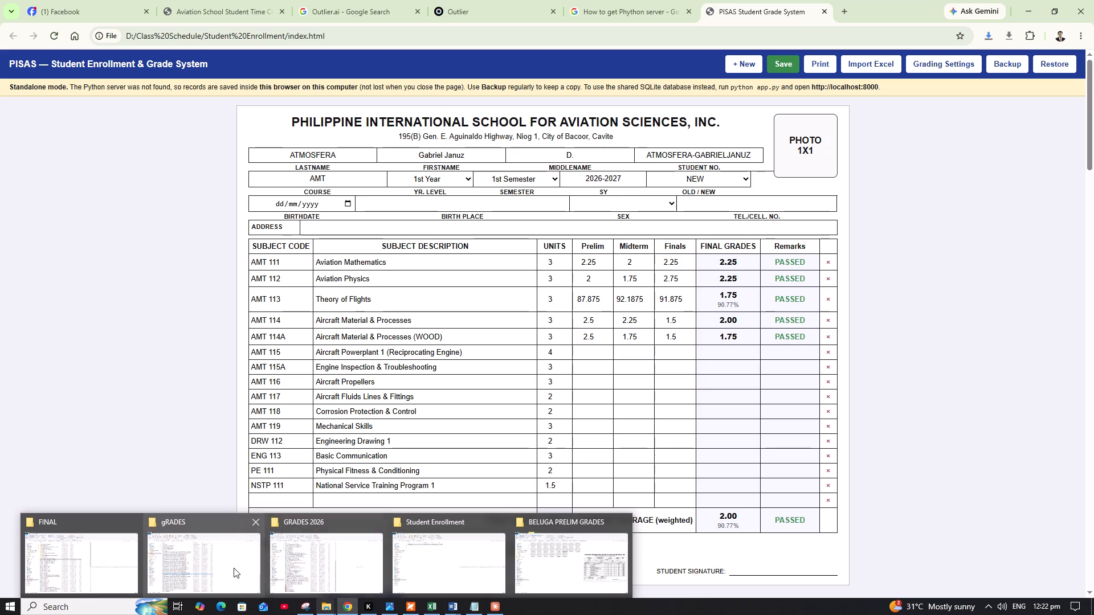
Open AMT 113 AIRBUS.xlsx from the FINAL folder in Excel and compare its GRADESHEET (2) and GRADESHEET sheets.
click(68, 552)
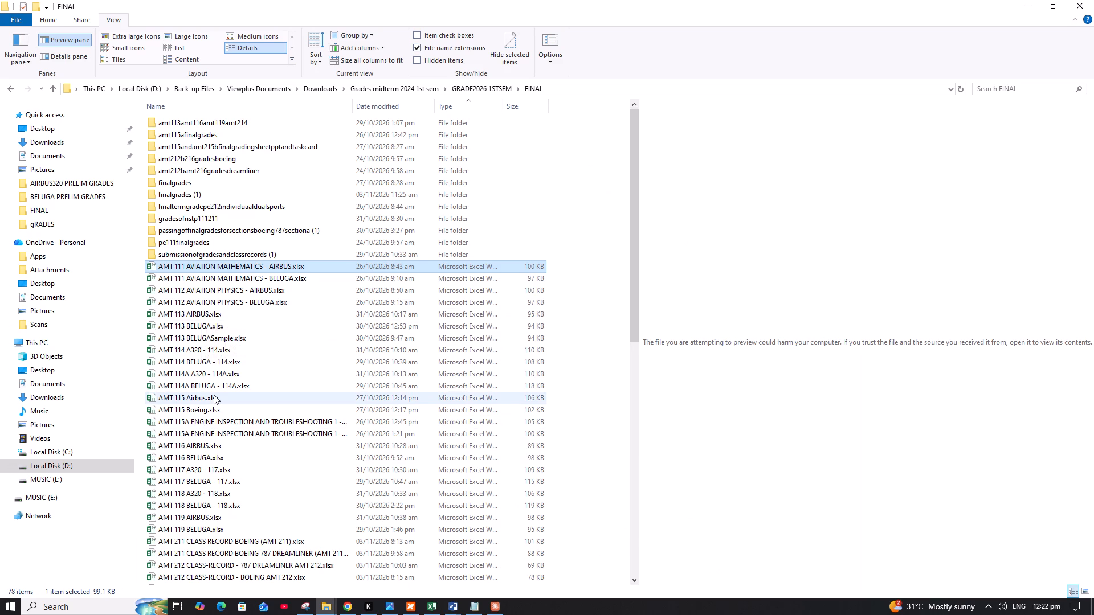
double_click(201, 314)
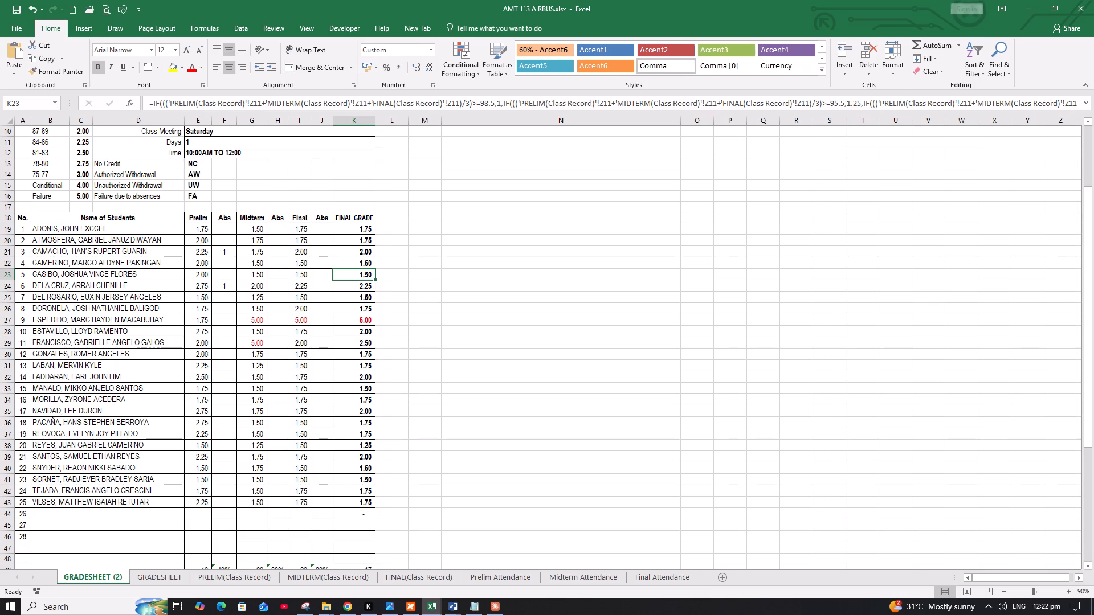
click(167, 577)
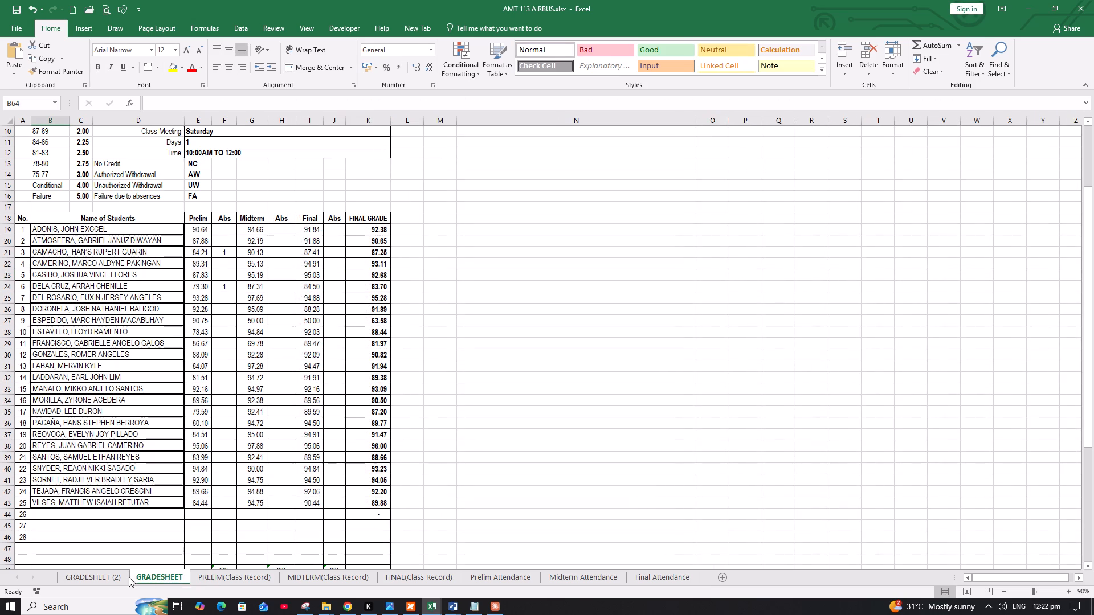
click(104, 577)
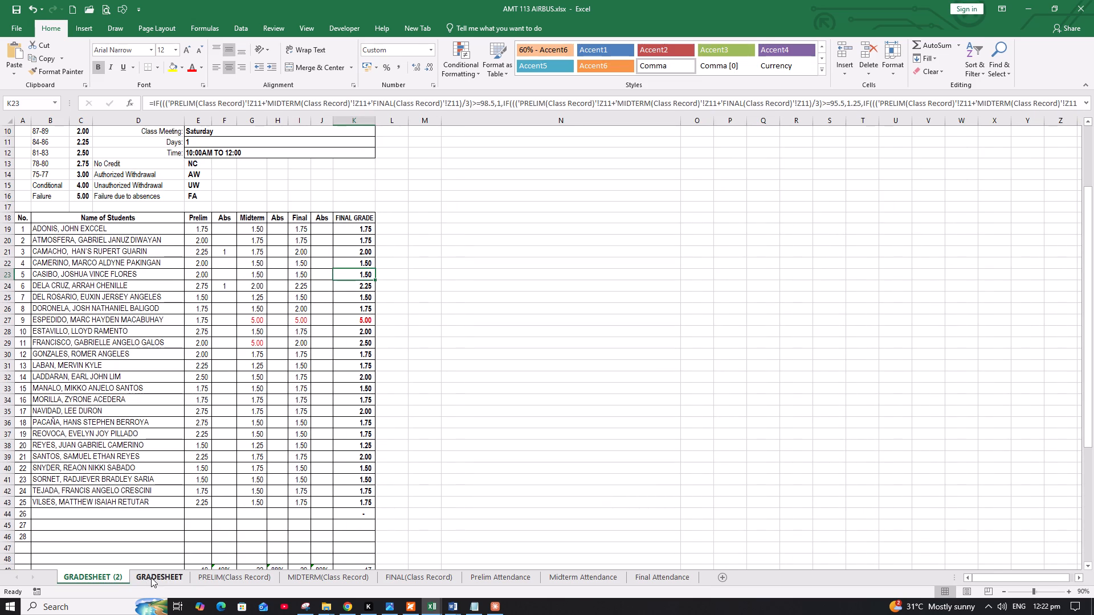
Hide the GRADESHEET sheet in AMT 113 AIRBUS.xlsx, then save and close the workbook.
right_click(151, 577)
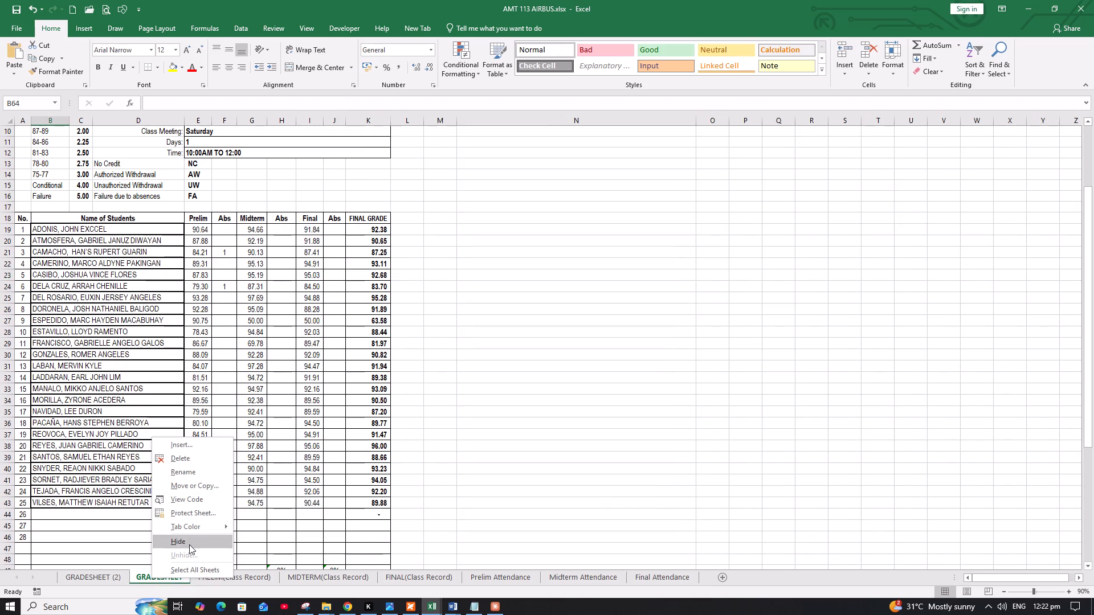
click(189, 544)
click(114, 578)
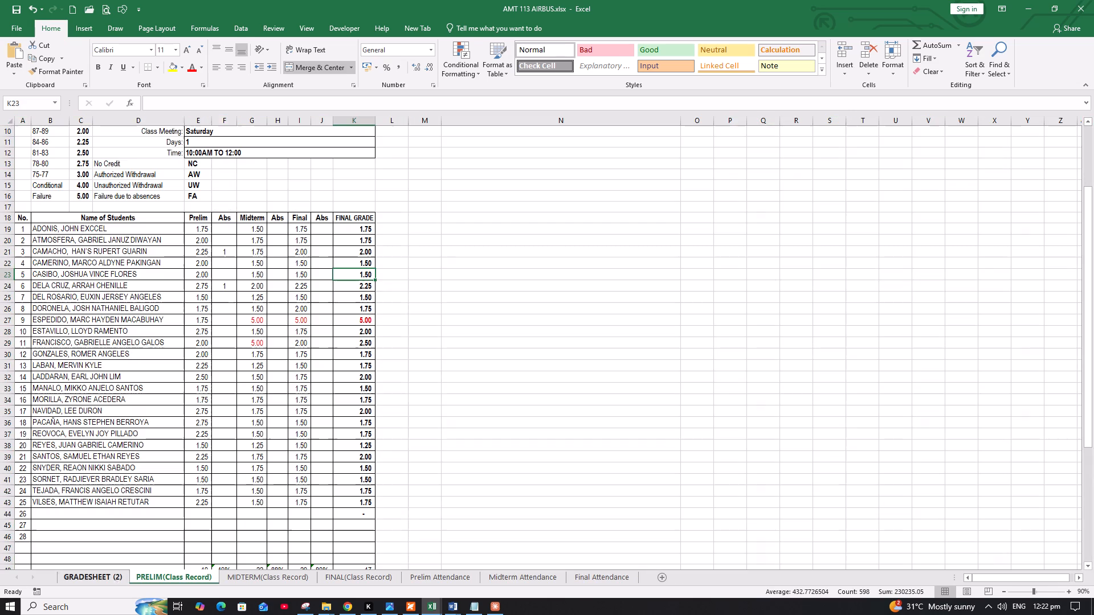
click(186, 527)
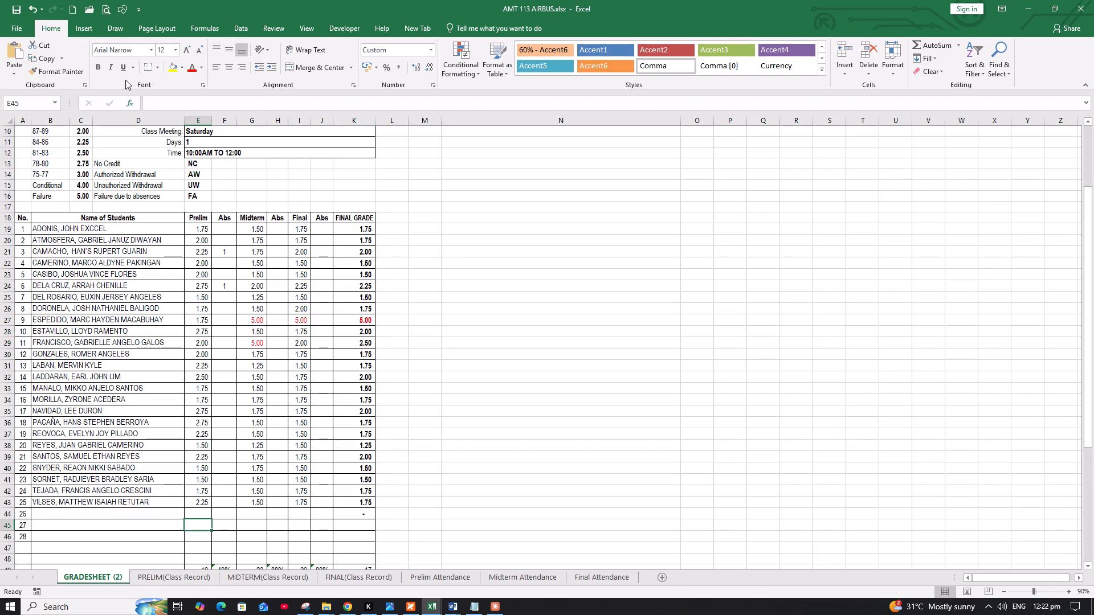
click(16, 9)
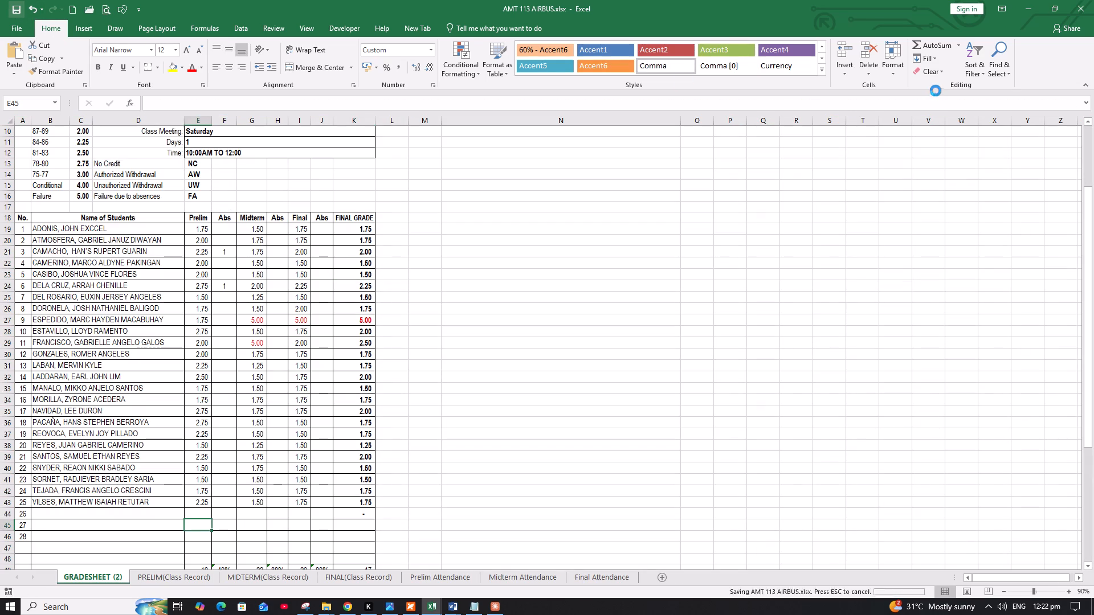
click(1076, 10)
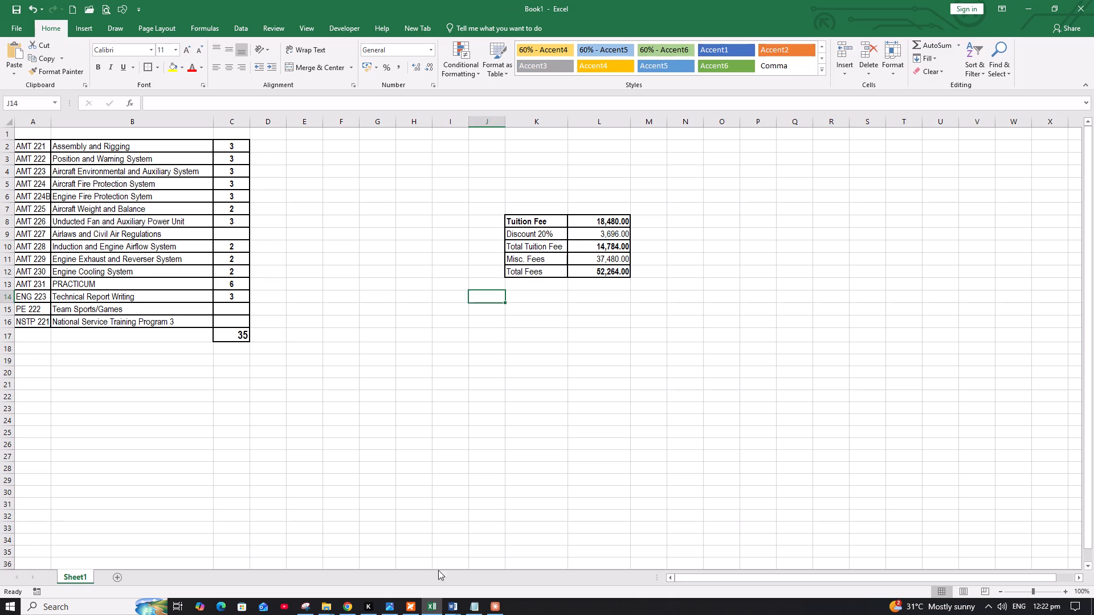
Return to the grade system in Chrome and import the grades from the updated AMT 113 AIRBUS.xlsx again.
click(345, 608)
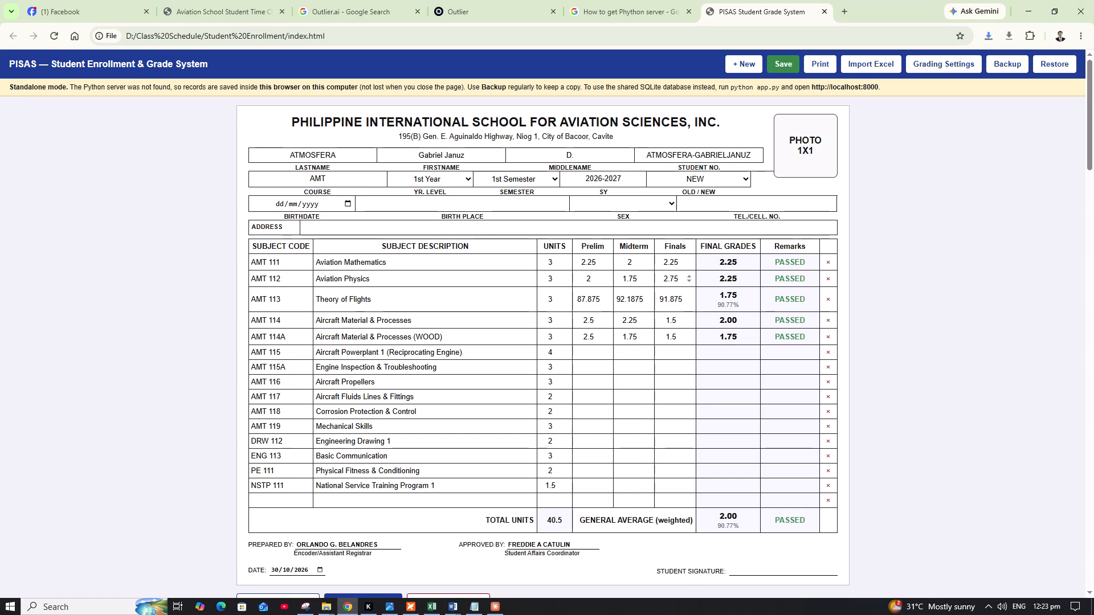
click(866, 65)
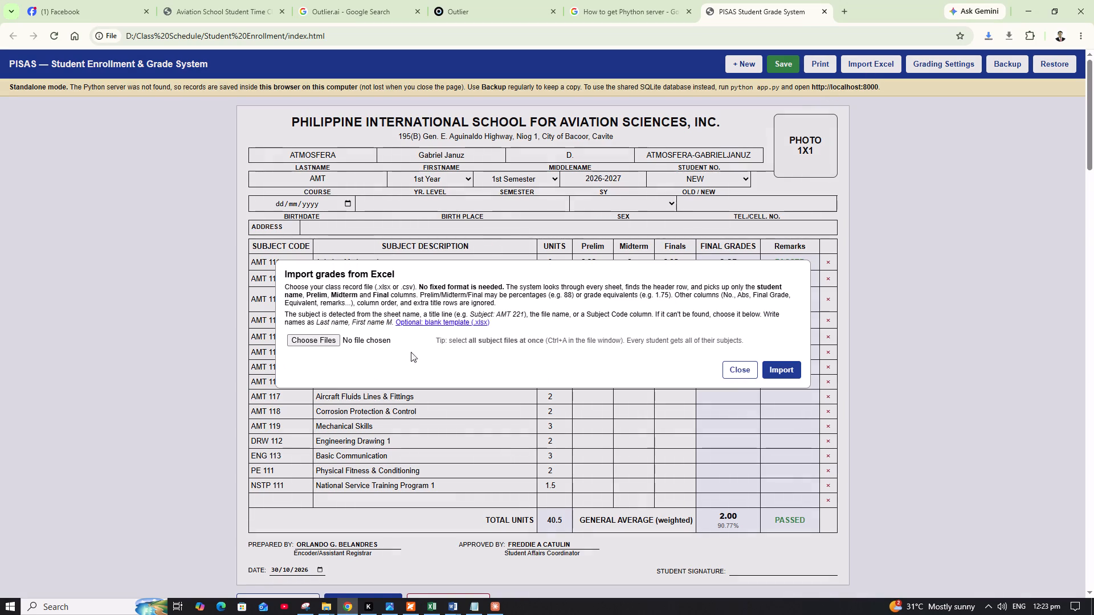
click(307, 338)
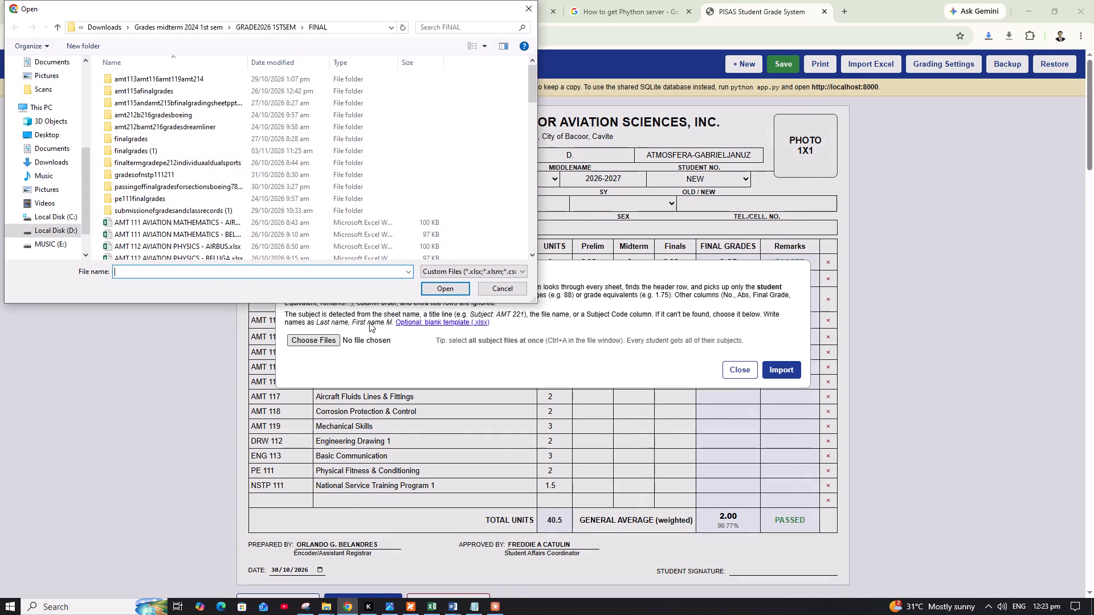
scroll(191, 238, down, 3)
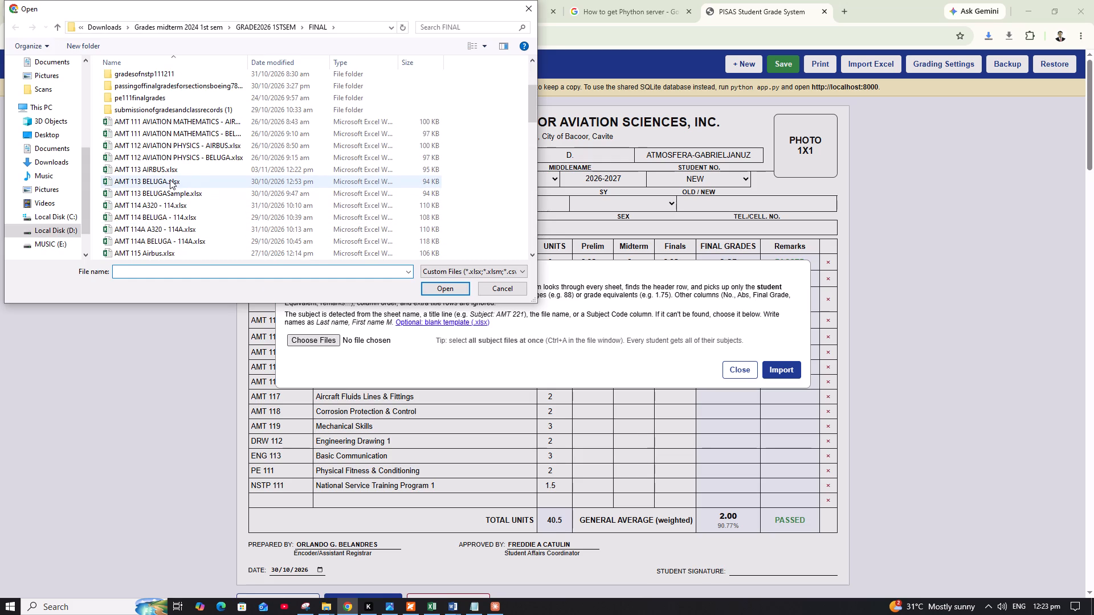
click(169, 168)
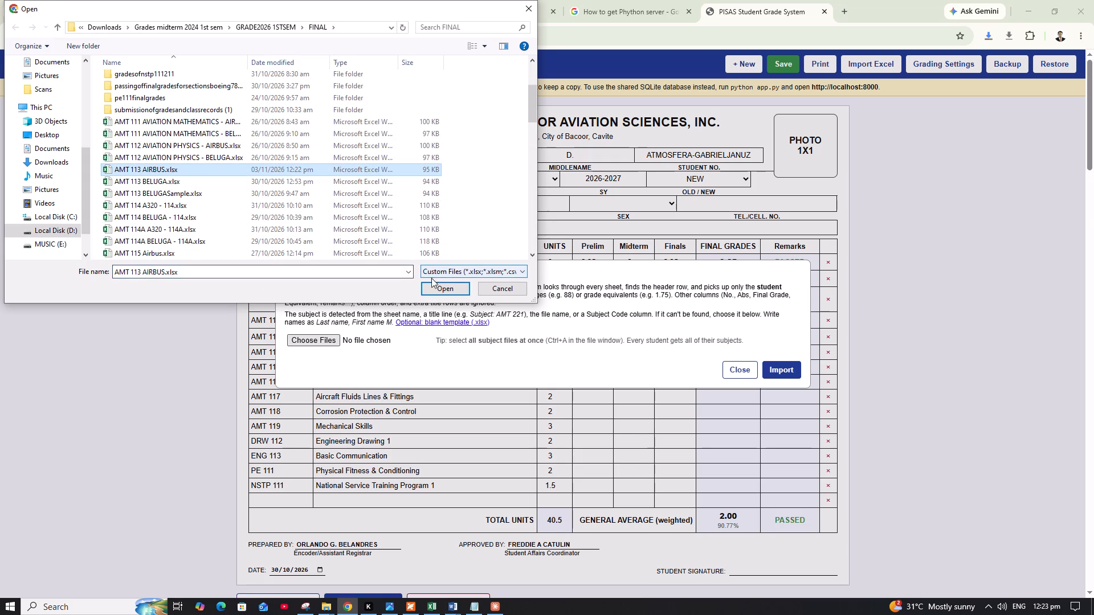
click(439, 285)
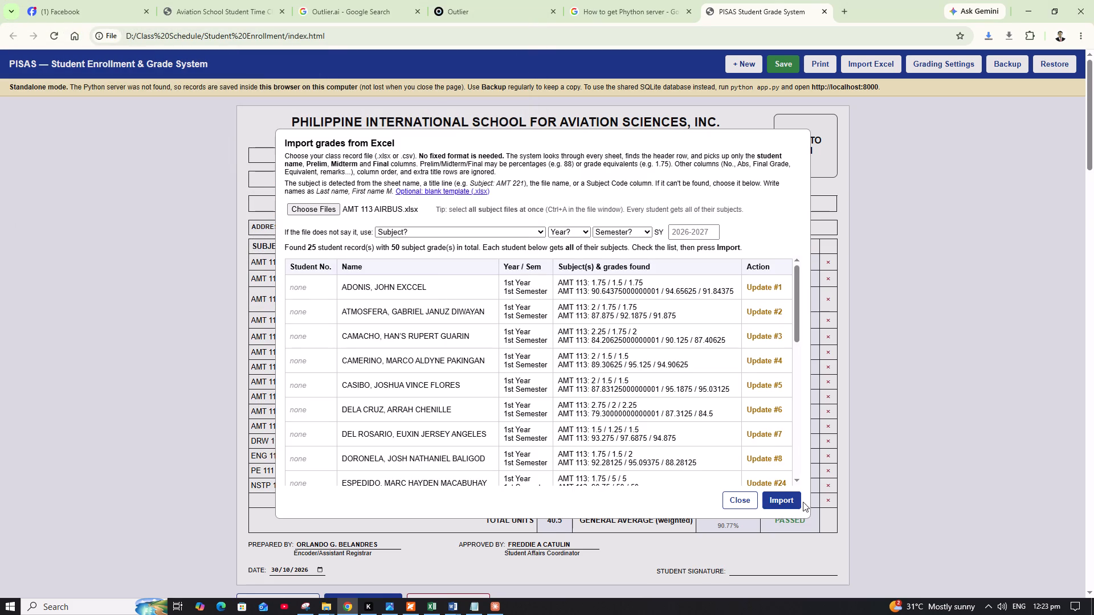
click(789, 500)
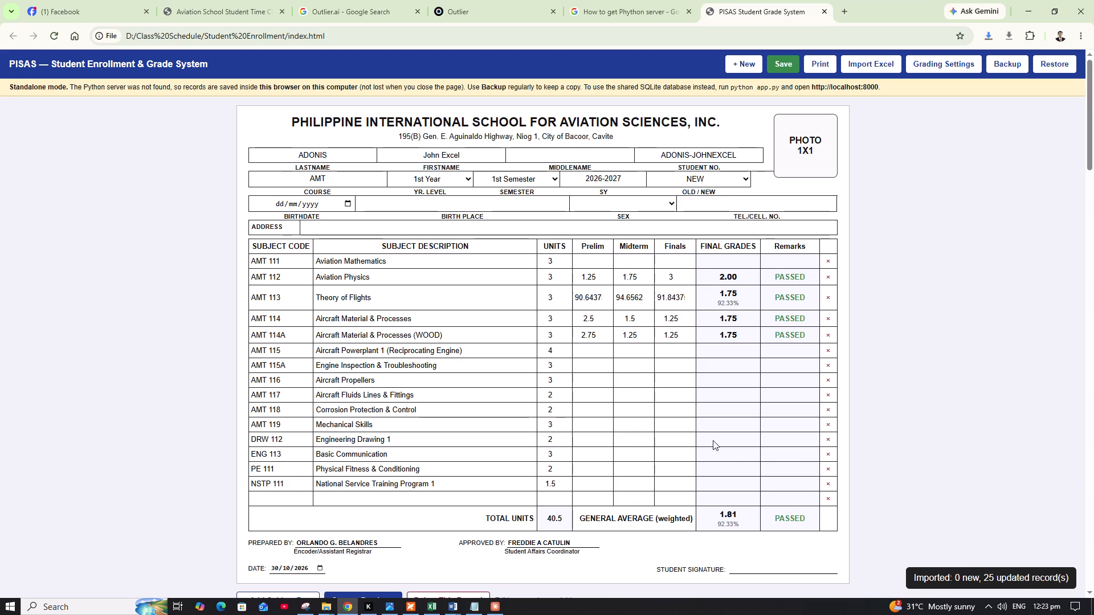
Compare the subject grades in the second and third Saved Records entries, then reopen the second and inspect its AMT 113 Prelim grade.
scroll(713, 440, down, 3)
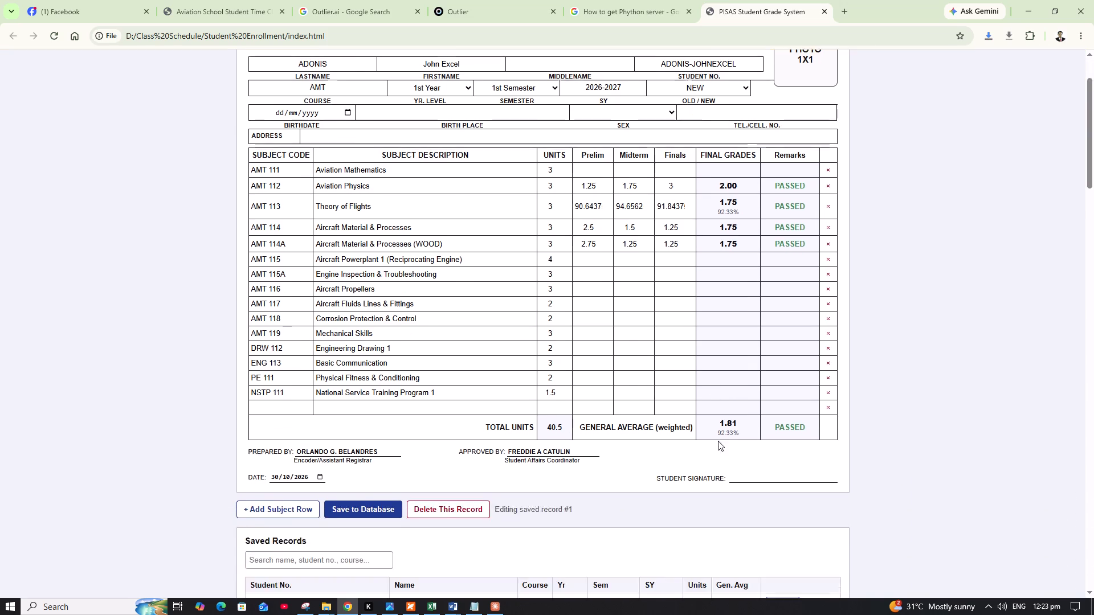
scroll(718, 441, down, 3)
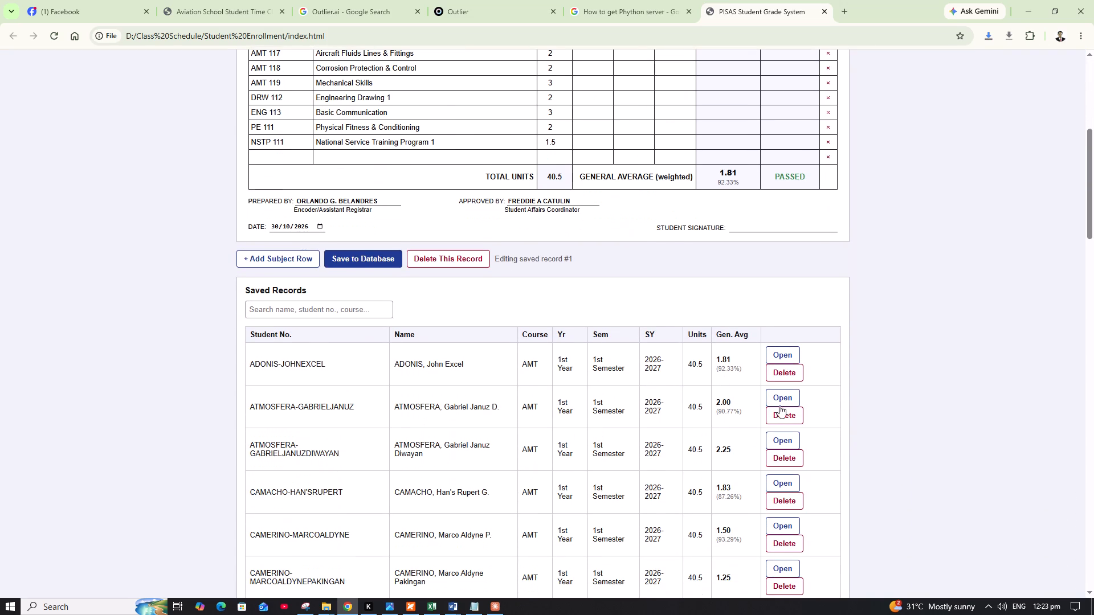
click(781, 399)
scroll(781, 399, down, 3)
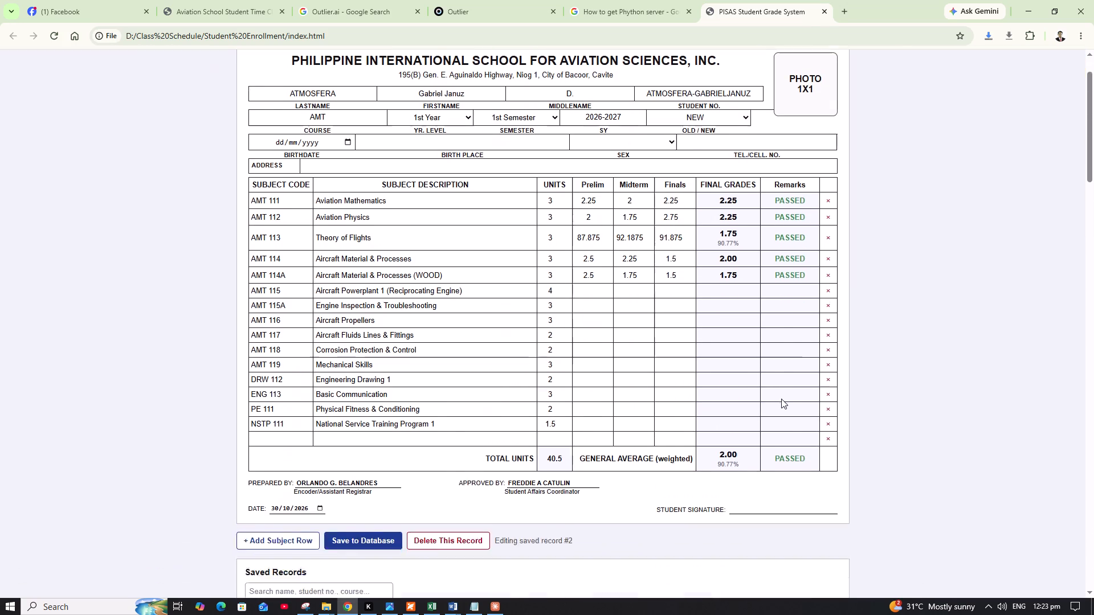
scroll(781, 399, down, 4)
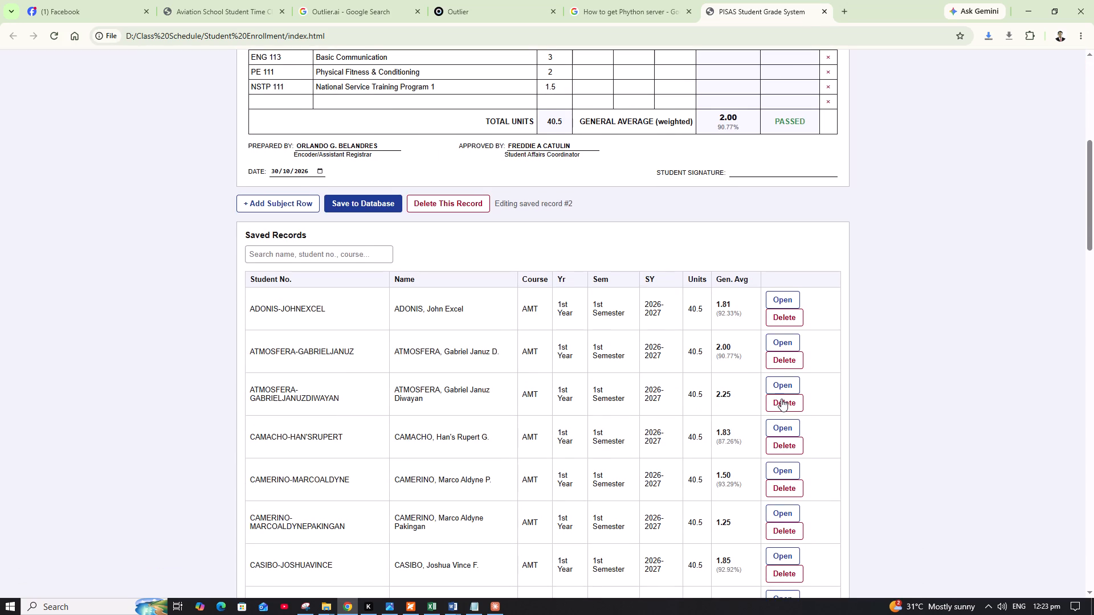
click(789, 384)
scroll(789, 384, down, 2)
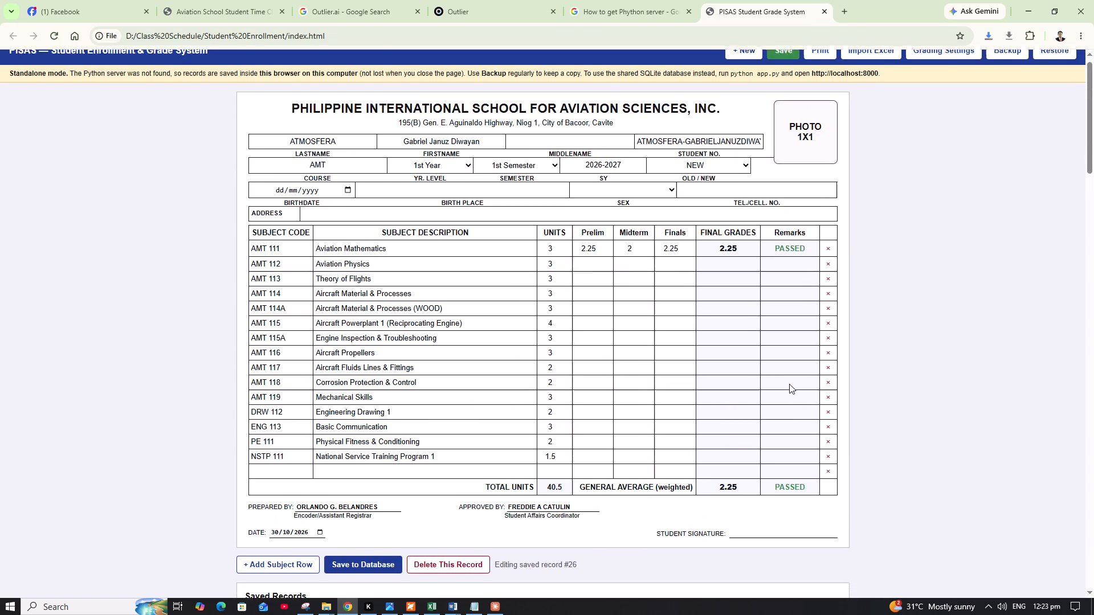
scroll(789, 384, down, 4)
click(787, 373)
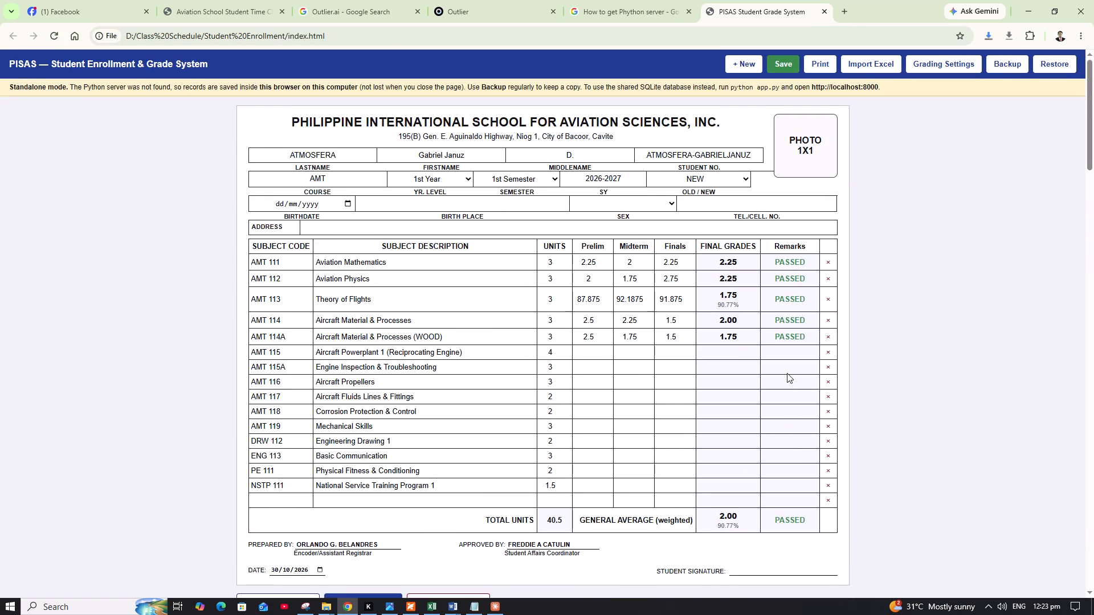
click(595, 301)
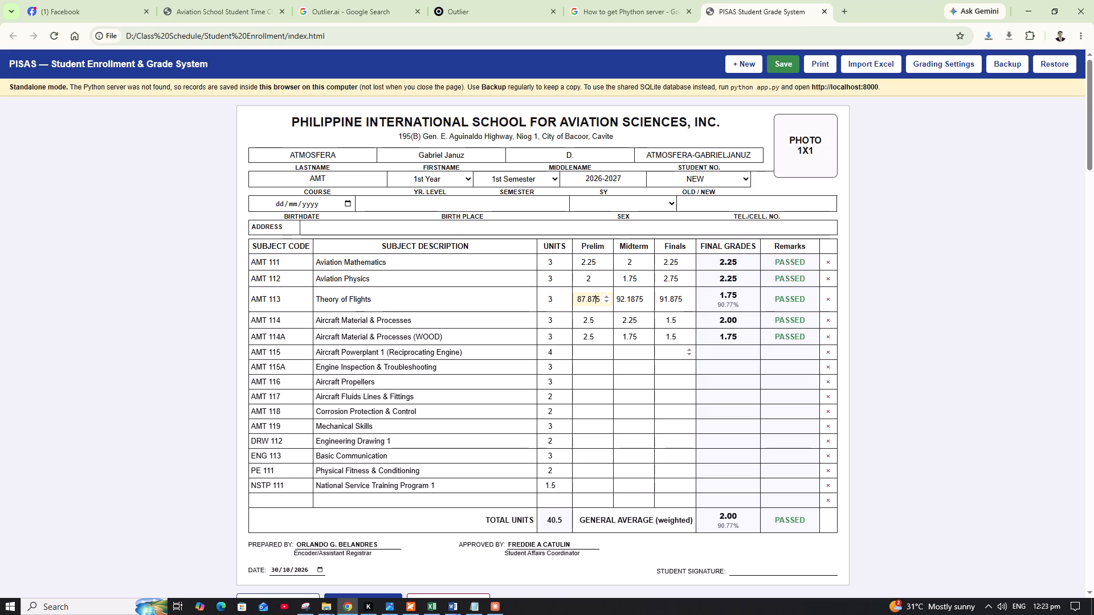
Import the grades from AMT 115 Airbus.xlsx, then open the second Saved Records entry to check its AMT 115 row.
click(868, 67)
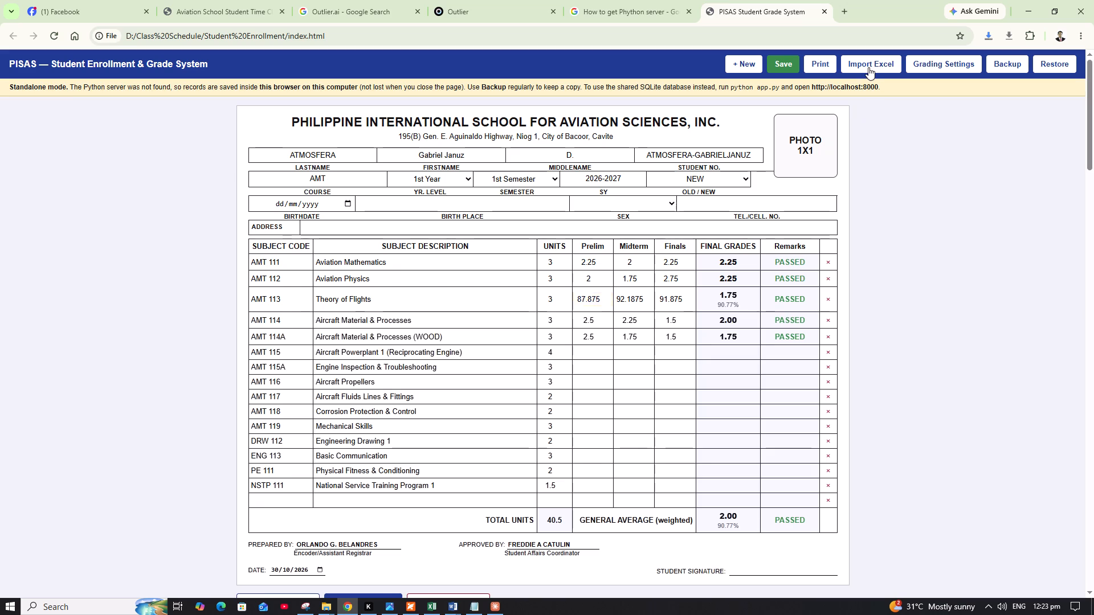
click(328, 339)
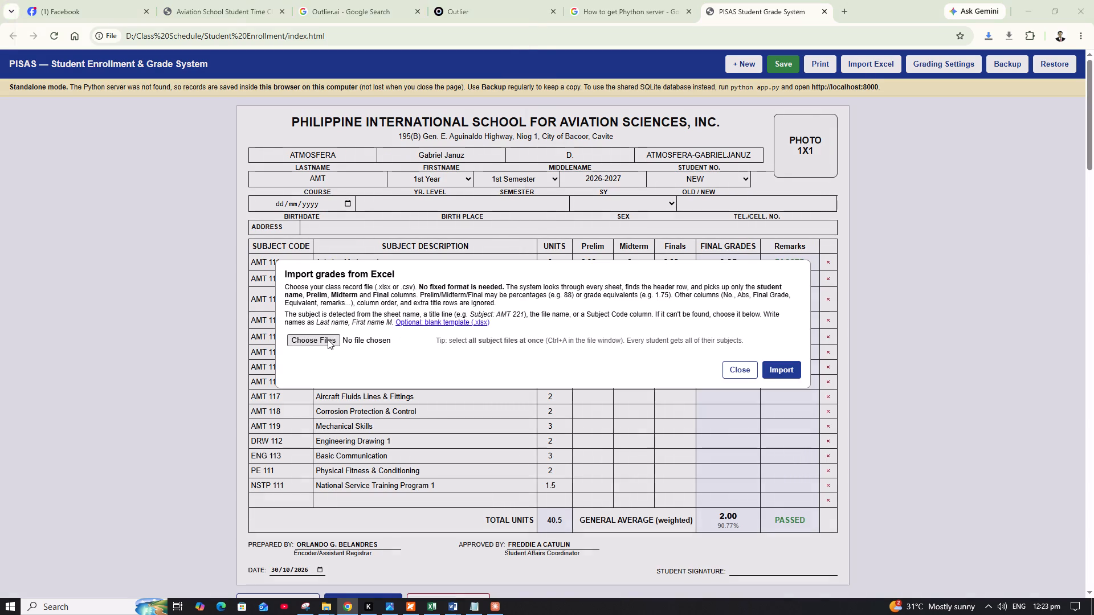
scroll(187, 201, down, 5)
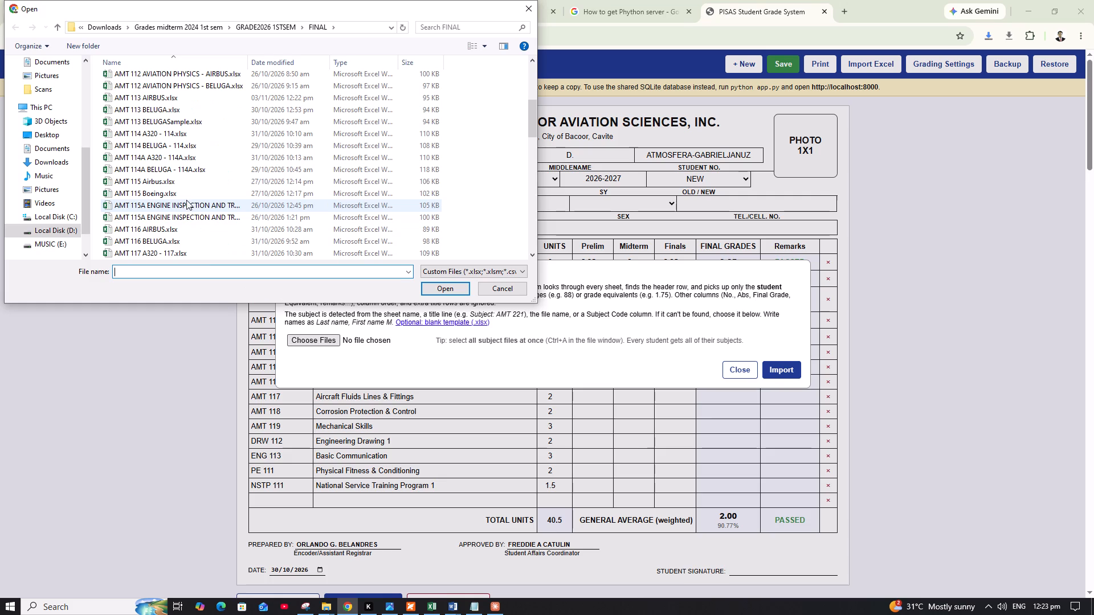
click(168, 184)
click(447, 288)
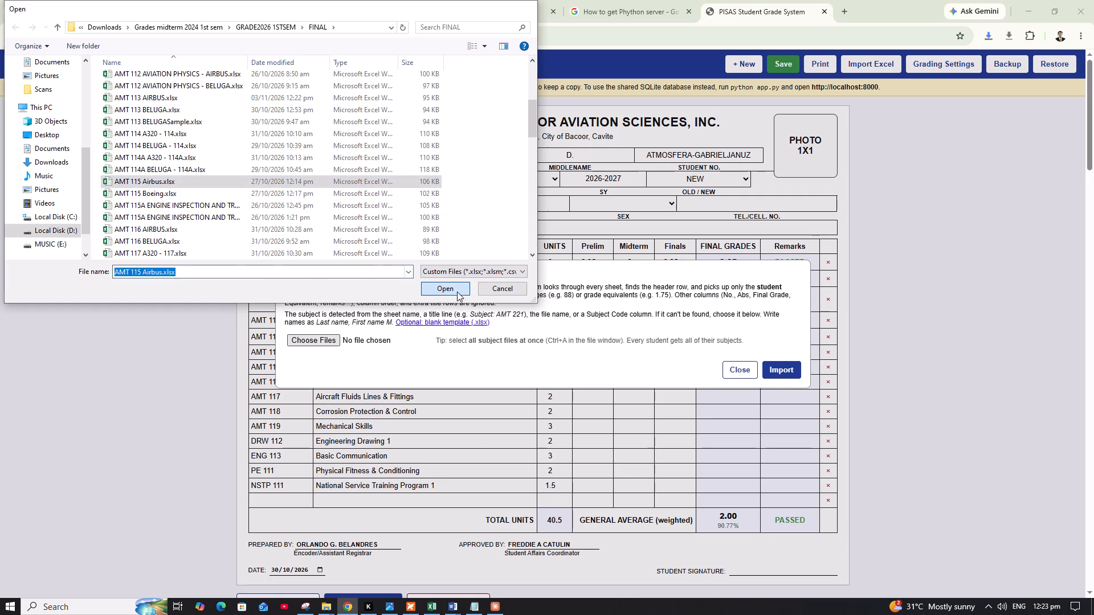
click(777, 502)
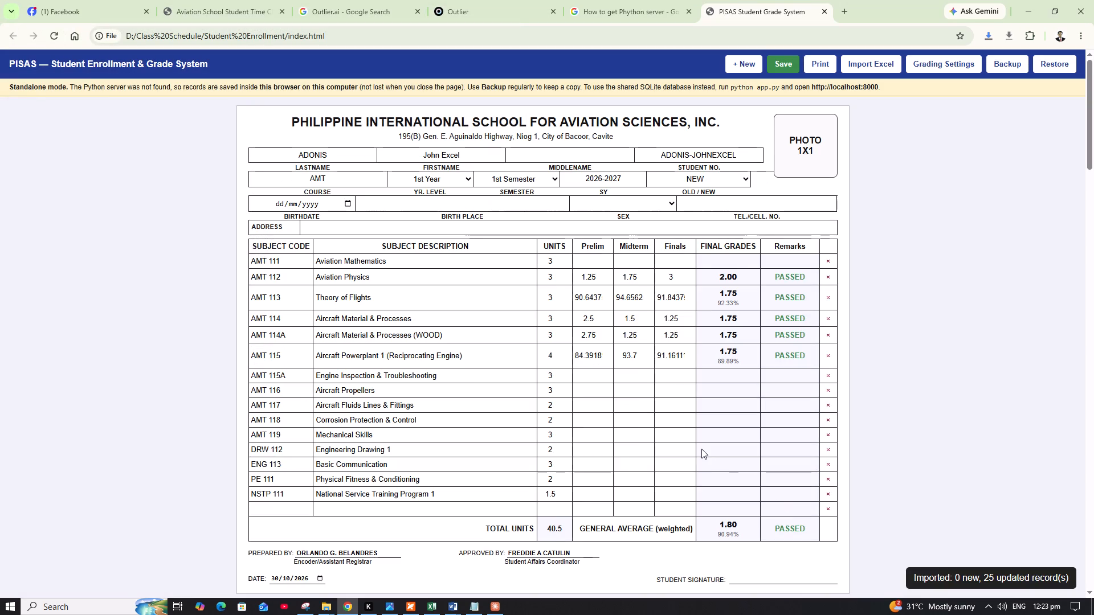
scroll(701, 449, down, 2)
scroll(700, 449, up, 1)
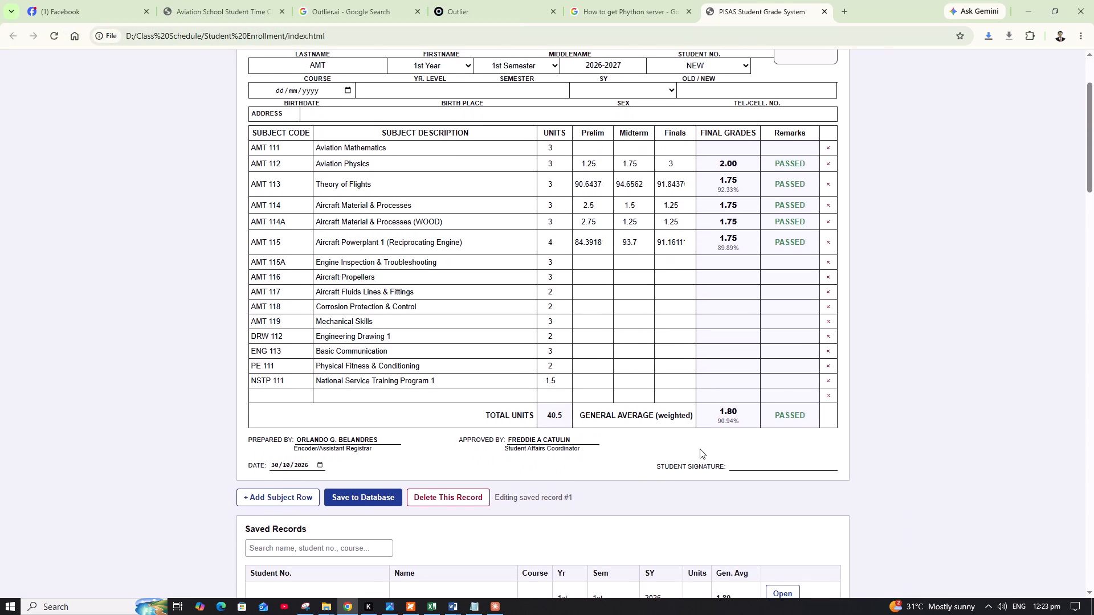
scroll(700, 449, down, 6)
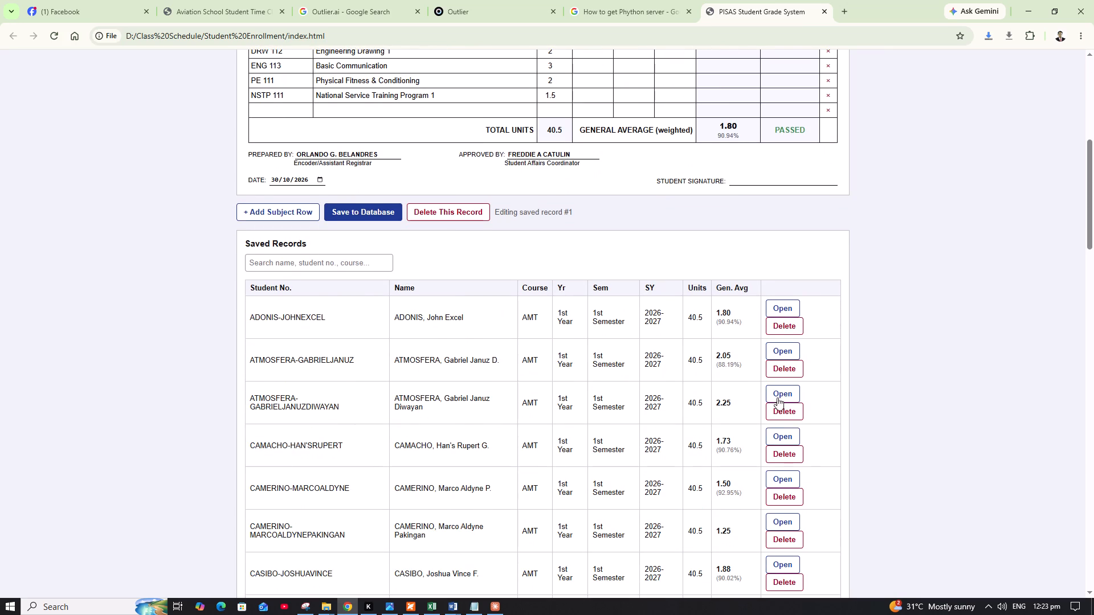
click(777, 352)
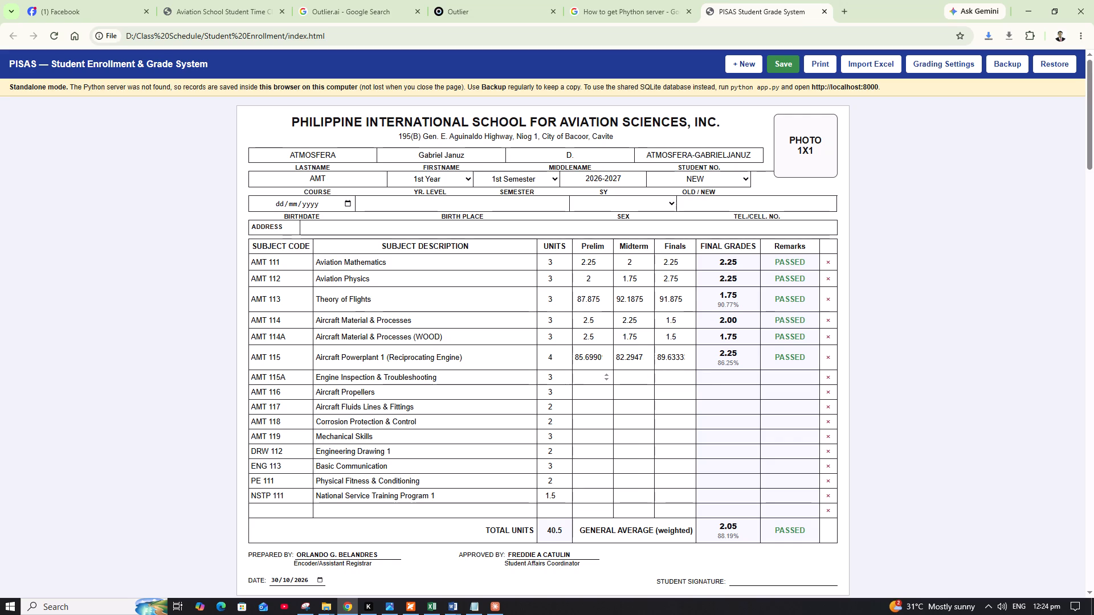
Import the grades from AMT 115A ENGINE INSPECTION AND TROUBLESHOOTING 1 - AIRBUS.xlsx in the FINAL folder.
click(873, 64)
click(323, 340)
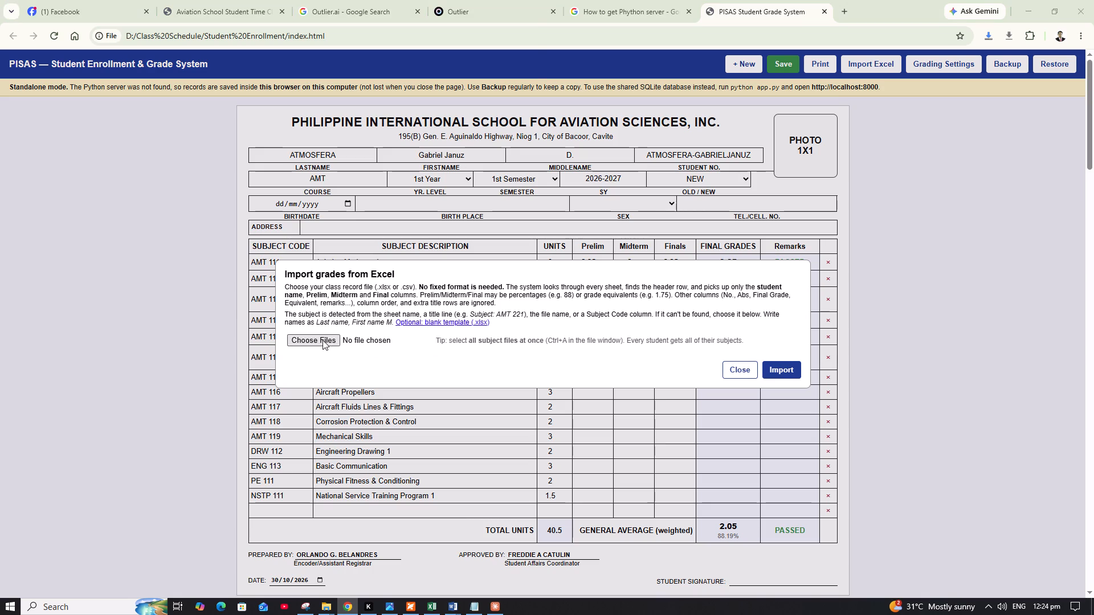
scroll(210, 243, down, 4)
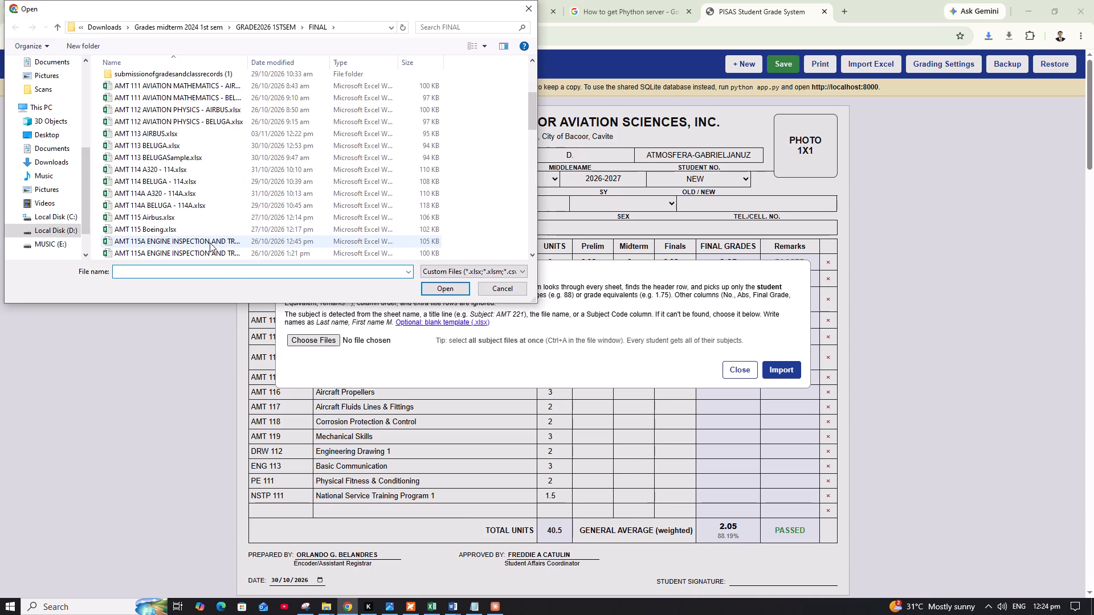
scroll(170, 228, down, 2)
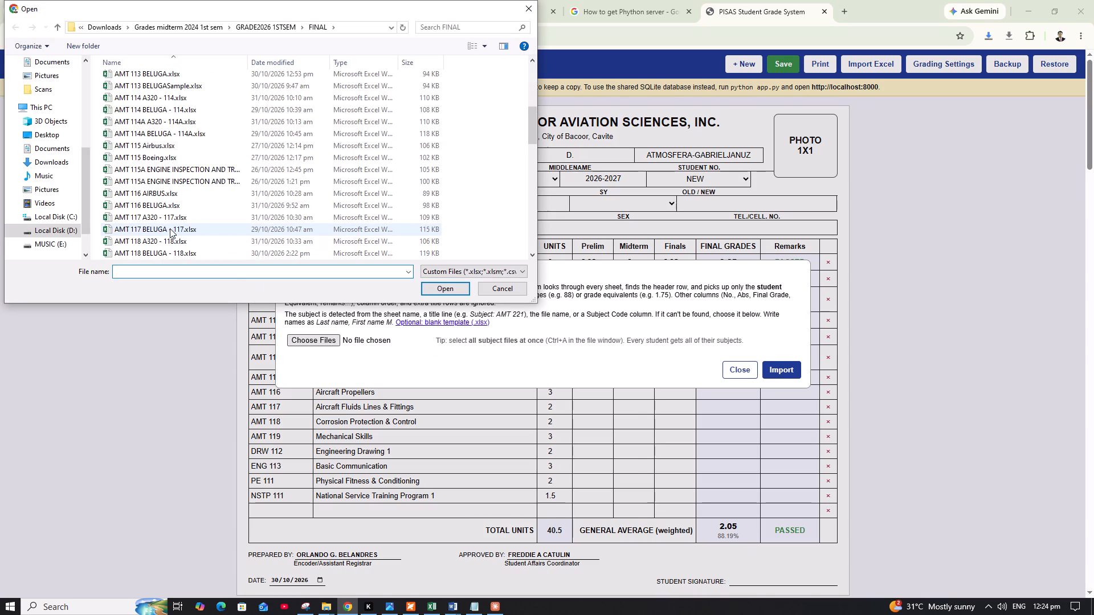
click(176, 170)
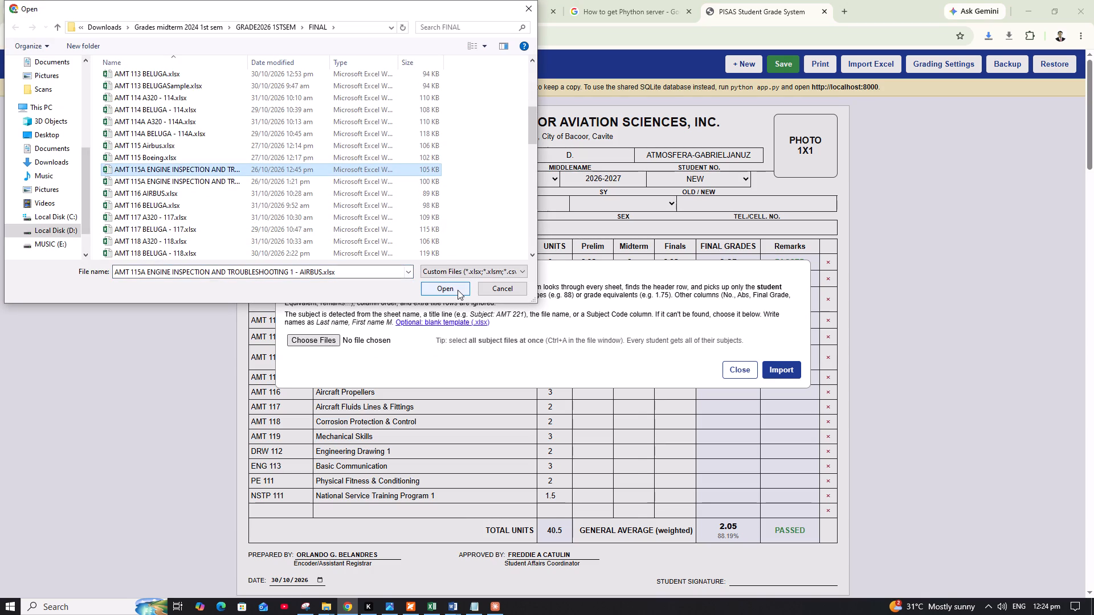
click(458, 290)
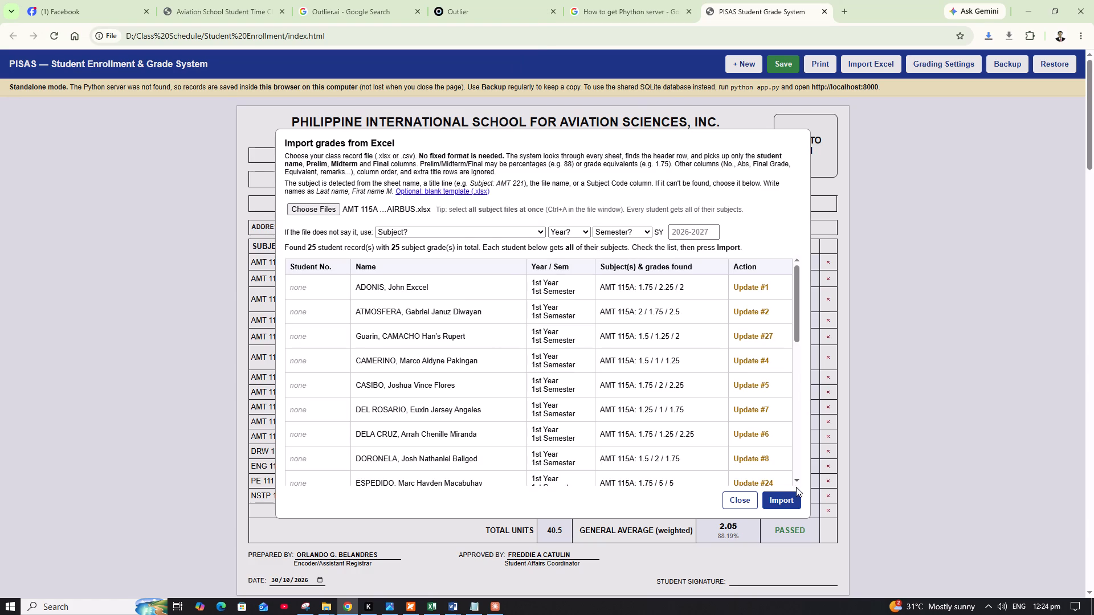
click(794, 498)
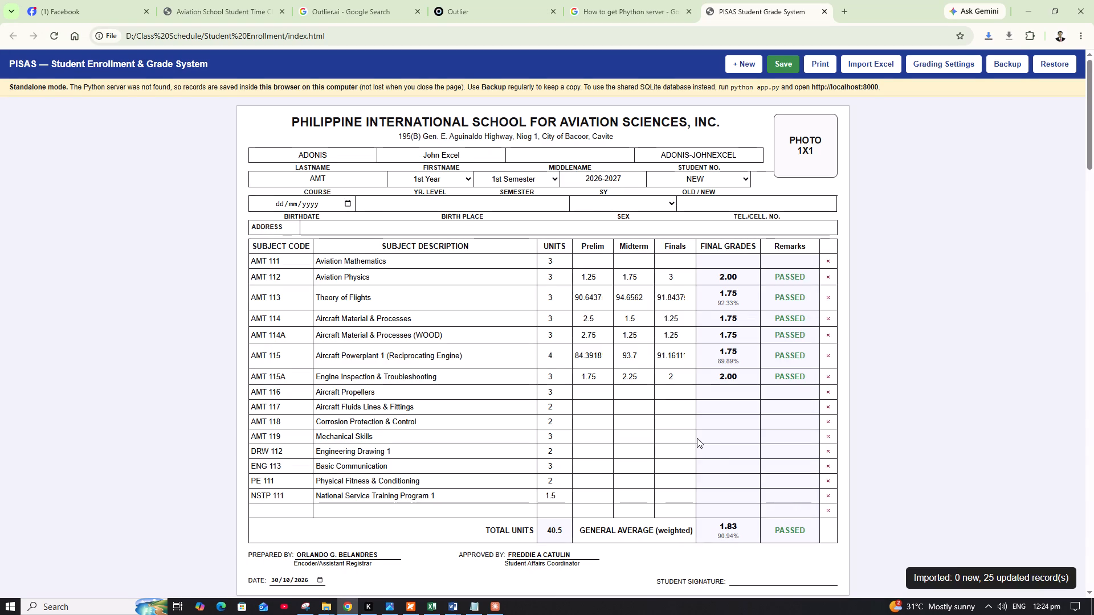
Open the second, fourth and fifth Saved Records entries and examine their AMT 115A grades.
scroll(697, 438, down, 7)
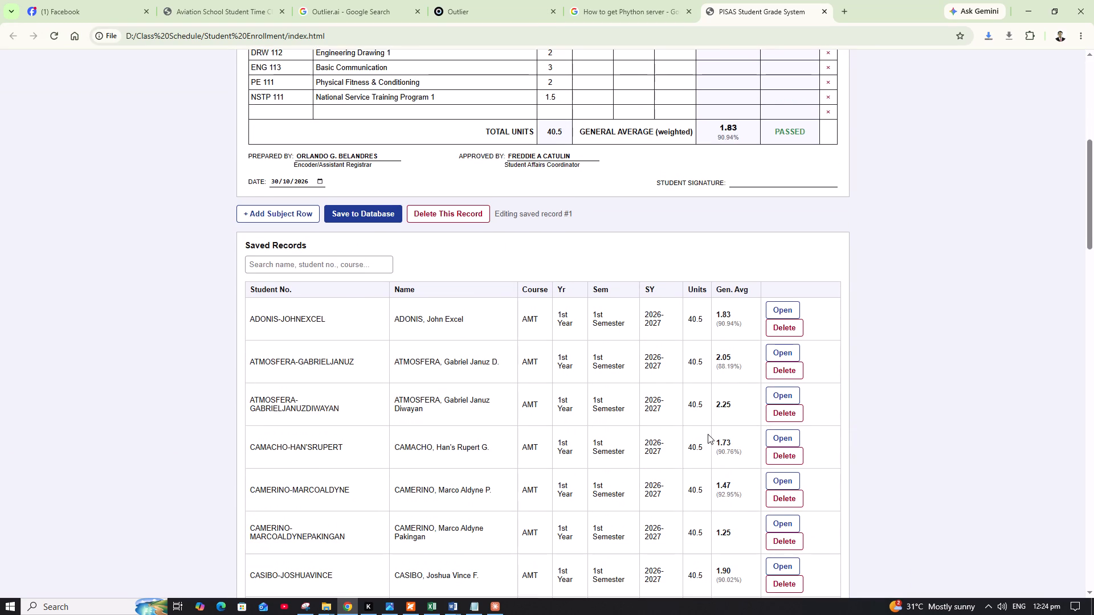
click(783, 351)
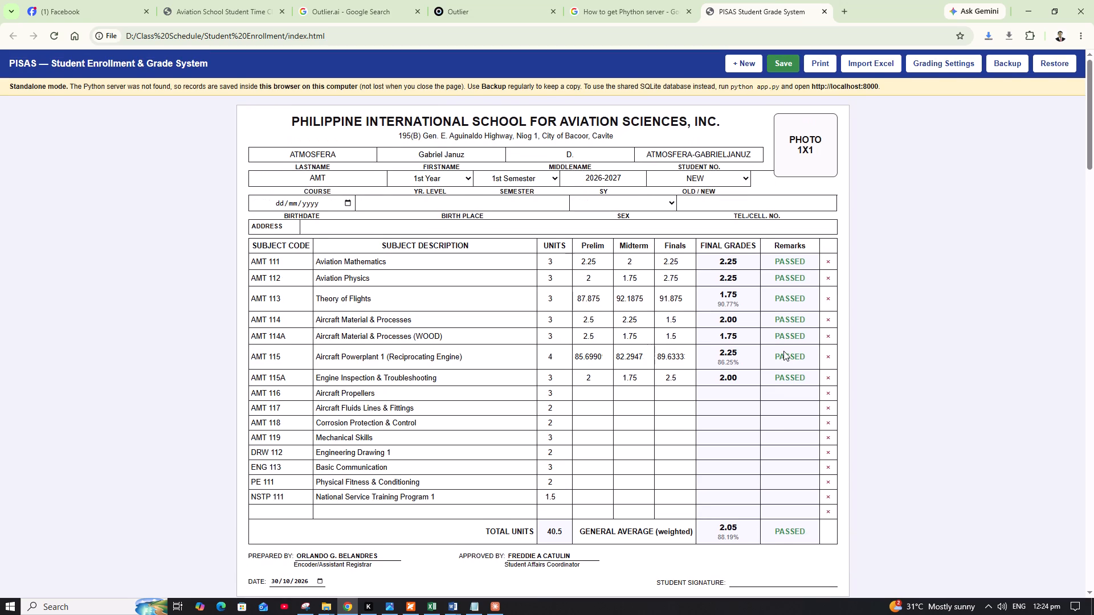
scroll(783, 351, down, 6)
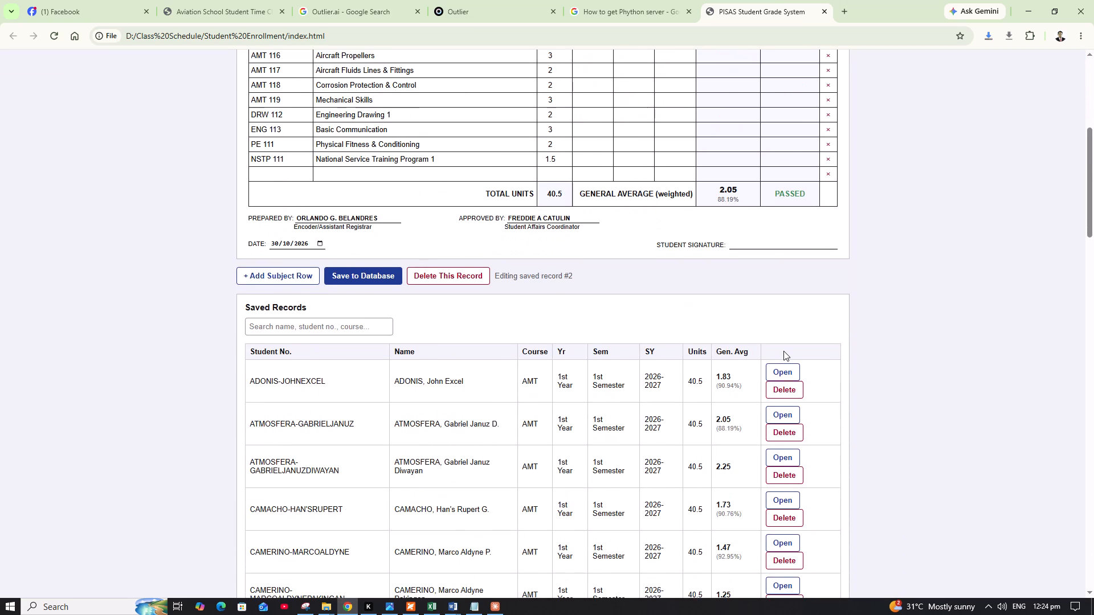
scroll(781, 397, down, 3)
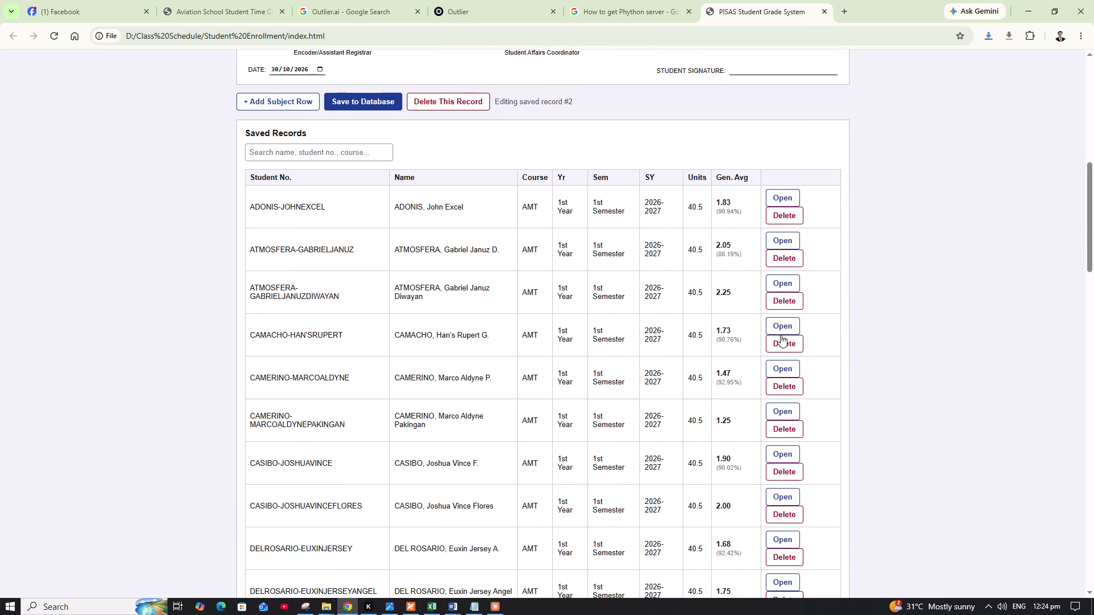
click(781, 327)
scroll(778, 345, down, 5)
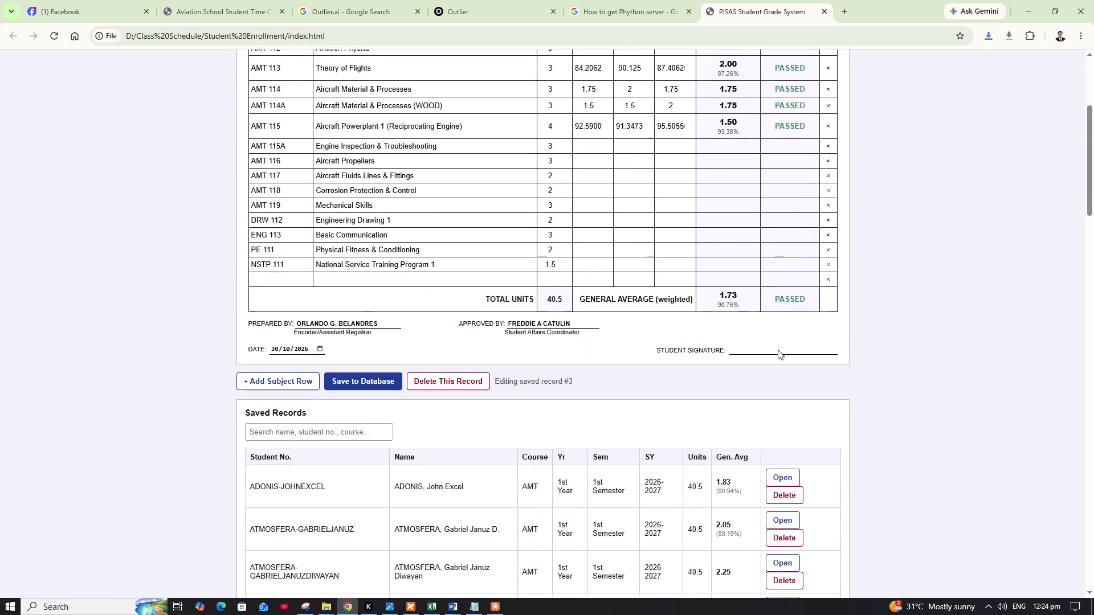
scroll(778, 350, down, 5)
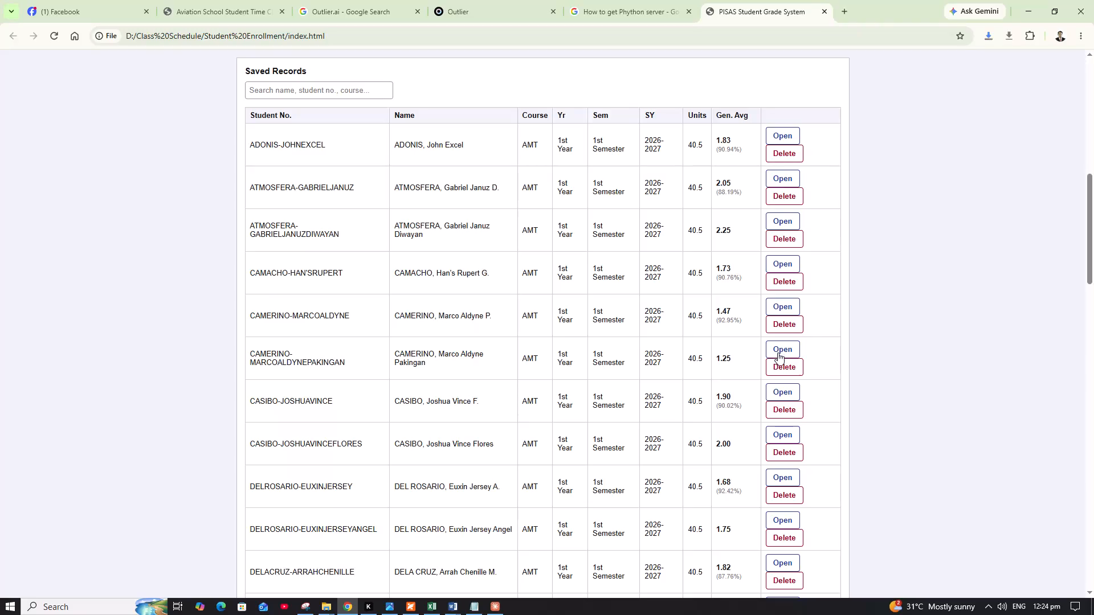
click(785, 307)
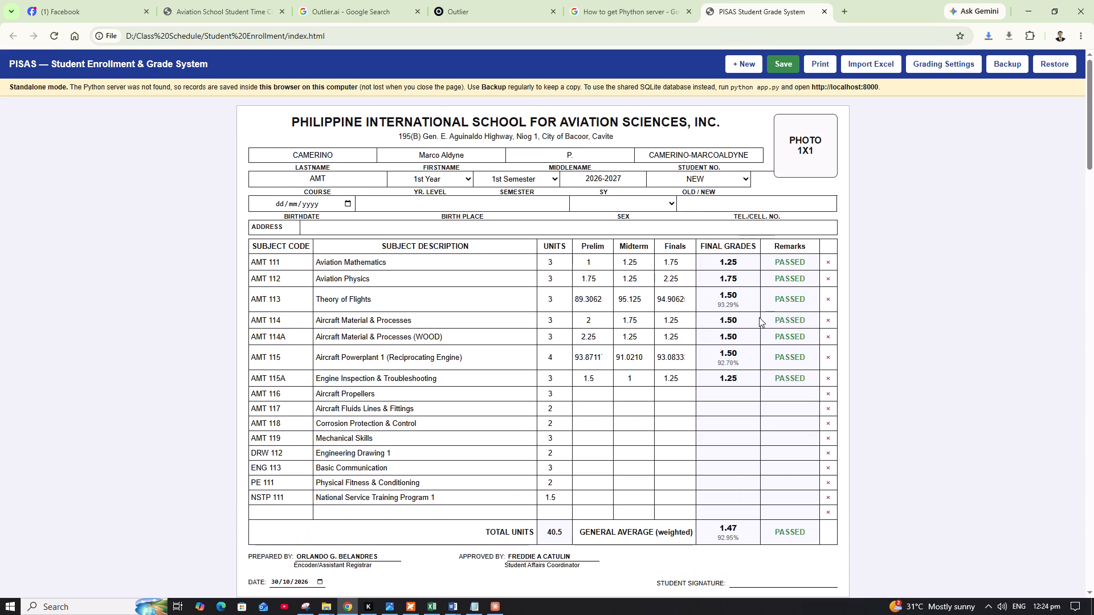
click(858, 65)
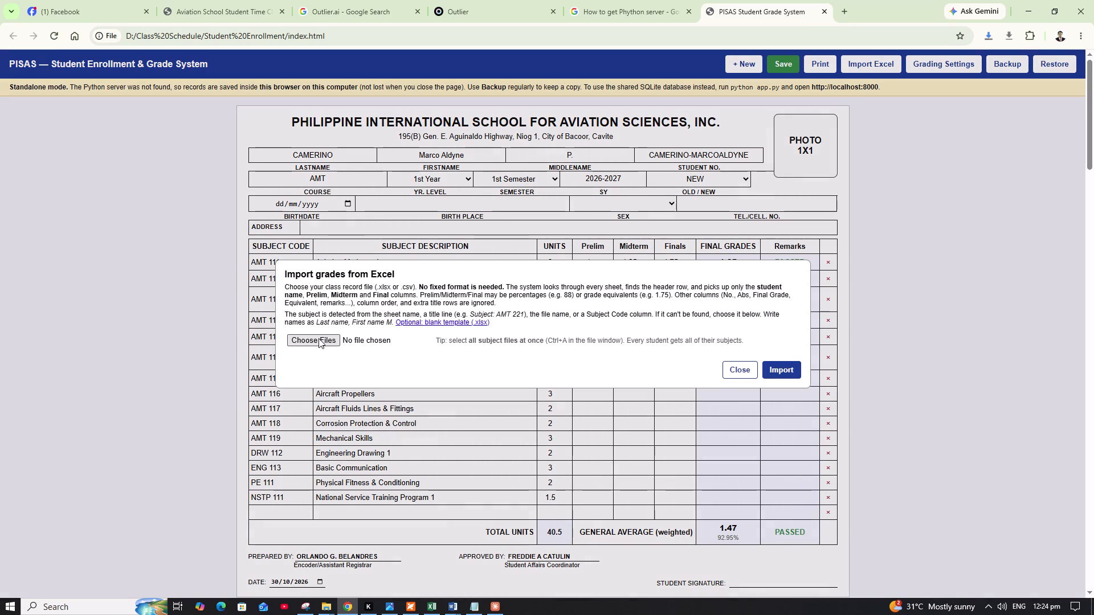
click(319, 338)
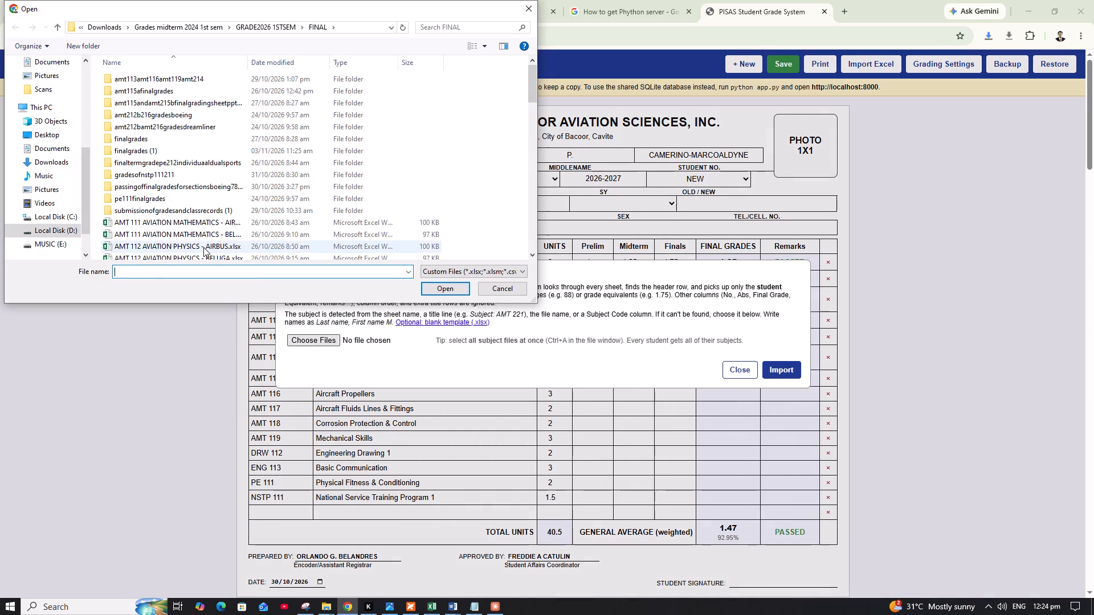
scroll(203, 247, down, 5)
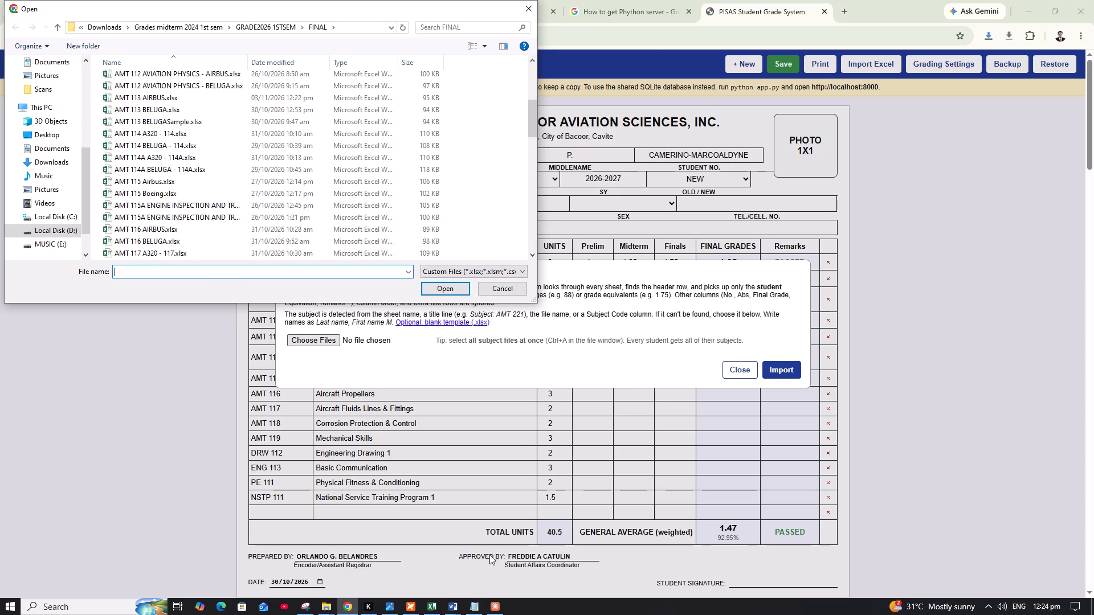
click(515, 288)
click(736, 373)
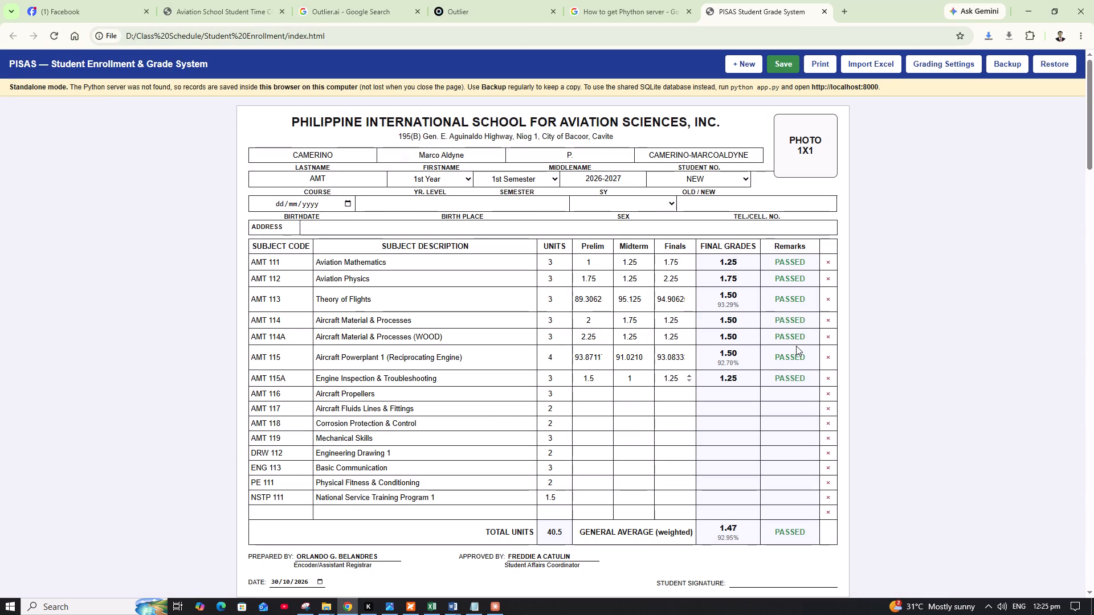
Import the grades from AMT 116 AIRBUS.xlsx, then open the second Saved Records entry to check its AMT 116 row.
click(881, 71)
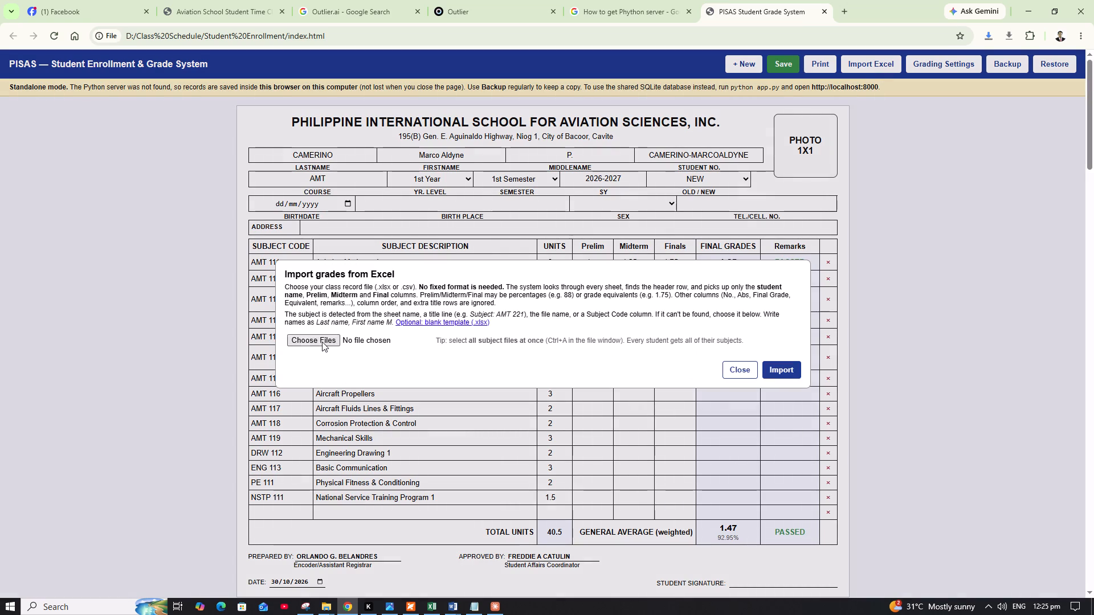
click(320, 343)
scroll(289, 225, down, 5)
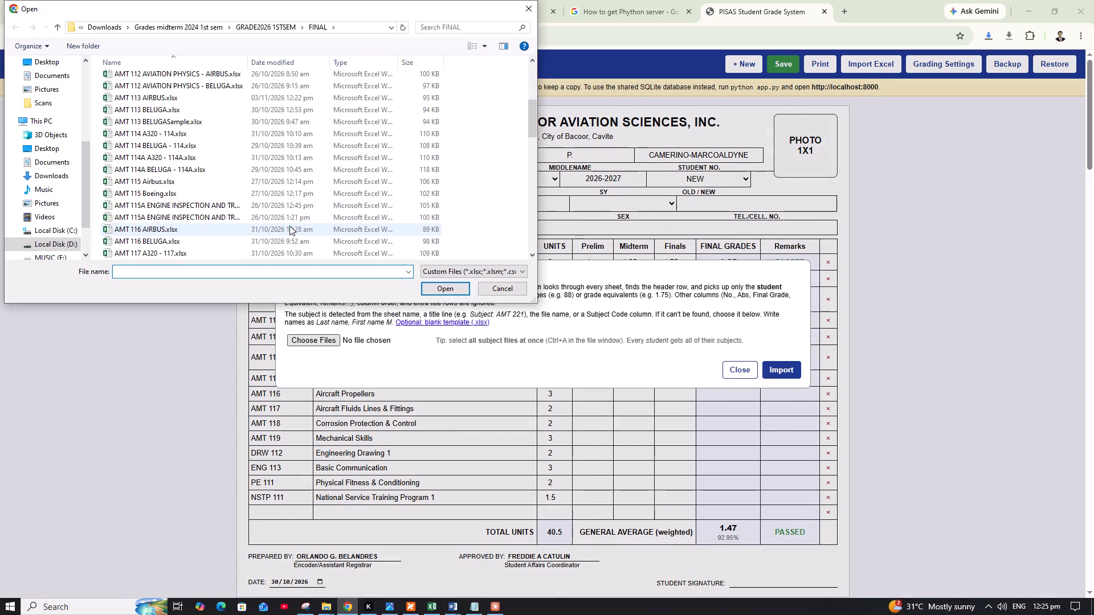
click(154, 227)
click(433, 282)
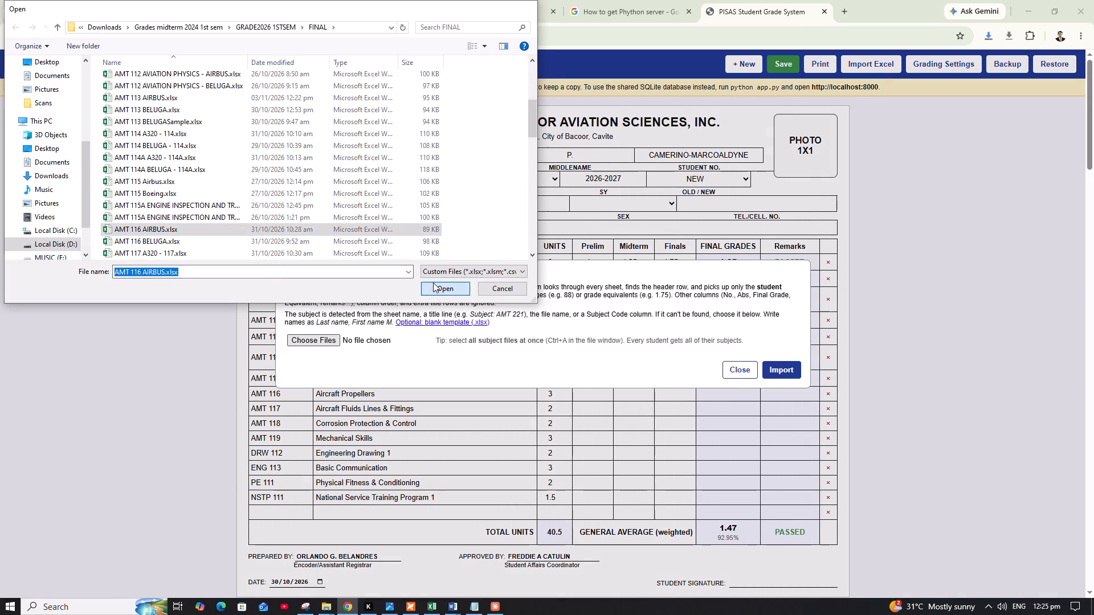
click(773, 500)
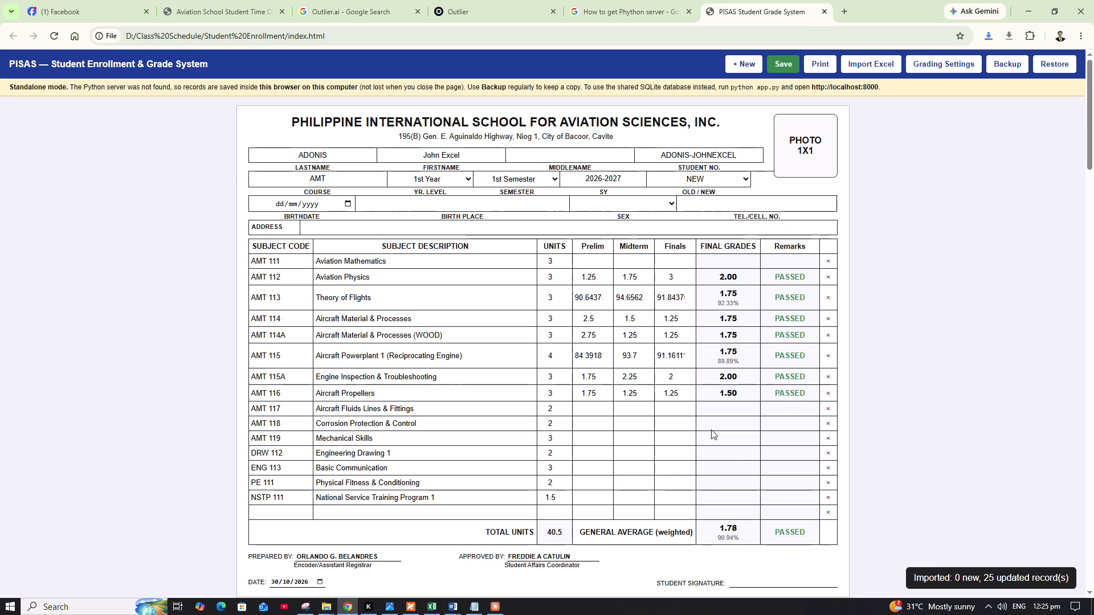
scroll(711, 429, down, 7)
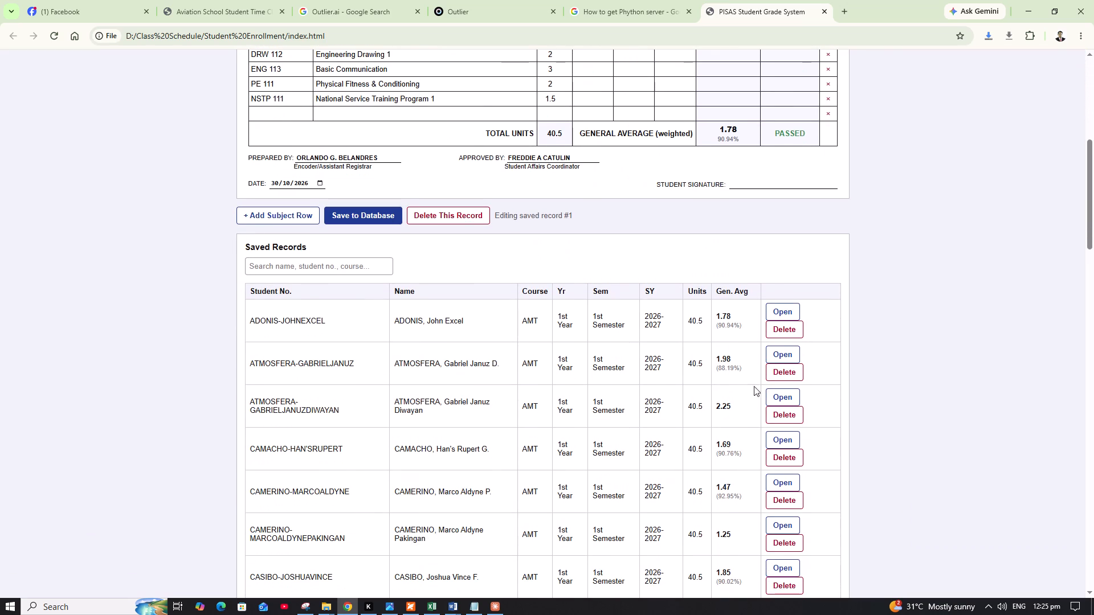
click(782, 351)
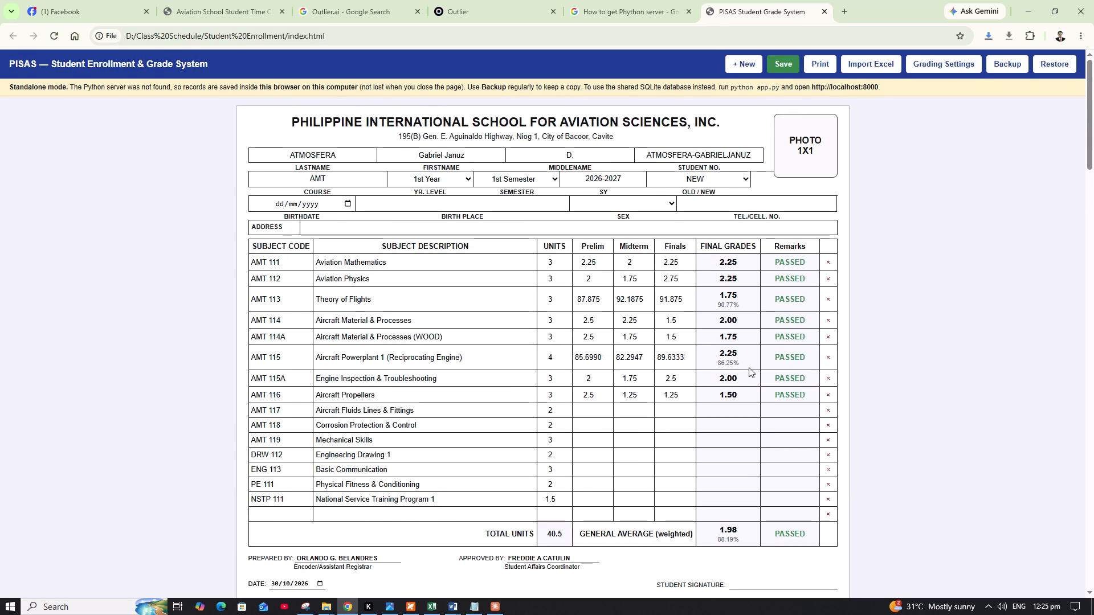
Import the grades from AMT 117 A320 - 117.xlsx in the FINAL folder.
click(867, 60)
click(320, 338)
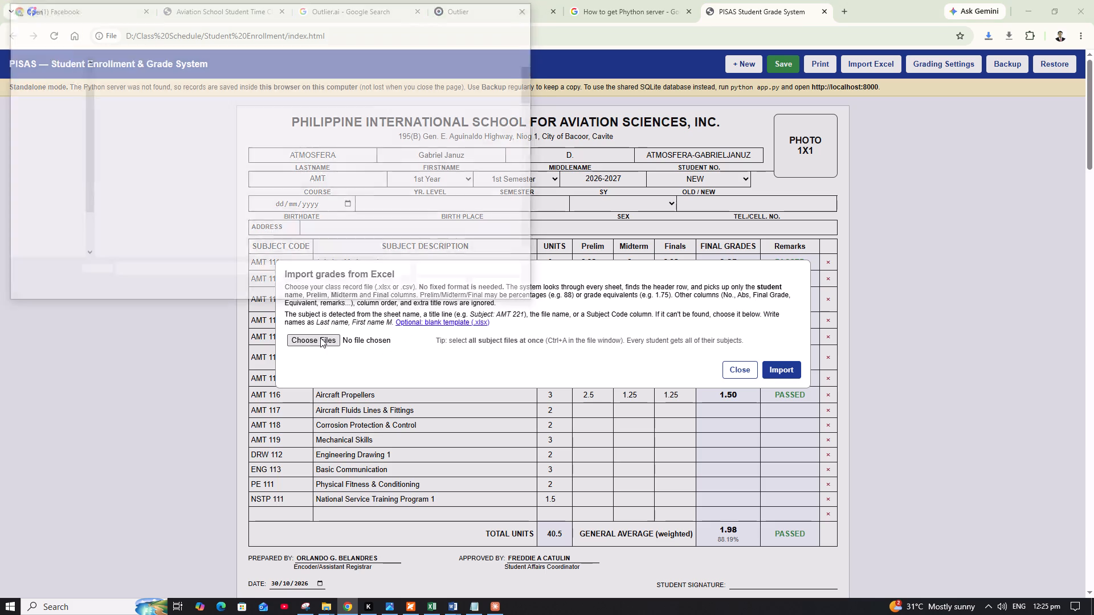
scroll(214, 205, down, 5)
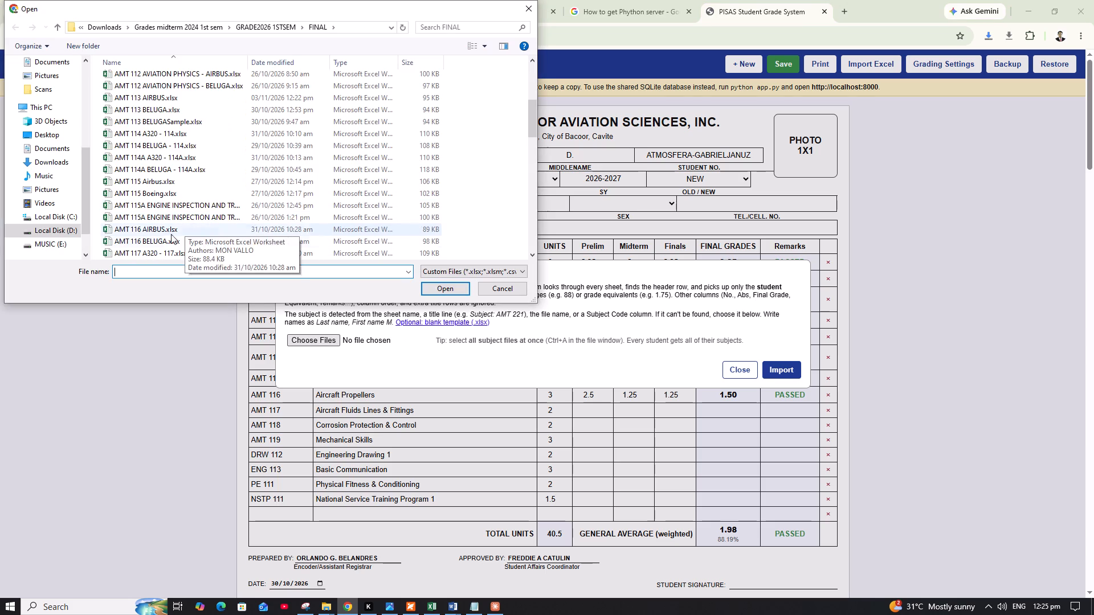
click(158, 253)
click(455, 291)
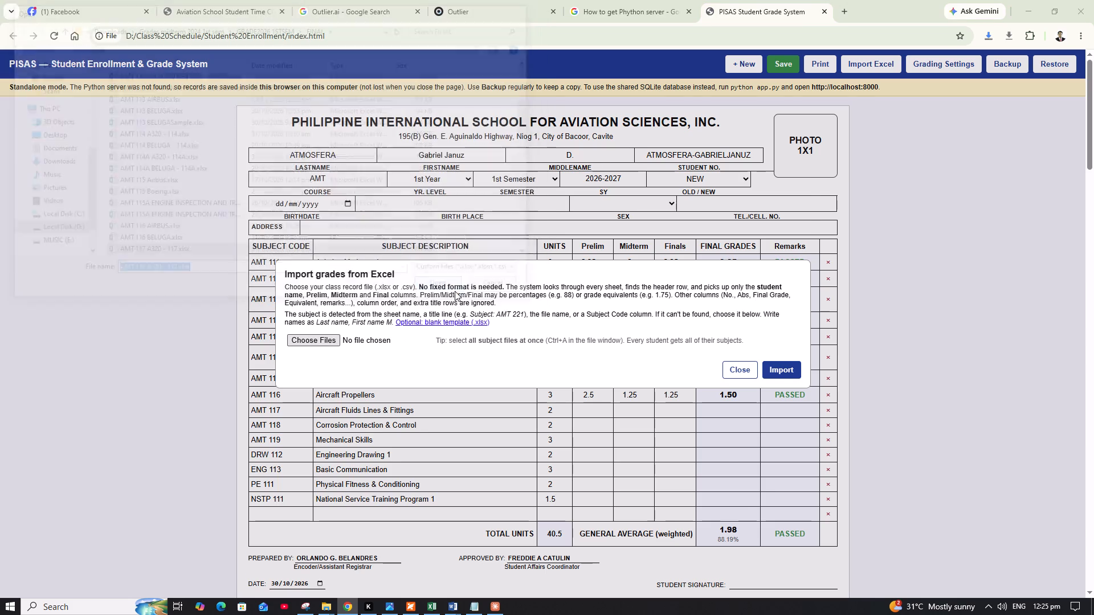
click(777, 501)
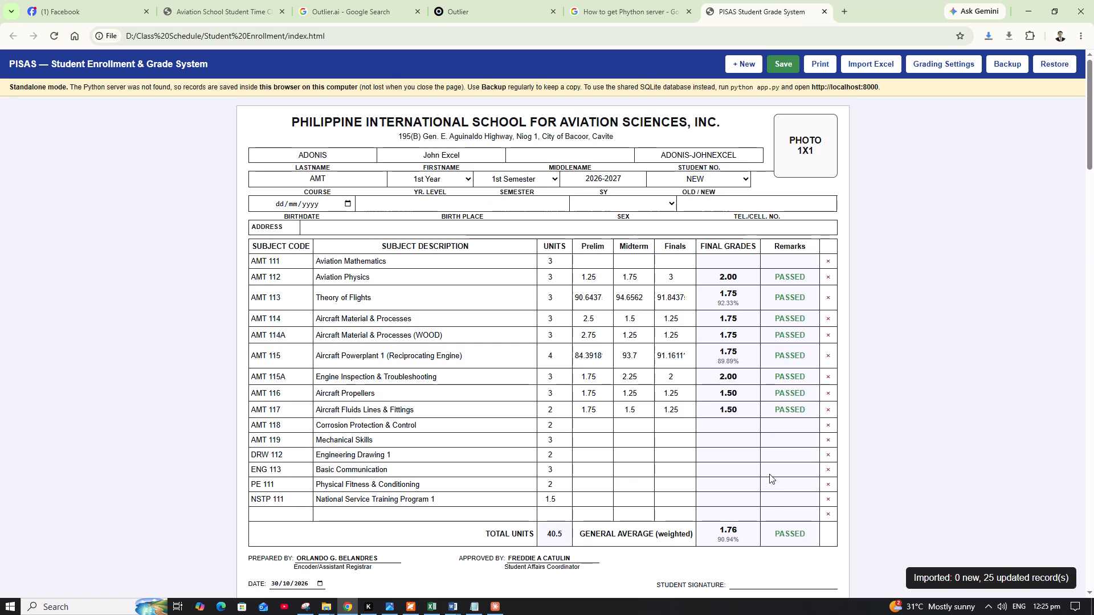
Open the first and second Saved Records entries and examine their AMT 117 grades.
scroll(769, 474, down, 4)
click(781, 484)
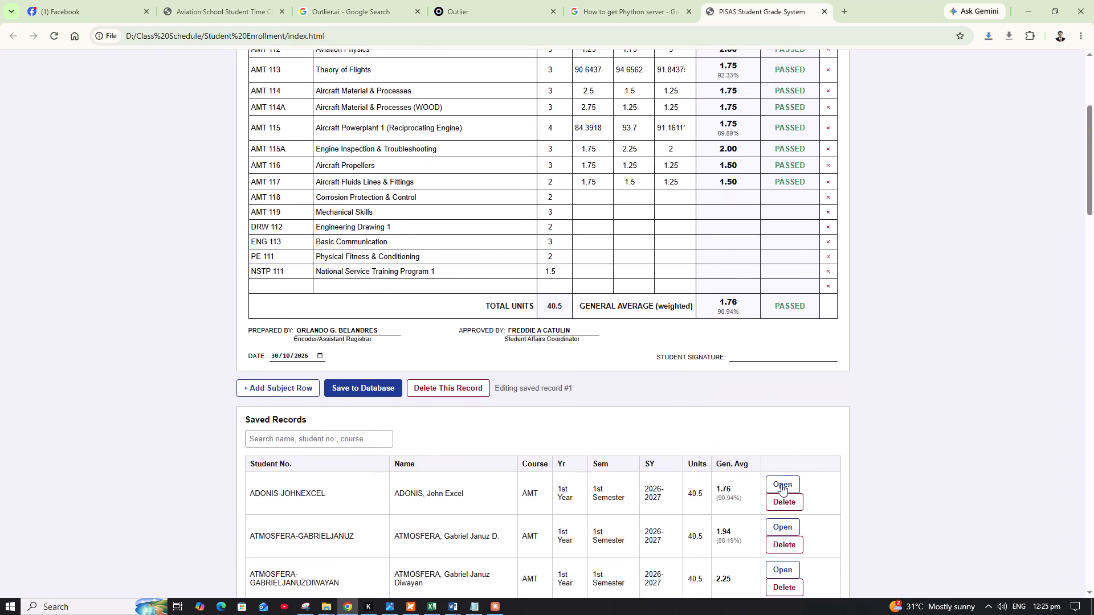
scroll(781, 484, down, 1)
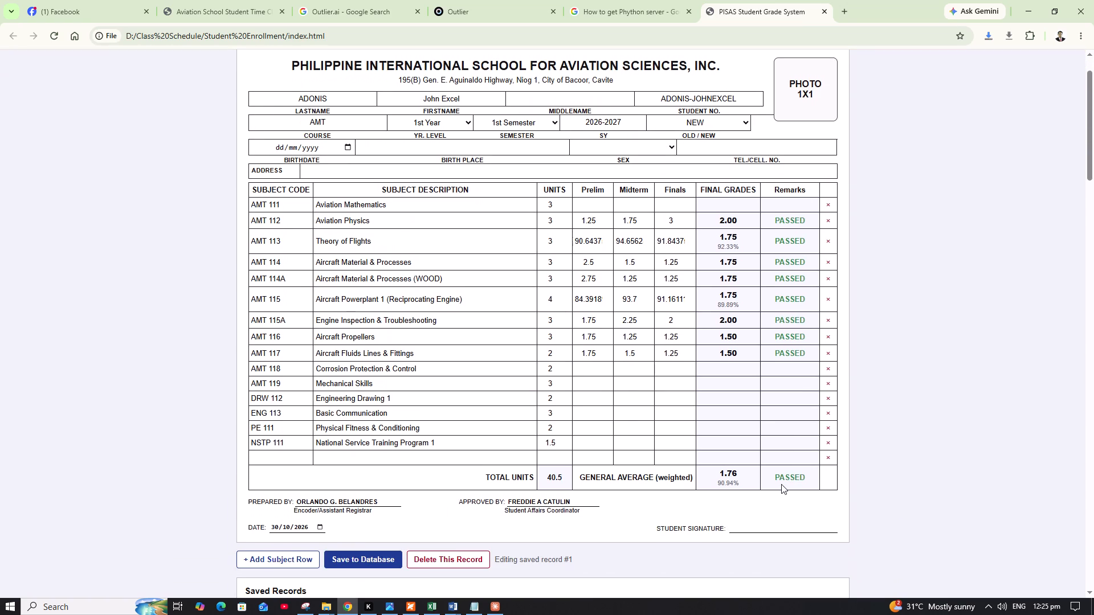
scroll(781, 484, down, 4)
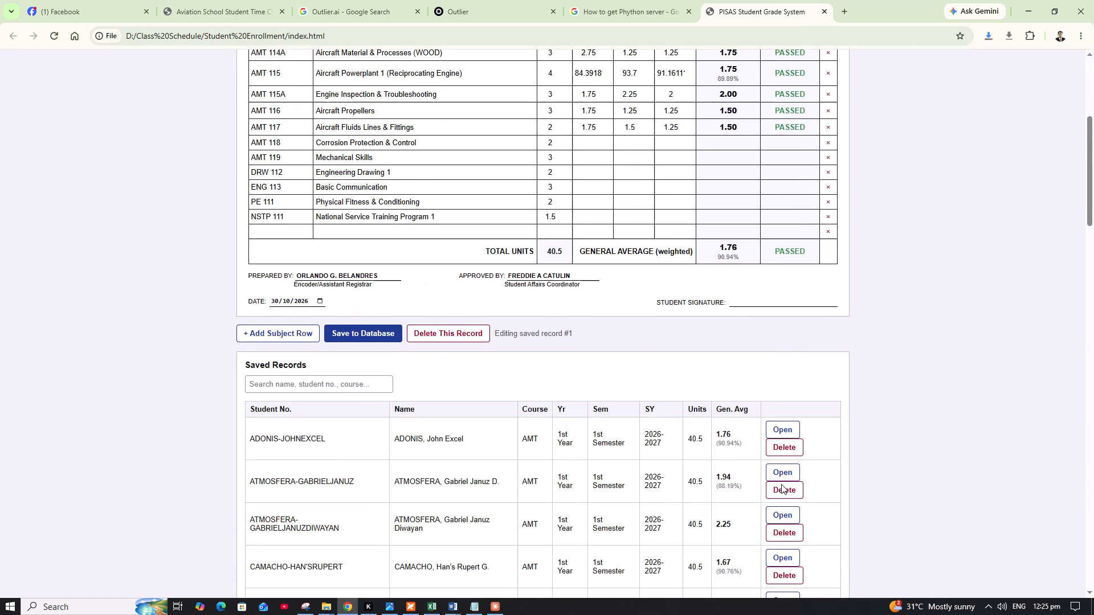
scroll(781, 484, down, 1)
click(777, 415)
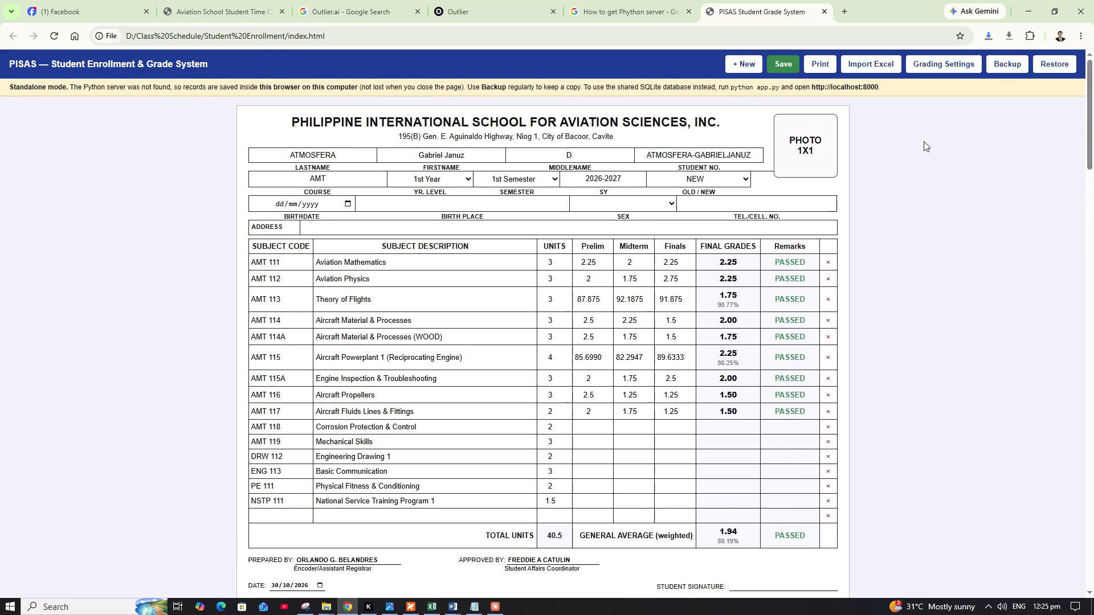
Import the grades from AMT 119 AIRBUS.xlsx in the FINAL folder.
click(862, 63)
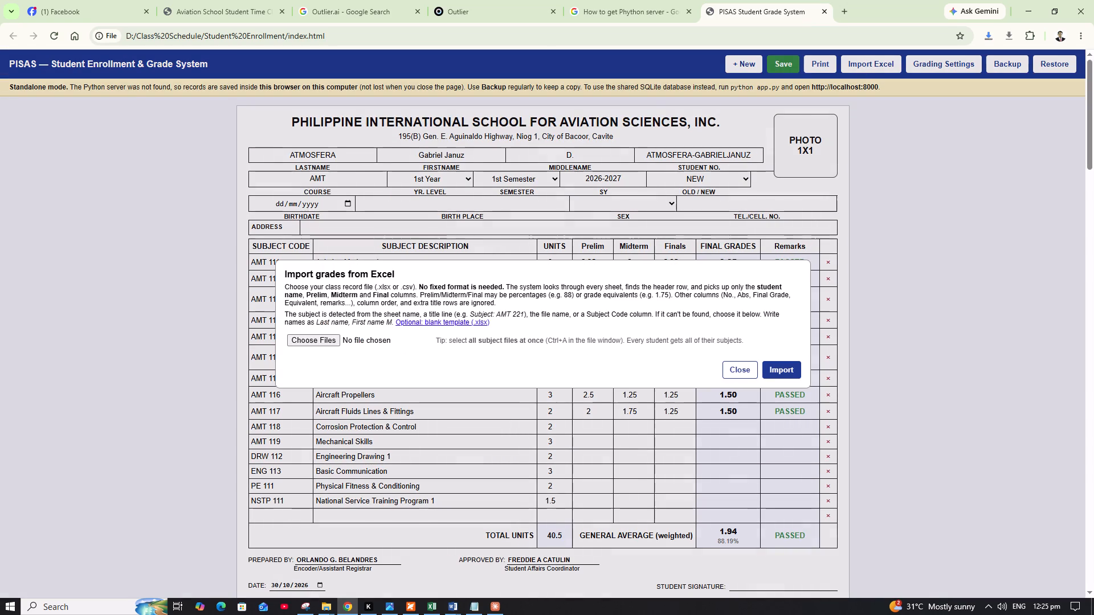
click(317, 337)
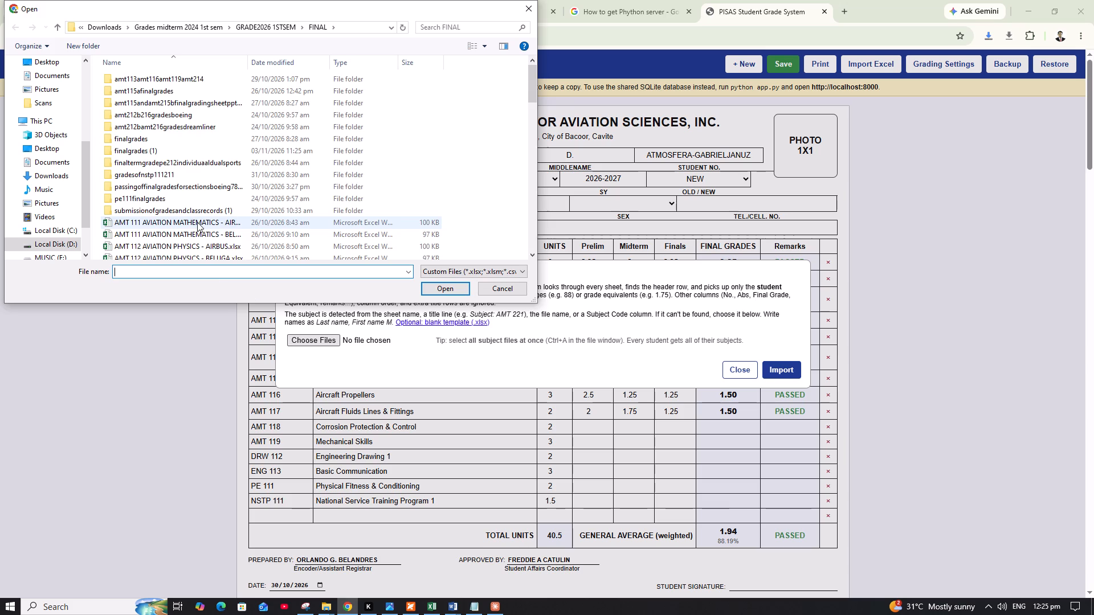
scroll(197, 222, down, 6)
click(161, 206)
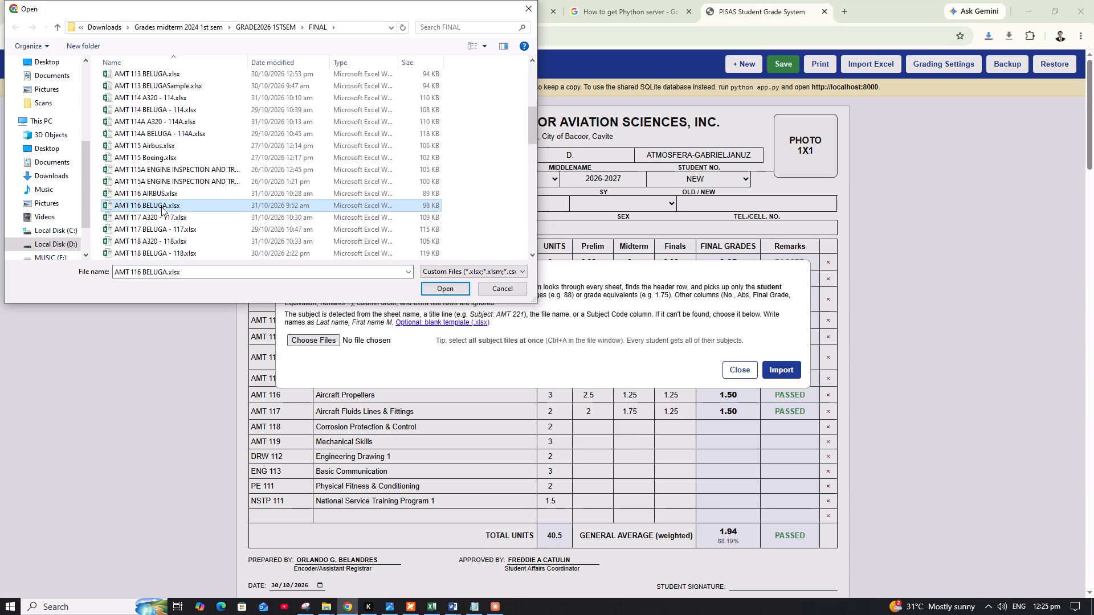
click(161, 227)
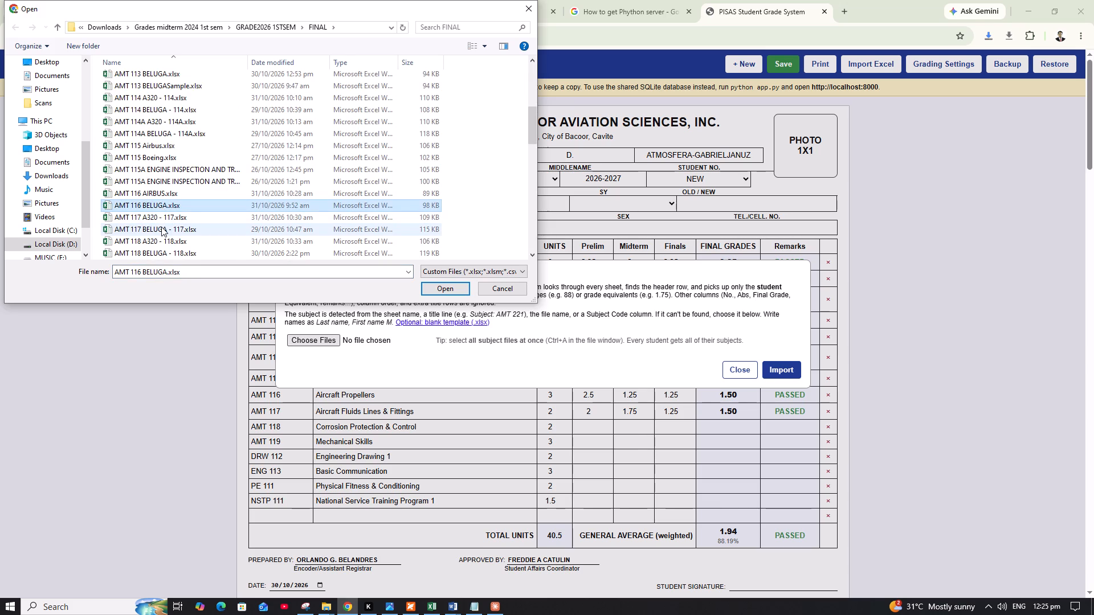
click(165, 237)
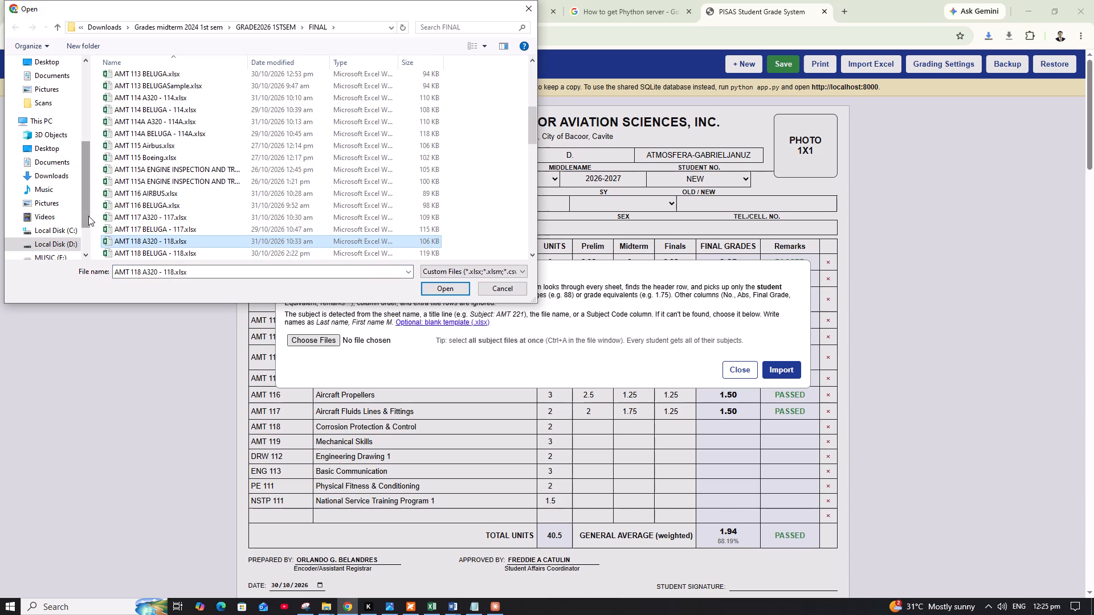
scroll(153, 226, down, 3)
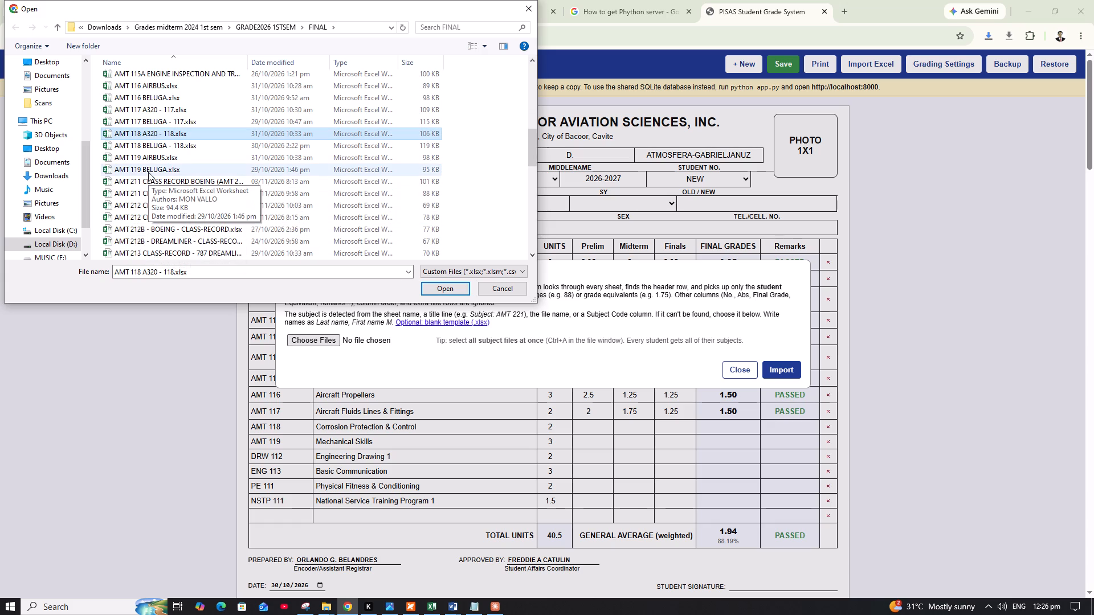
click(152, 157)
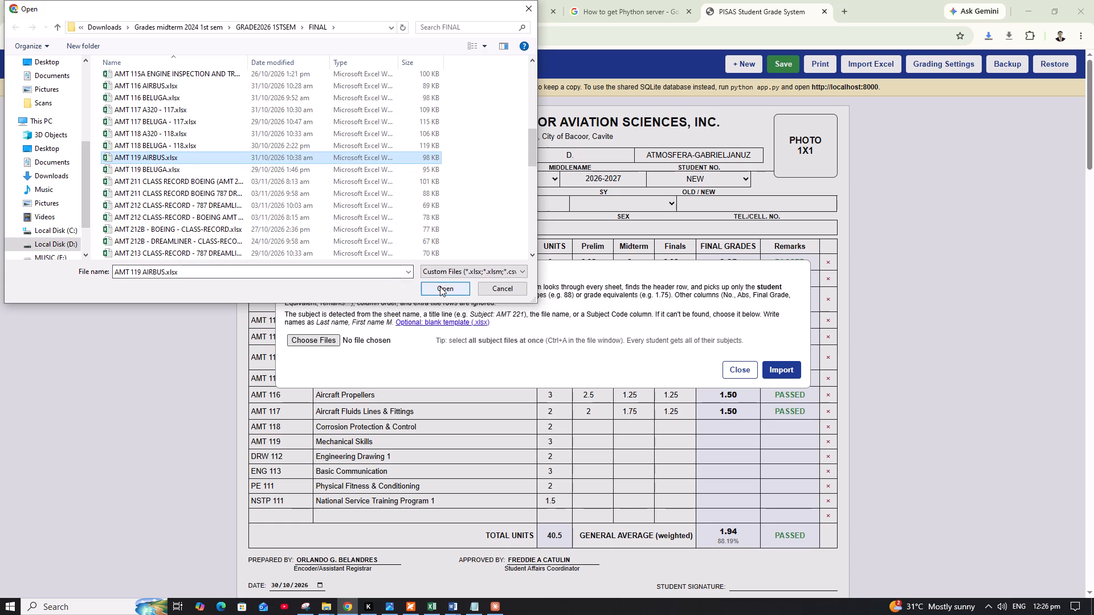
click(443, 286)
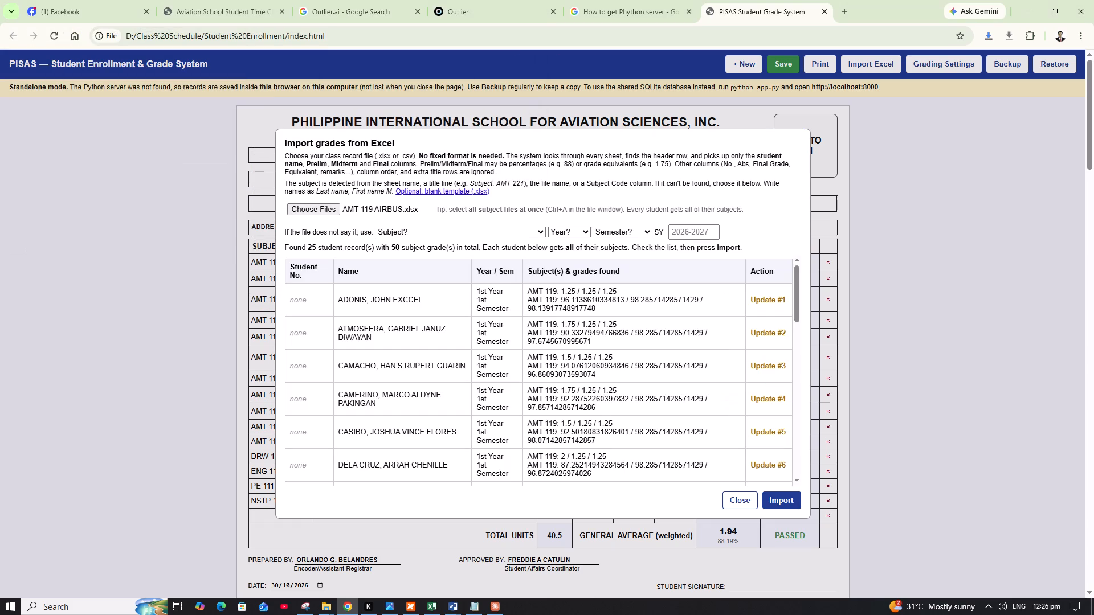
click(791, 499)
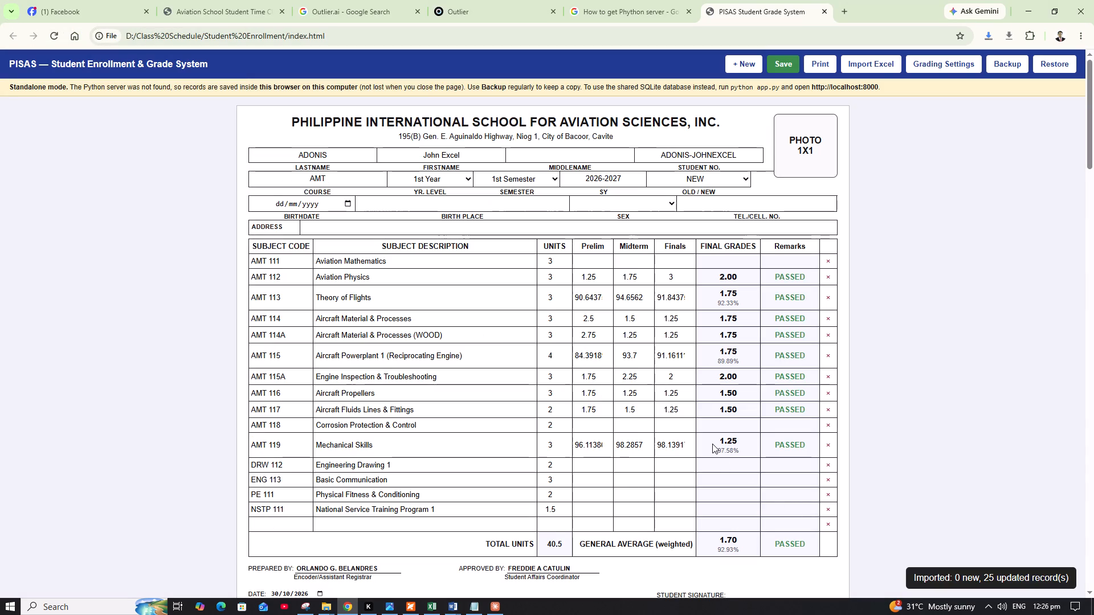
Look through the Saved Records list and open the second entry to examine its AMT 119 grades.
scroll(712, 444, down, 5)
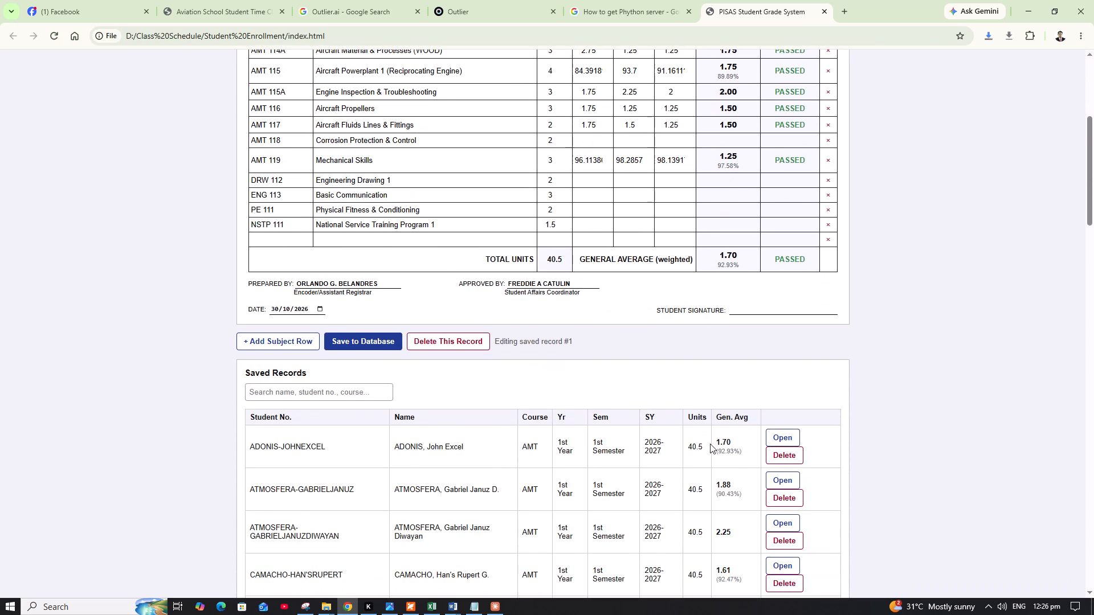
scroll(710, 444, up, 5)
scroll(710, 444, down, 8)
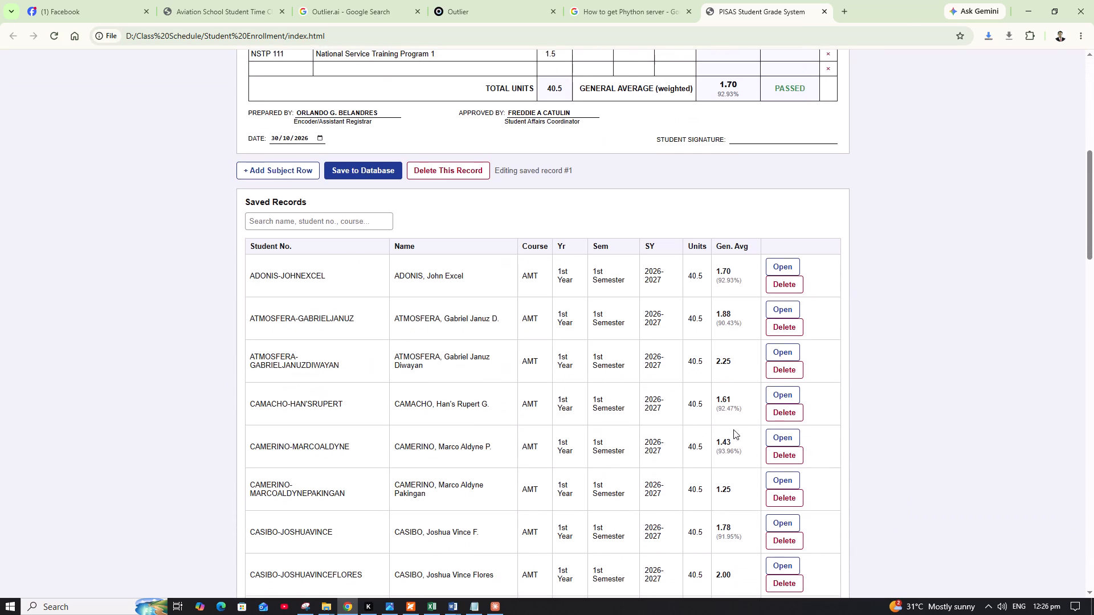
click(777, 310)
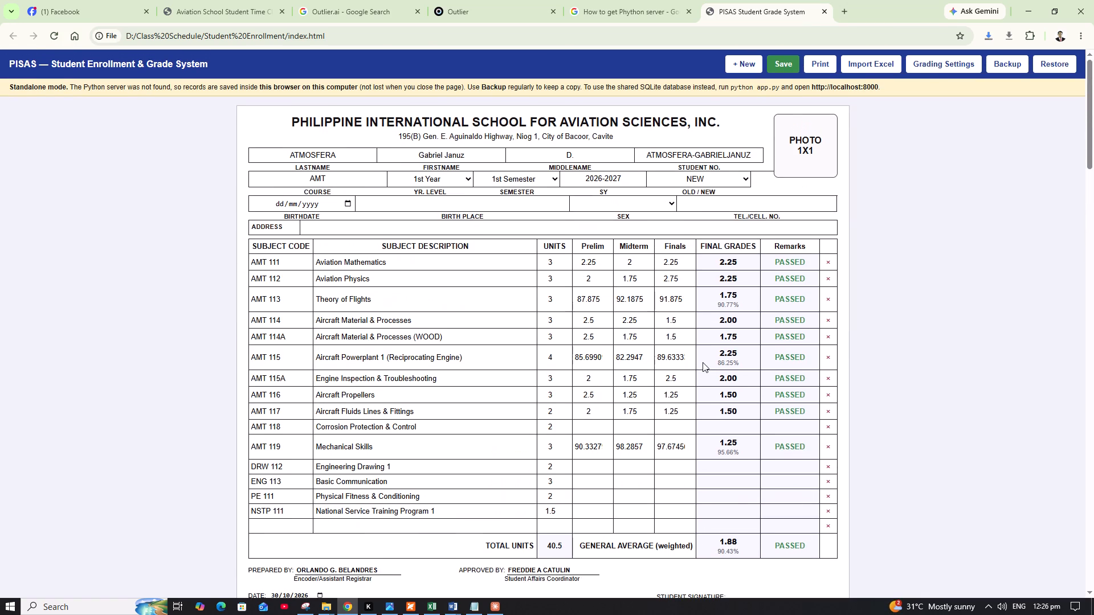
scroll(703, 362, down, 3)
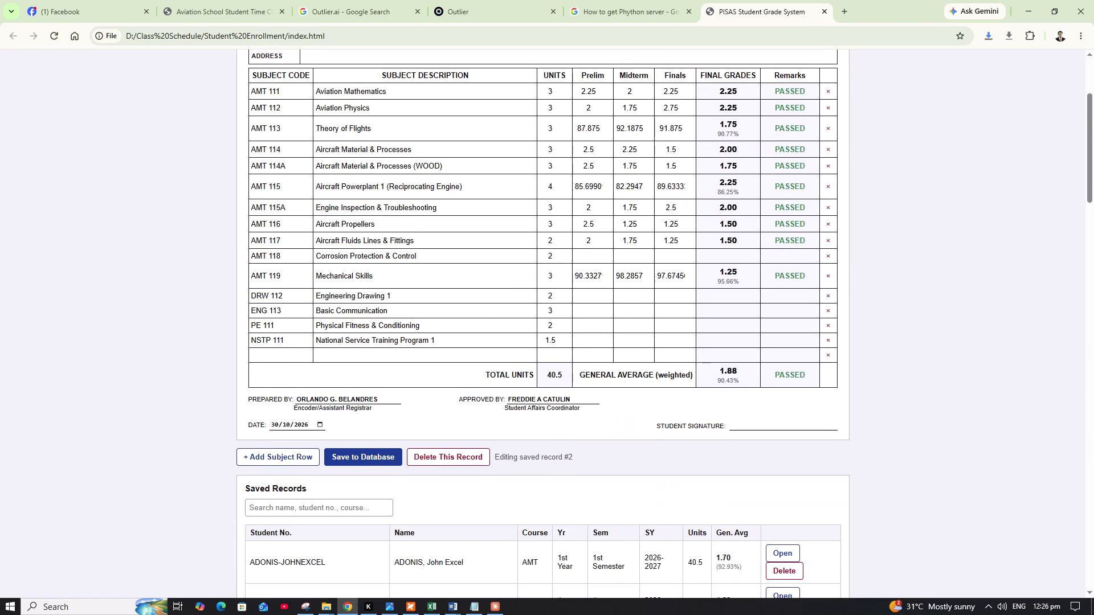
scroll(726, 306, down, 3)
scroll(726, 311, up, 6)
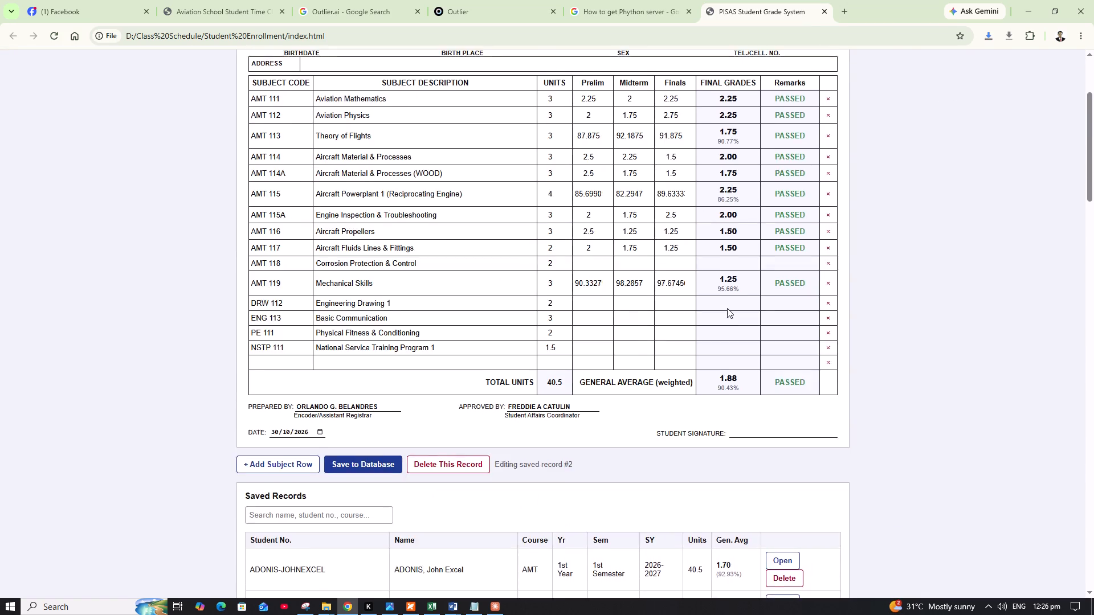
Import the engineering drawing grades from DRW 111 A320 - DRAW 111.xlsx in the FINAL folder.
scroll(727, 308, up, 5)
click(871, 61)
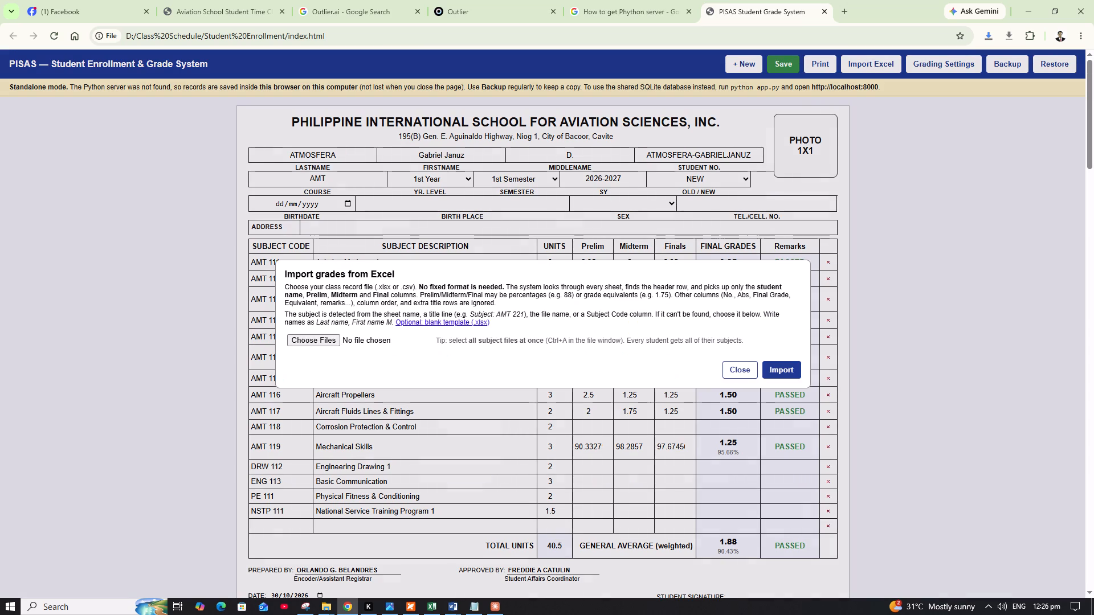
click(300, 342)
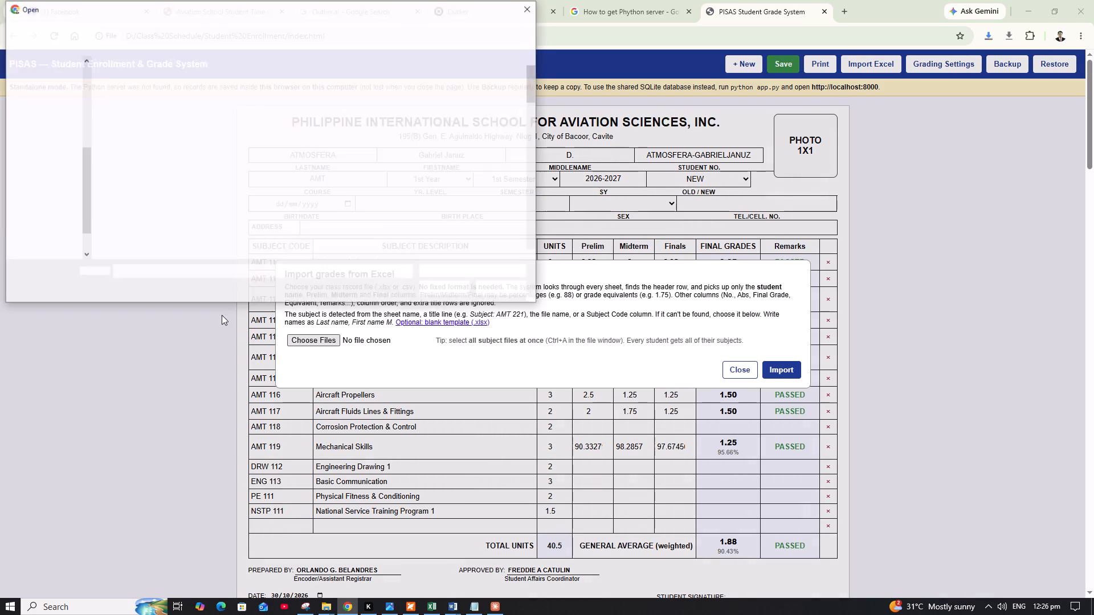
scroll(216, 222, down, 9)
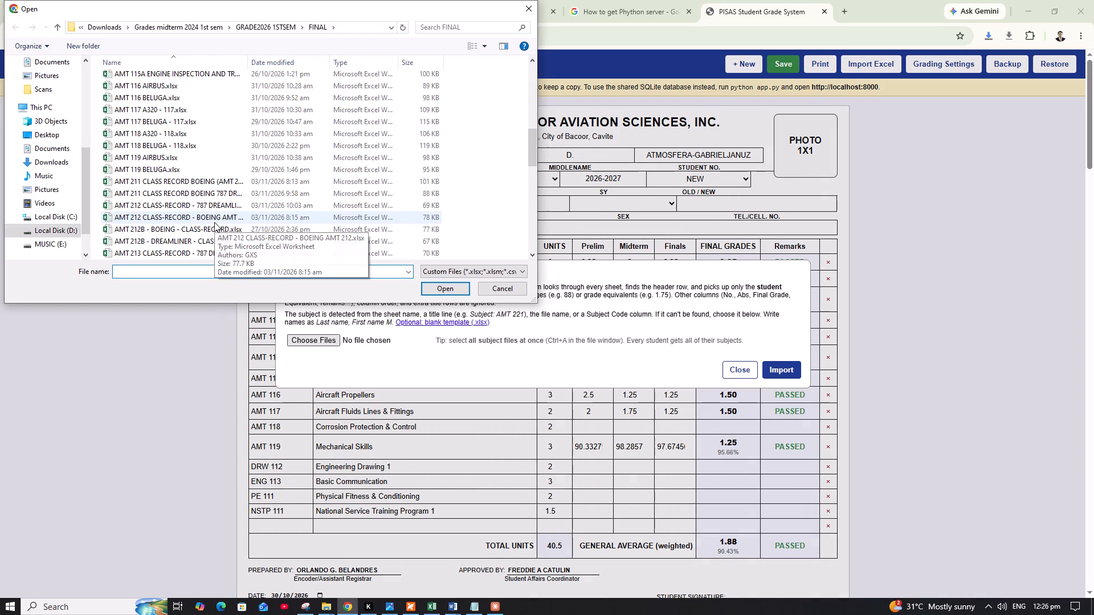
scroll(214, 222, down, 11)
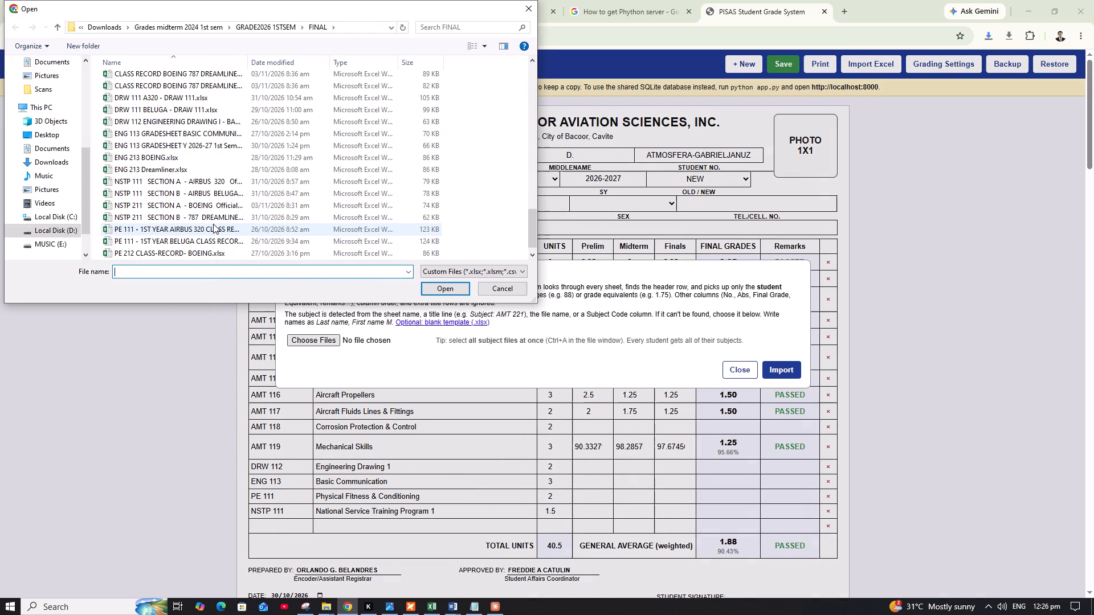
scroll(213, 224, down, 1)
scroll(213, 224, up, 2)
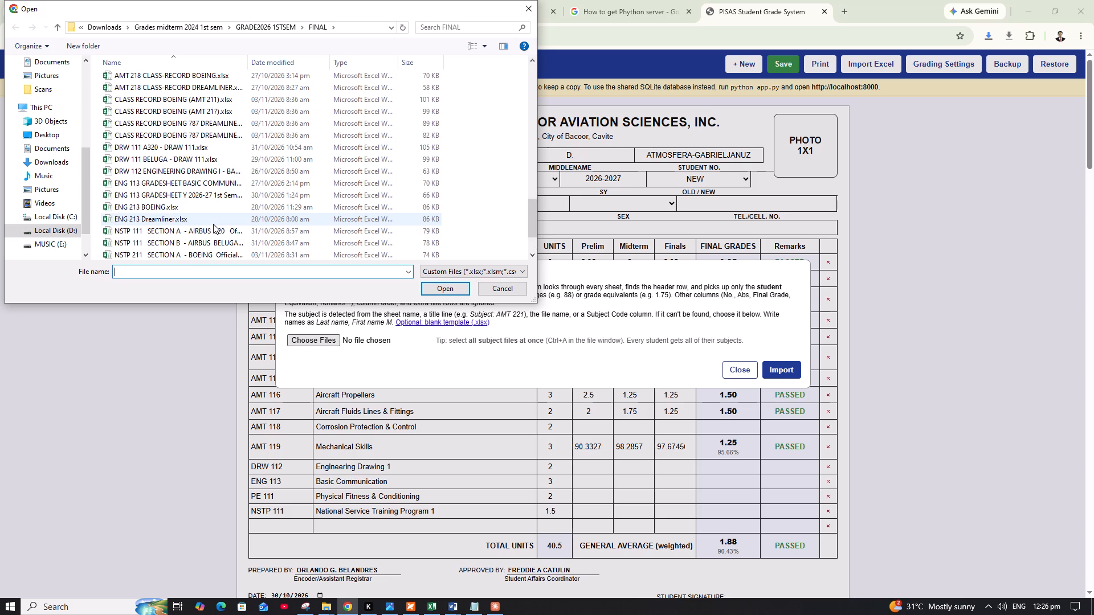
click(162, 151)
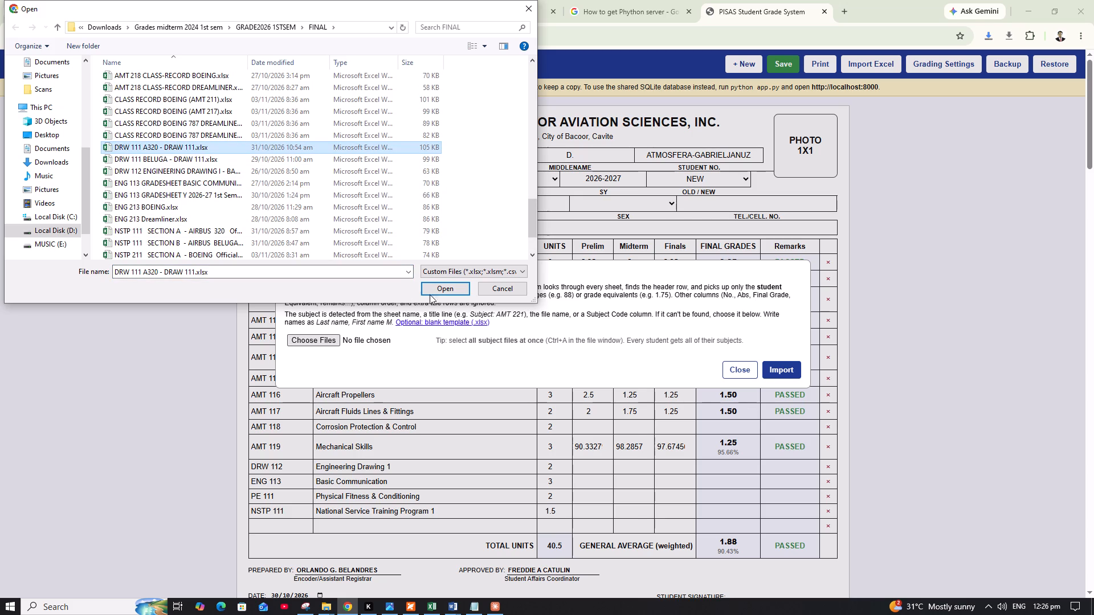
click(446, 286)
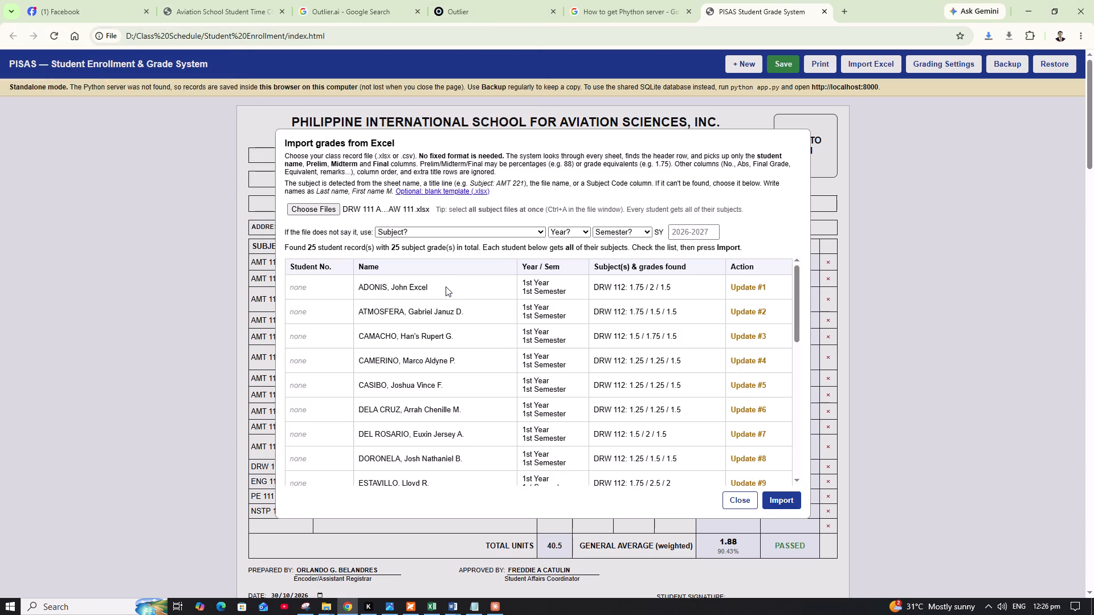
click(787, 500)
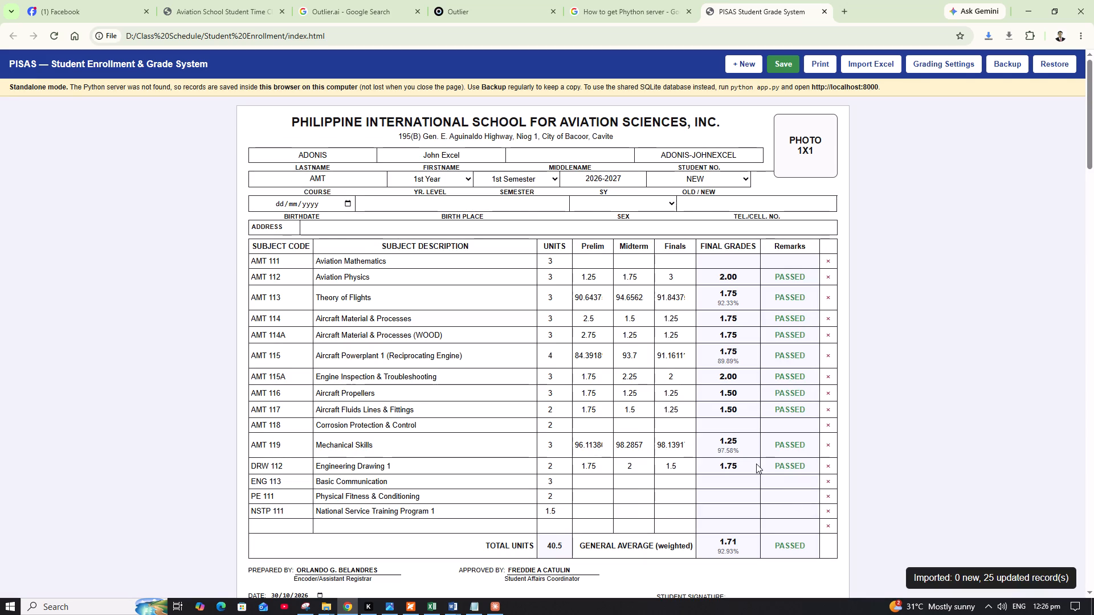
Examine the first student's DRW 112 row, then open the second Saved Records entry to check the same row.
scroll(756, 464, down, 4)
scroll(754, 461, up, 4)
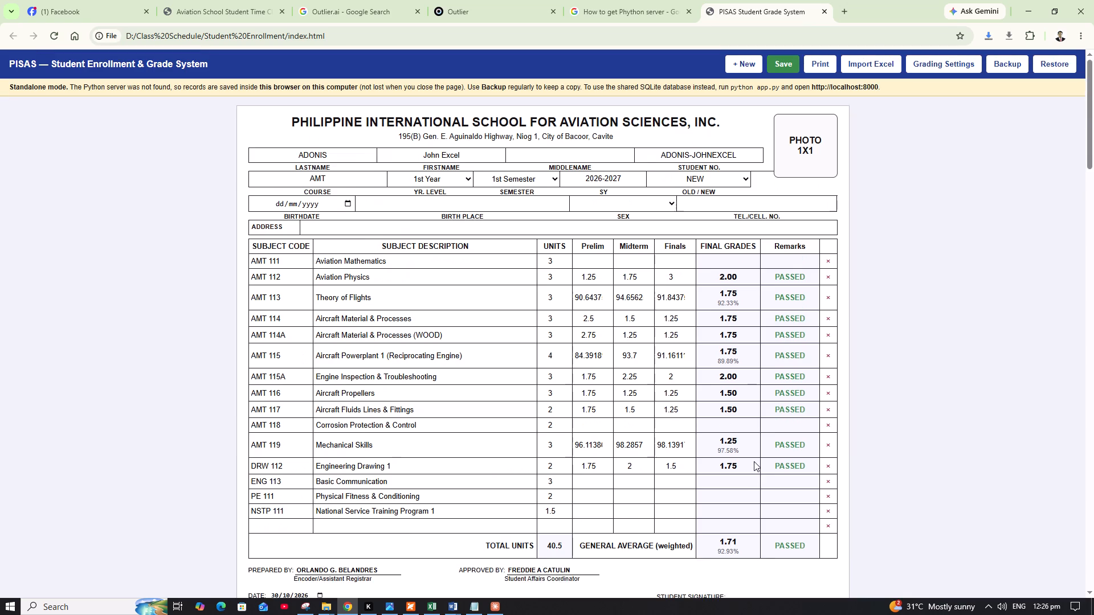
scroll(754, 461, down, 5)
click(776, 480)
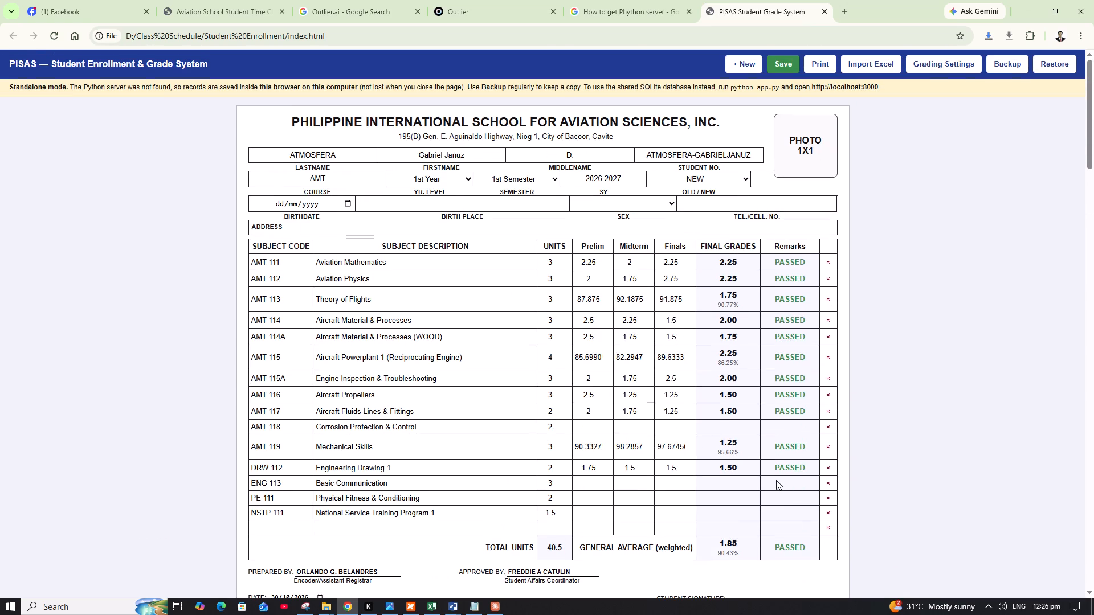
Import the grades from ENG 113 GRADESHEET BASIC COMMUNICATION ARTS AIRBUS 320 AY 2026-27 1st Sem.xlsx in the FINAL folder.
click(859, 68)
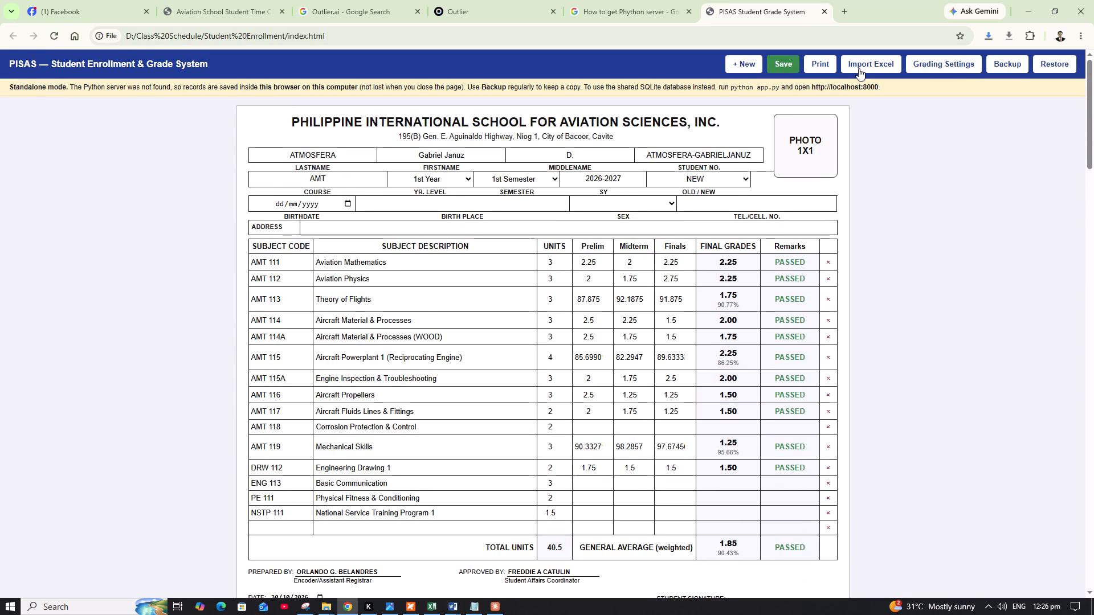
click(325, 340)
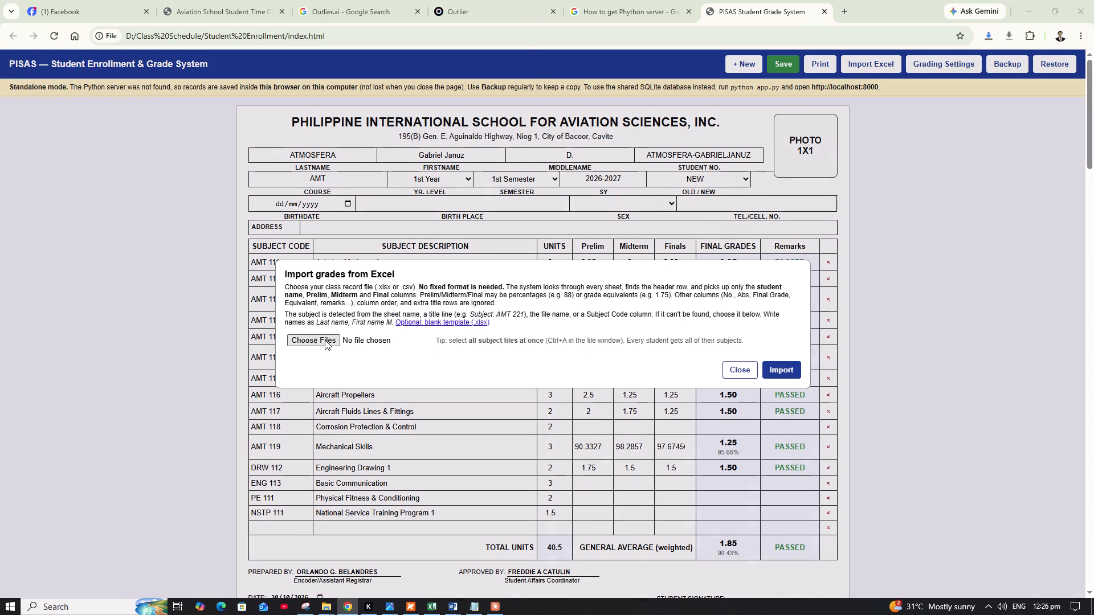
scroll(222, 167, down, 13)
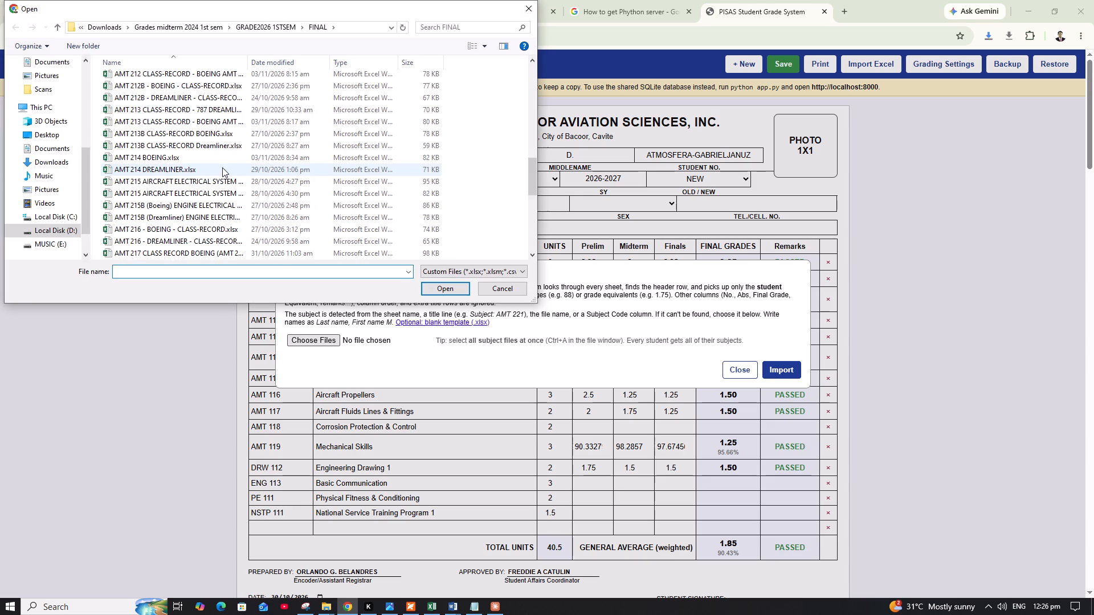
scroll(222, 167, down, 5)
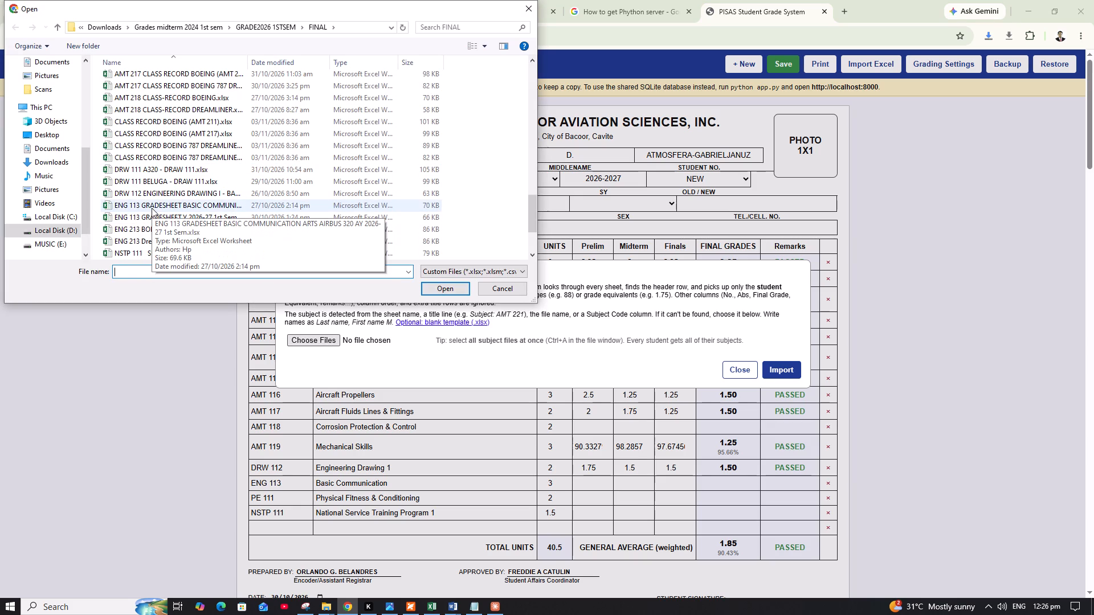
click(152, 208)
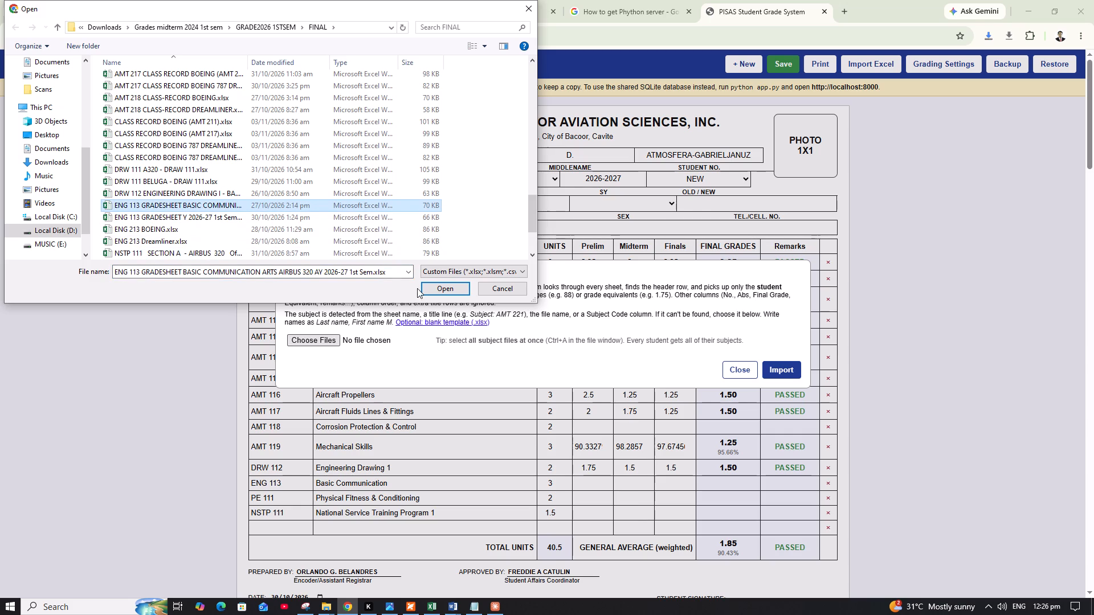
click(440, 287)
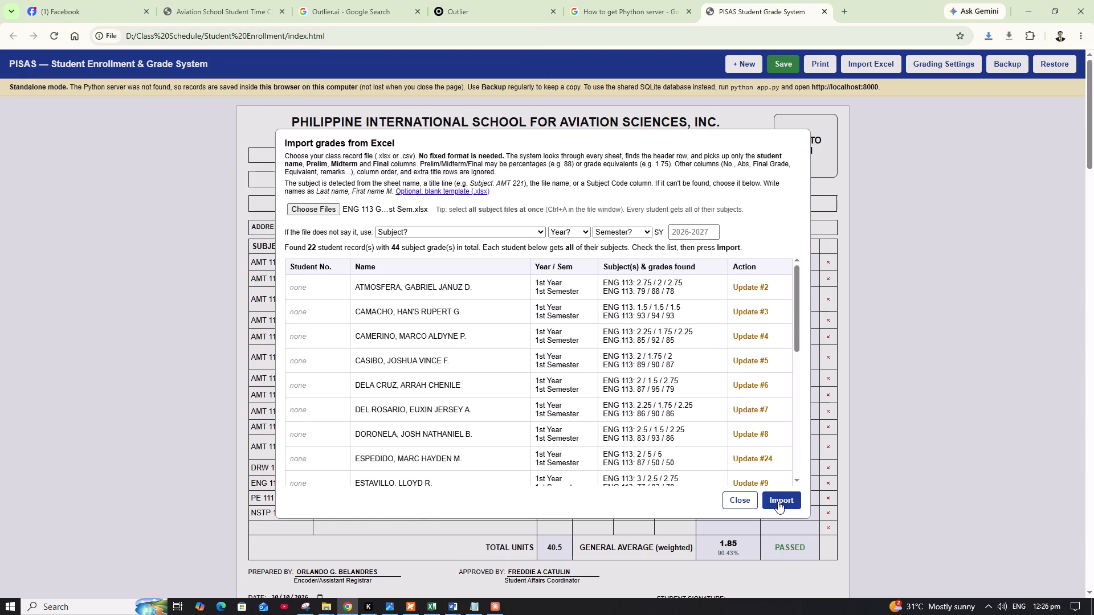
click(778, 501)
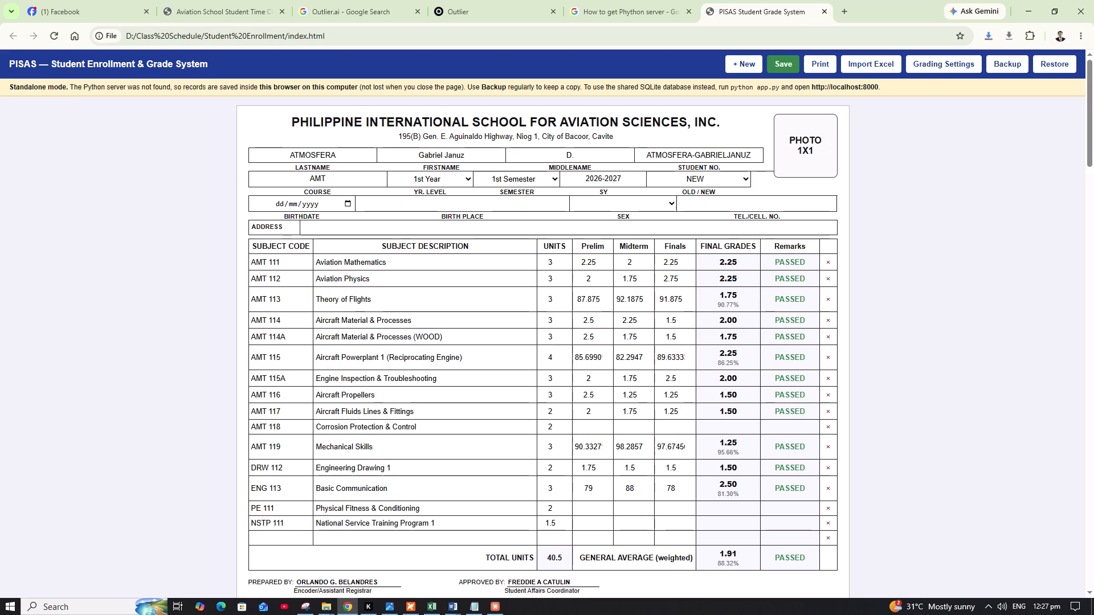
Import the physical fitness grades from PE 111 - 1ST YEAR AIRBUS 320 CLASS RECORDS.xlsx in the FINAL folder.
scroll(733, 199, down, 5)
scroll(733, 199, up, 4)
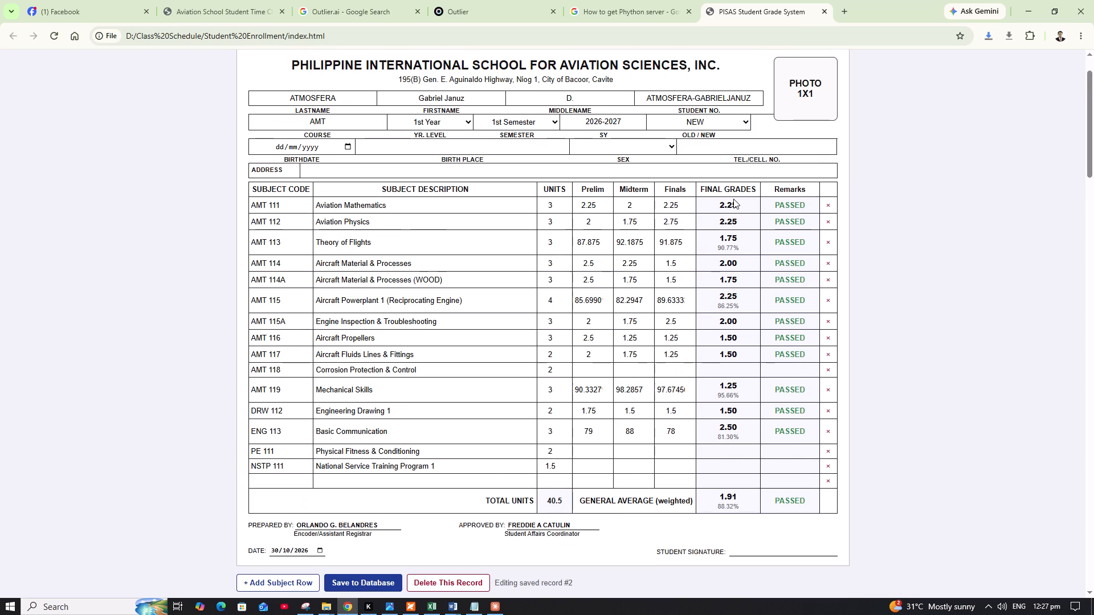
scroll(733, 199, down, 2)
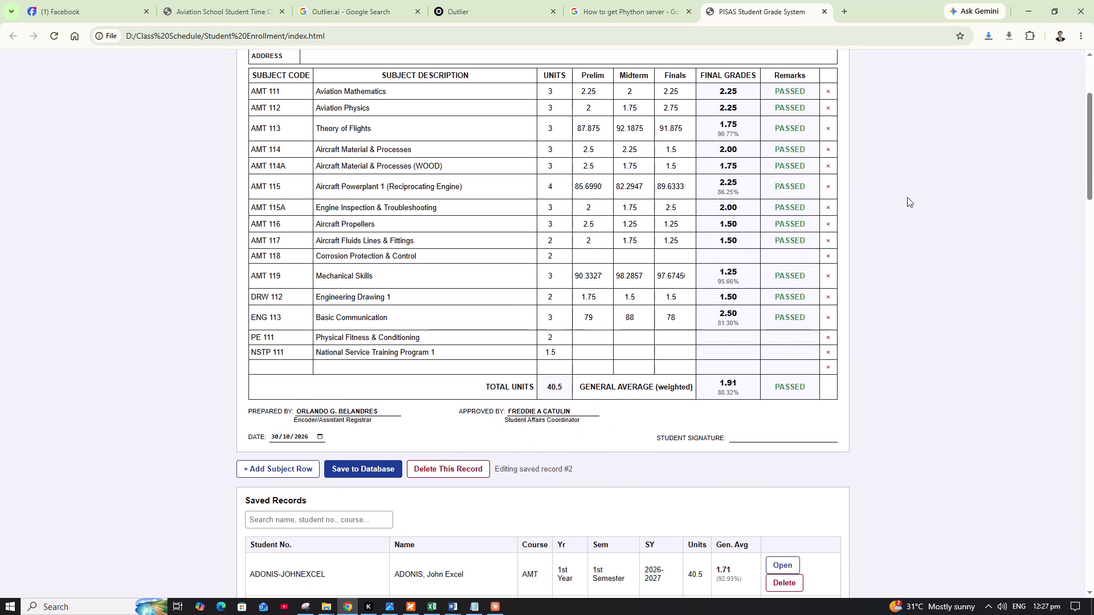
scroll(907, 197, up, 5)
click(866, 69)
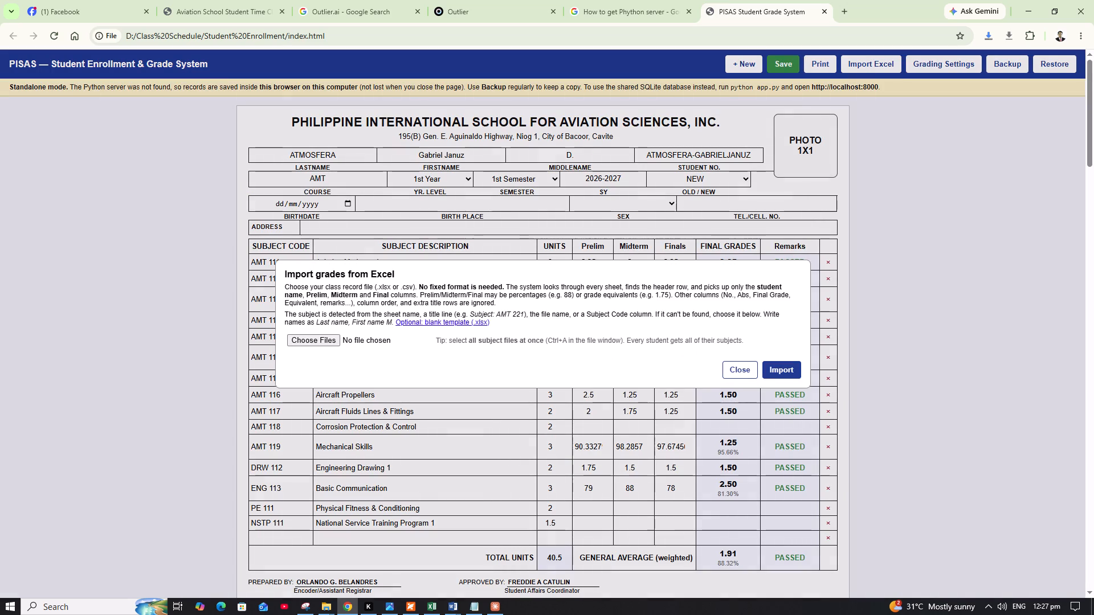
click(312, 337)
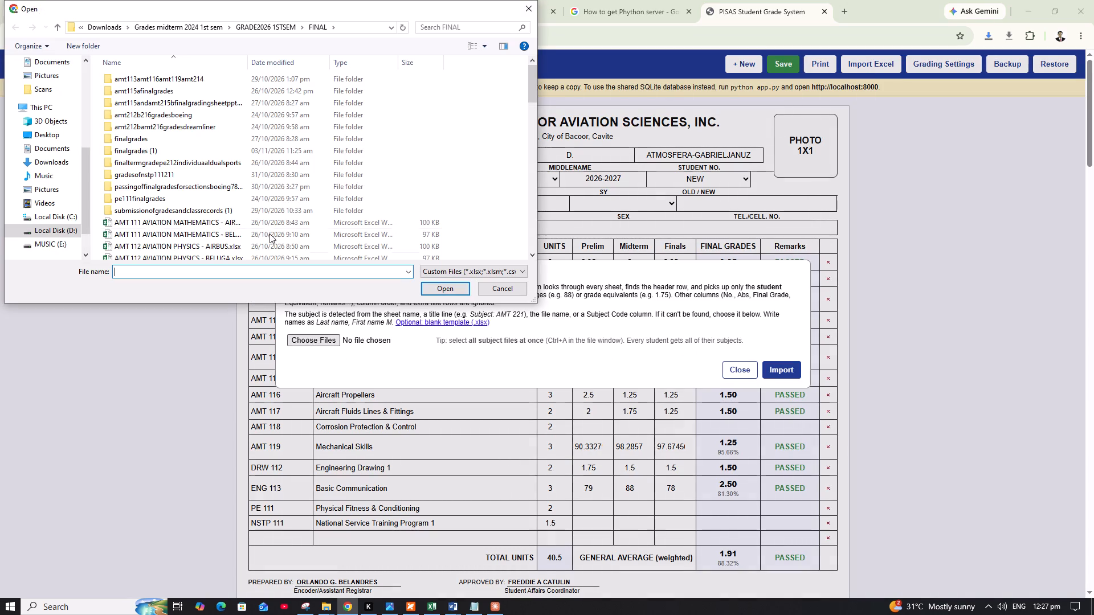
scroll(262, 200, down, 10)
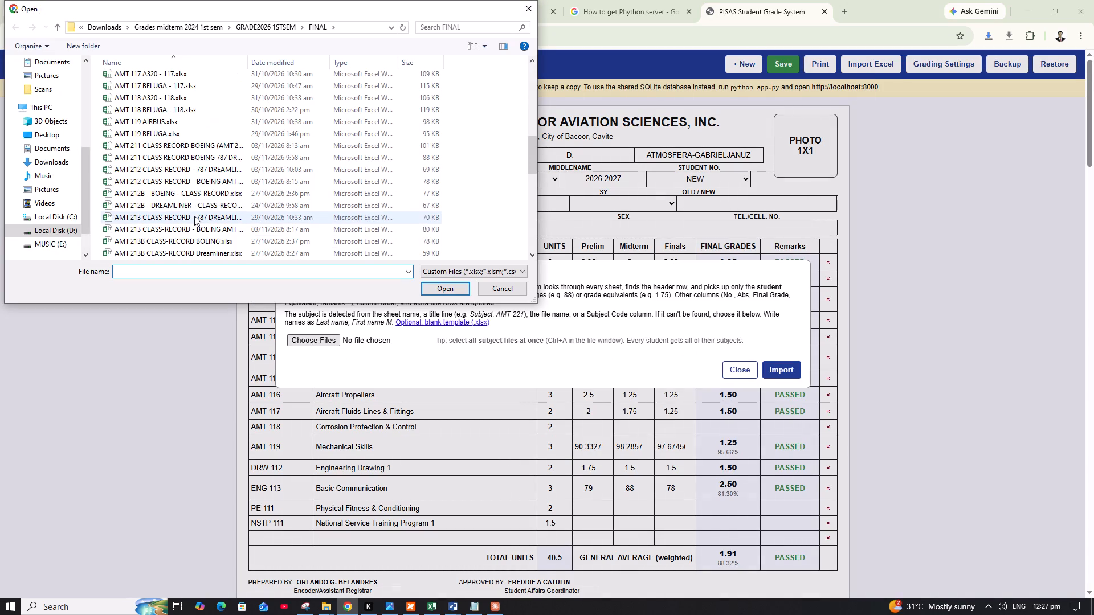
scroll(194, 216, down, 2)
scroll(194, 216, up, 2)
scroll(194, 216, down, 6)
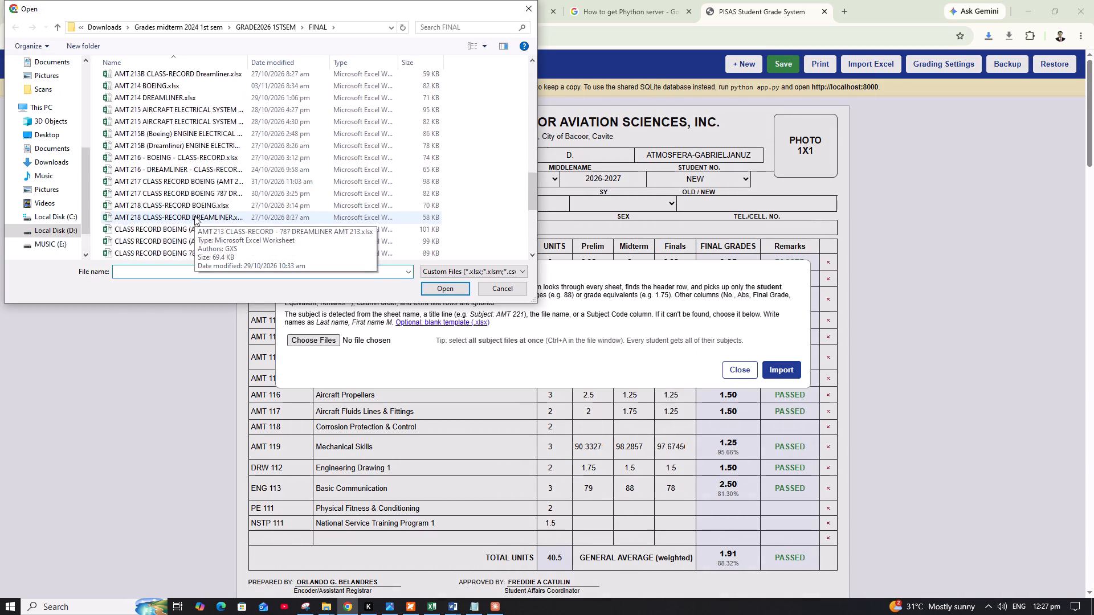
scroll(194, 216, down, 5)
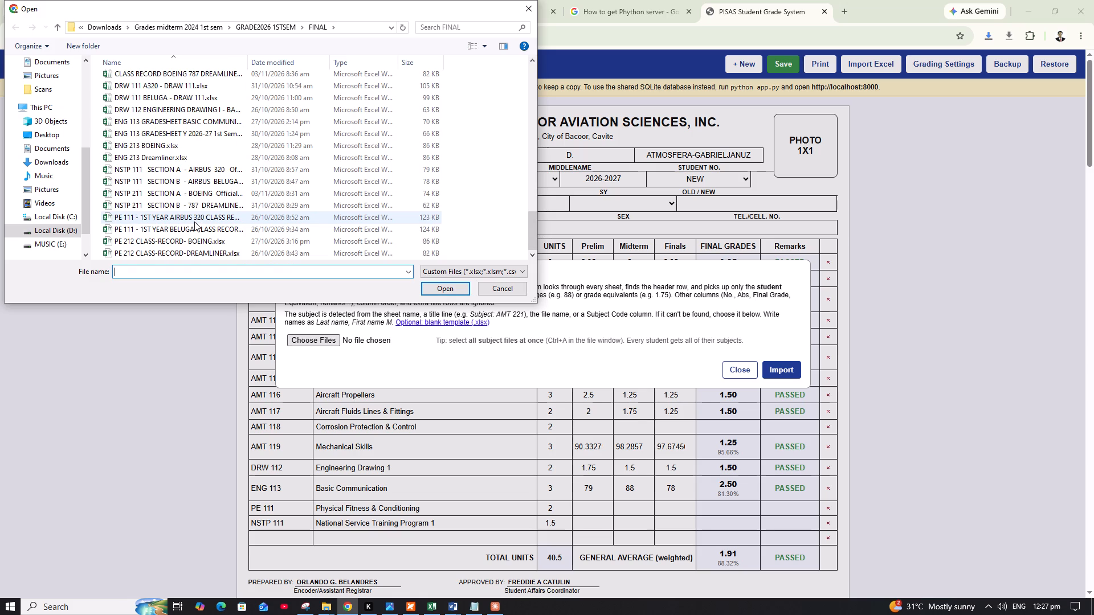
click(194, 222)
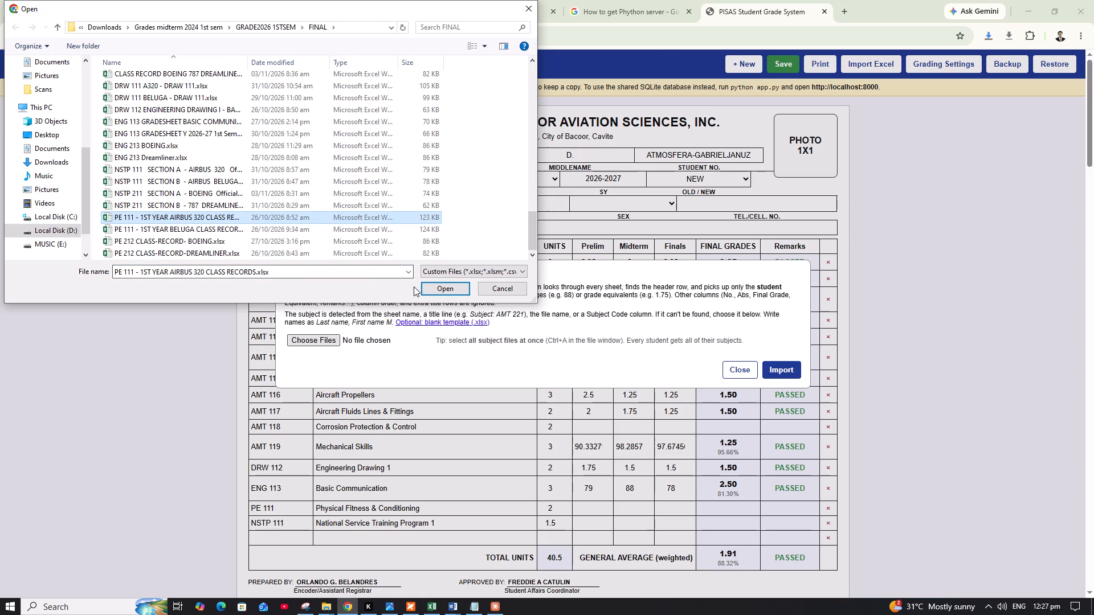
click(439, 286)
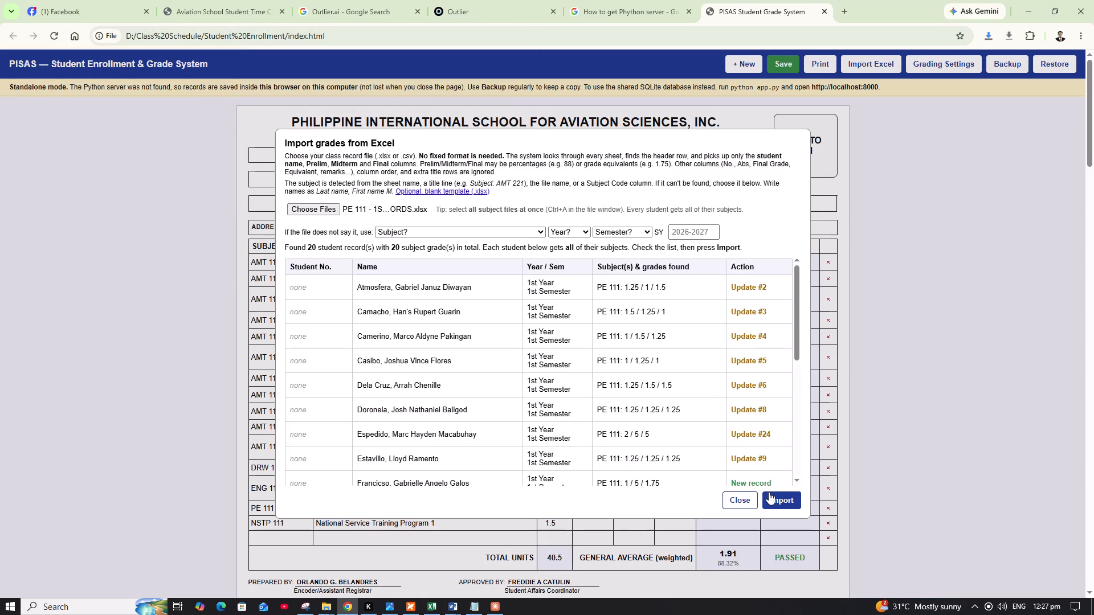
click(775, 497)
Import the national service training grades from NSTP 111 SECTION A - AIRBUS 320 Official-Class-Record.xlsx in the FINAL folder.
scroll(725, 423, down, 3)
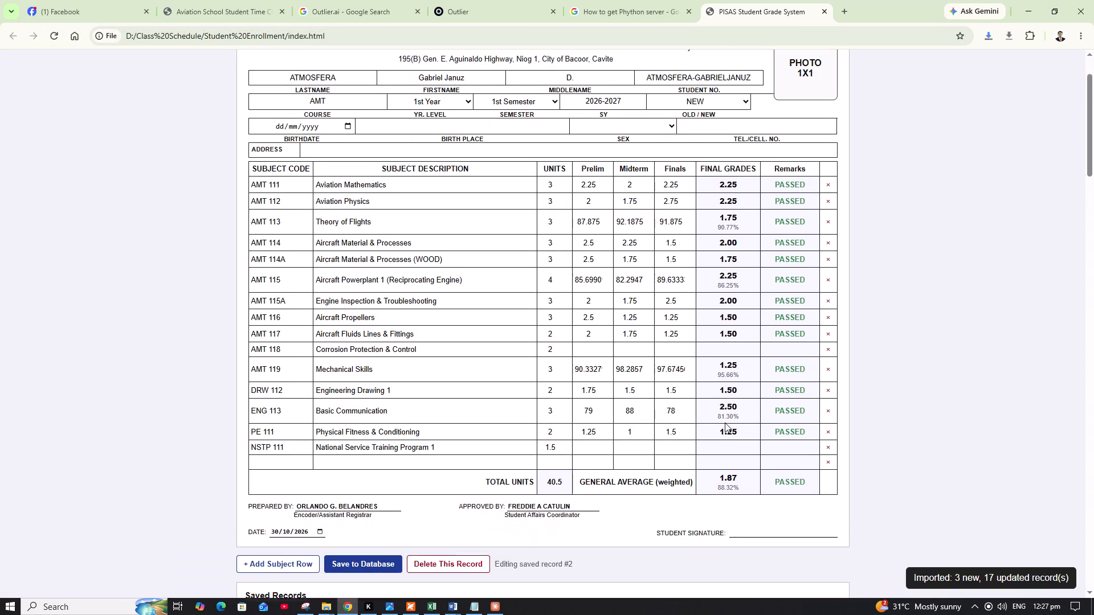
scroll(889, 161, up, 3)
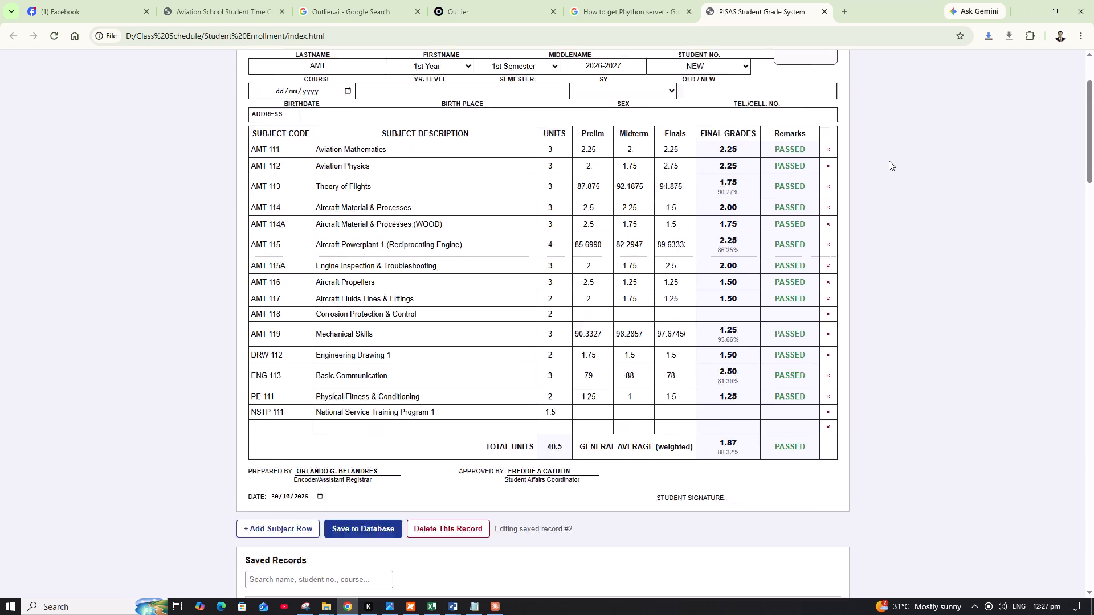
scroll(889, 161, up, 5)
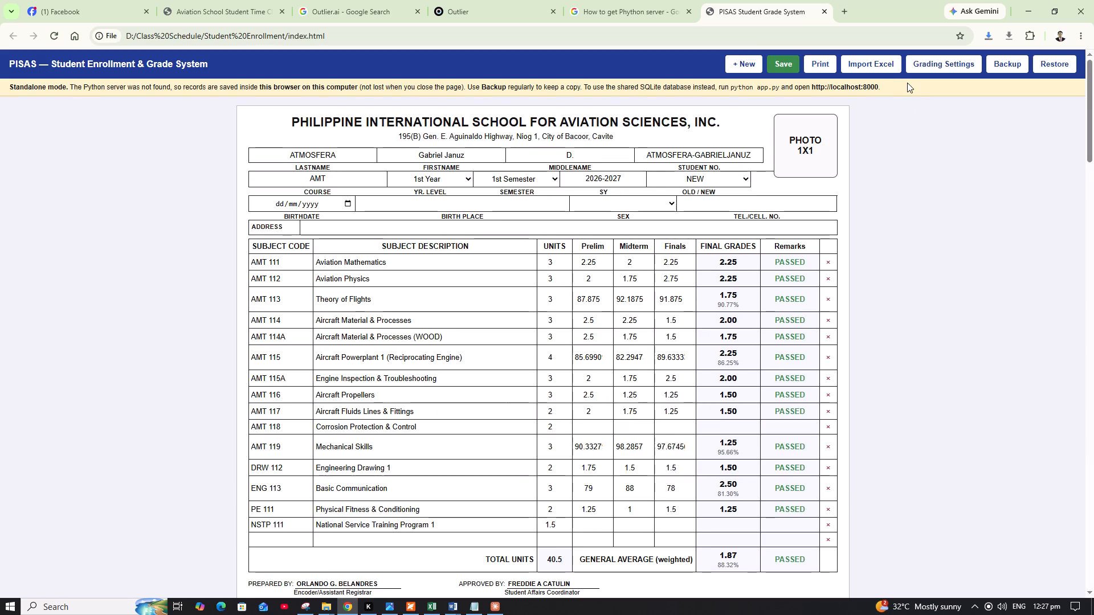
click(879, 64)
click(320, 339)
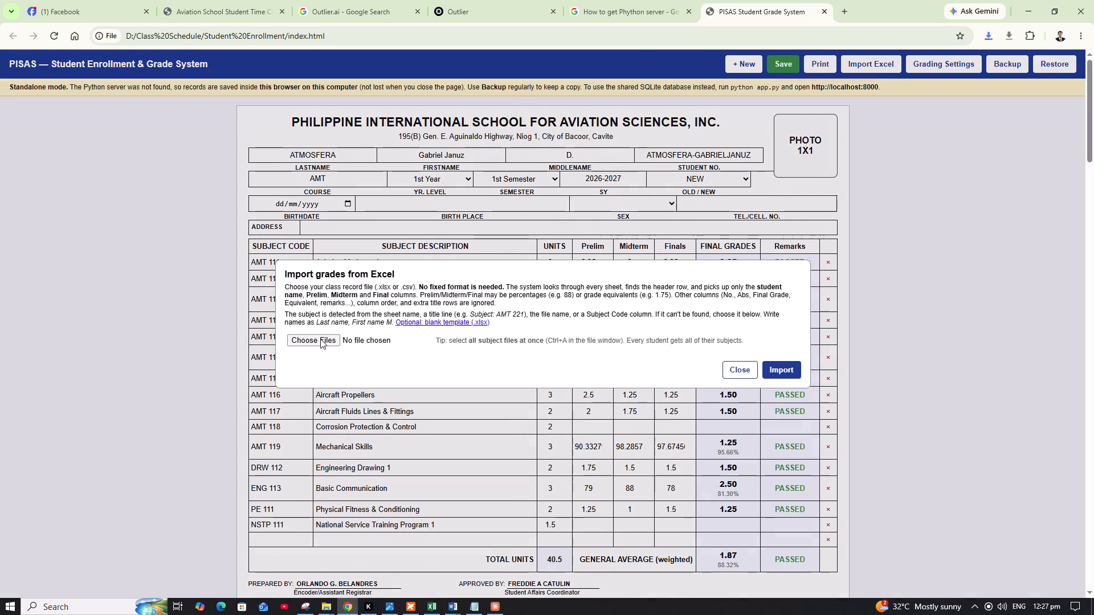
scroll(235, 220, down, 5)
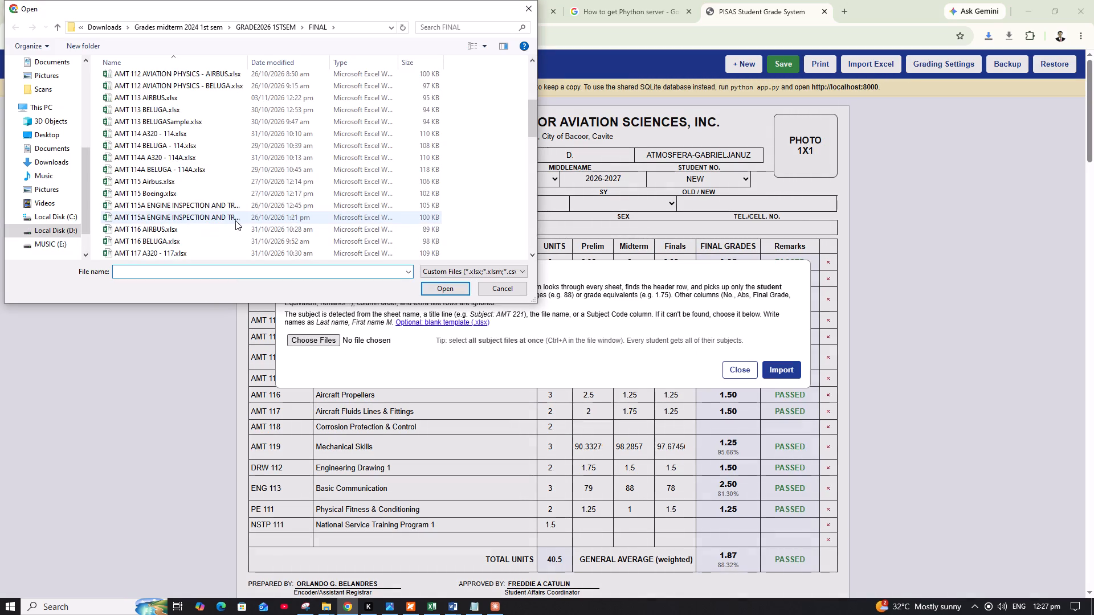
scroll(235, 220, down, 17)
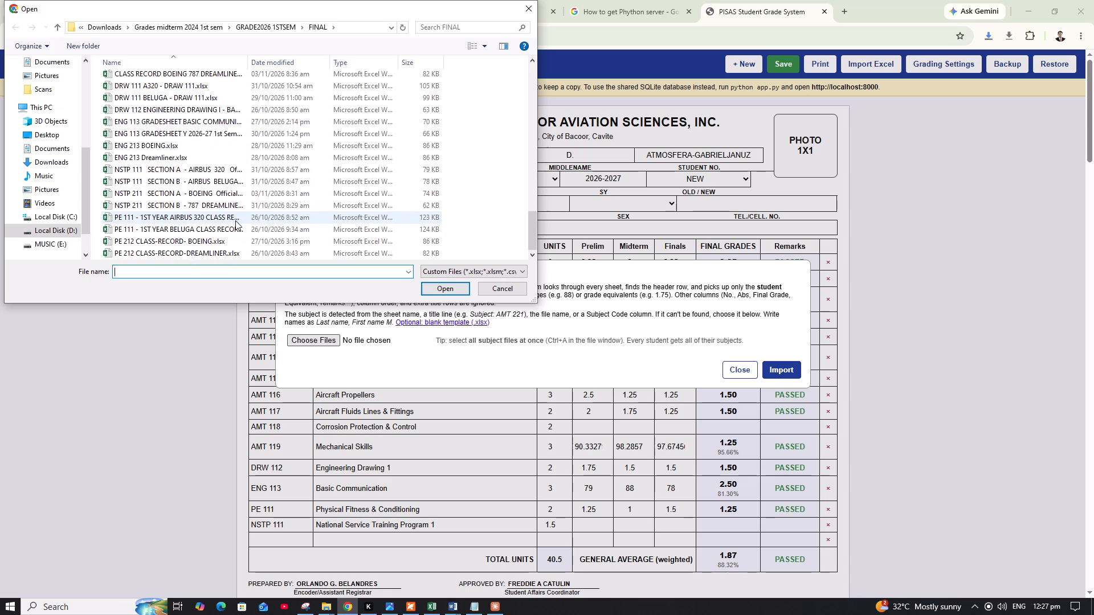
scroll(235, 220, down, 1)
click(161, 170)
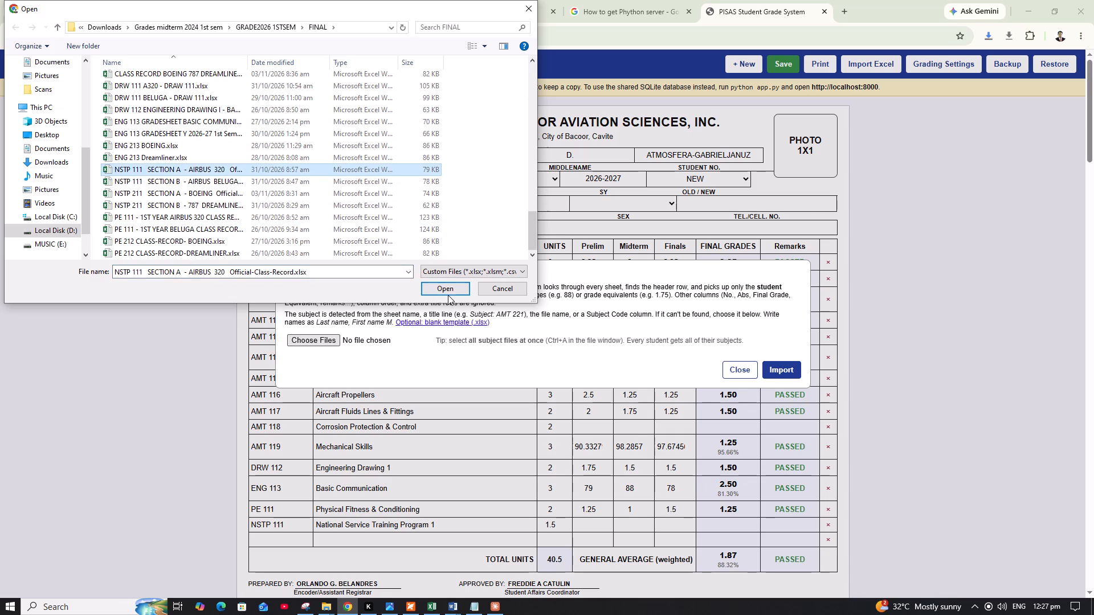
click(449, 287)
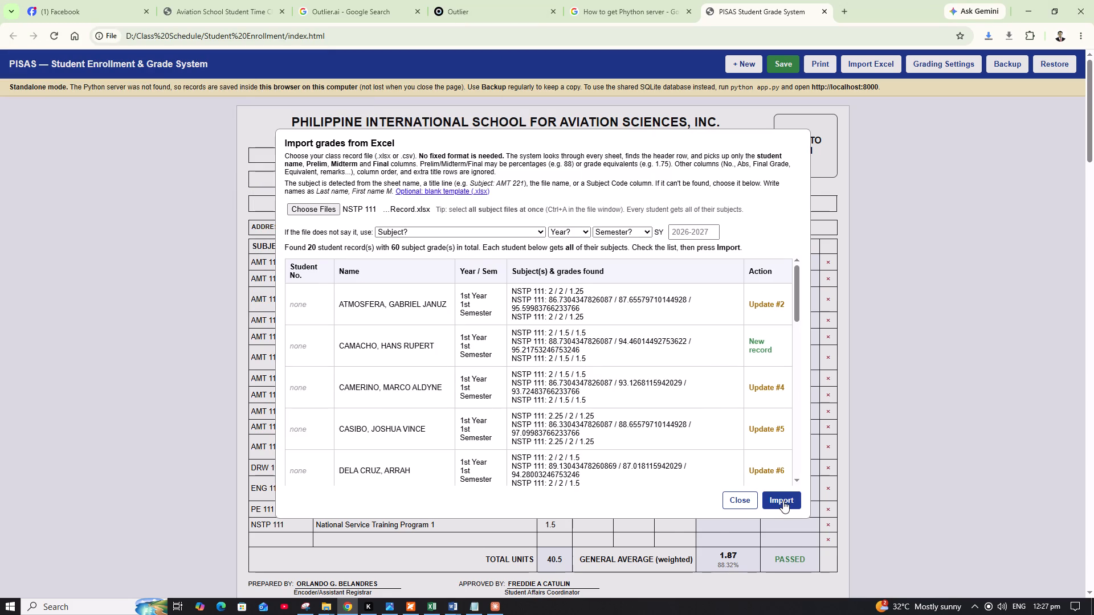
click(783, 501)
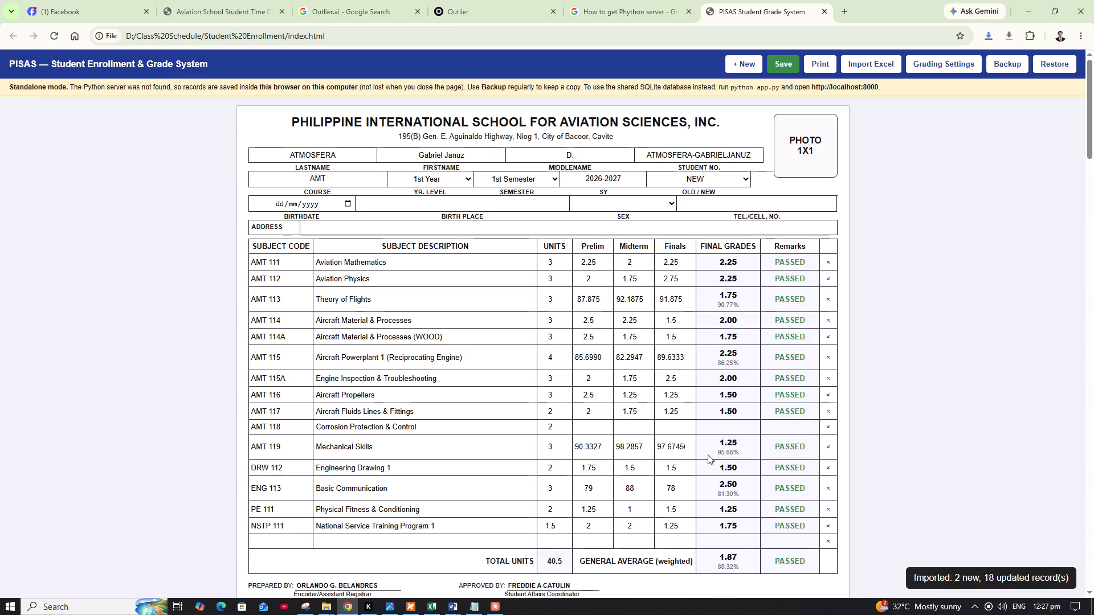
Open the second Saved Records entry, check its subject rows, and save the record to the database.
scroll(708, 454, down, 7)
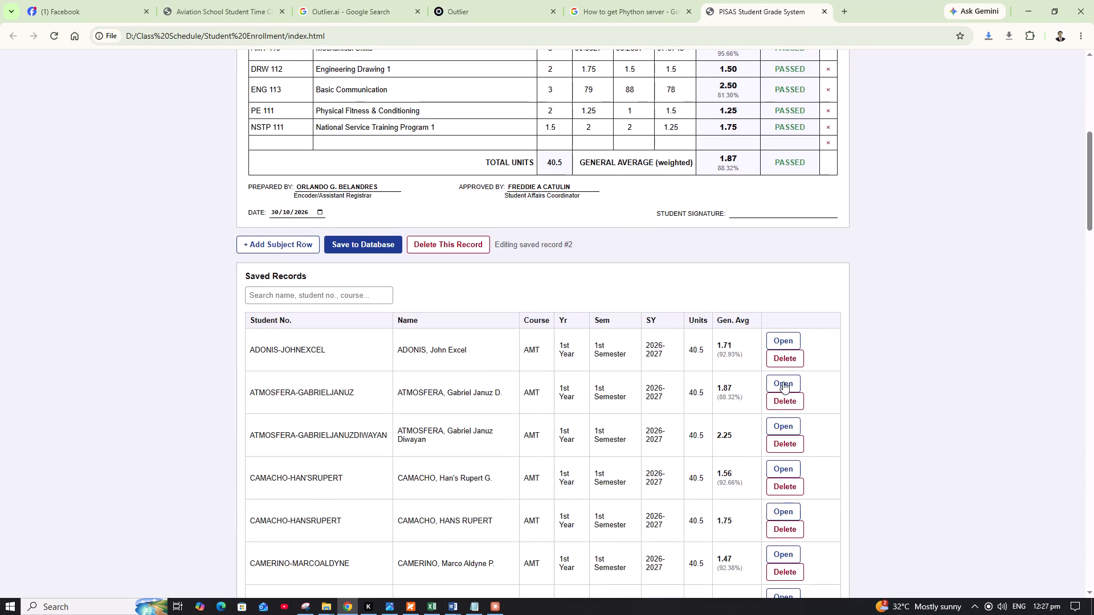
click(783, 380)
scroll(782, 380, down, 2)
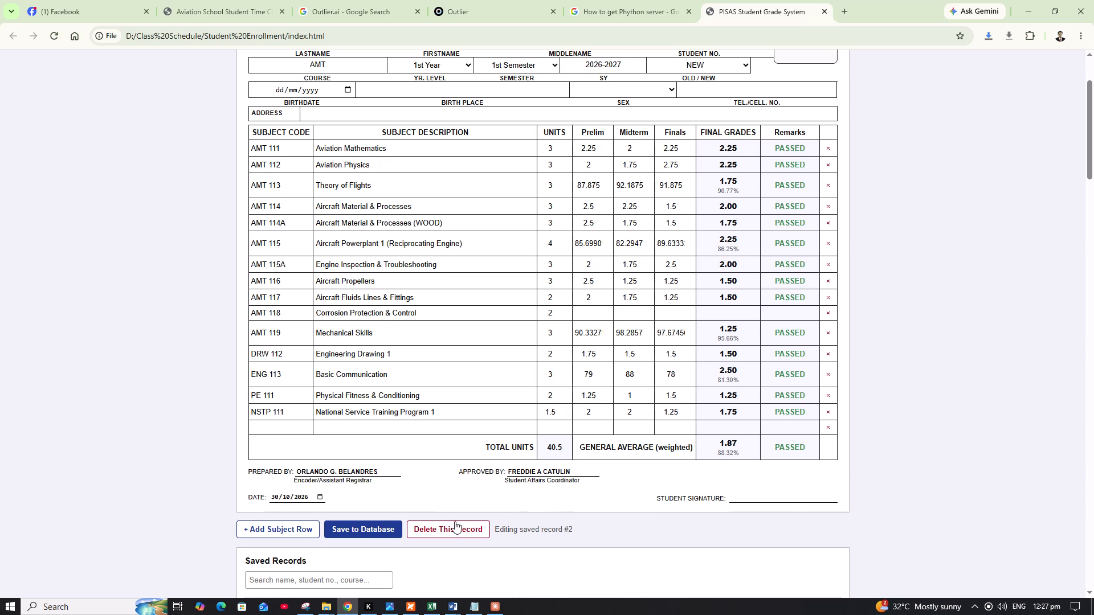
click(375, 531)
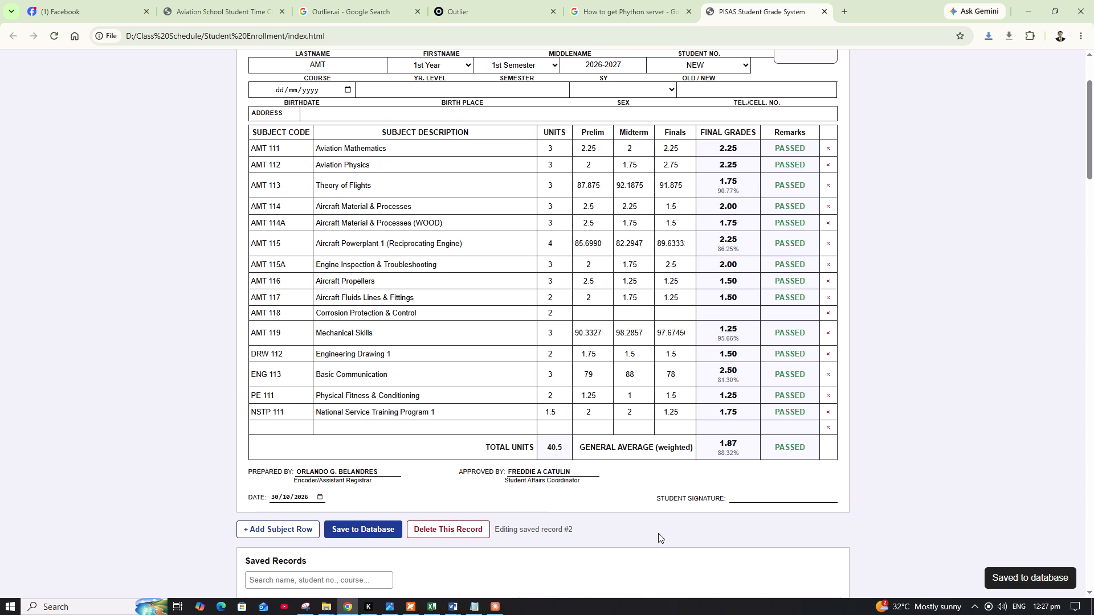
Open the fourth and fifth Saved Records entries, which share a surname, and compare which subject grades each one holds.
scroll(855, 494, down, 6)
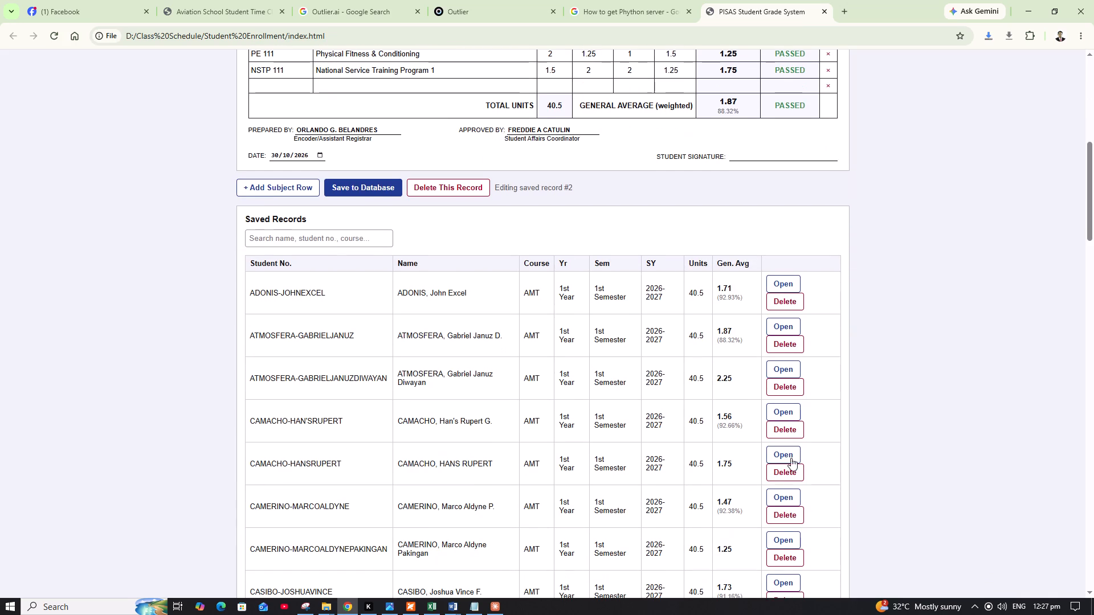
click(787, 414)
scroll(787, 414, down, 4)
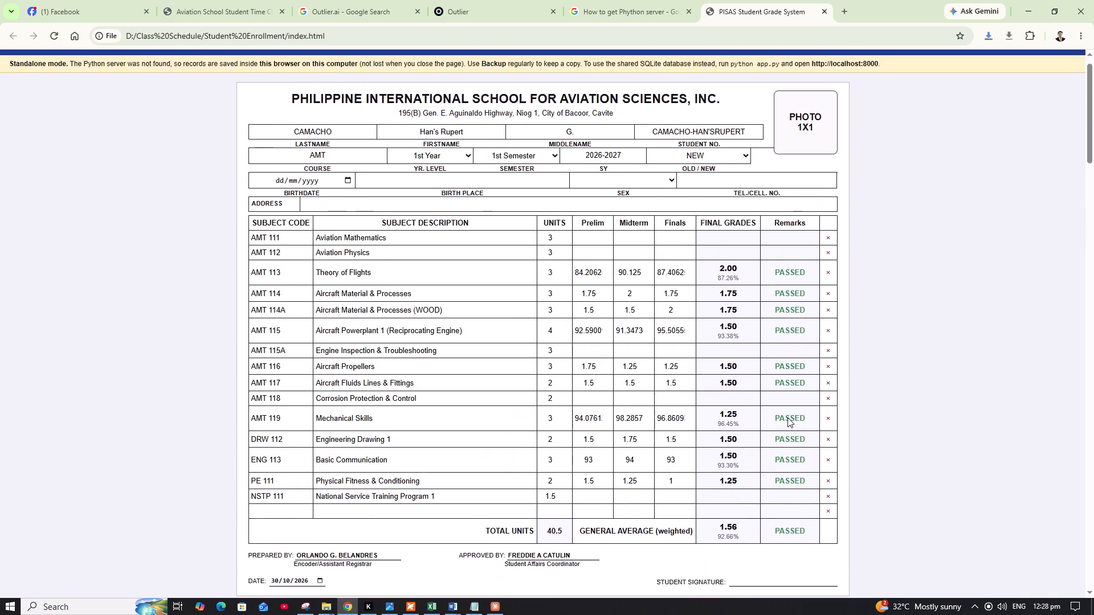
scroll(787, 418, down, 2)
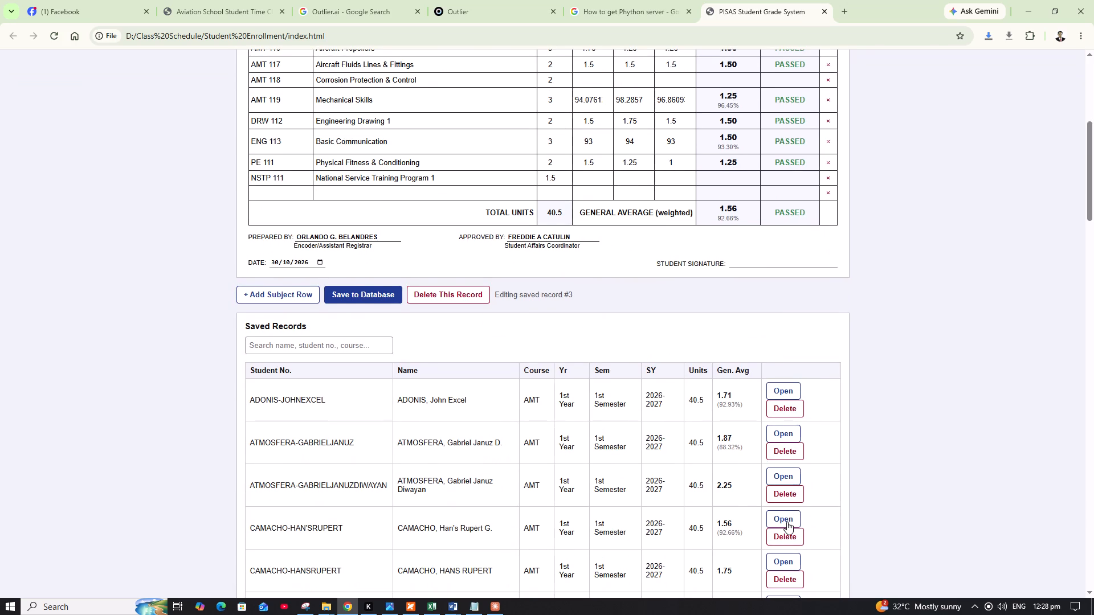
click(787, 522)
scroll(787, 522, down, 8)
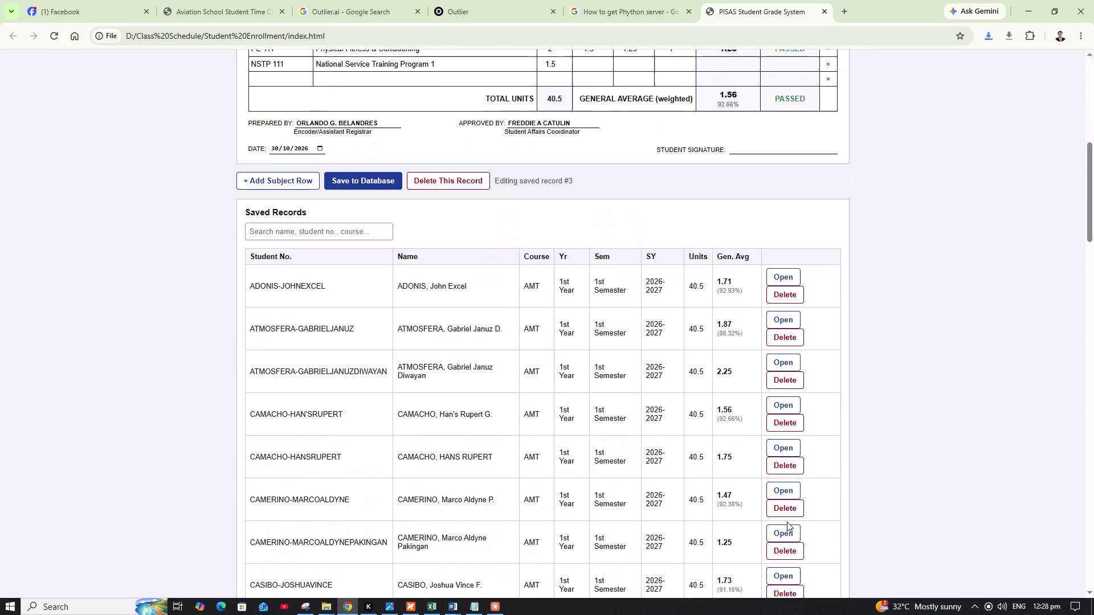
click(784, 449)
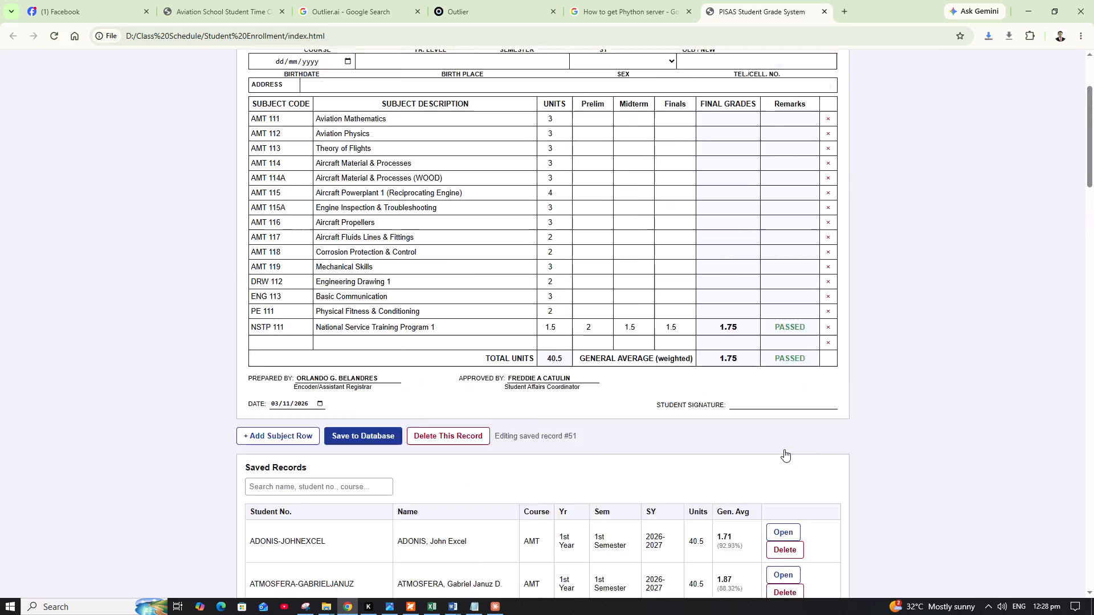
scroll(784, 449, down, 7)
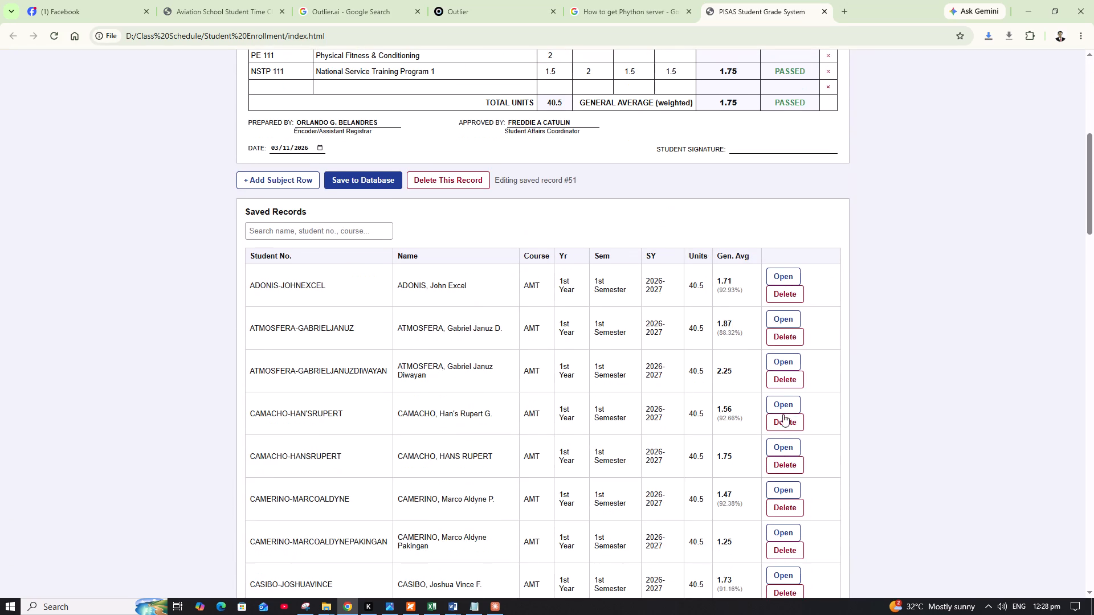
click(777, 404)
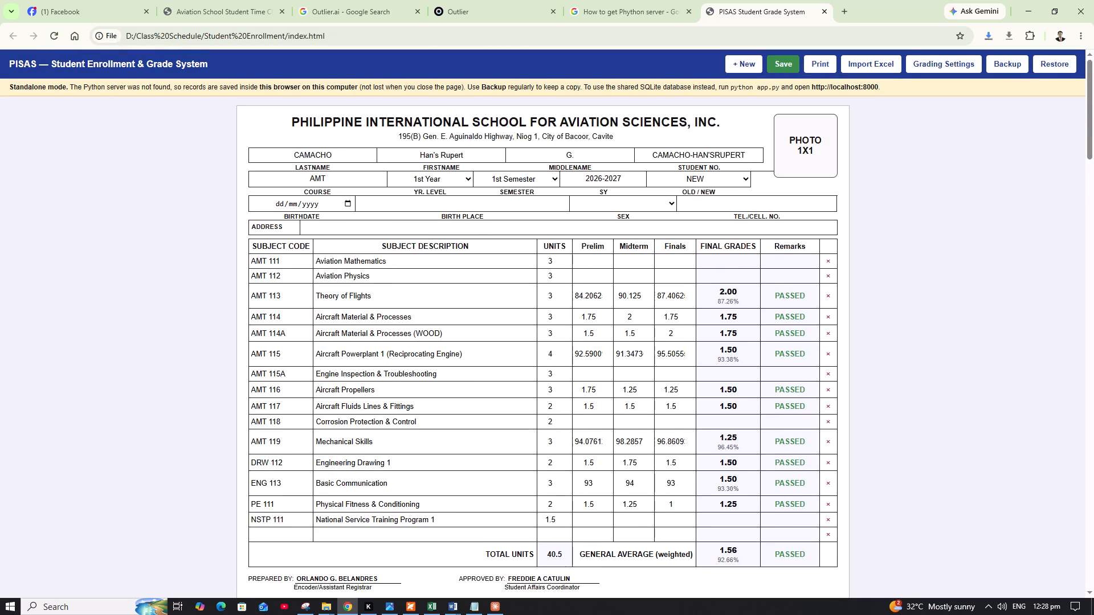
Open the sixth Saved Records entry and examine its grades across all subjects.
scroll(777, 404, down, 3)
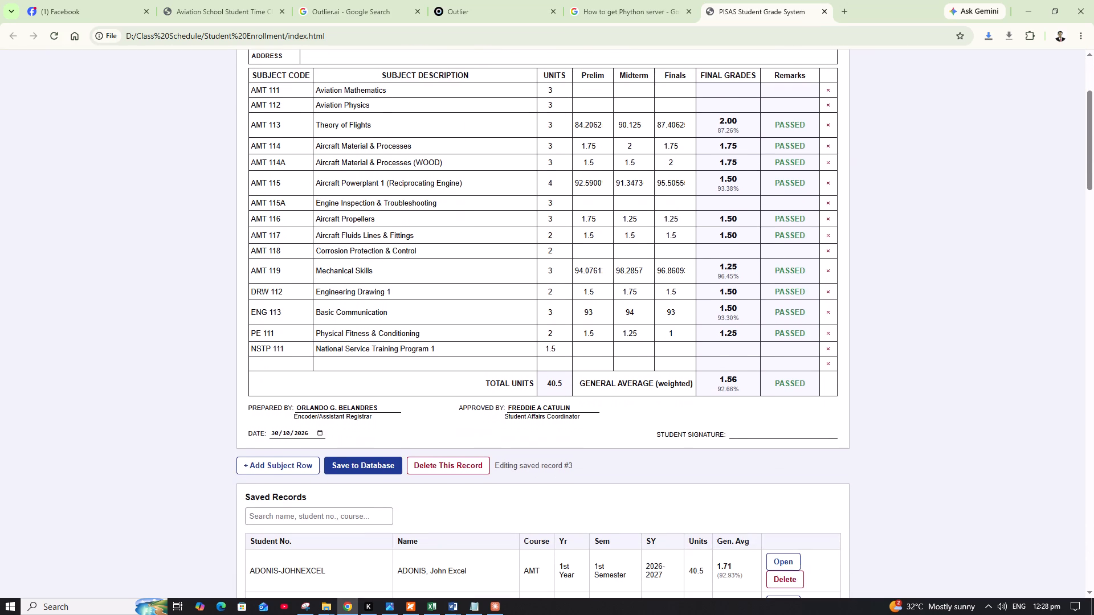
scroll(777, 404, down, 6)
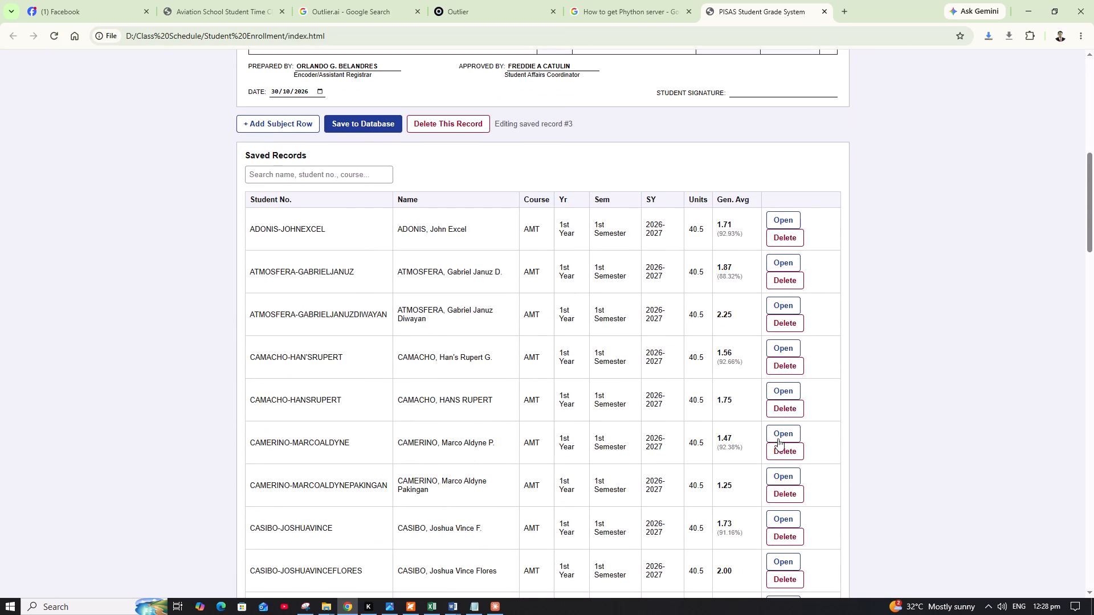
click(779, 432)
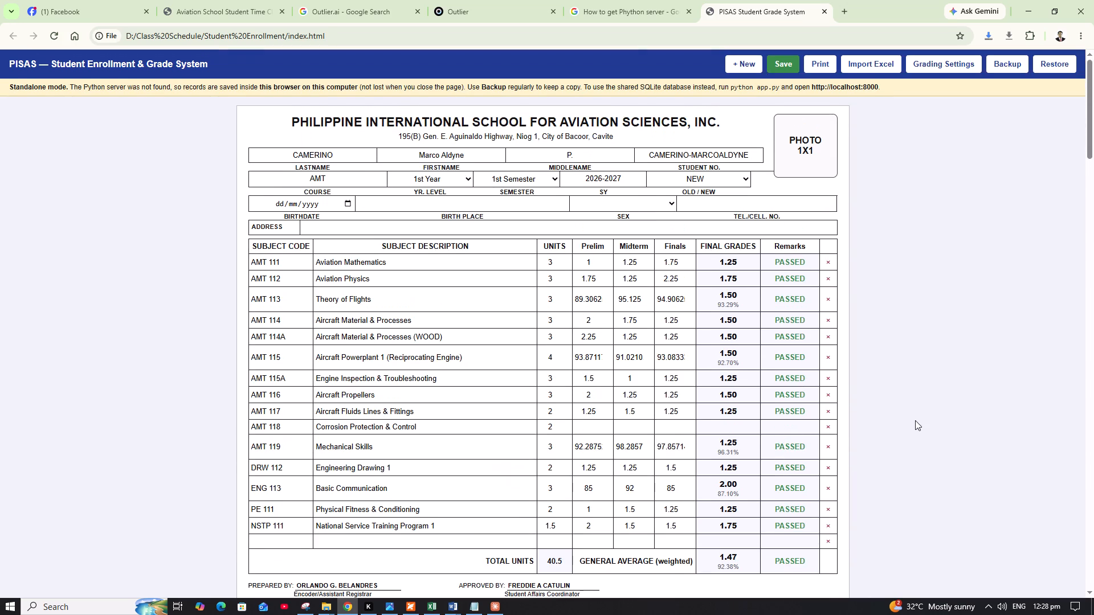
scroll(915, 420, down, 2)
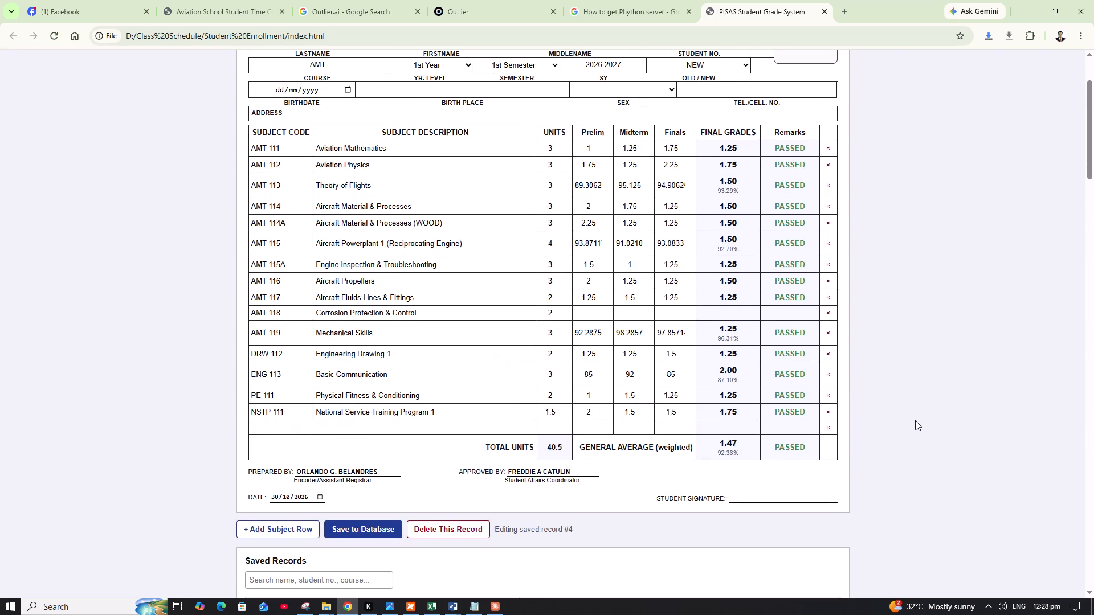
scroll(915, 420, up, 2)
Look further down the Saved Records list and open the twelfth entry to examine its subject grades.
scroll(915, 420, down, 9)
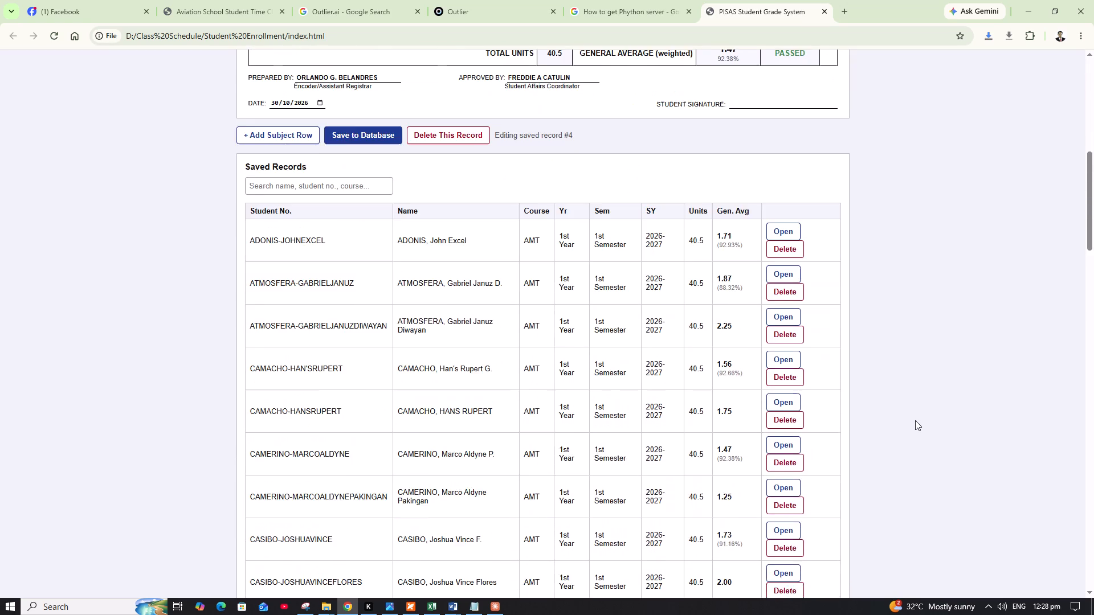
scroll(915, 420, down, 5)
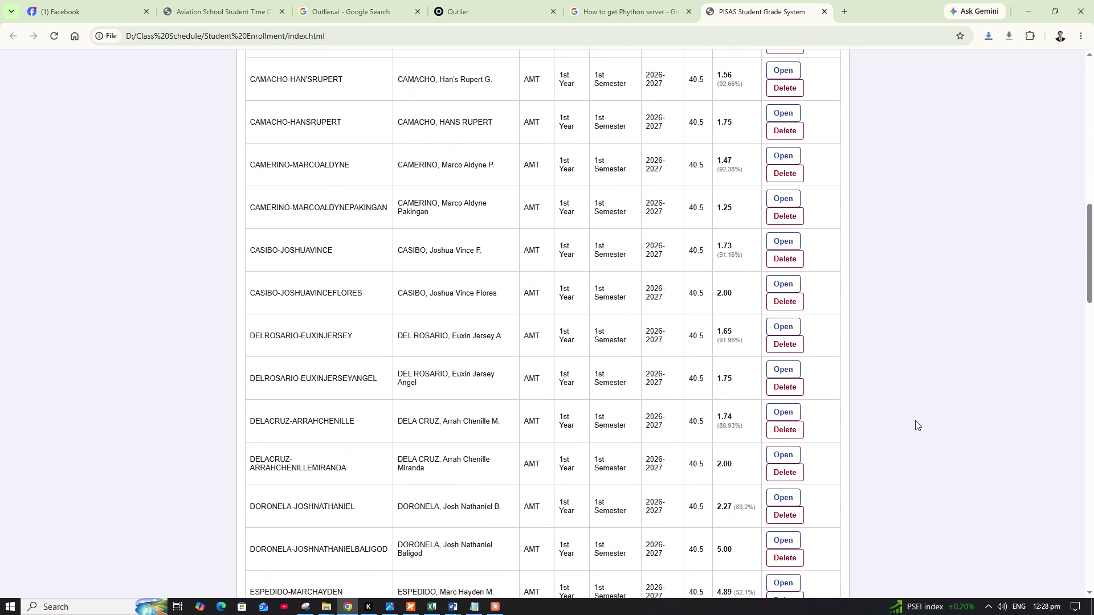
click(775, 411)
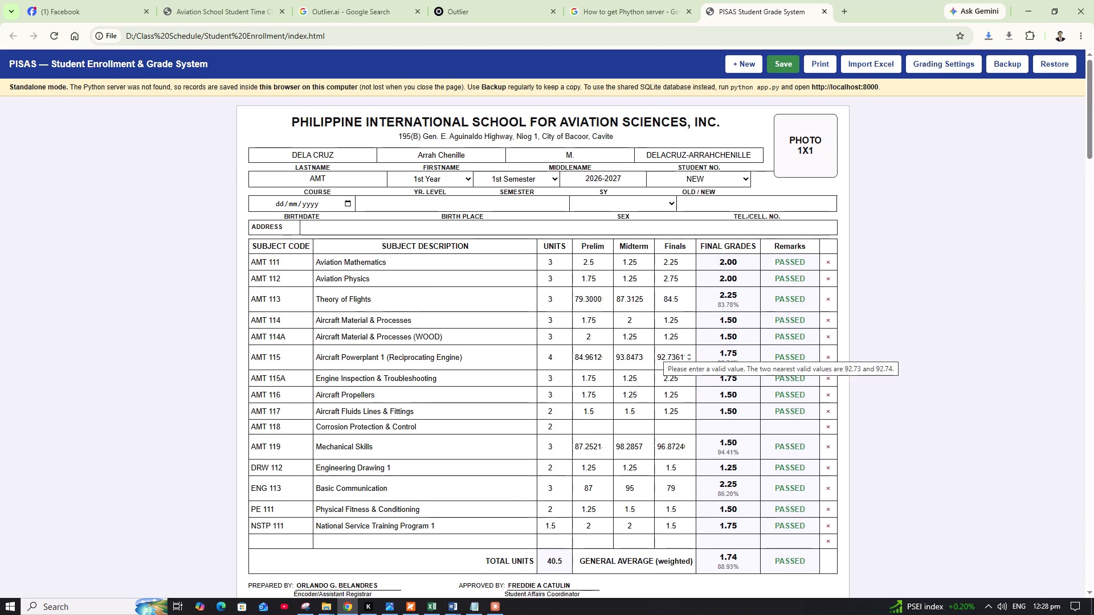
Open the second Saved Records entry and examine its grades across all subjects.
scroll(658, 353, down, 6)
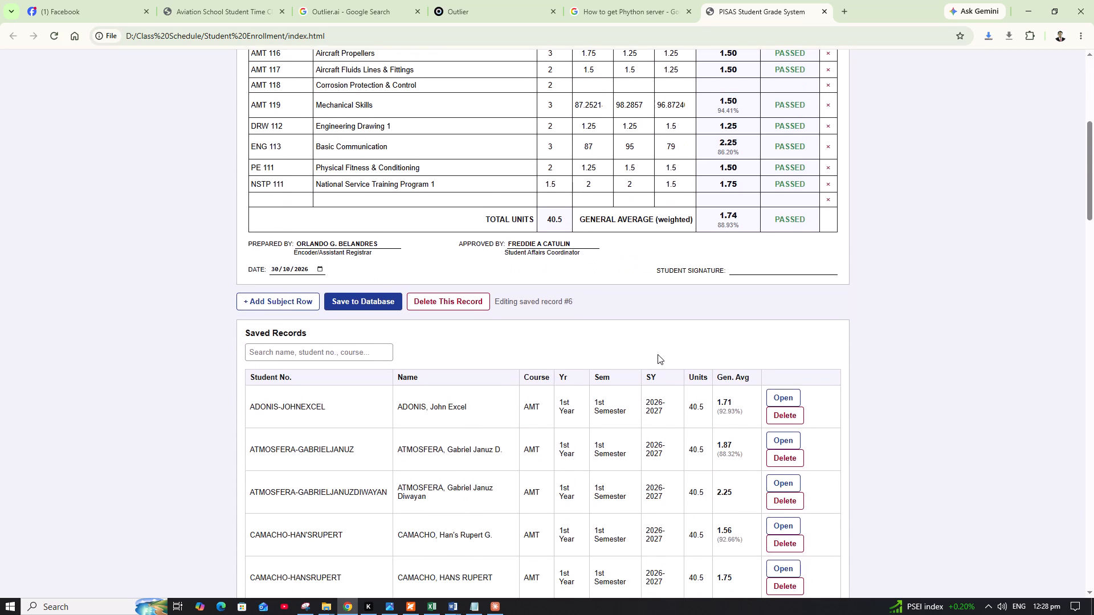
scroll(660, 359, down, 3)
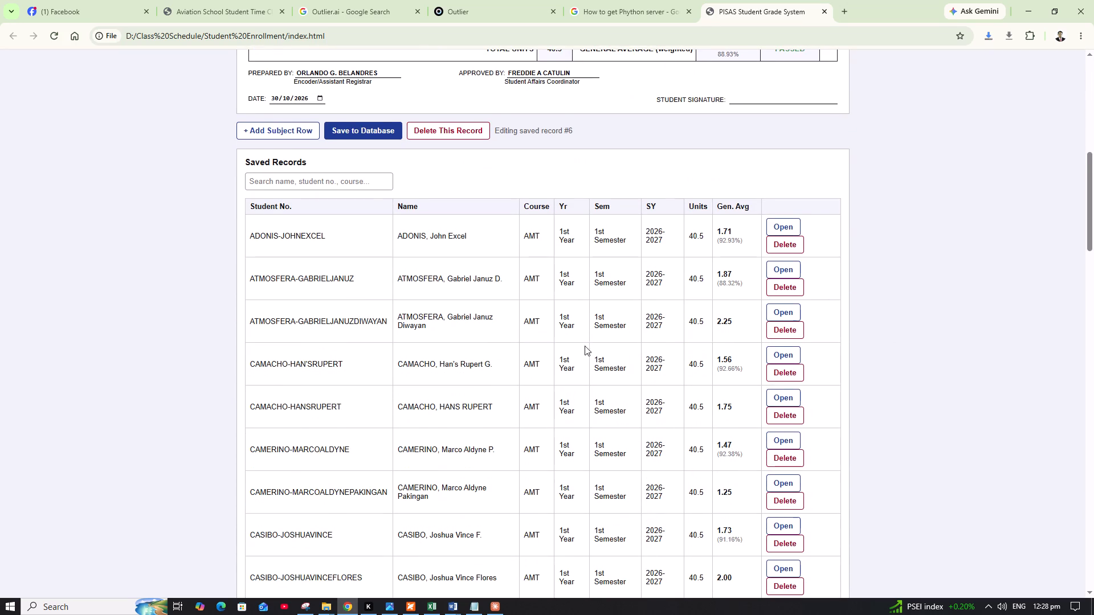
click(773, 273)
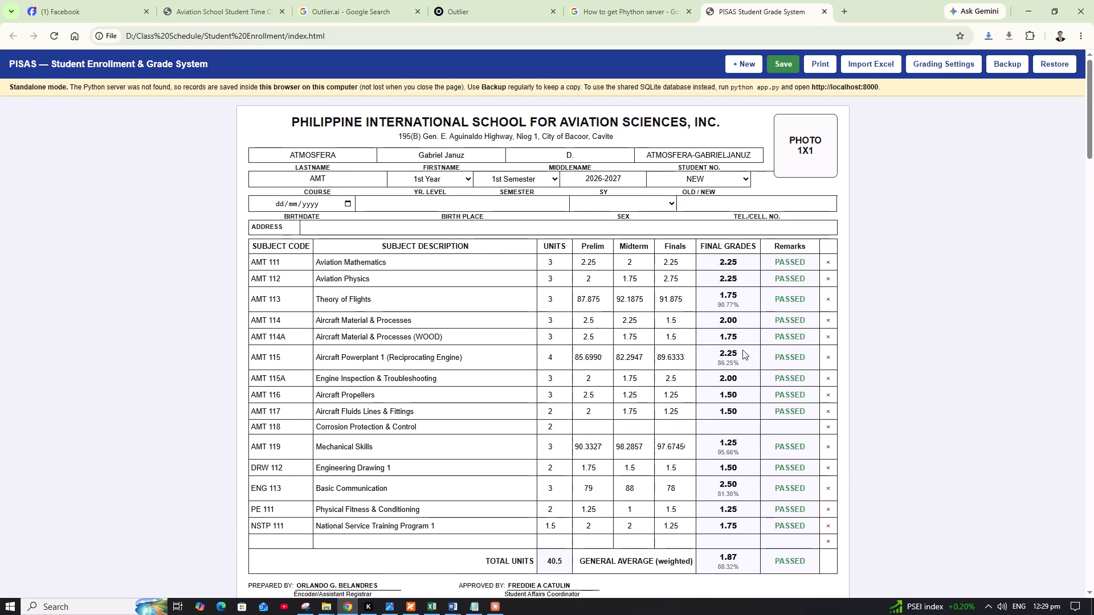
Open the eighth Saved Records entry and examine its prelim, midterm, finals and final grades for each subject.
scroll(742, 350, down, 3)
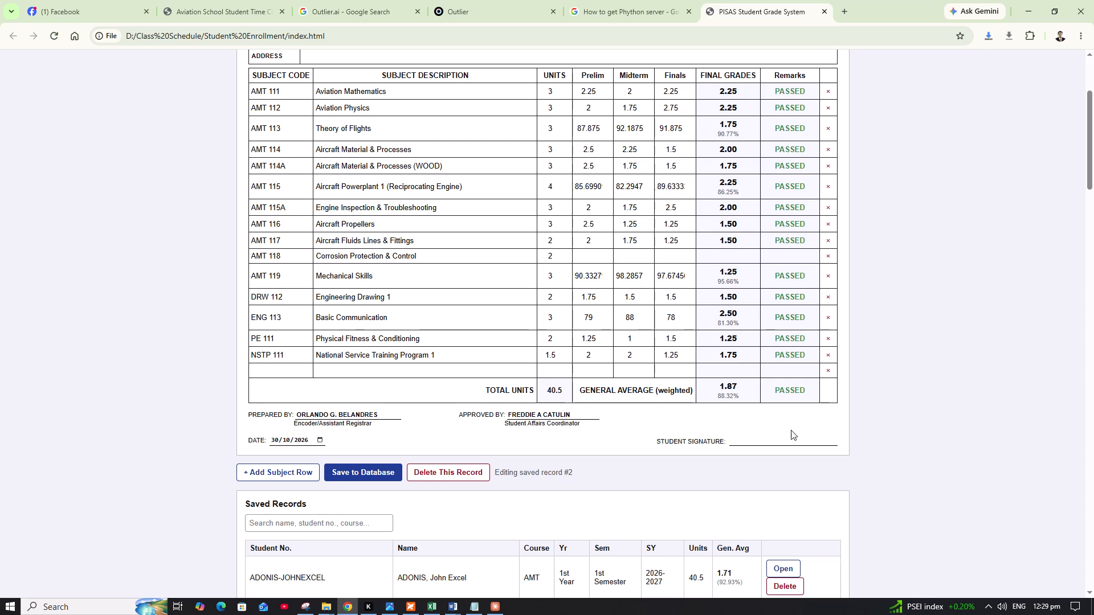
scroll(791, 430, down, 8)
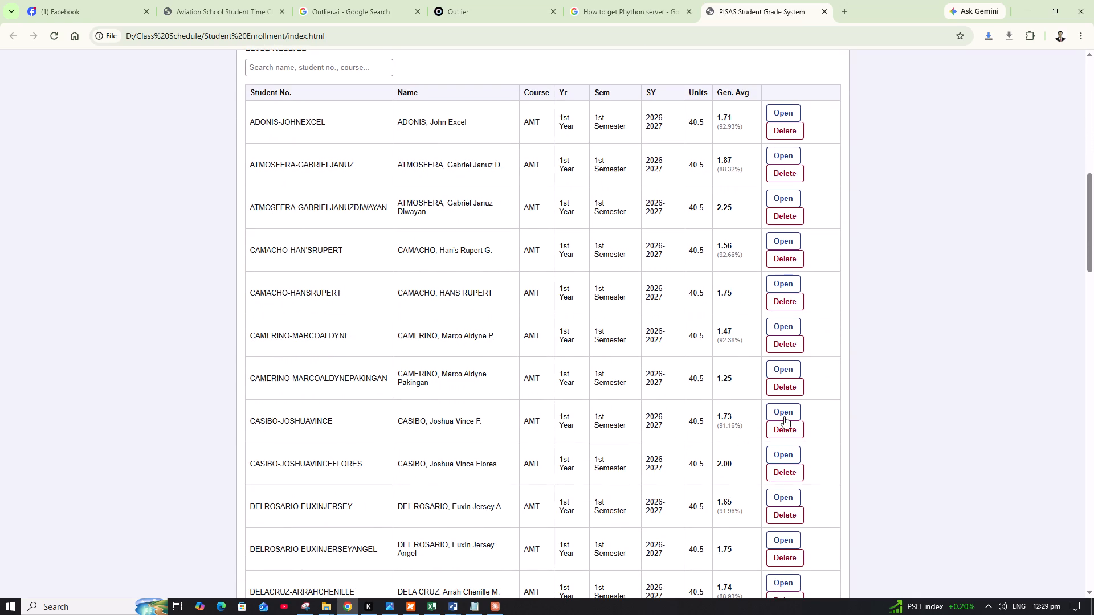
click(785, 413)
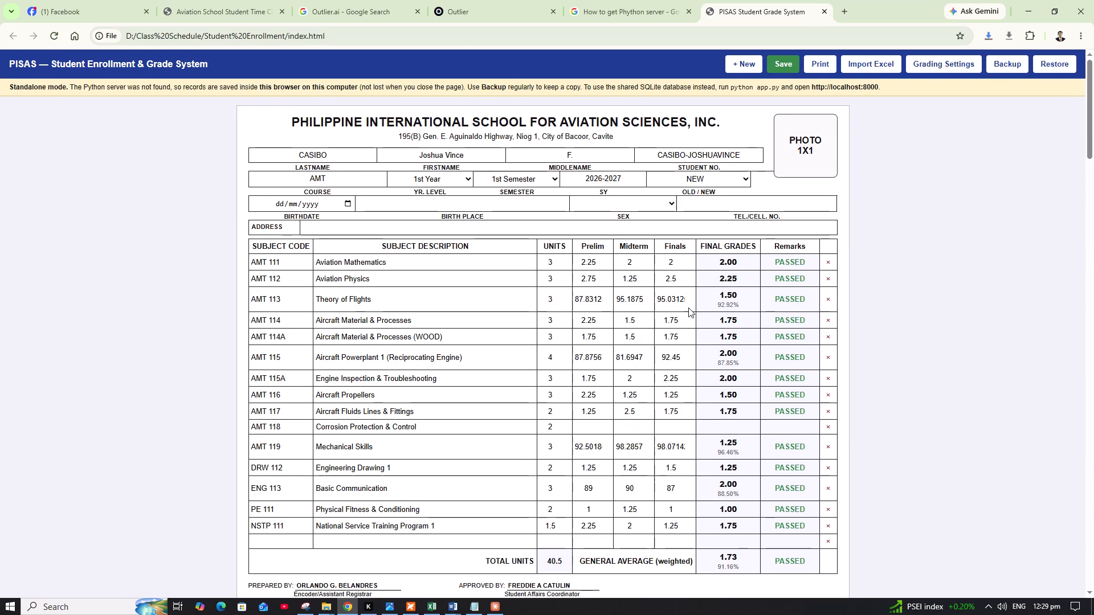
scroll(736, 322, down, 9)
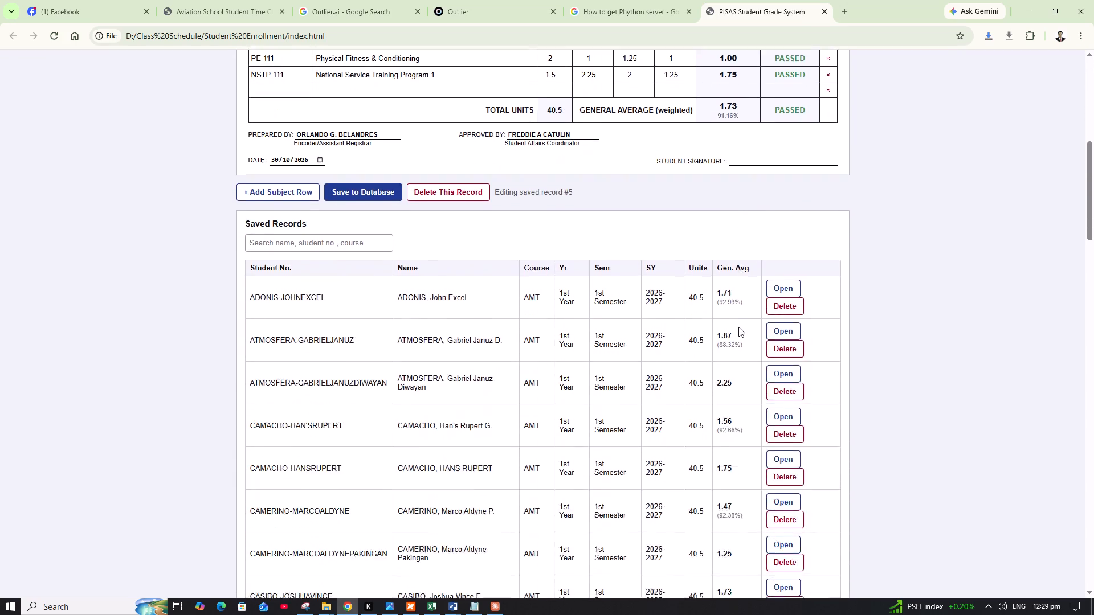
scroll(738, 327, down, 13)
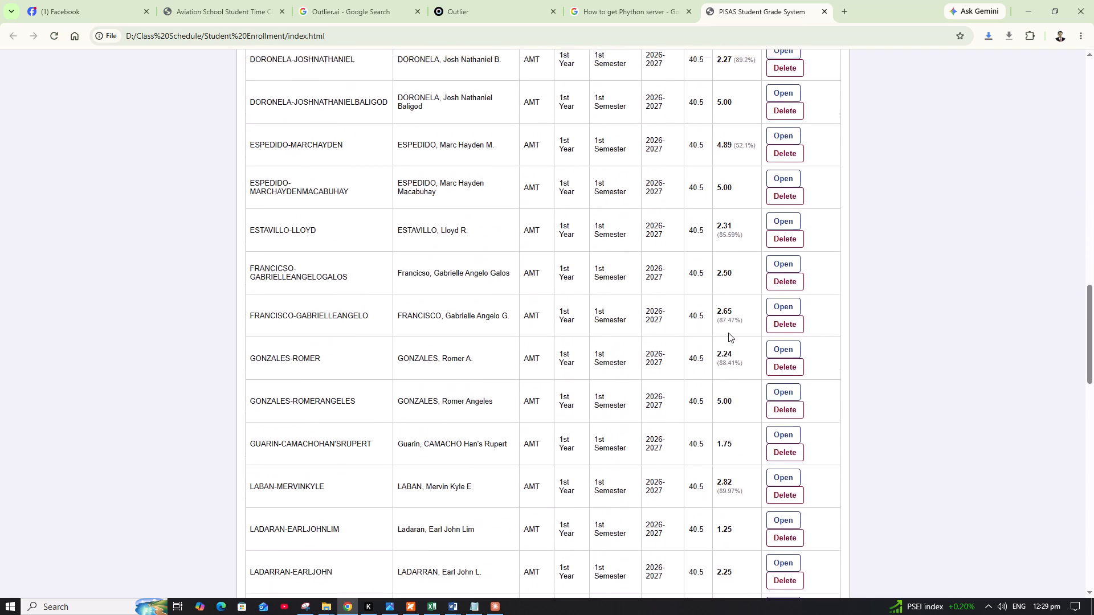
scroll(728, 333, down, 4)
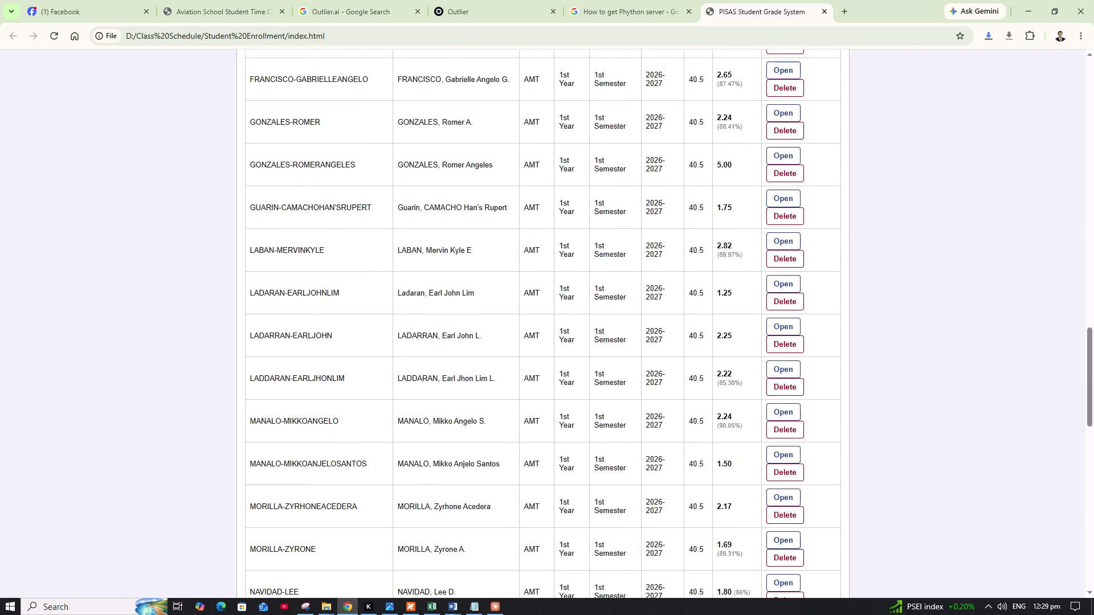
click(776, 369)
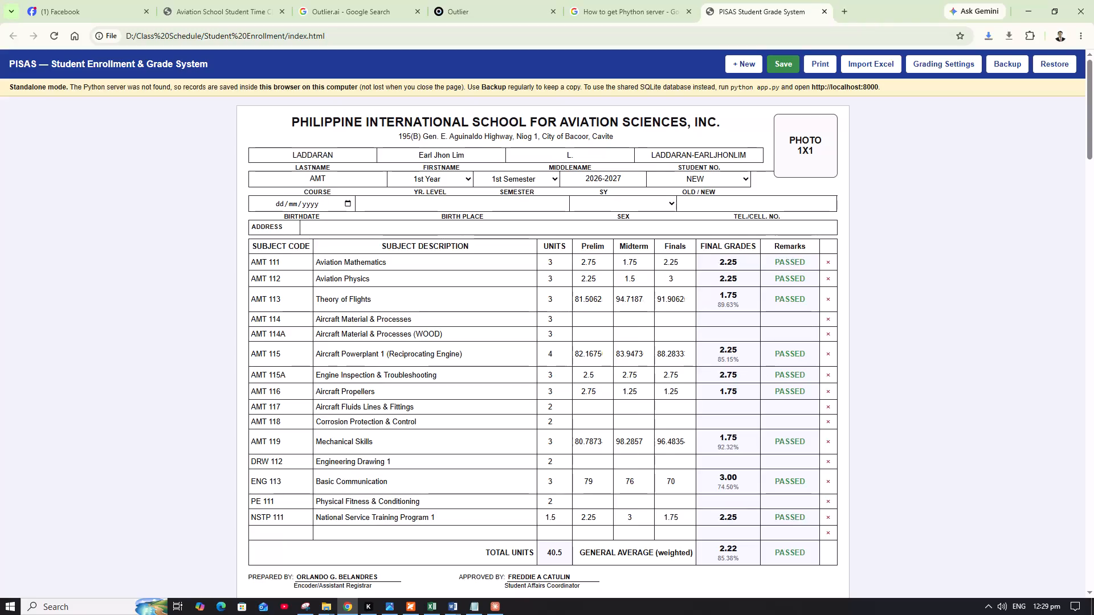
Reopen the twelfth Saved Records entry and check its subject grades and the available year level options.
scroll(626, 442, down, 4)
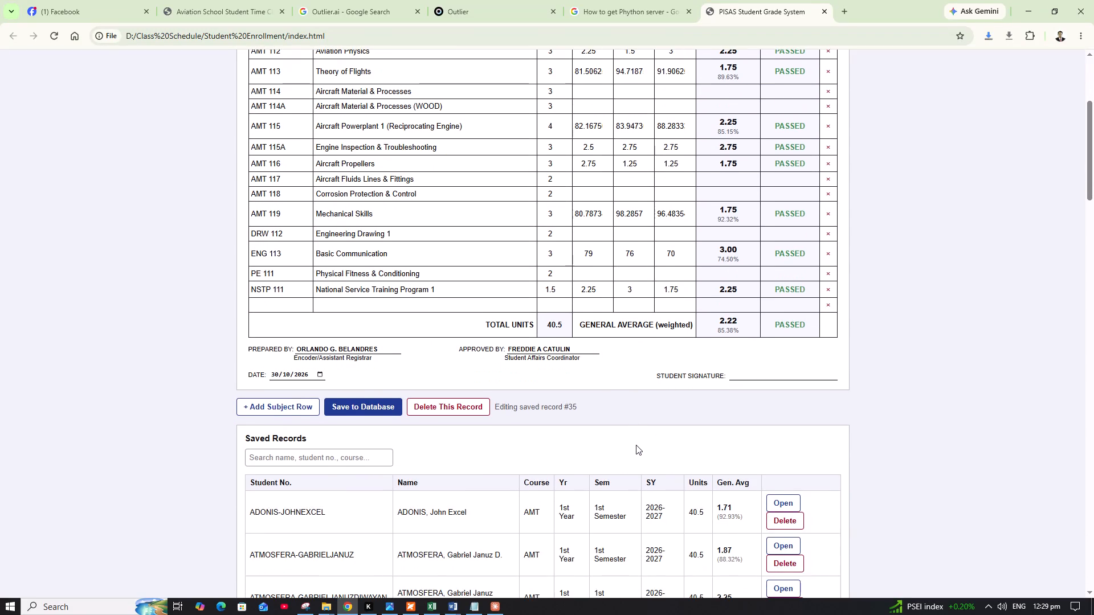
scroll(636, 445, down, 6)
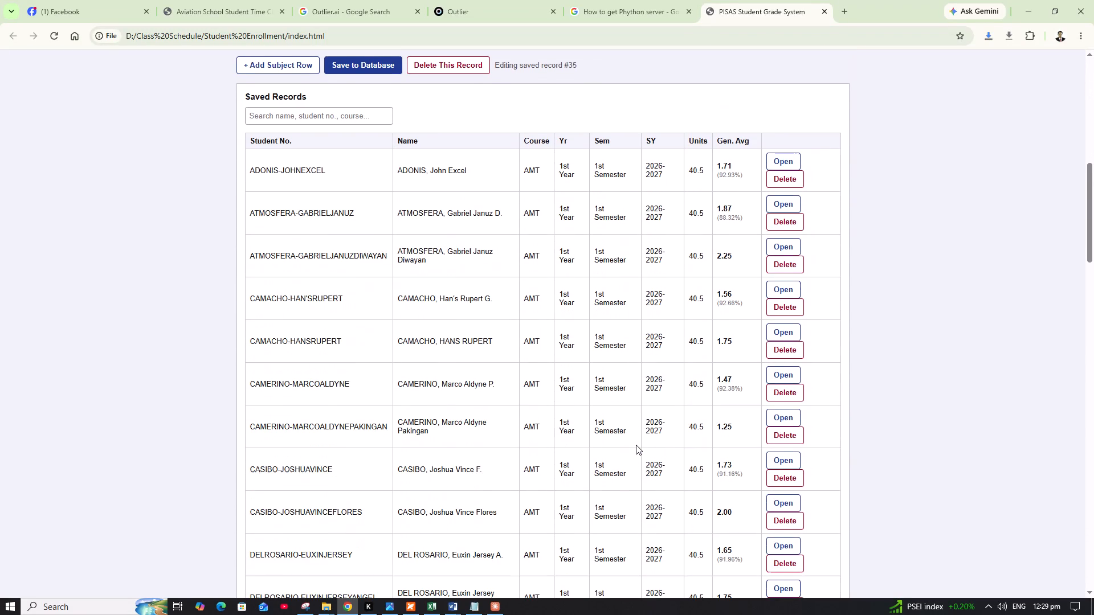
scroll(636, 443, down, 3)
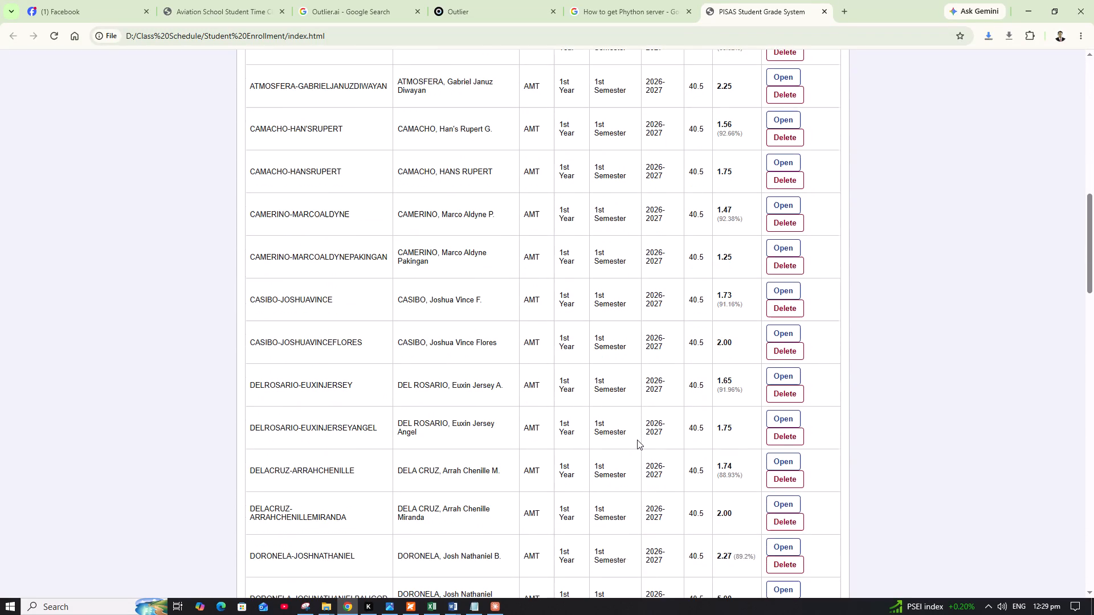
click(777, 461)
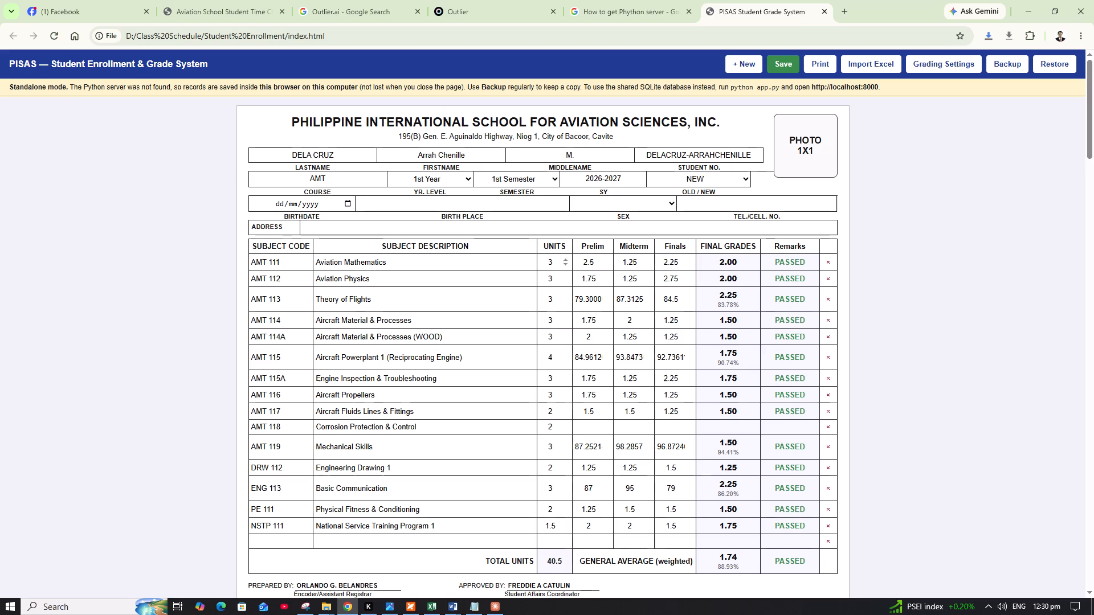
click(467, 179)
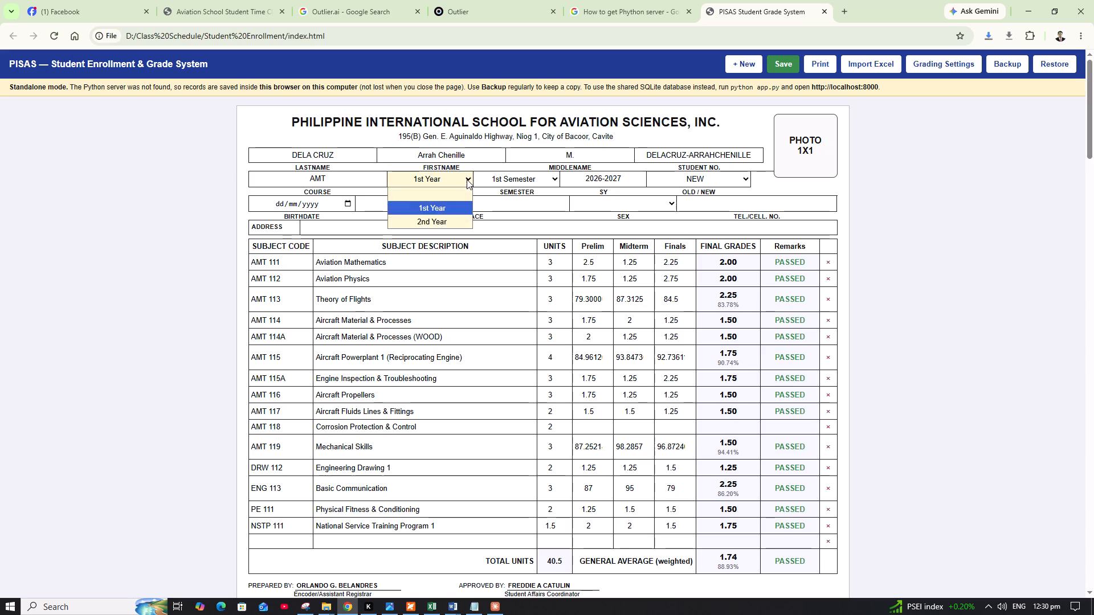
click(467, 179)
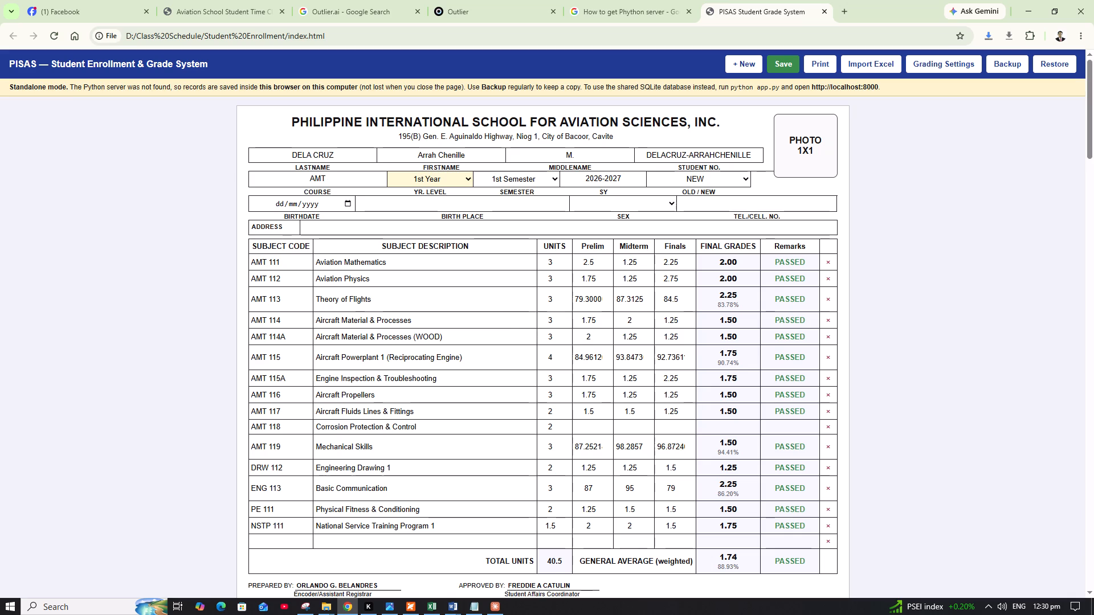
Review the whole Saved Records list down to its last entry, comparing student names, numbers and general averages.
scroll(689, 335, down, 4)
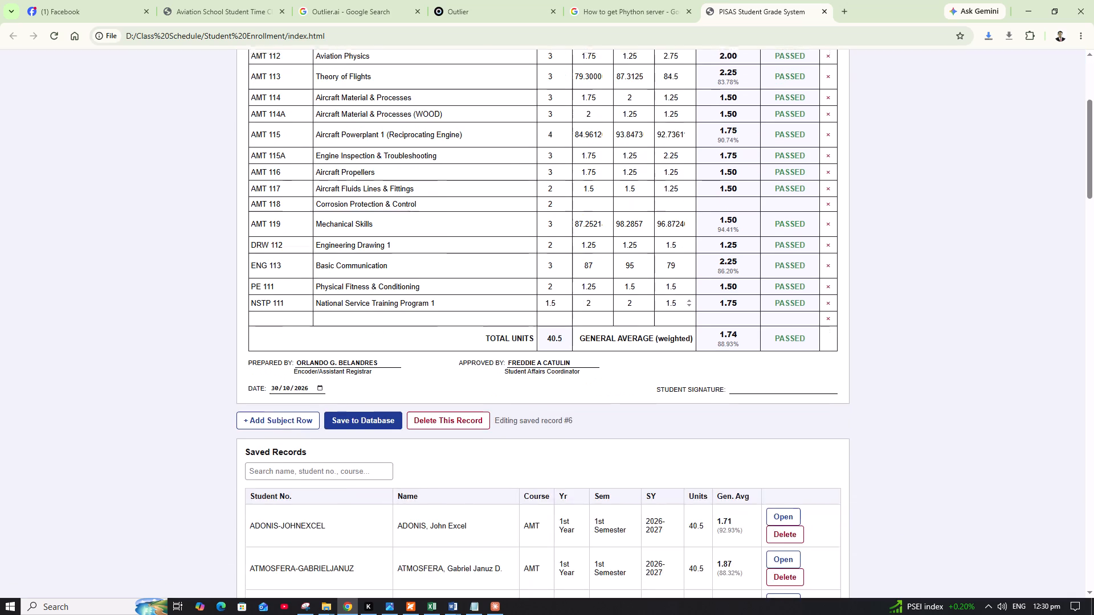
scroll(689, 340, down, 9)
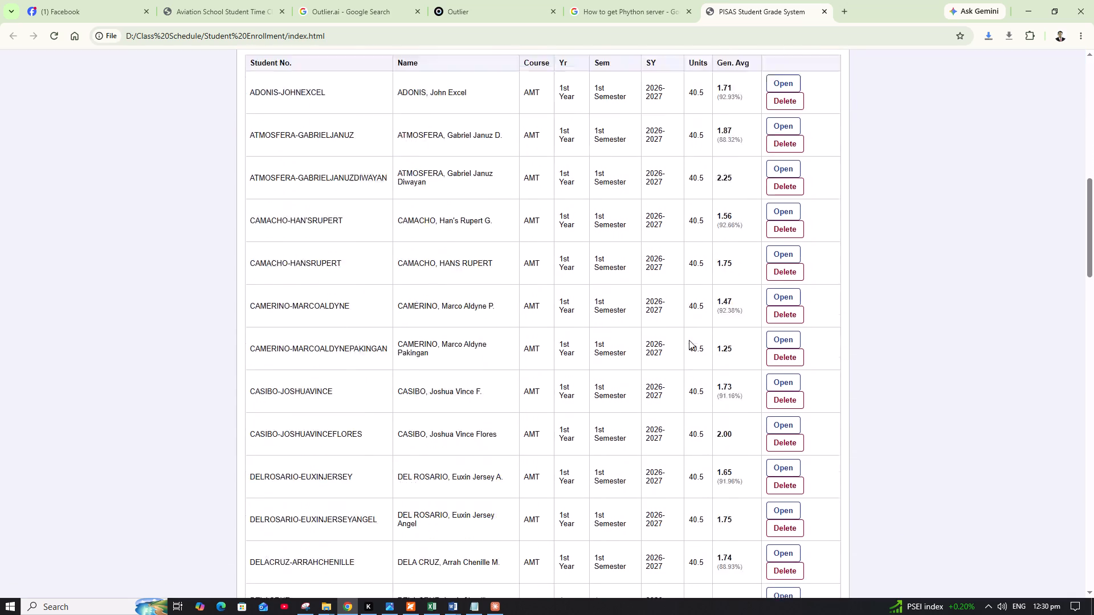
scroll(689, 340, down, 17)
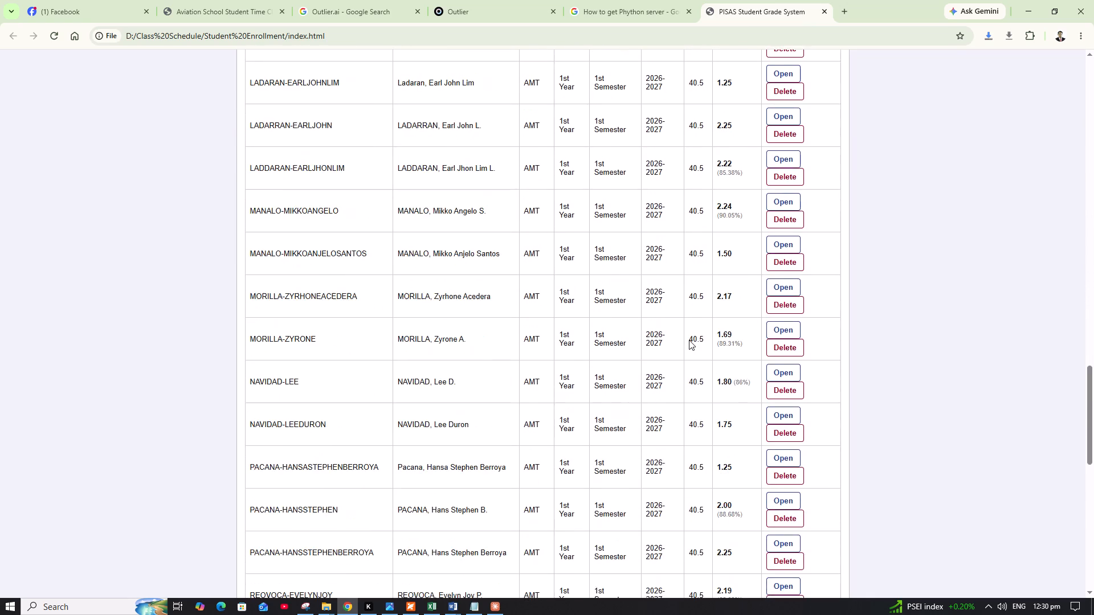
scroll(689, 340, down, 9)
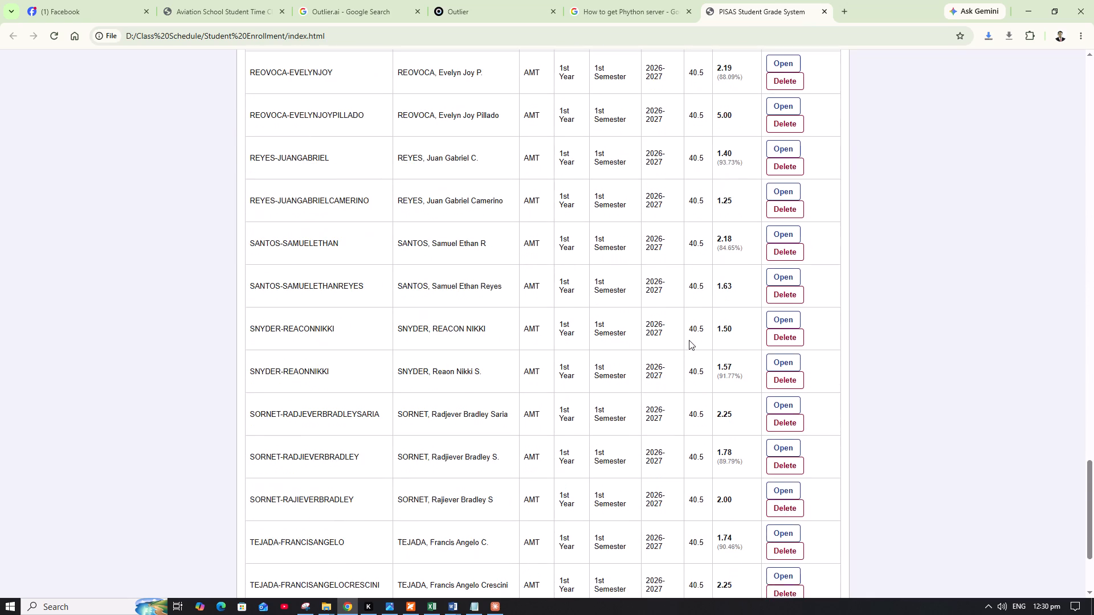
scroll(689, 340, down, 8)
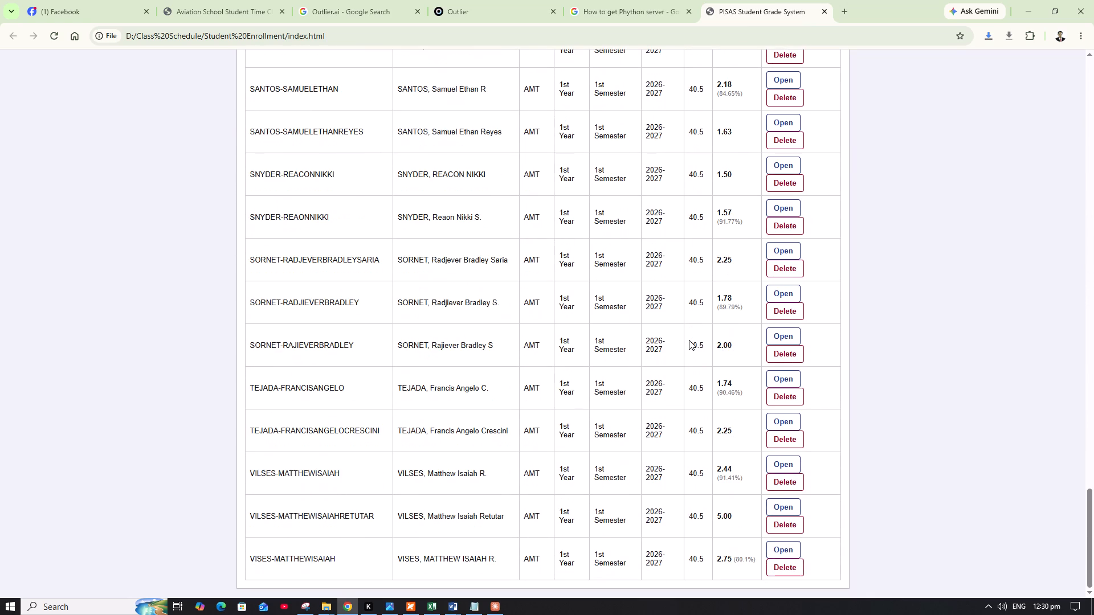
scroll(689, 340, up, 9)
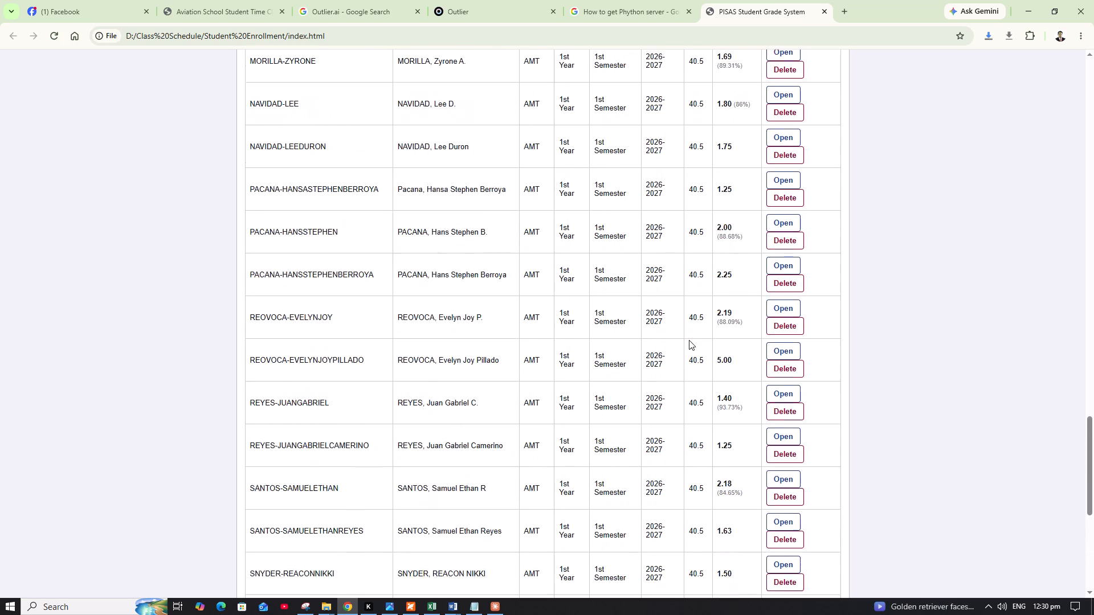
scroll(689, 340, up, 20)
scroll(689, 340, up, 4)
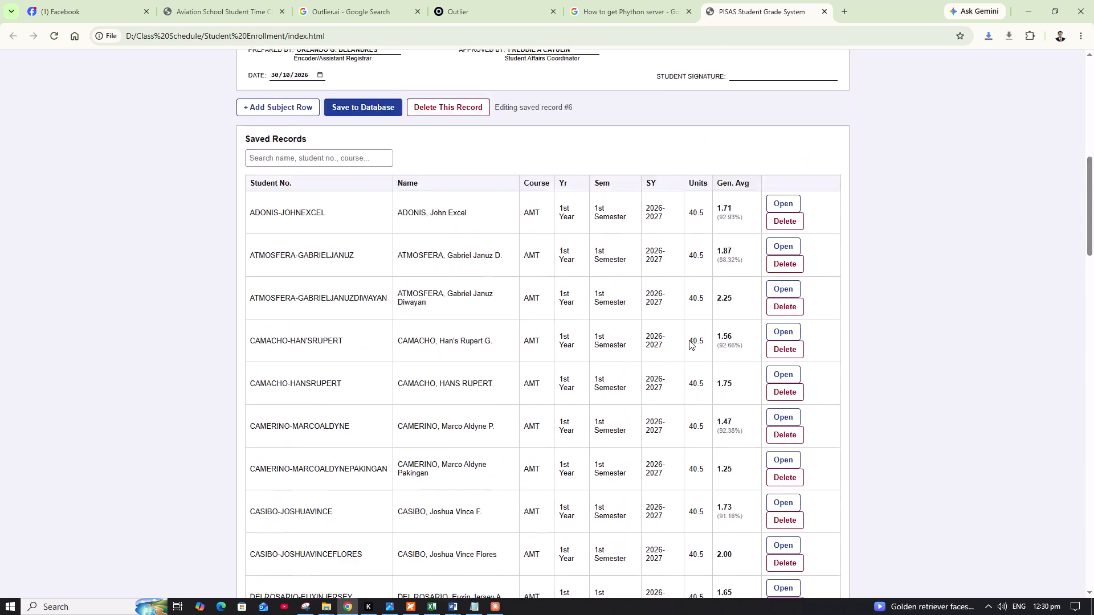
scroll(689, 340, up, 10)
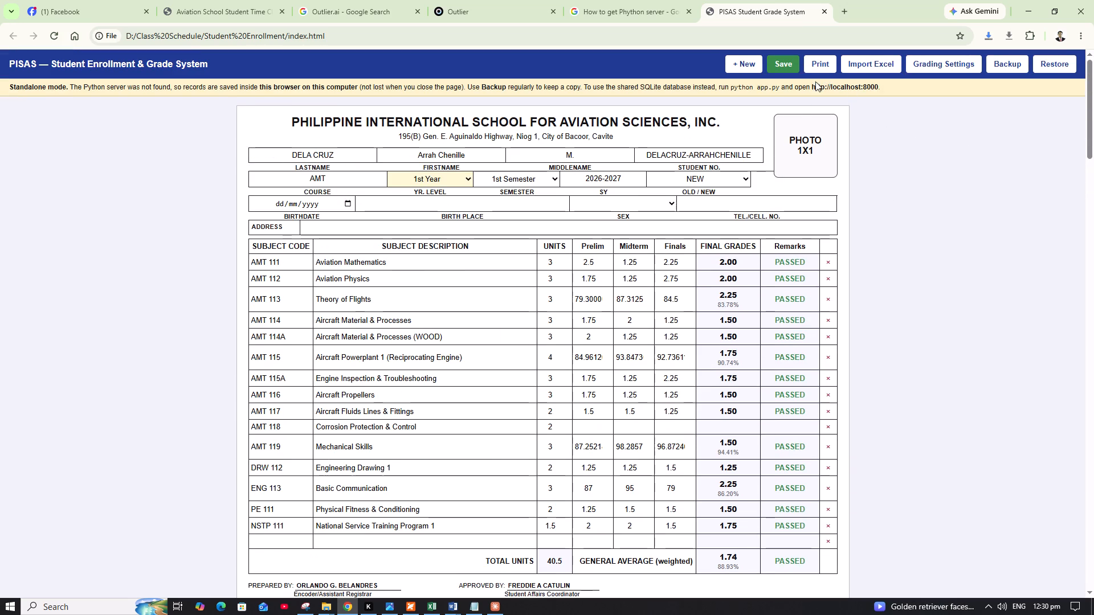
Save the open student record to the database.
click(782, 66)
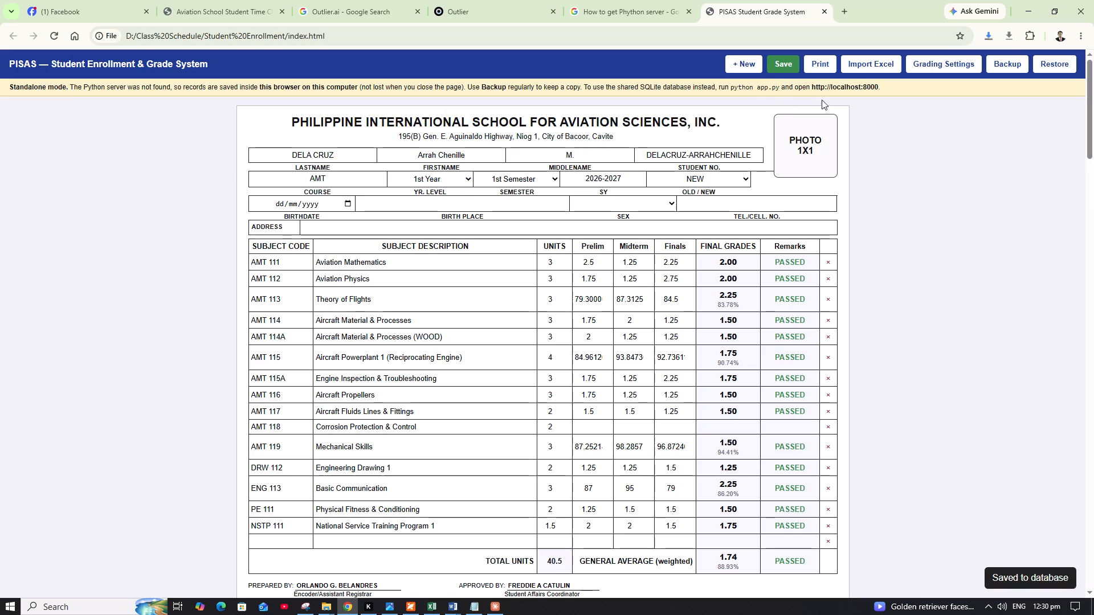
Open the print preview of the student record and examine the layout of its pages.
click(819, 67)
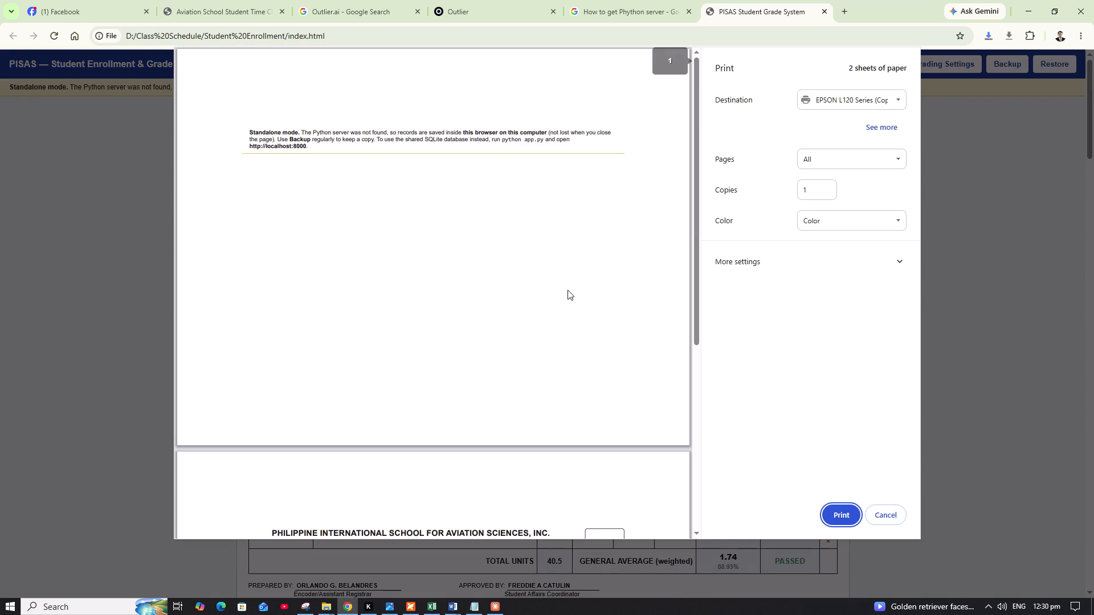
scroll(650, 239, down, 2)
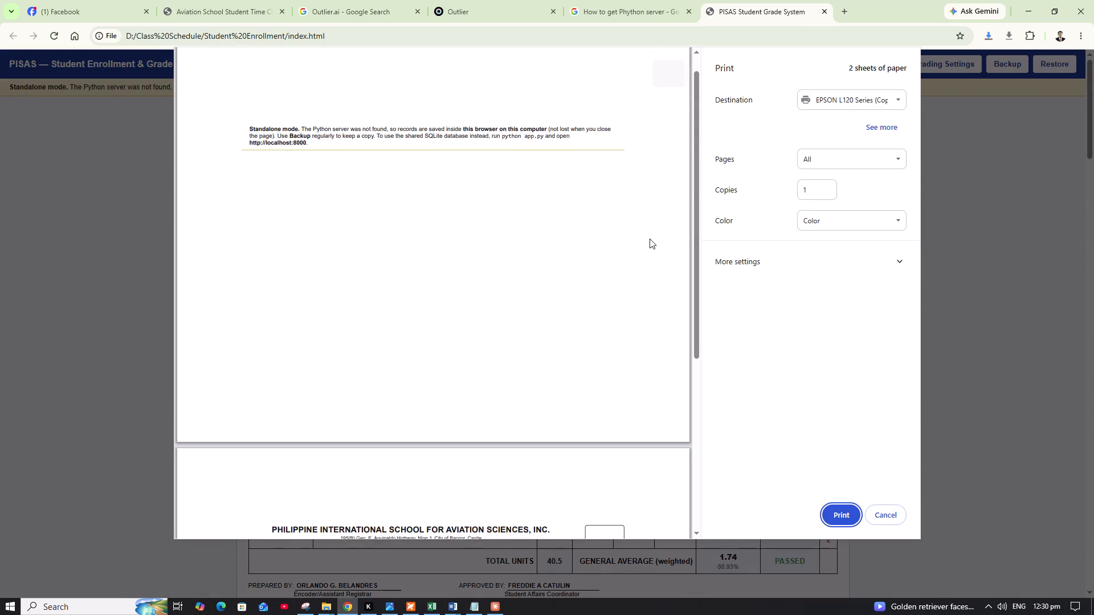
scroll(650, 239, down, 8)
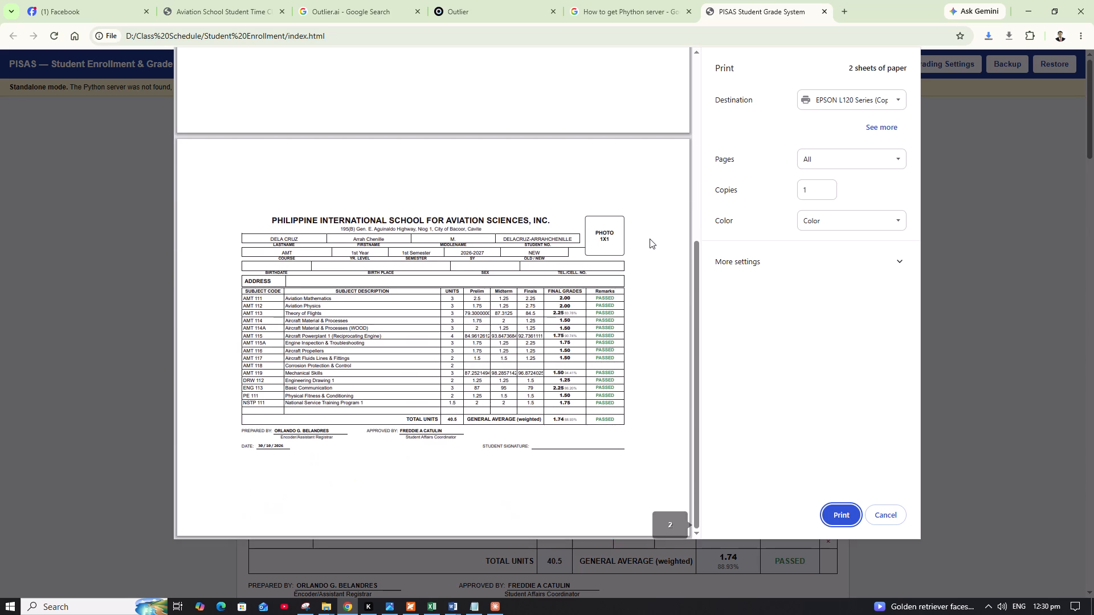
scroll(650, 239, up, 2)
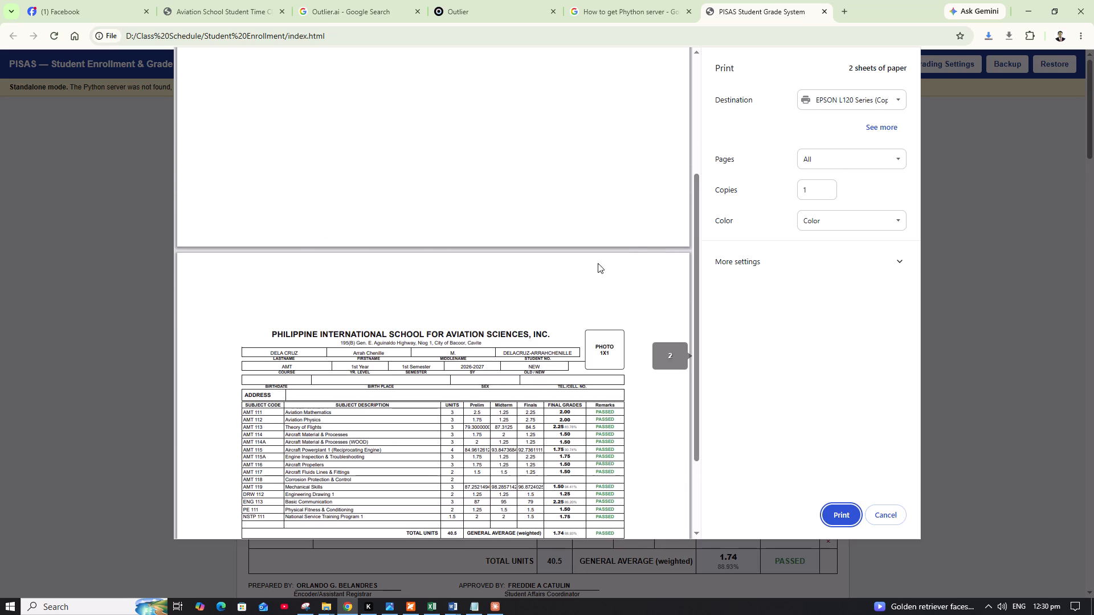
scroll(585, 279, down, 2)
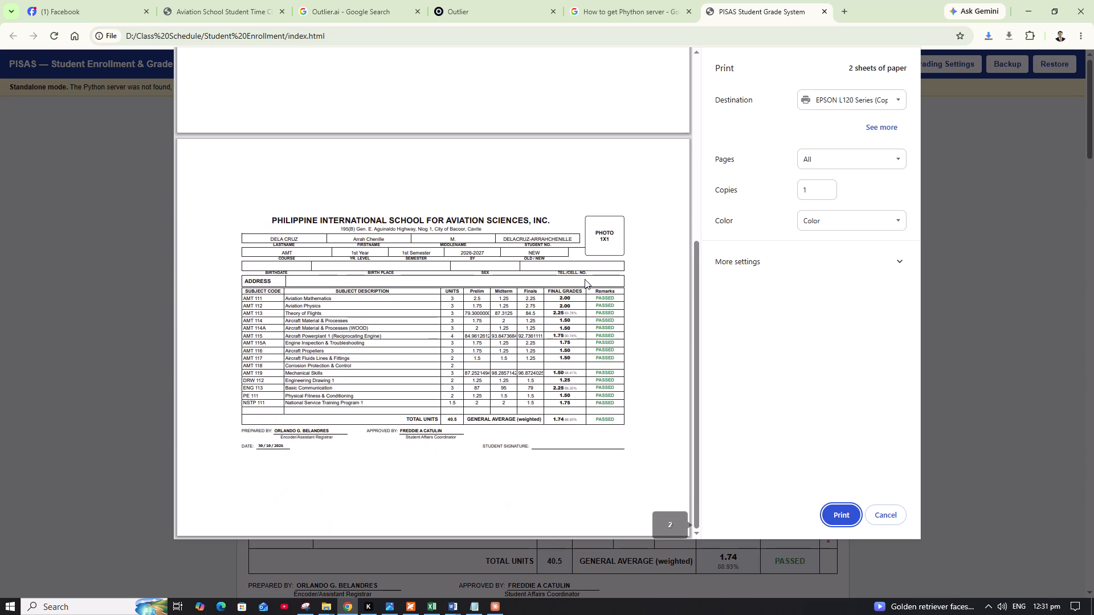
Try the None margins for the printout, and set the print margins to Minimum.
click(795, 264)
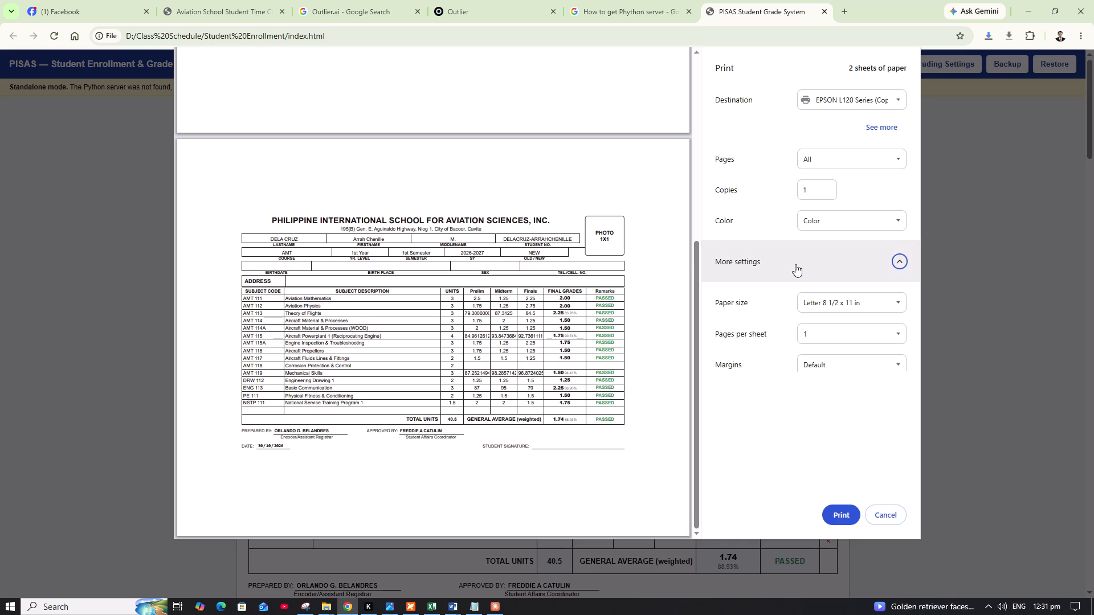
click(834, 368)
double_click(834, 368)
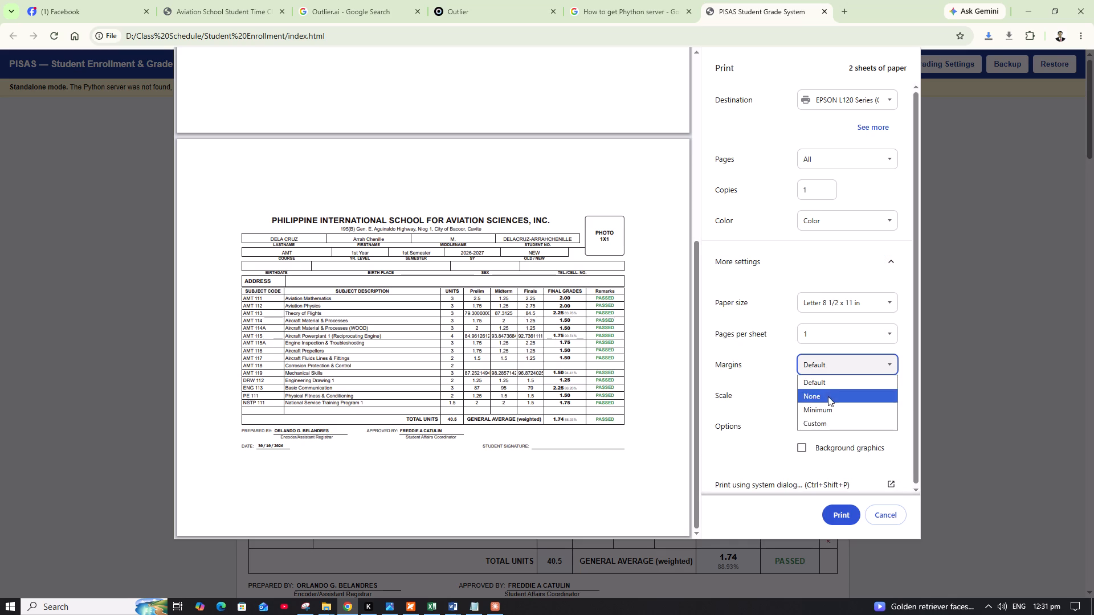
click(828, 396)
click(826, 365)
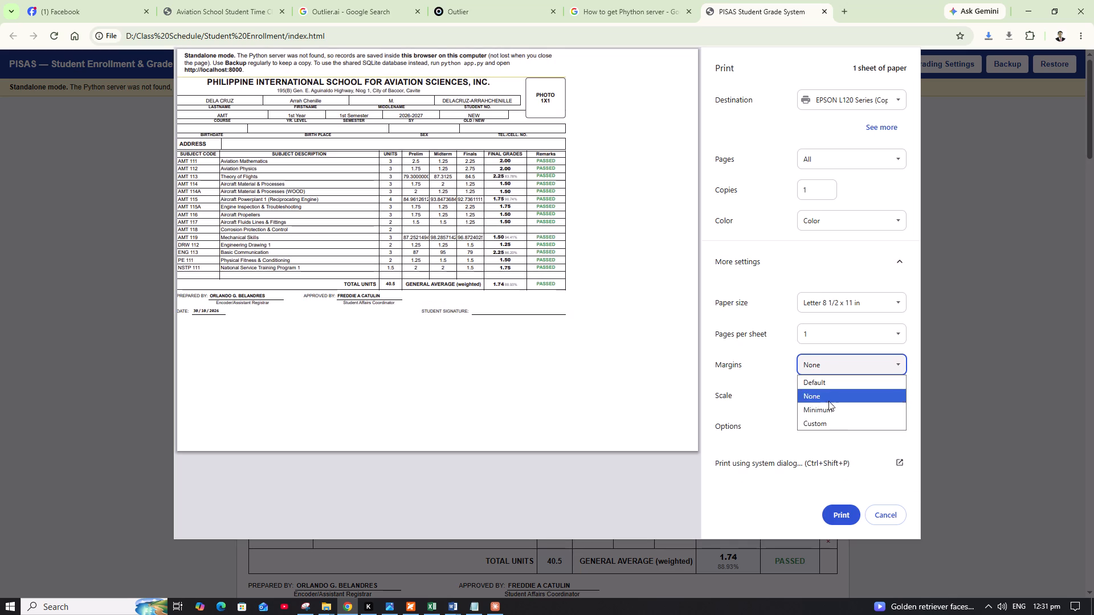
click(828, 408)
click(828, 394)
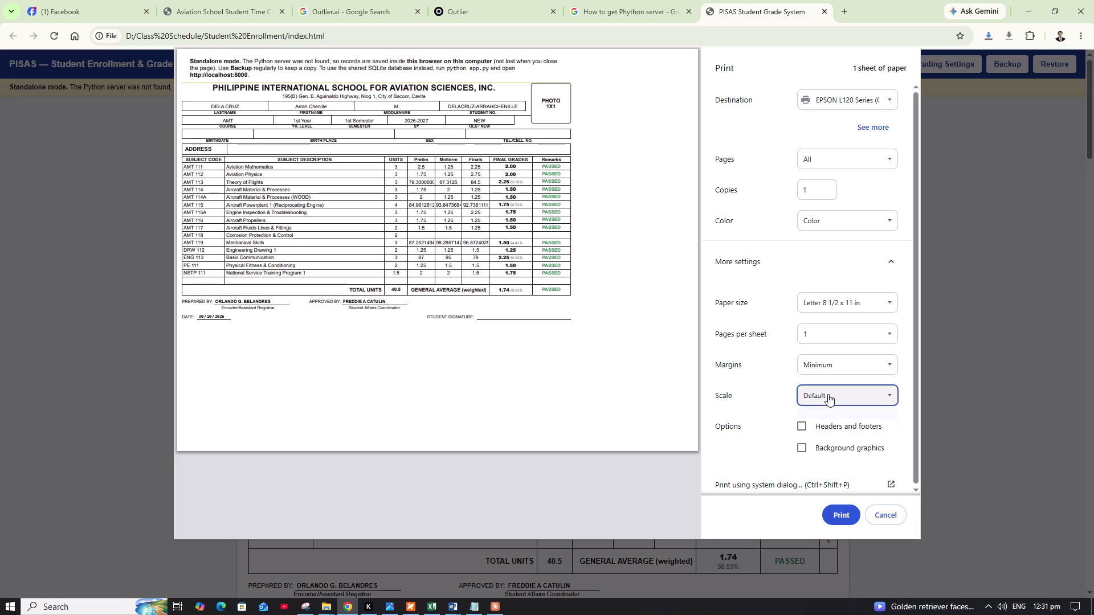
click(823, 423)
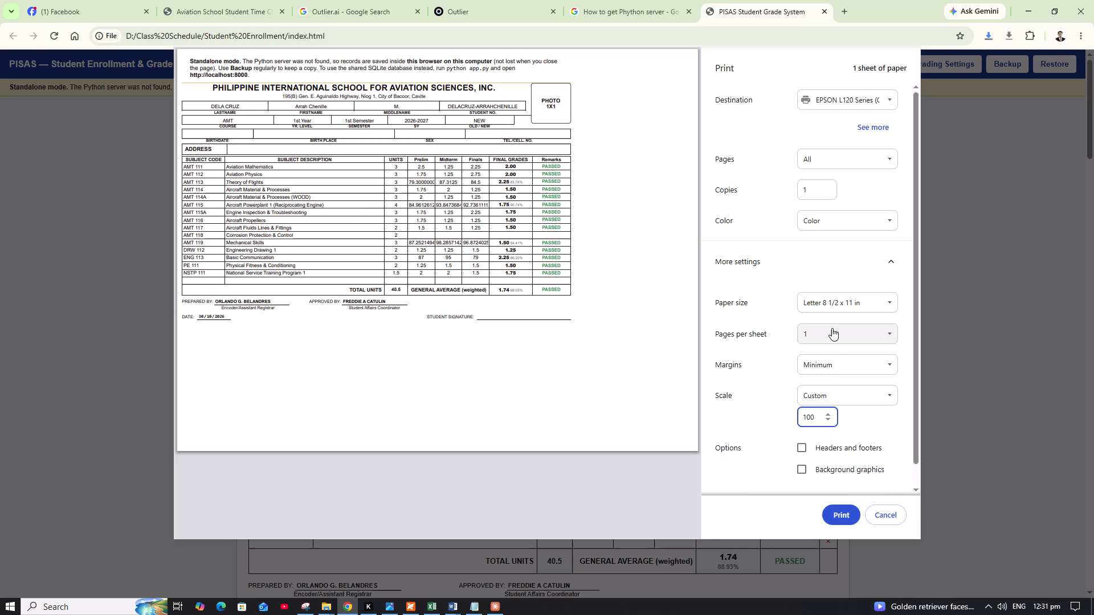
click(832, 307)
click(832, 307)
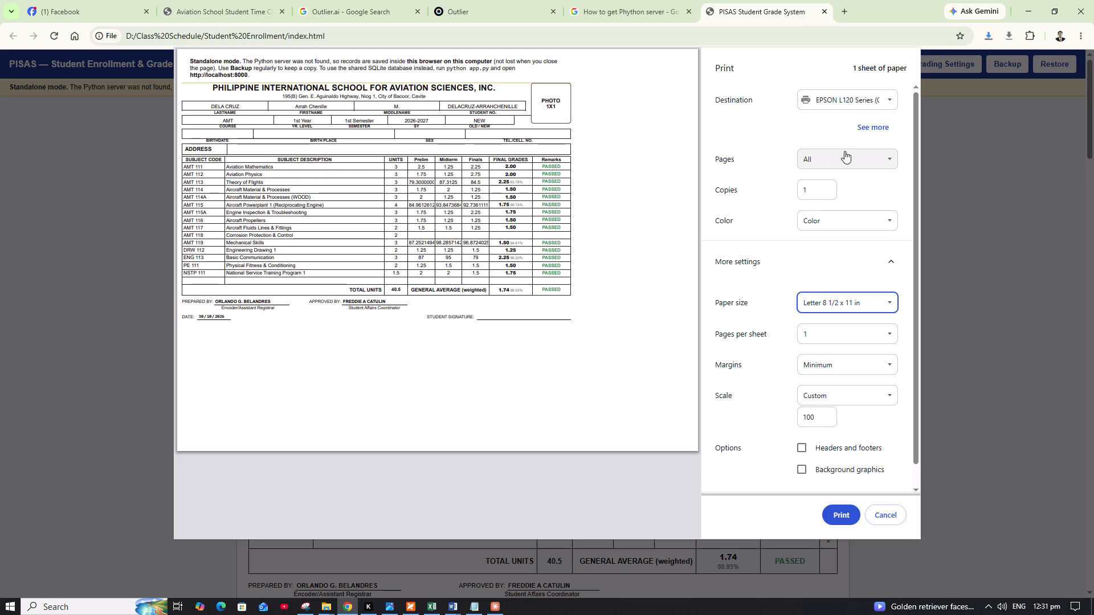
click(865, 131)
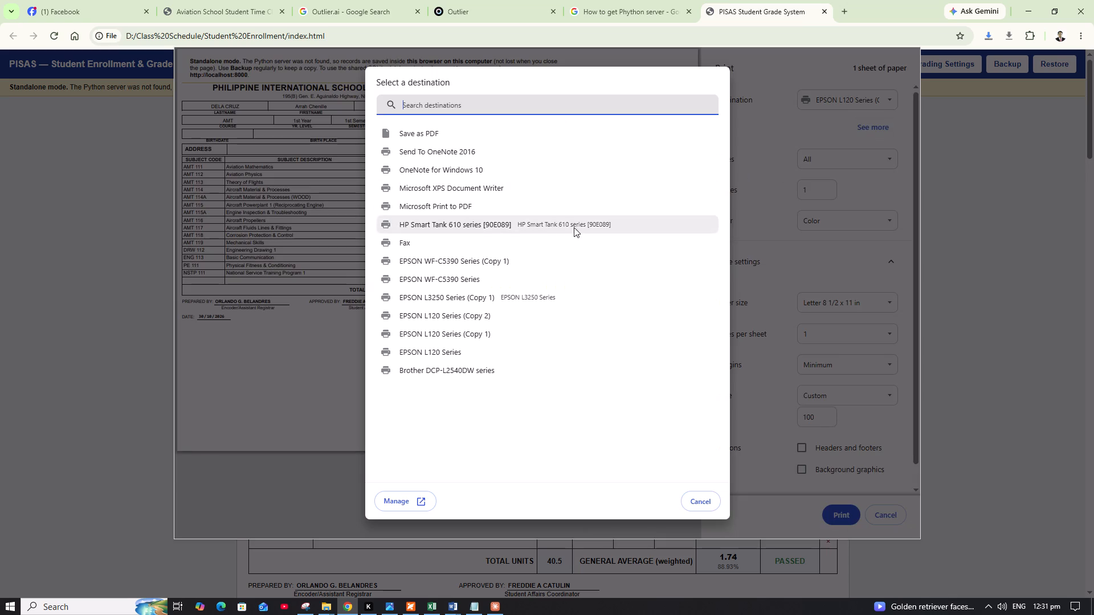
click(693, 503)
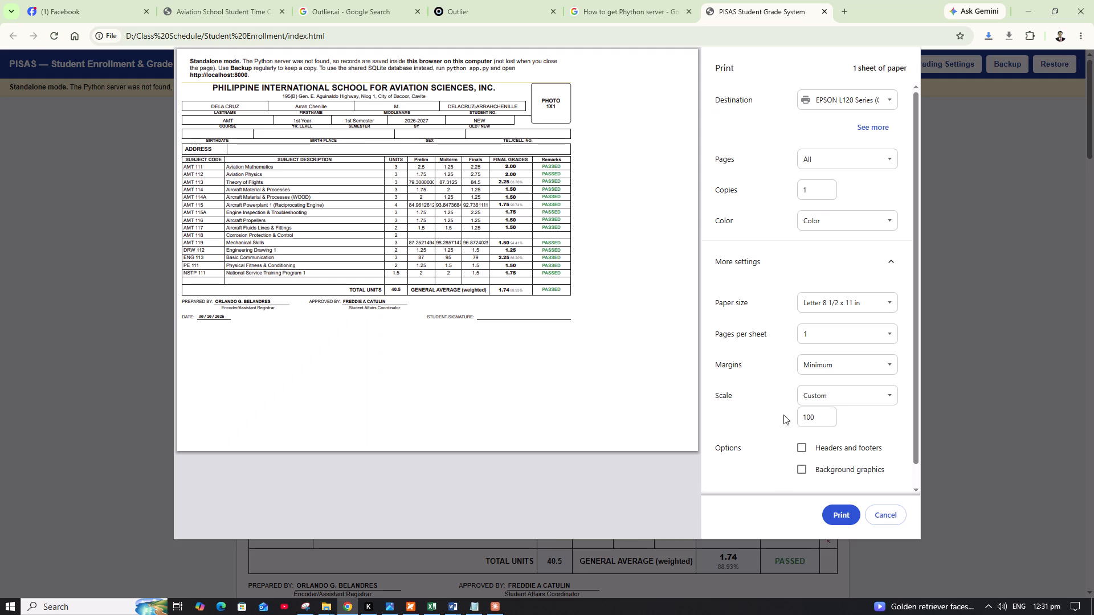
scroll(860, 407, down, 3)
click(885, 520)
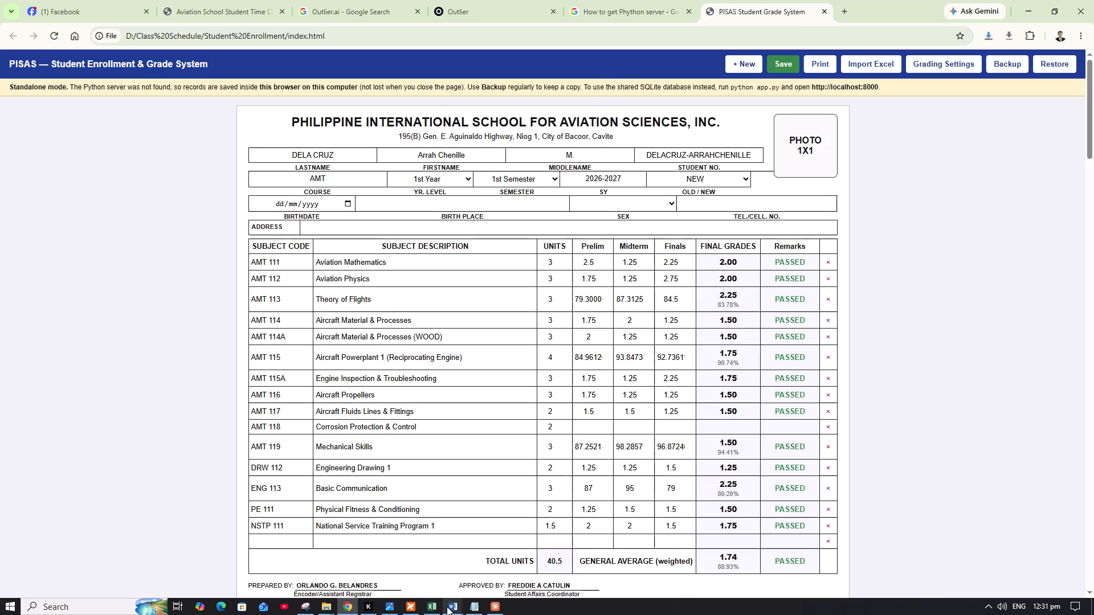
Close the index.html source file that is open in Notepad and return to the grade system page.
click(473, 607)
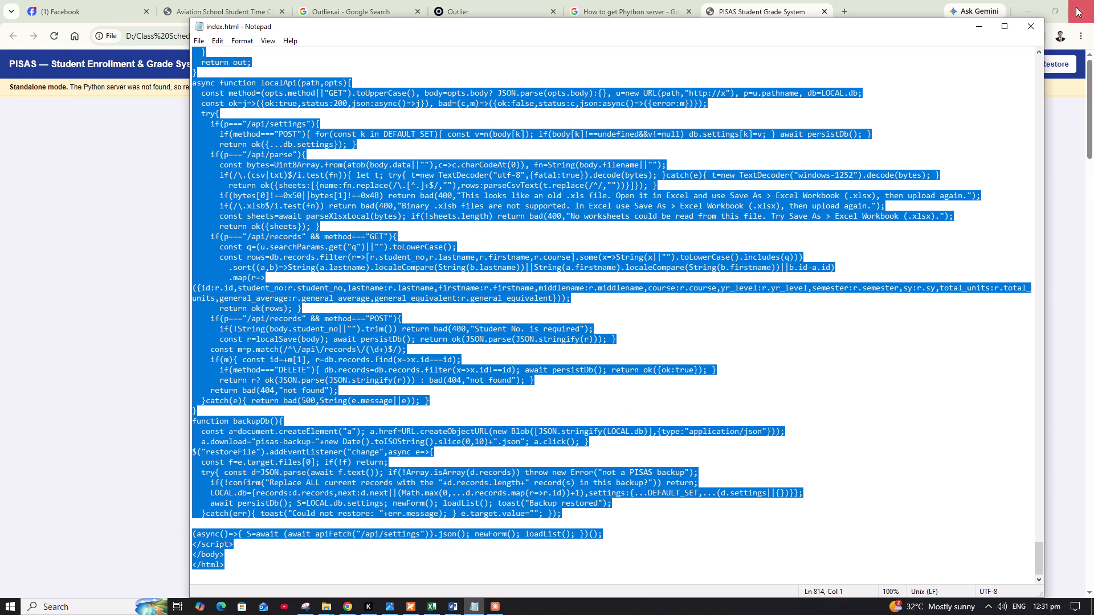
click(1032, 30)
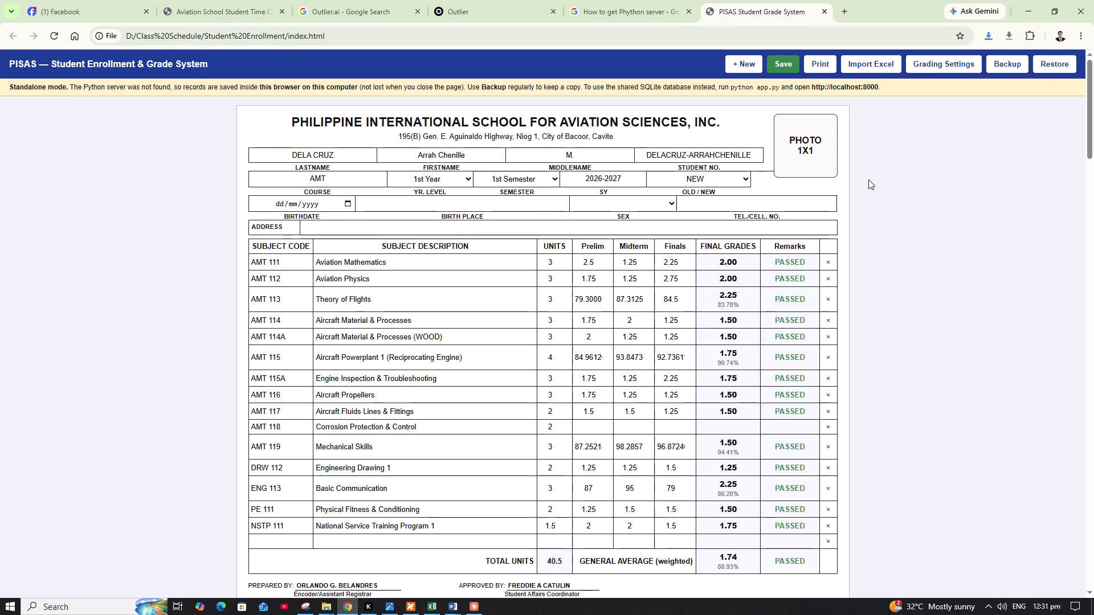
click(892, 178)
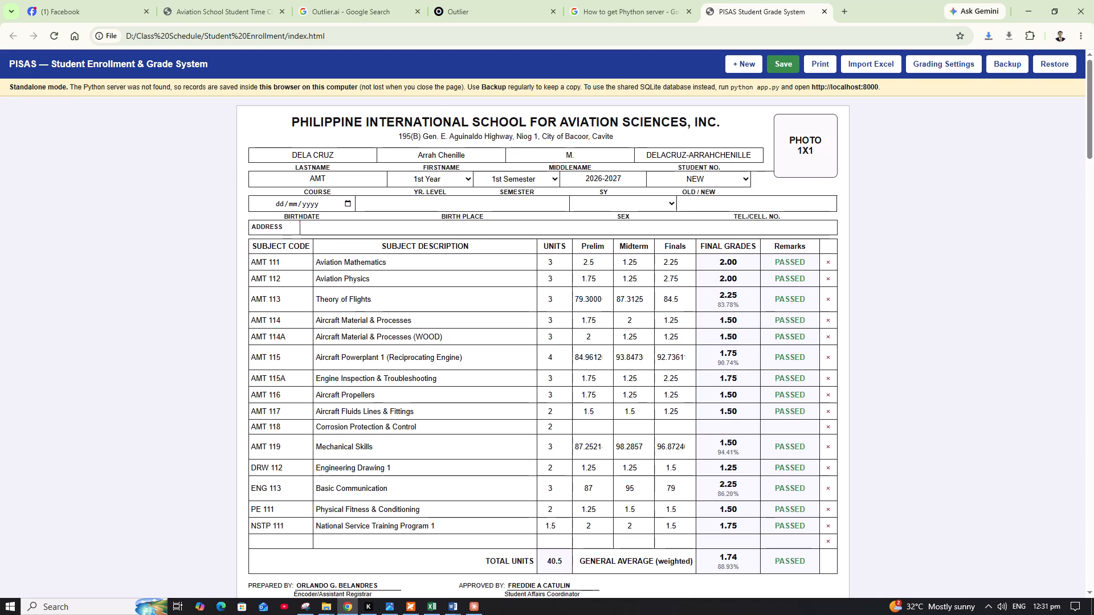
Open the first student's entry in Saved Records to check which subjects have grades.
scroll(411, 224, down, 7)
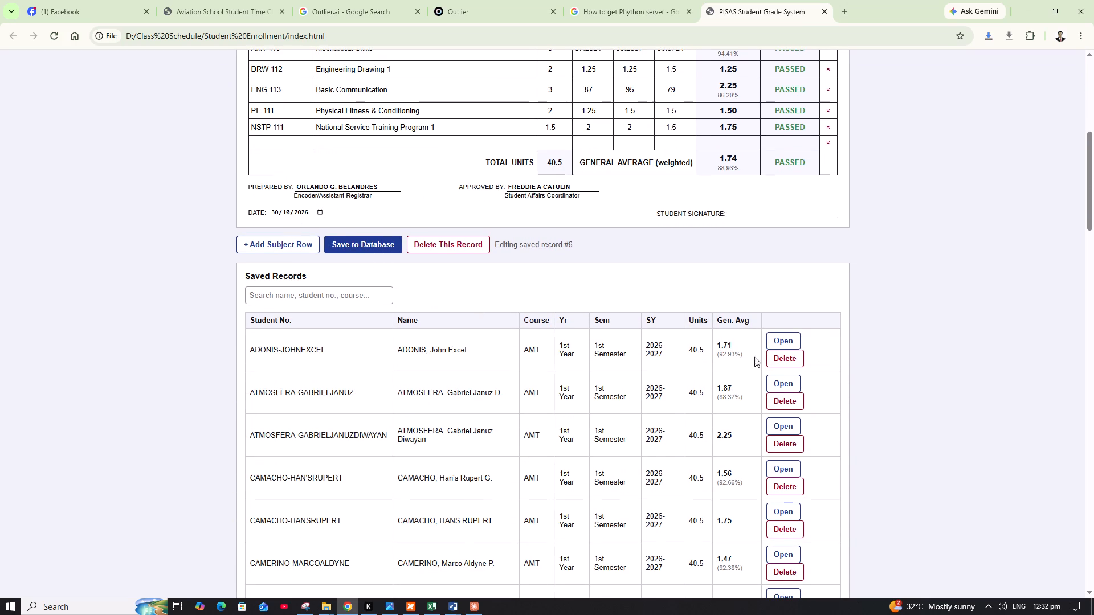
click(782, 346)
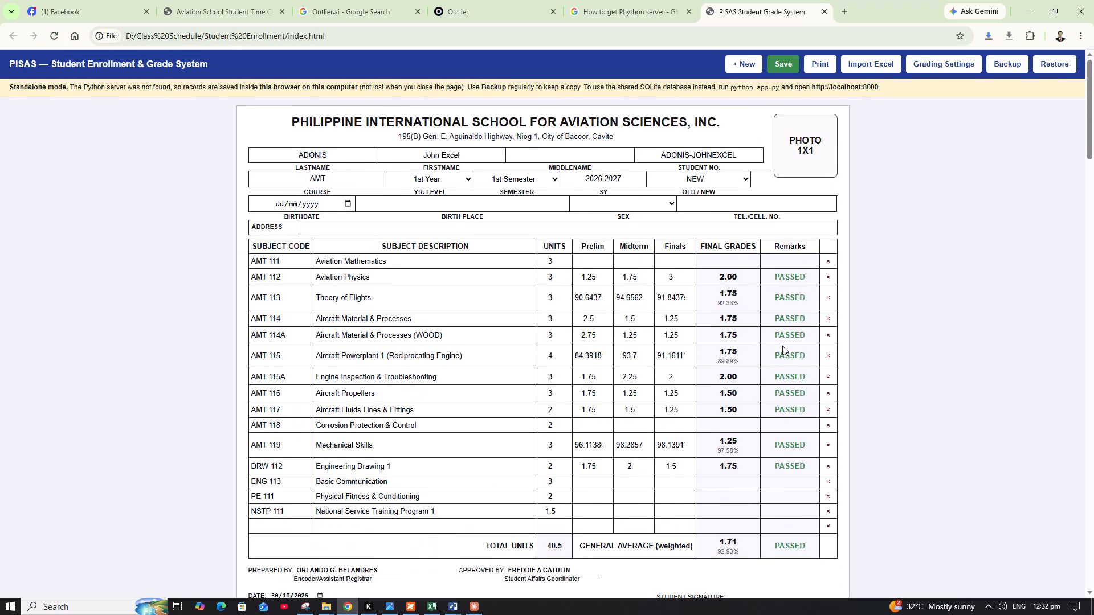
Import the AMT 118 grades from the class record file AMT 118 A320 - 118.xlsx.
click(857, 63)
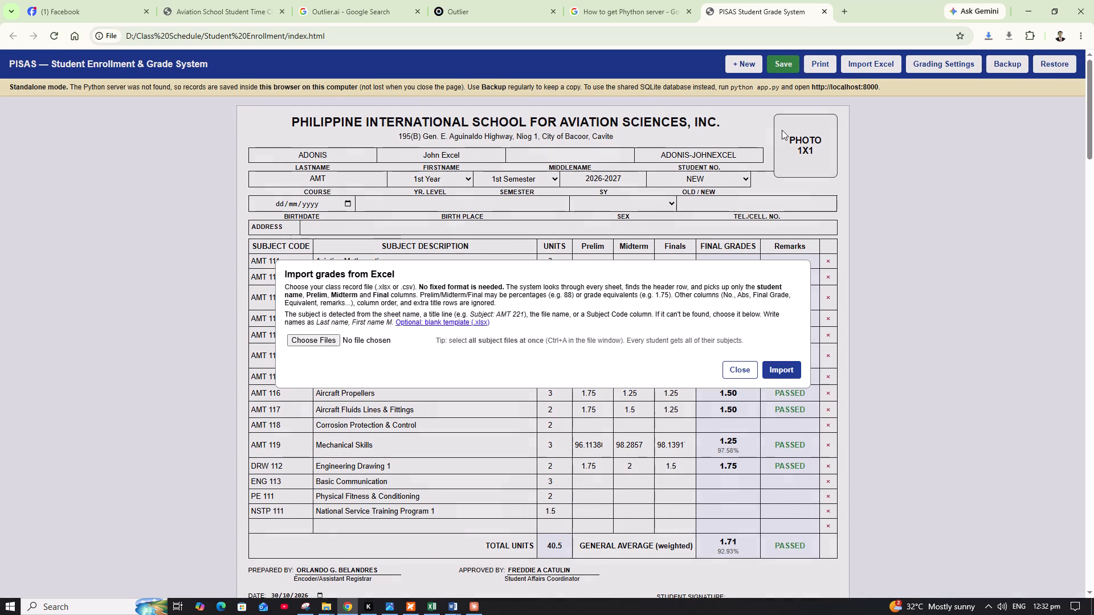
click(323, 338)
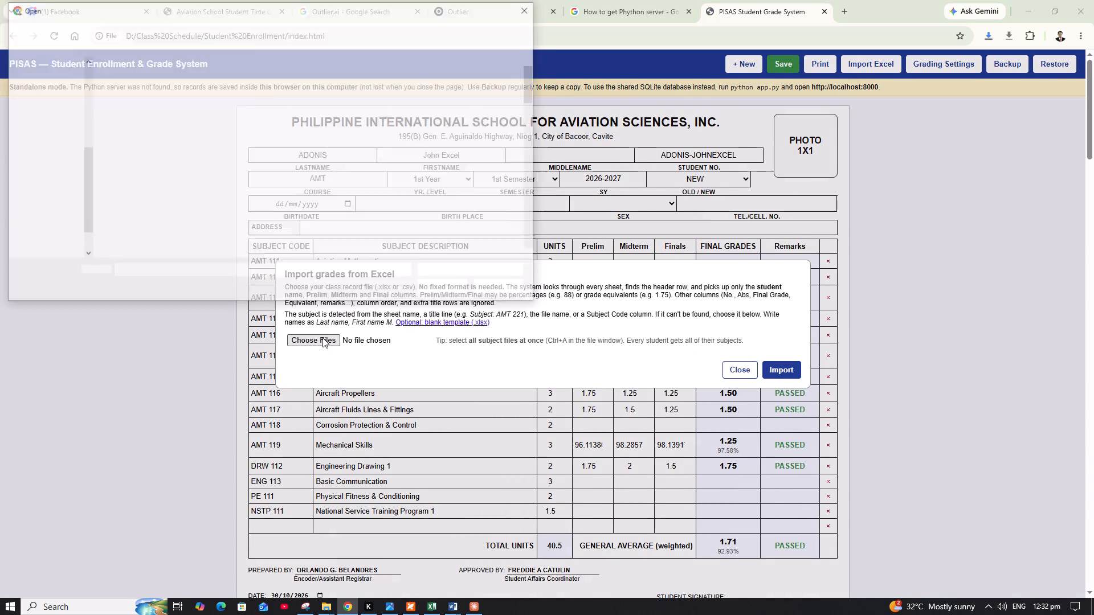
scroll(212, 209, down, 7)
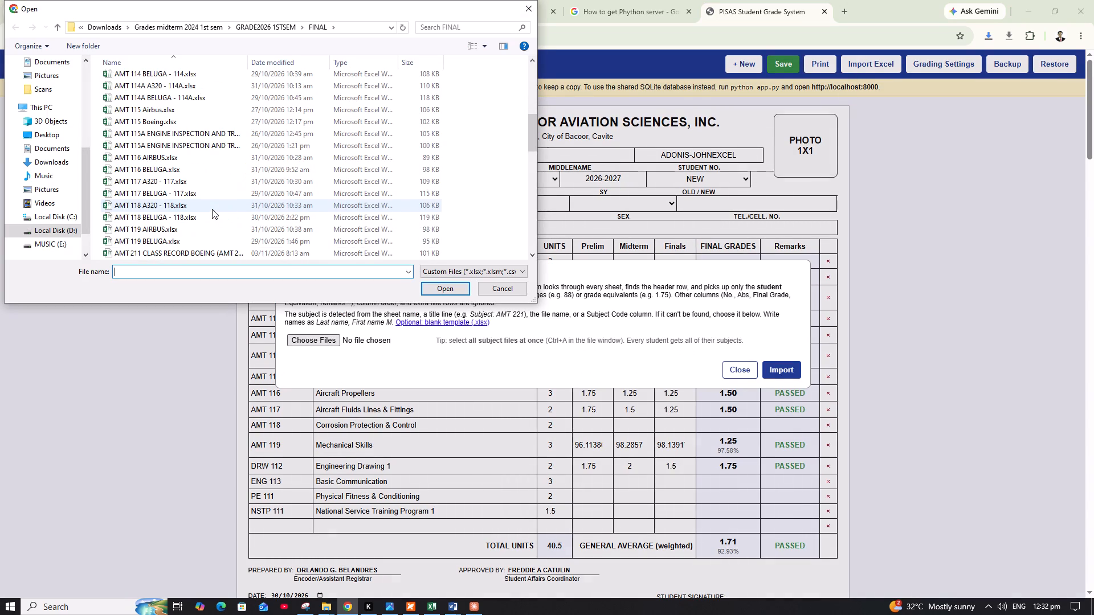
click(170, 207)
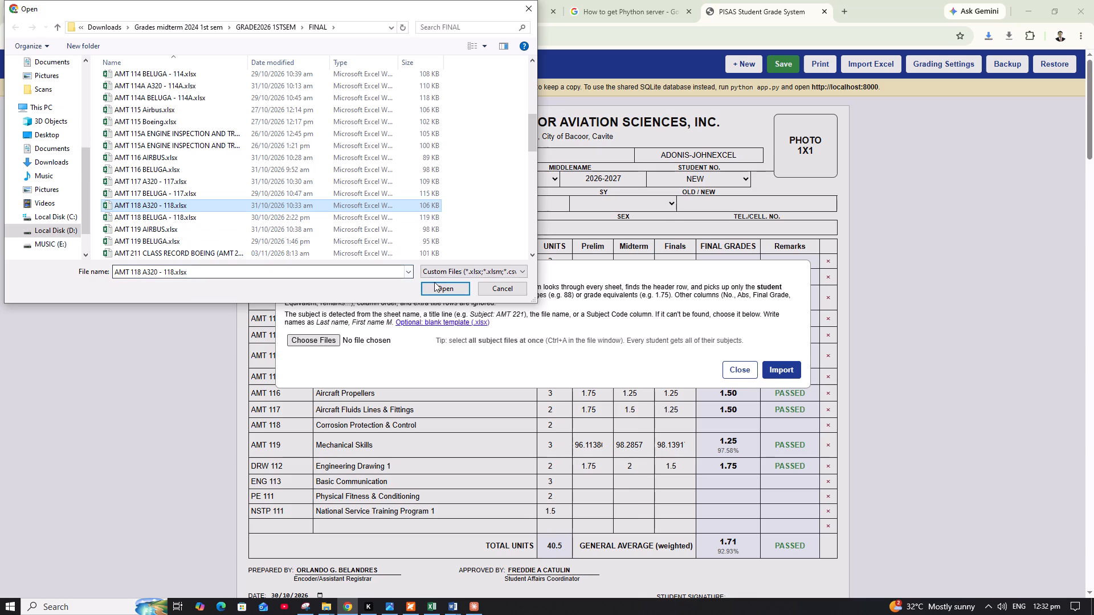
click(438, 288)
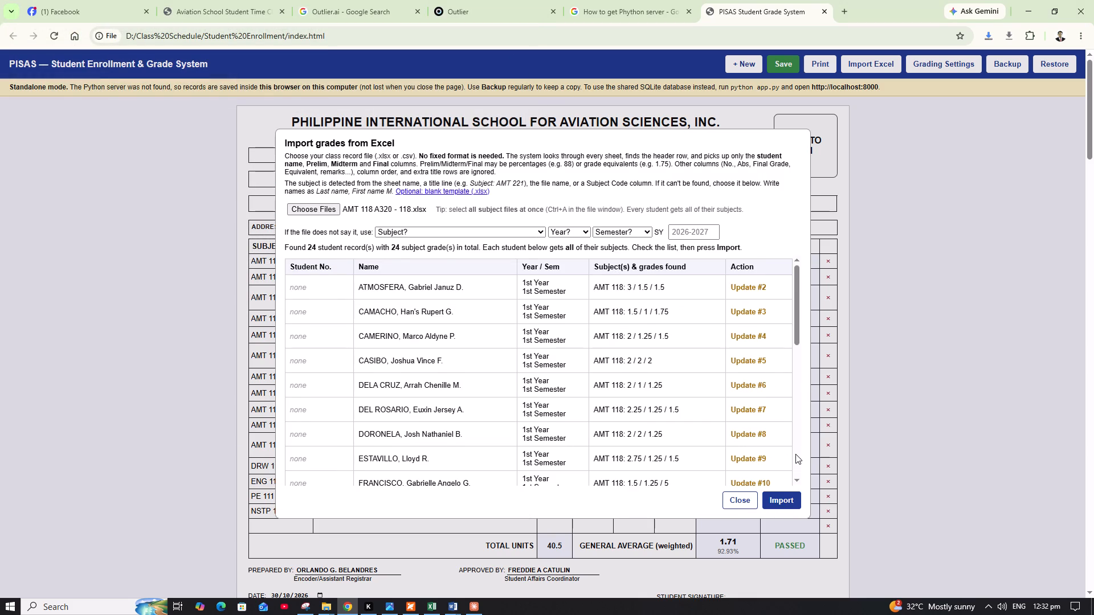
scroll(795, 454, down, 2)
click(785, 499)
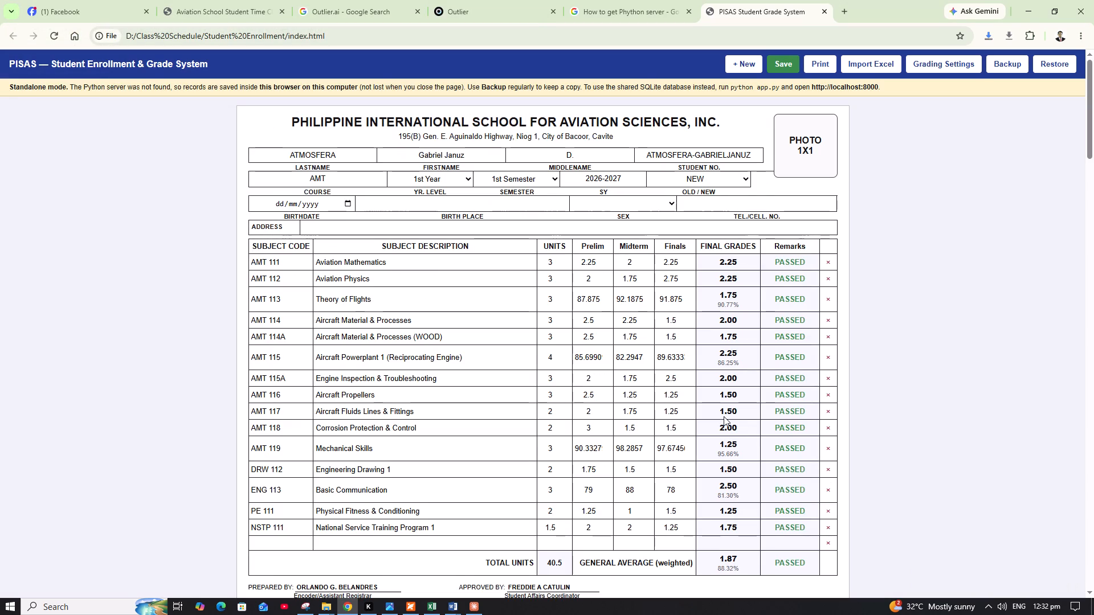
scroll(724, 416, down, 1)
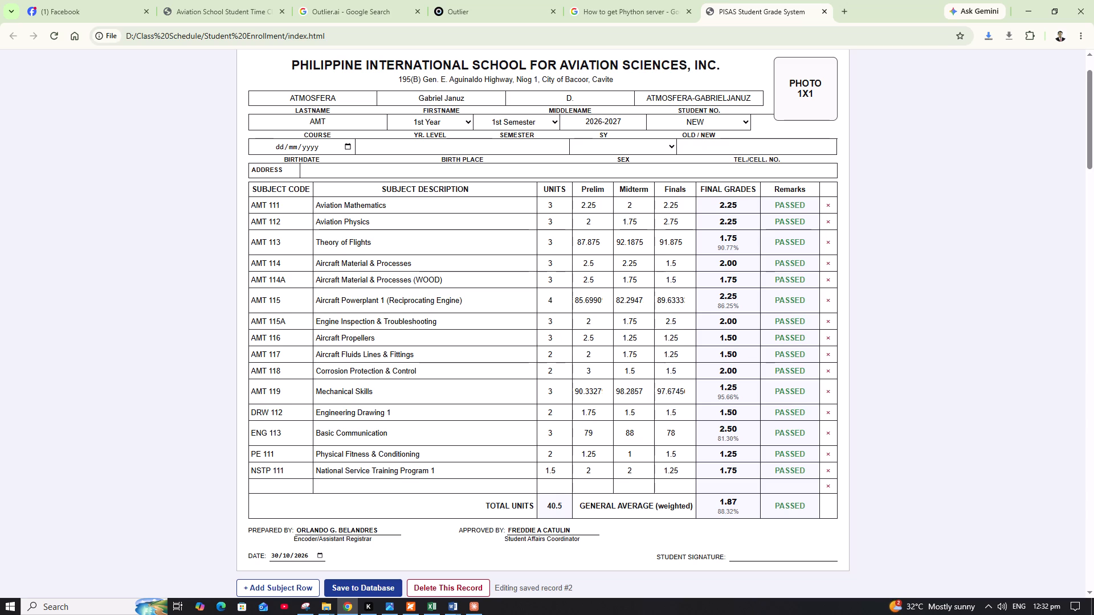
scroll(721, 416, down, 4)
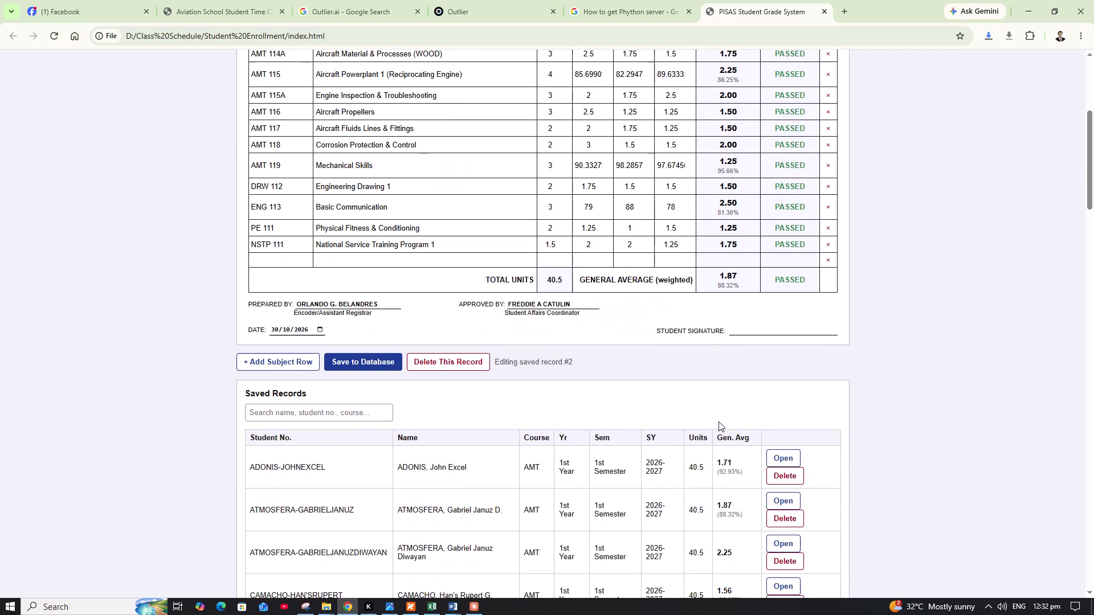
scroll(719, 421, down, 3)
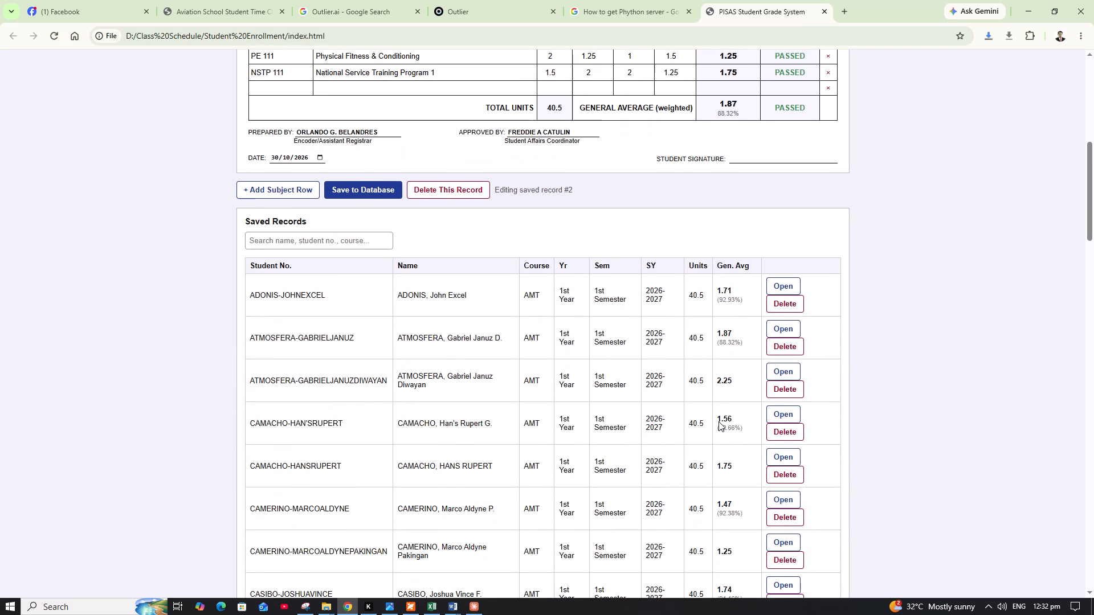
scroll(719, 421, down, 5)
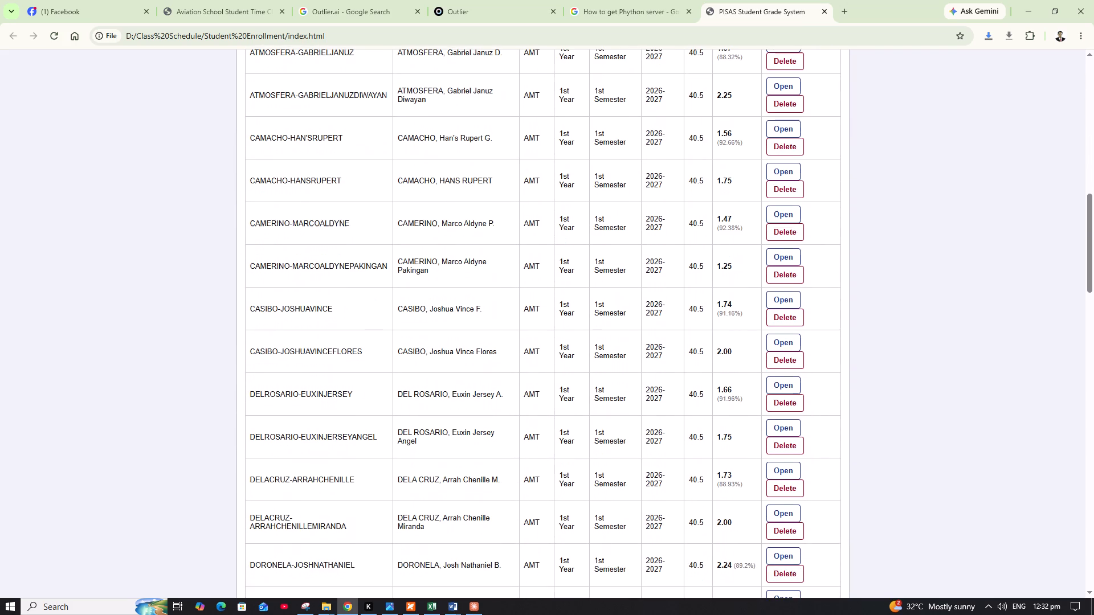
click(783, 388)
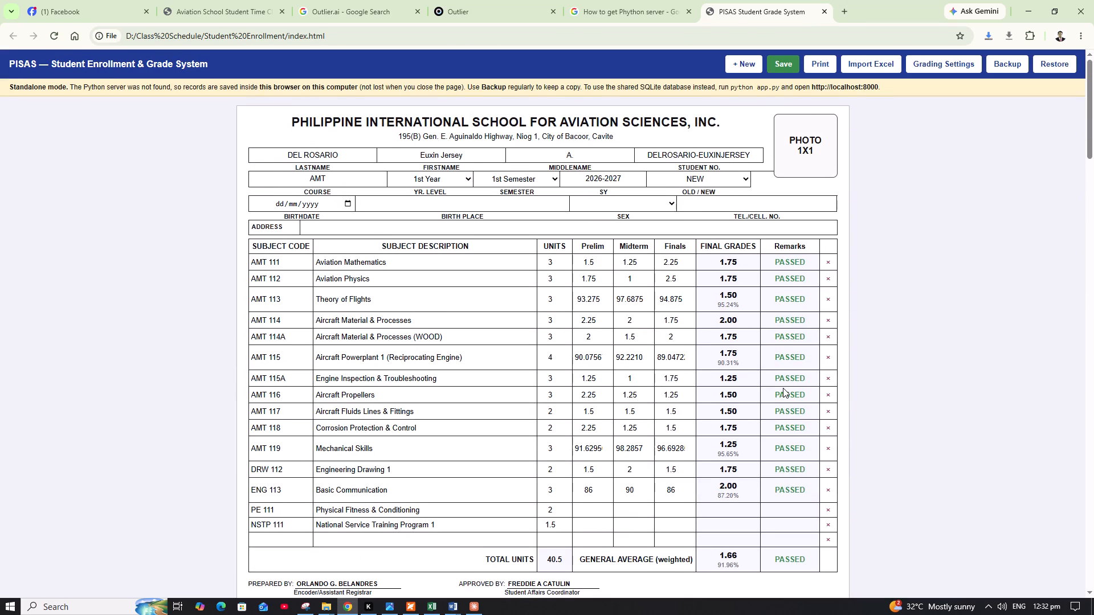
Review the Saved Records list, comparing the student names, numbers and general averages of similar entries.
scroll(783, 388, down, 10)
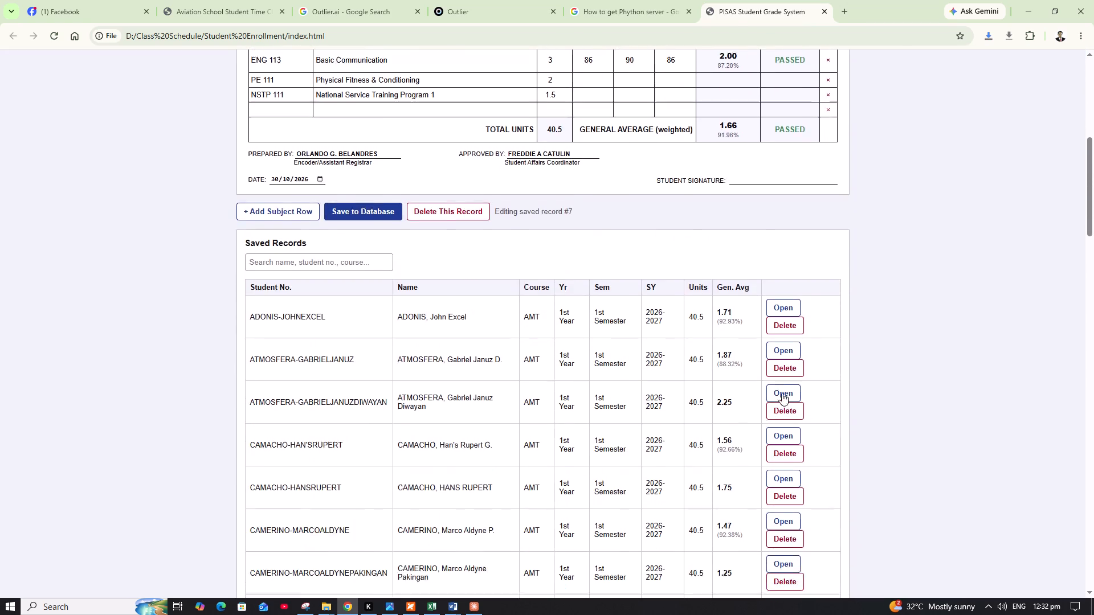
scroll(782, 393, down, 10)
scroll(782, 393, up, 1)
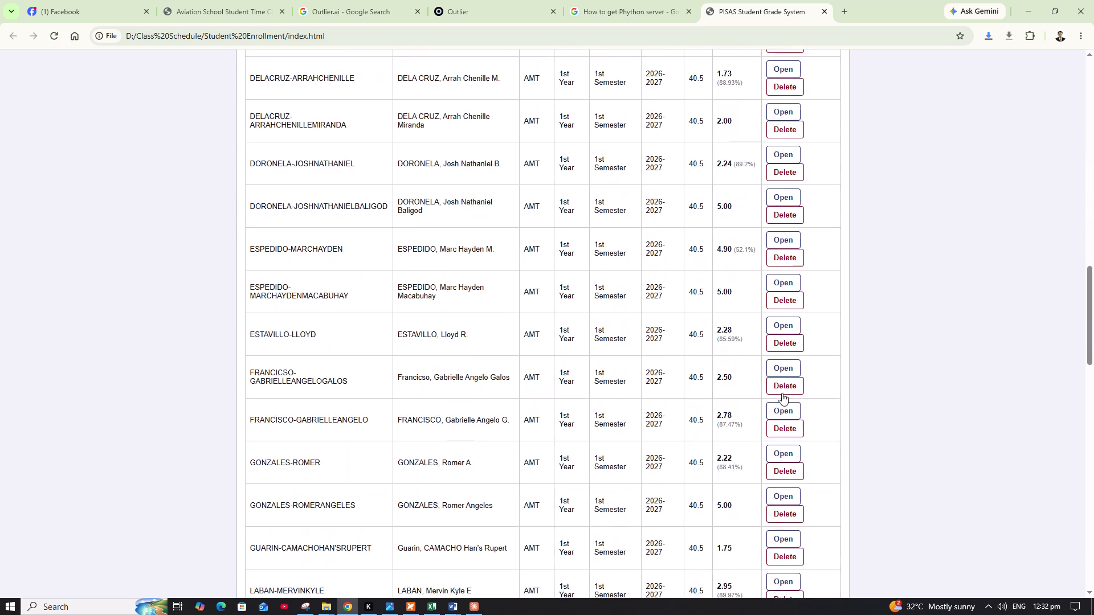
scroll(782, 393, up, 7)
Switch to the Airbus320 registration form in Word and enter Finals 1.75 and final grade 1.75 for AMT 113 on the GONZALES sheet.
click(1025, 6)
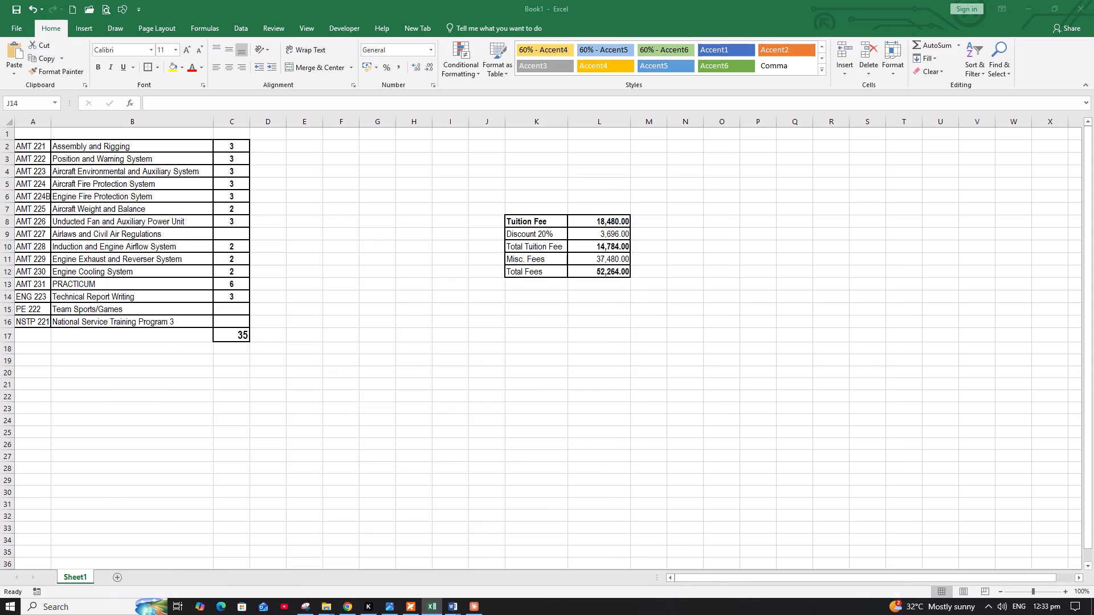
click(456, 609)
click(496, 567)
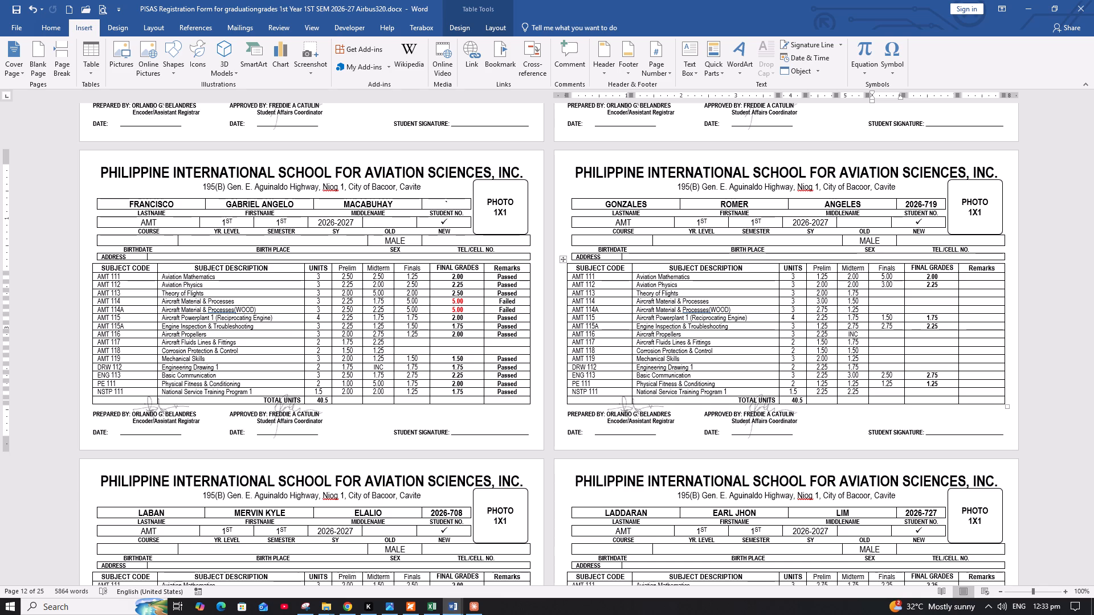
text(1.75)
key(Right)
text(1.75)
On the GONZALES sheet, enter Finals 2.00 and final grade 2.25 for AMT 114, and Finals 1.75 and final grade 2.00 for AMT 114A.
key(Down)
key(Left)
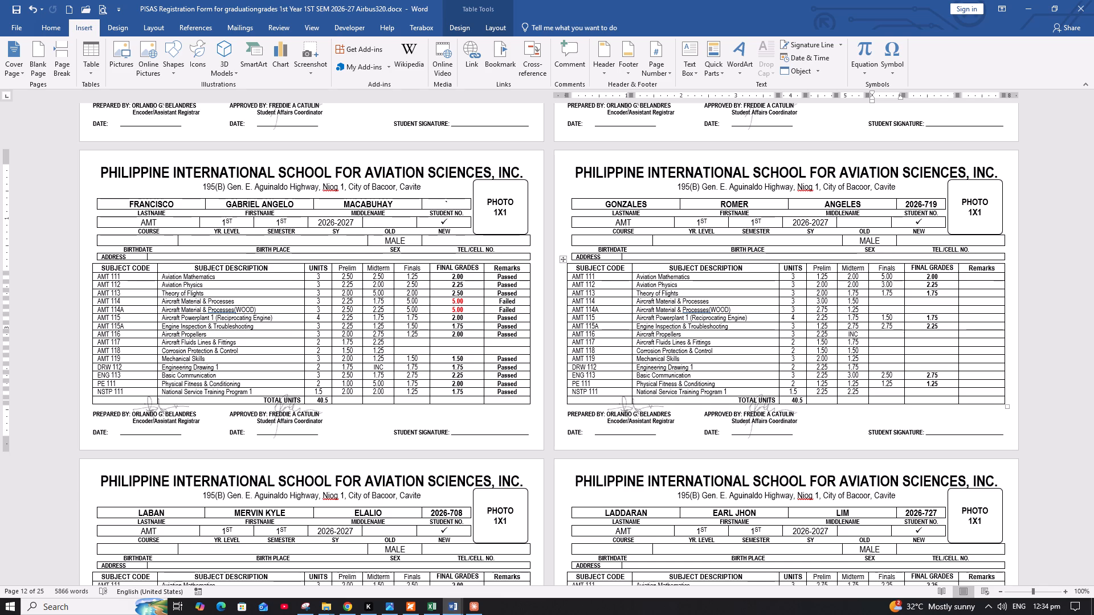
text(2.00)
key(Right)
text(2.25)
key(Down)
key(Left)
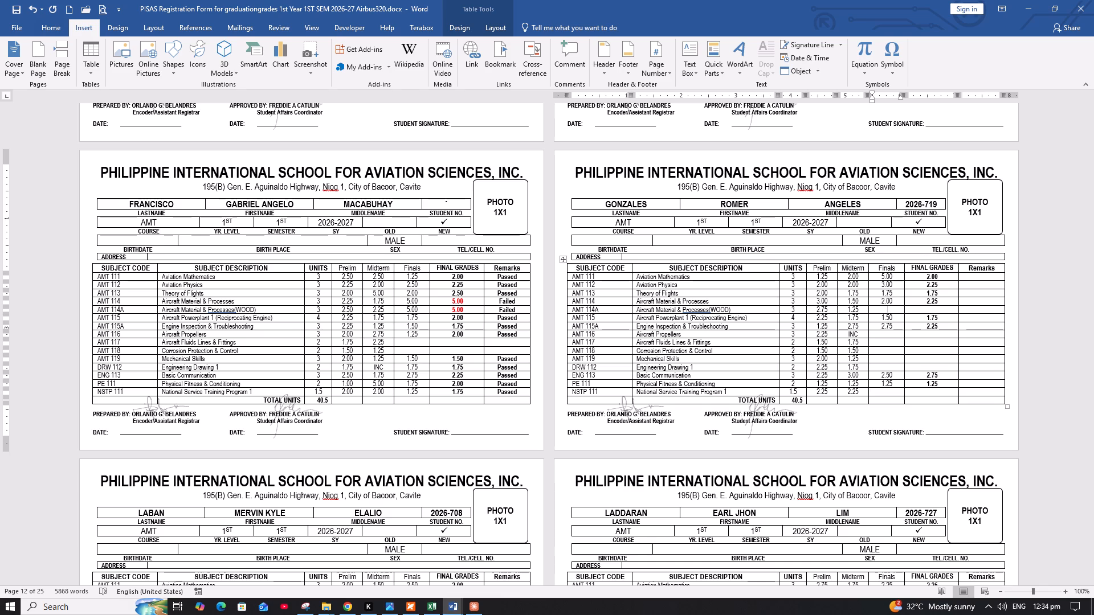
text(1.75)
key(Right)
text(2.00)
key(Down)
key(Down)
key(Down)
key(Left)
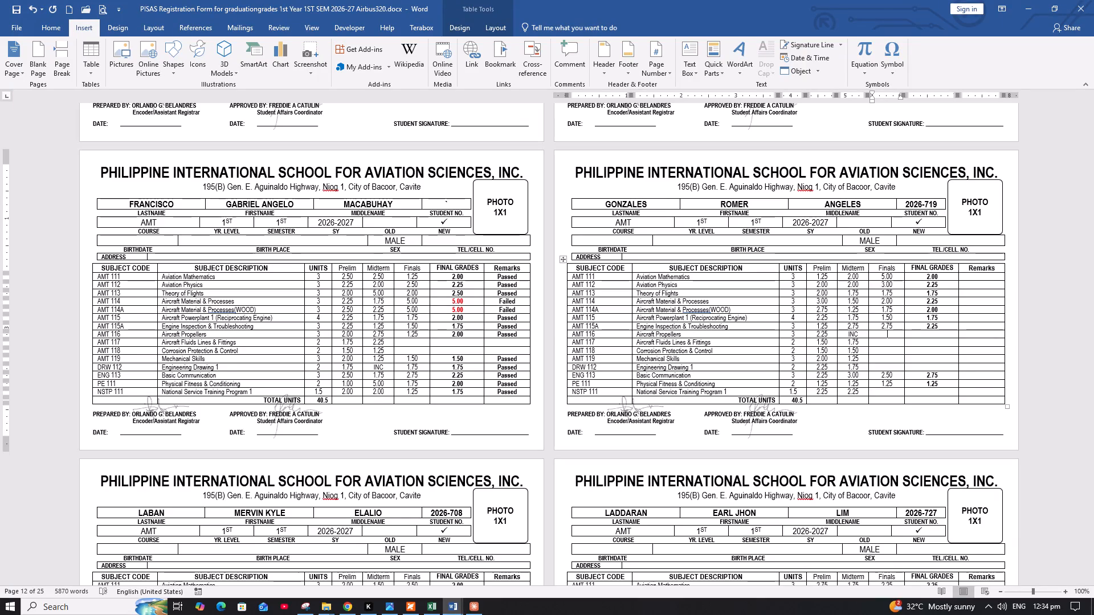
click(840, 331)
click(839, 333)
text(2.75)
key(Right)
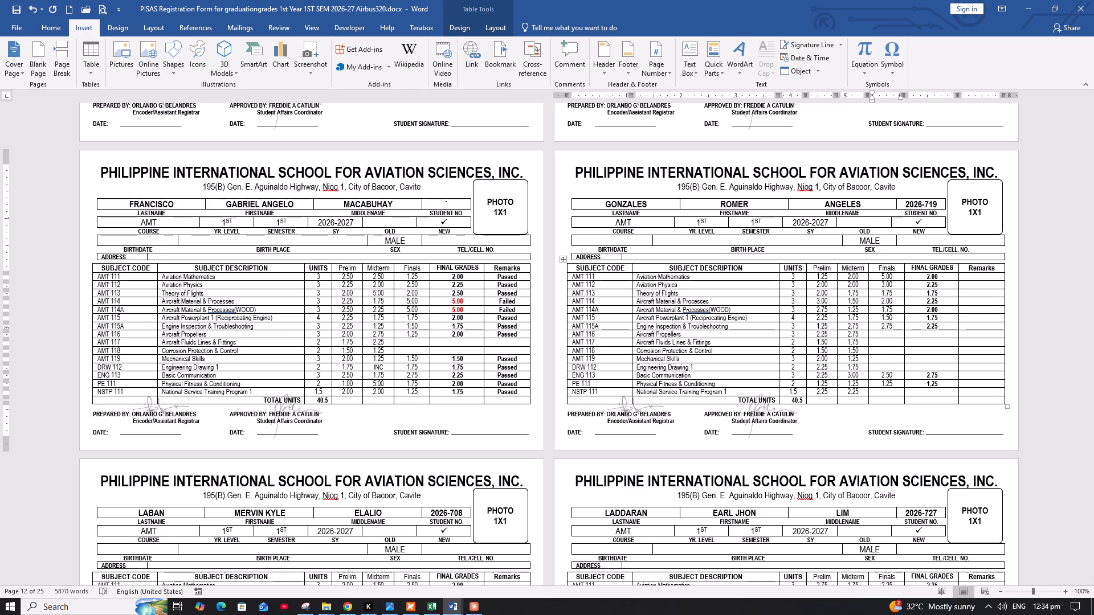
text(1.25)
key(Right)
text(2.00)
Enter Finals 1.75 and final grade 1.75 for AMT 117 Aircraft Fluids Lines & Fittings on the GONZALES sheet.
key(Down)
key(Left)
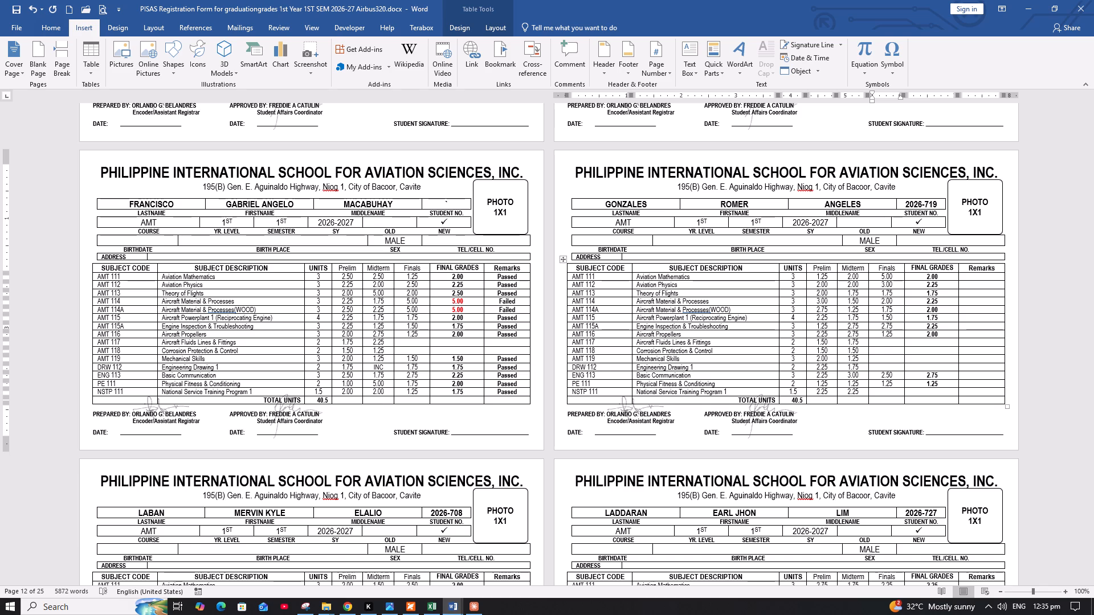
text(1.75)
key(Right)
text(1.75)
key(Down)
key(Left)
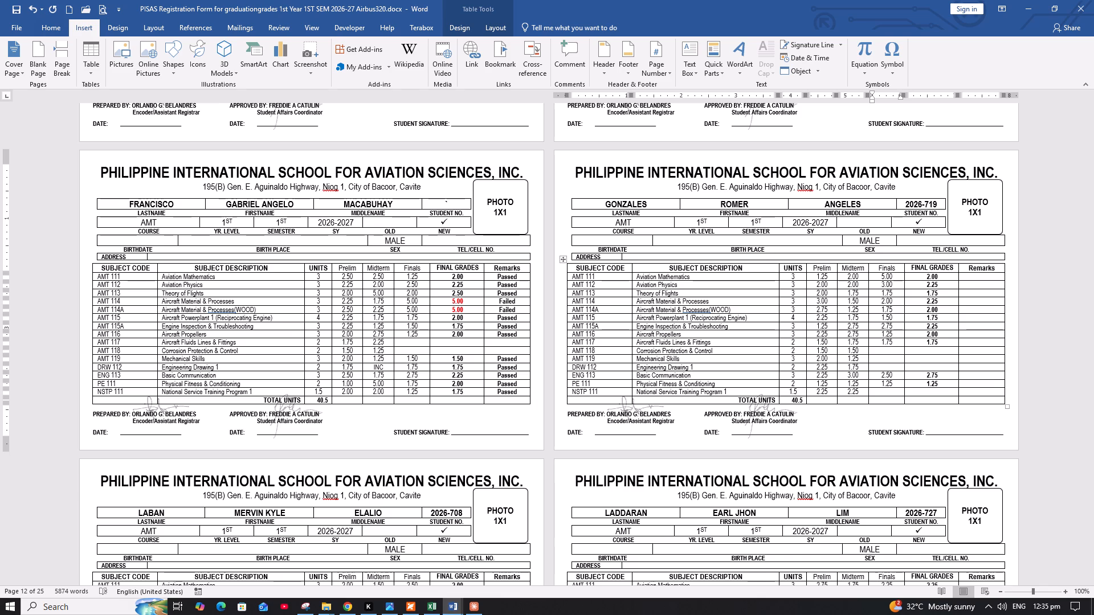
On the GONZALES sheet, enter Finals 2.00 and final grade 1.50 for AMT 118, and Finals 2.00 and final grade 1.75 for AMT 119.
text(2.00)
key(Right)
text(1.50)
key(Down)
key(Left)
text(2.00)
key(Right)
text(1.75)
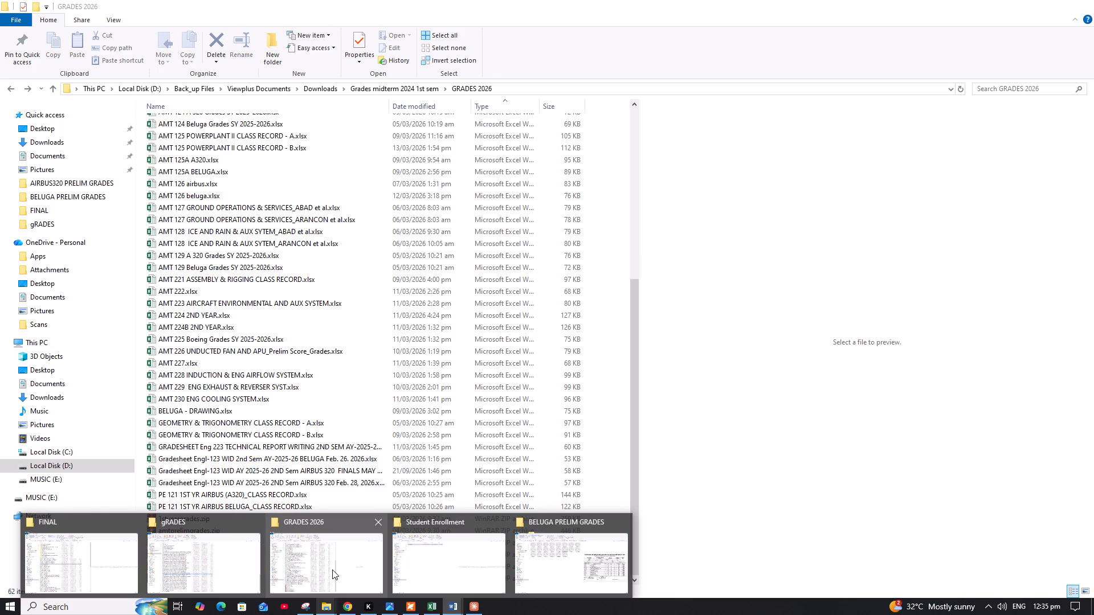
Switch to File Explorer, find AMT 116 AIRBUS.xlsx in the GRADE2026 1STSEM FINAL folder, check its grade sheet in Excel, and close it.
click(332, 569)
scroll(324, 489, up, 7)
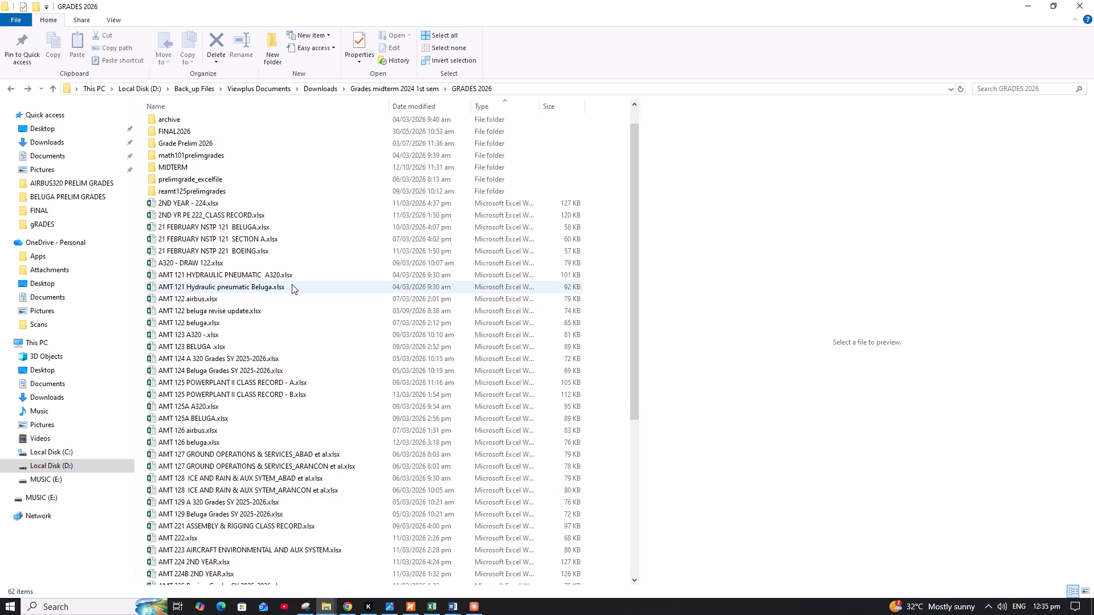
double_click(177, 130)
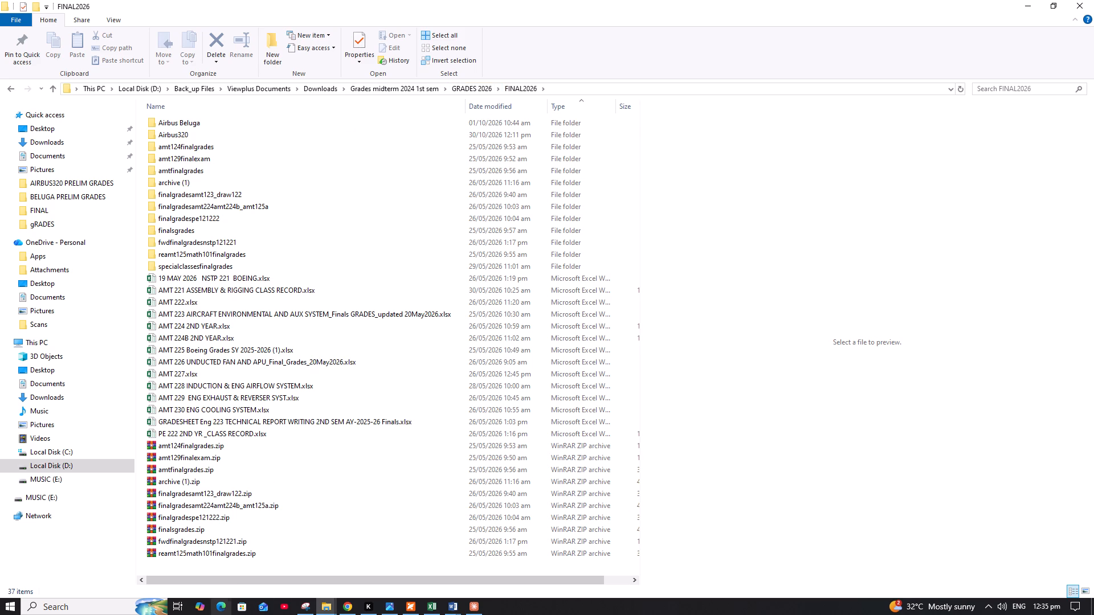
click(322, 603)
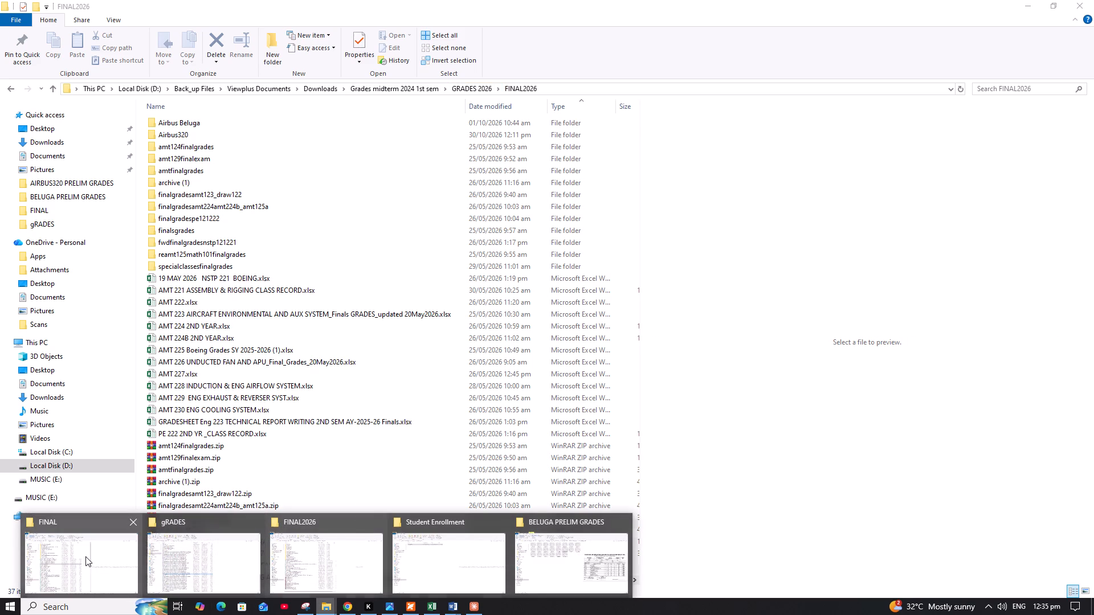
click(85, 556)
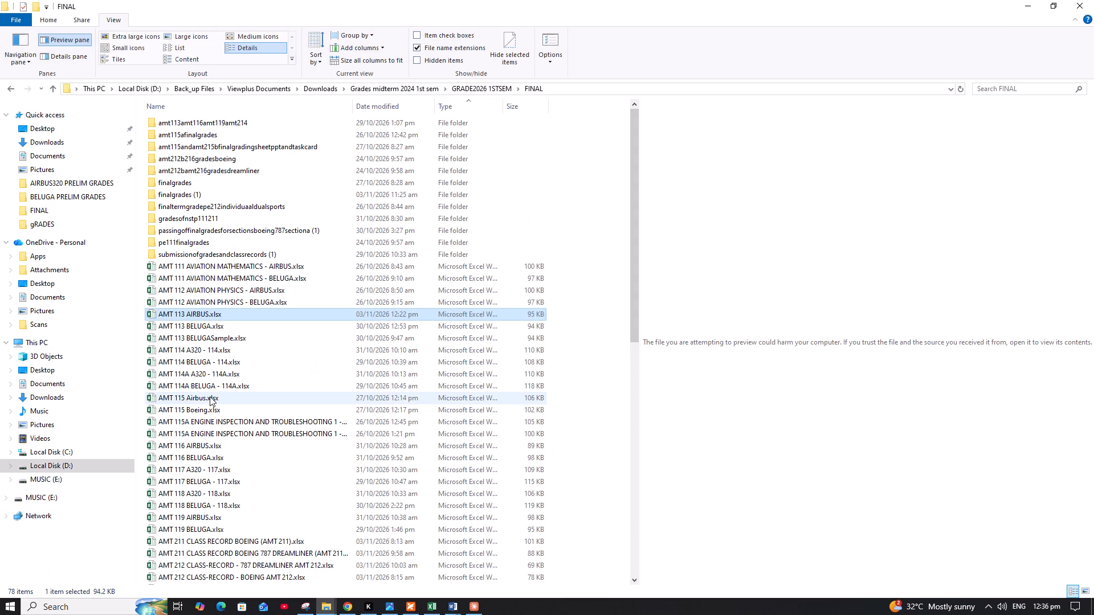
click(196, 447)
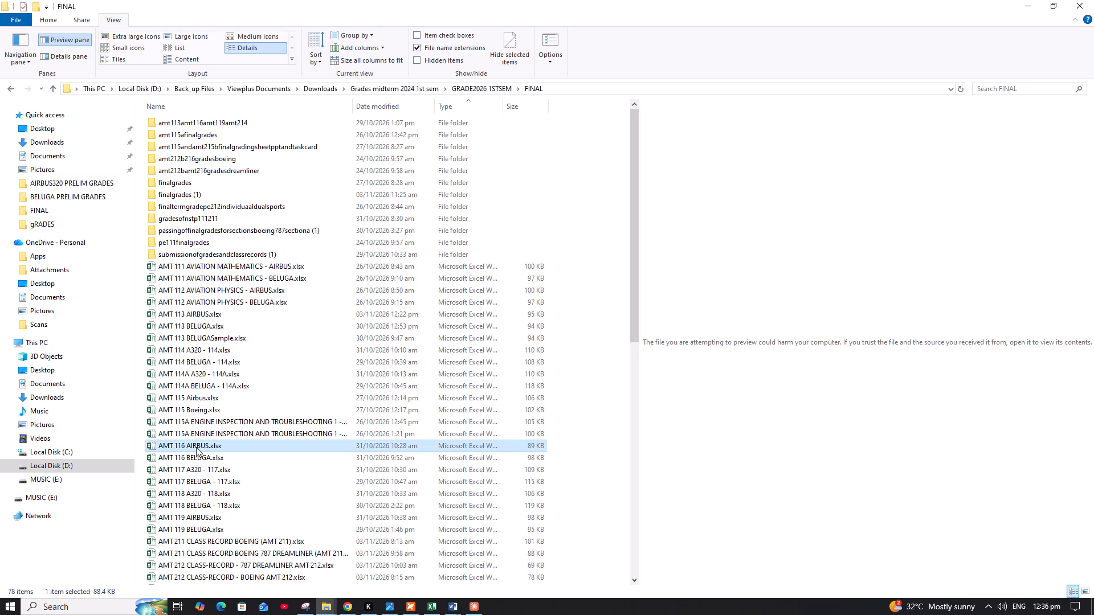
double_click(196, 447)
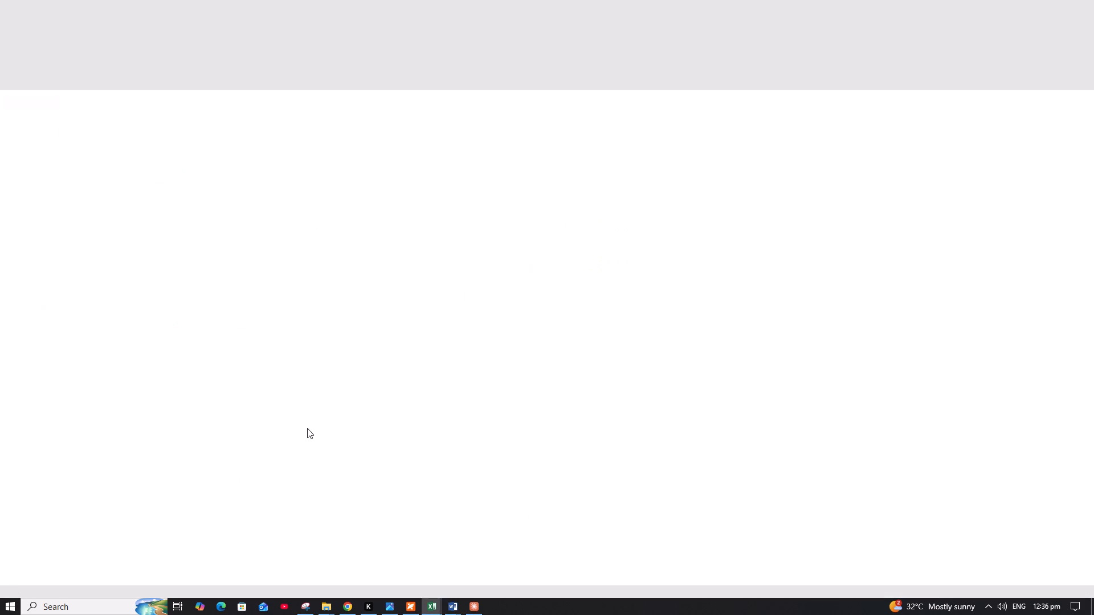
click(530, 335)
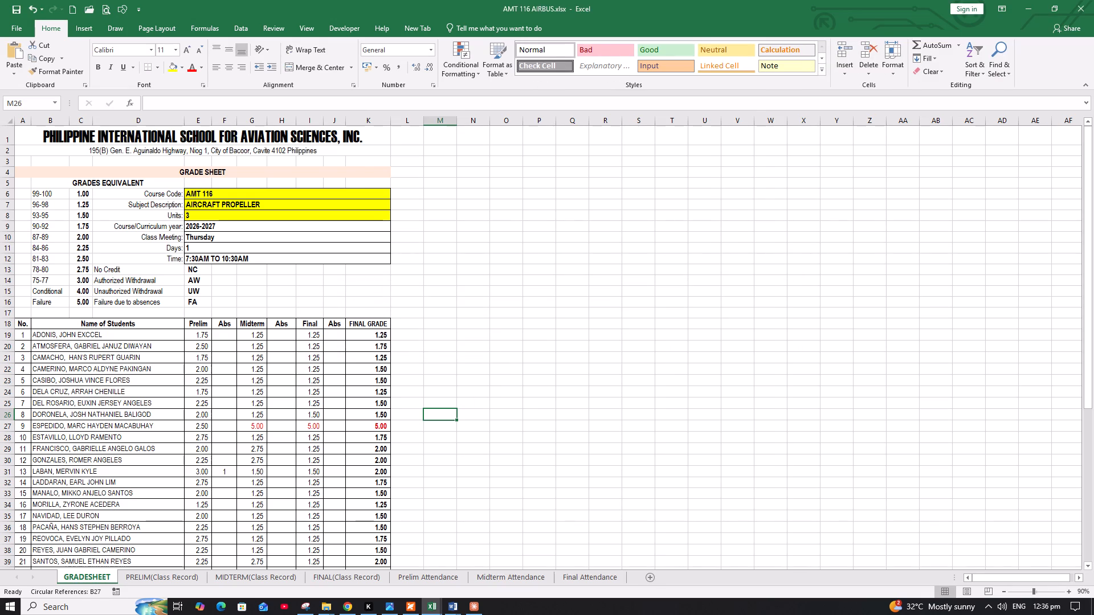
click(1073, 9)
click(545, 323)
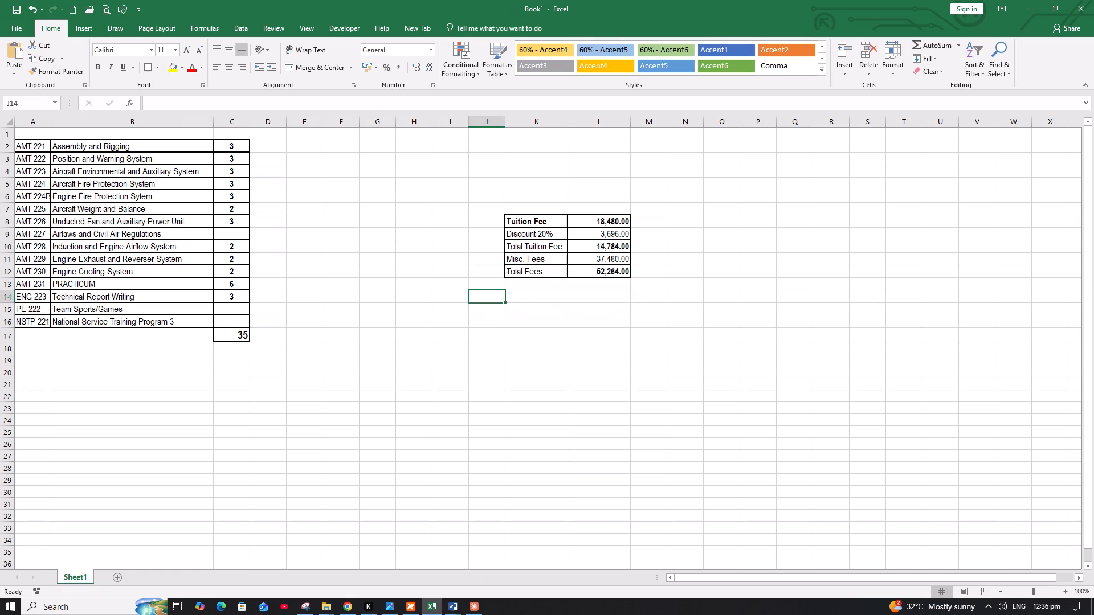
Go up to the Grades midterm 2024 1st sem folder, view the AMT 116 Grades SY 2024-2025 workbook, and close it.
click(325, 610)
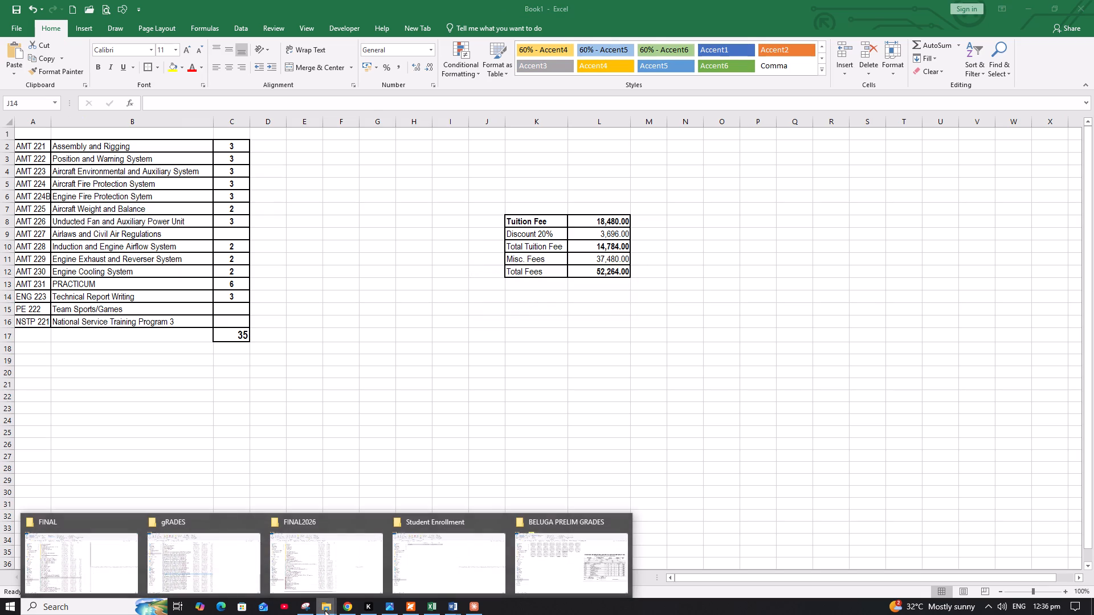
click(334, 568)
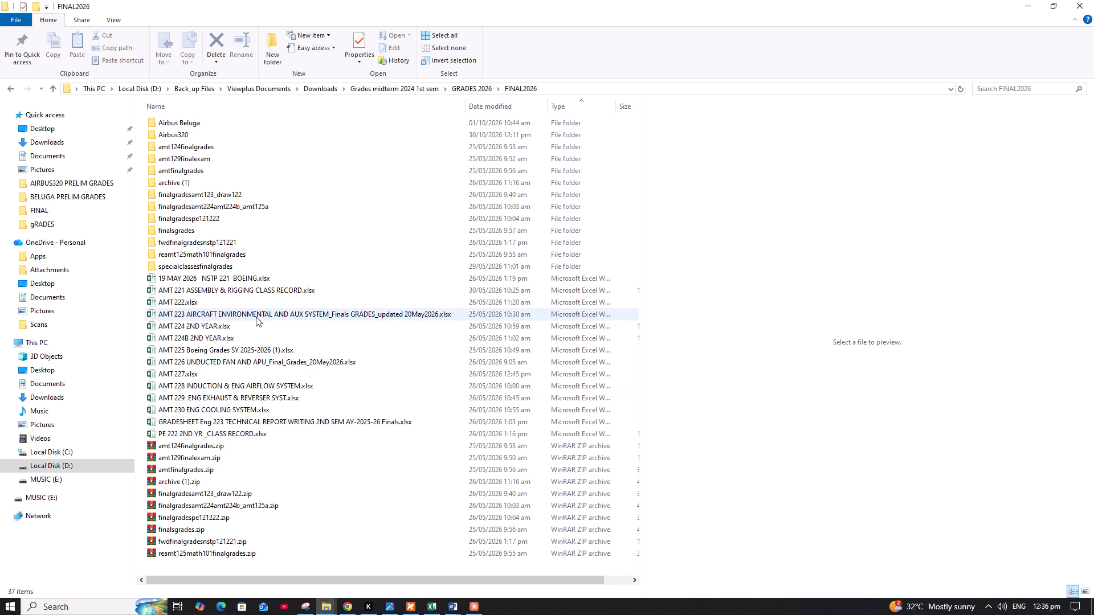
click(467, 89)
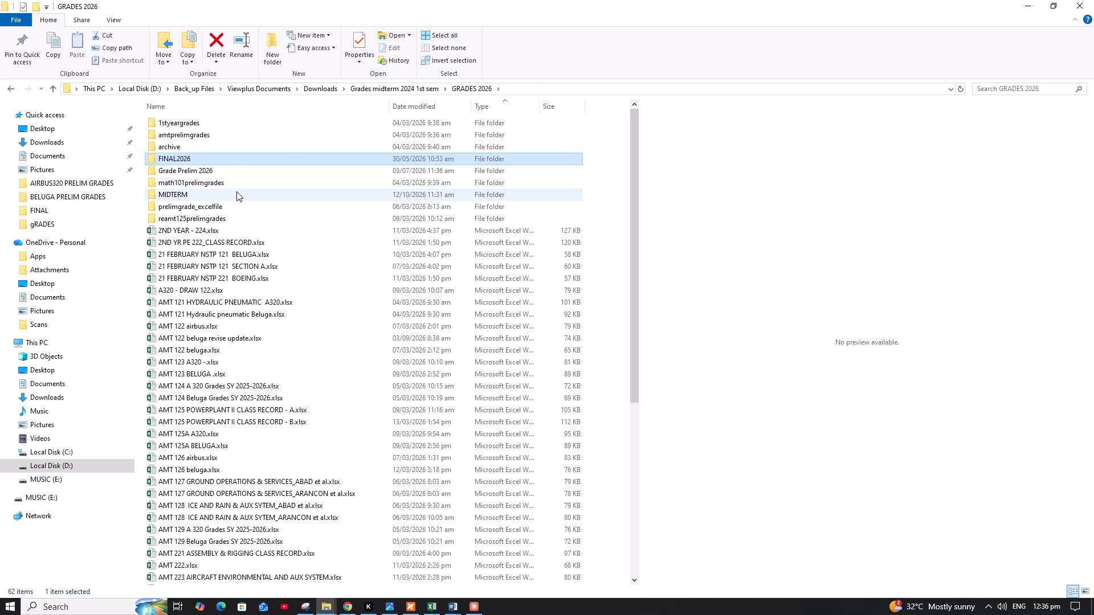
click(409, 87)
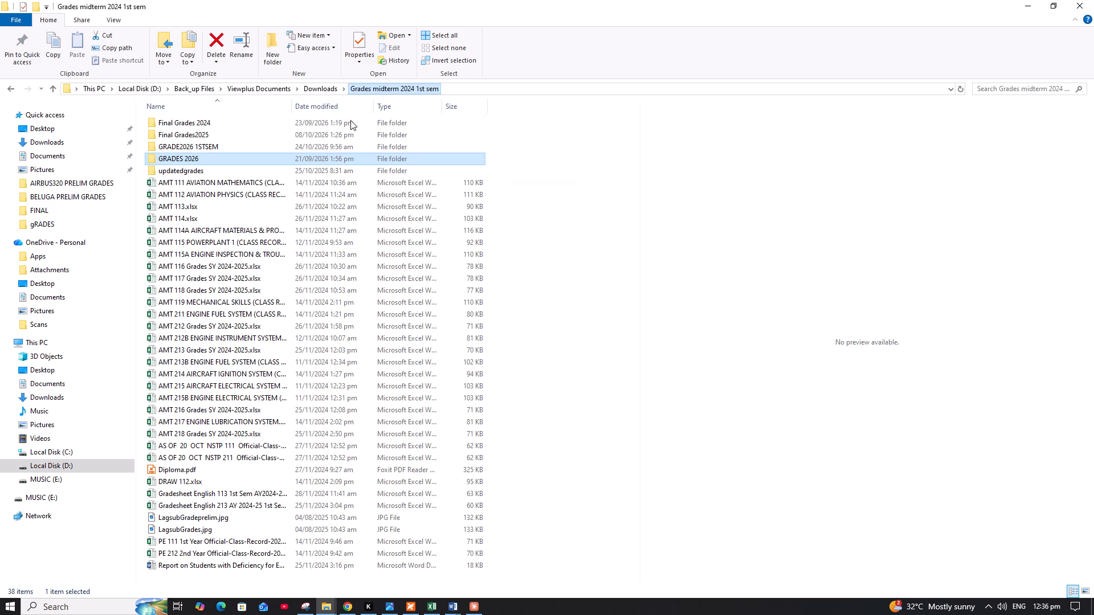
double_click(197, 264)
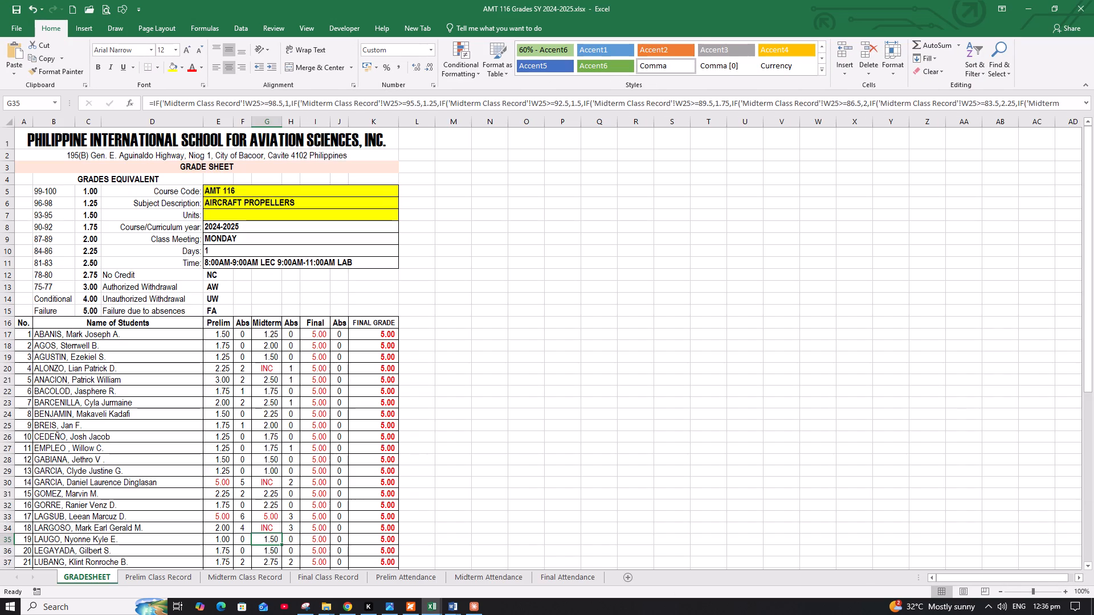
click(1072, 7)
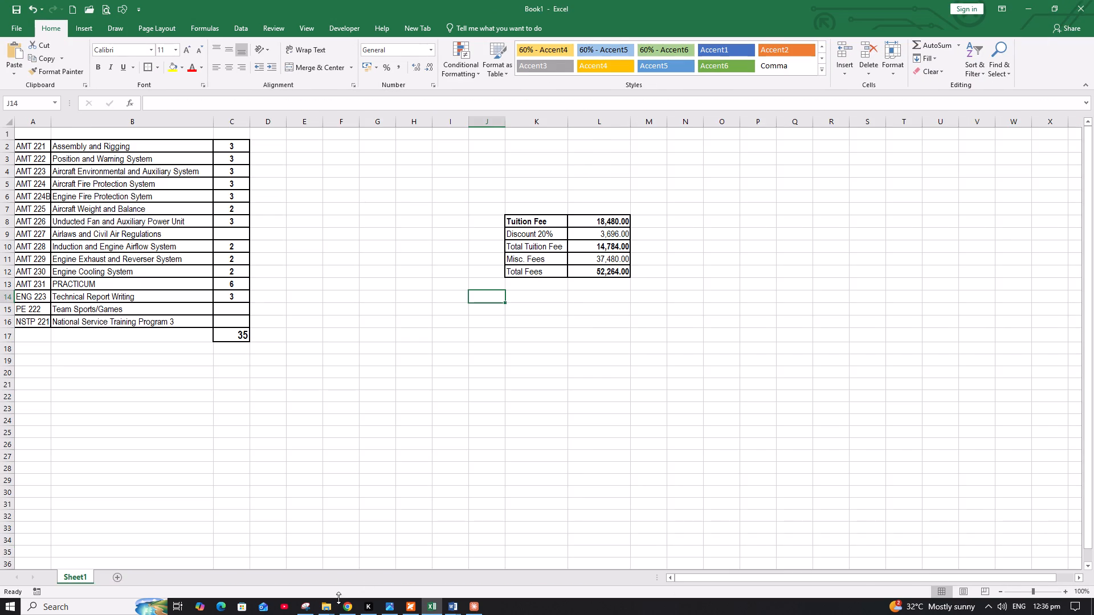
Look through the GRADE2026 1STSEM folder, its FINAL subfolder and the GRADES 2026 folder, and return to Grades midterm 2024 1st sem.
click(320, 609)
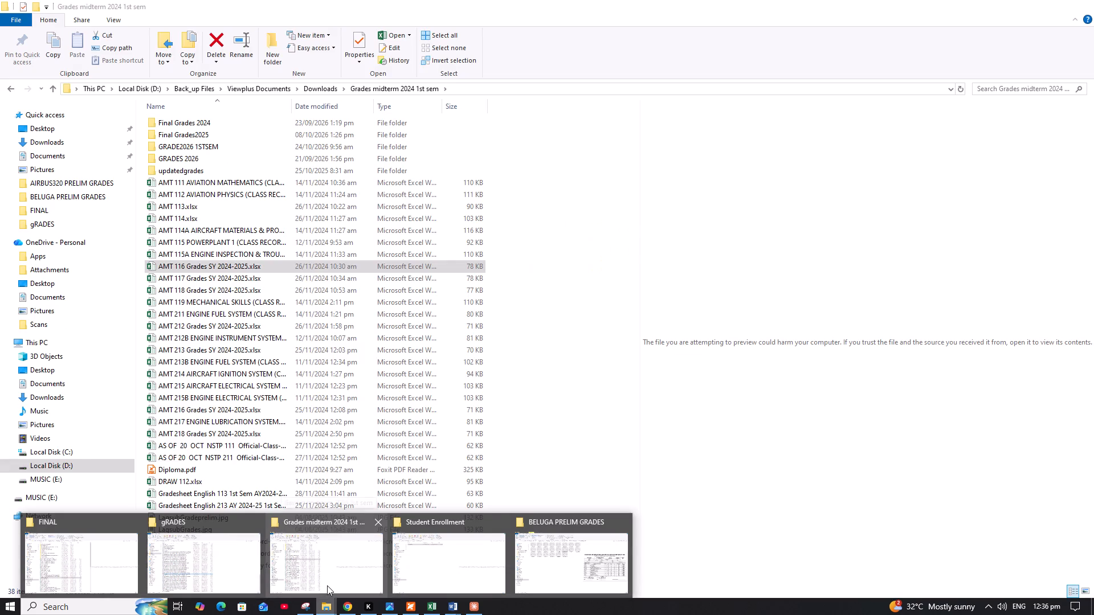
click(327, 585)
double_click(187, 146)
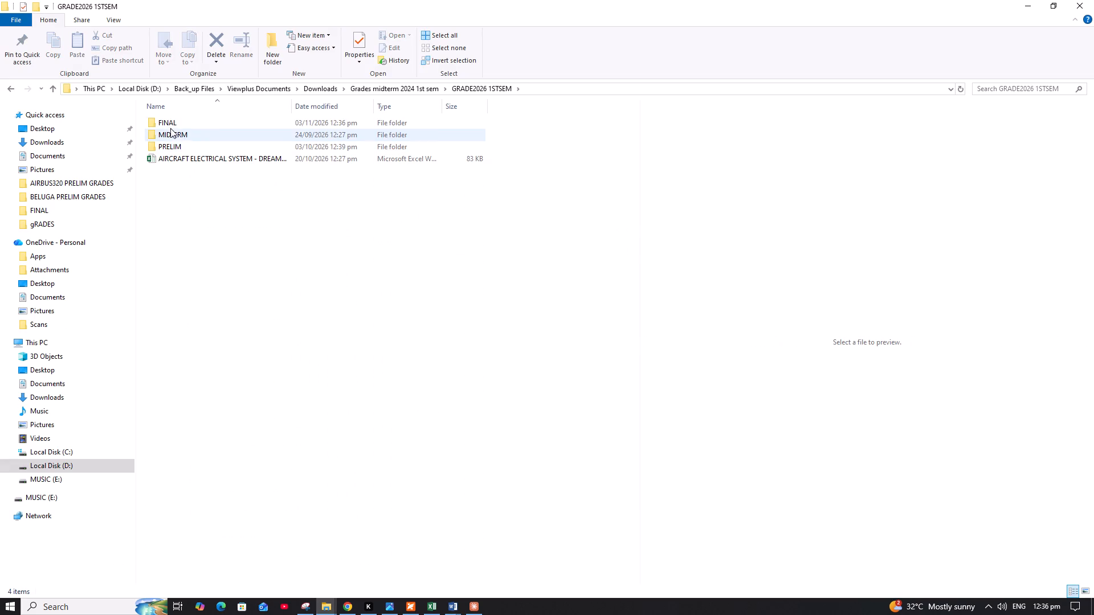
double_click(169, 124)
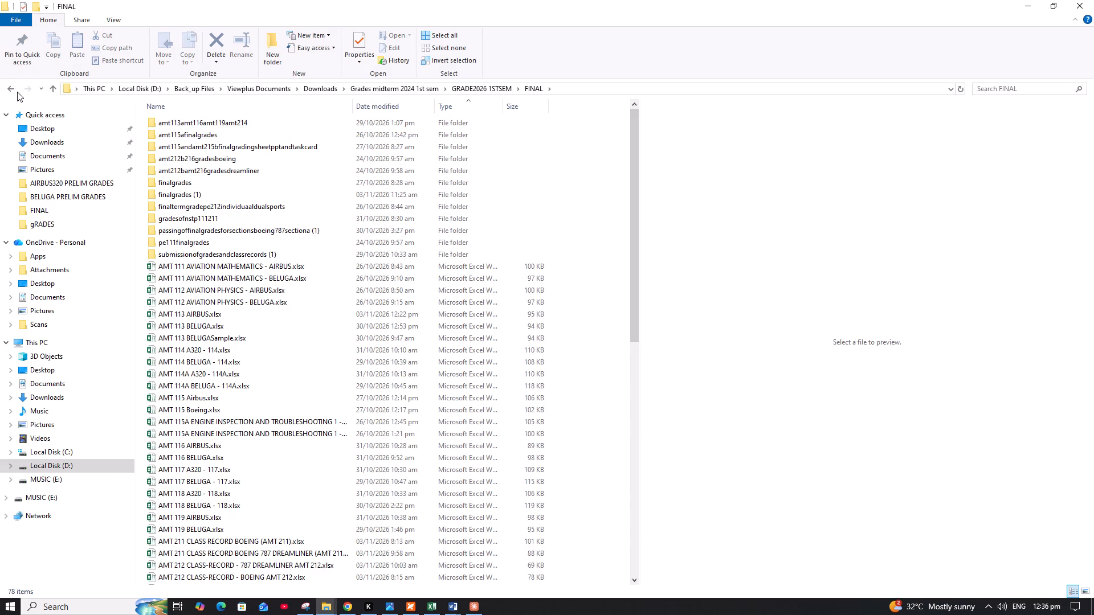
click(14, 91)
click(14, 91)
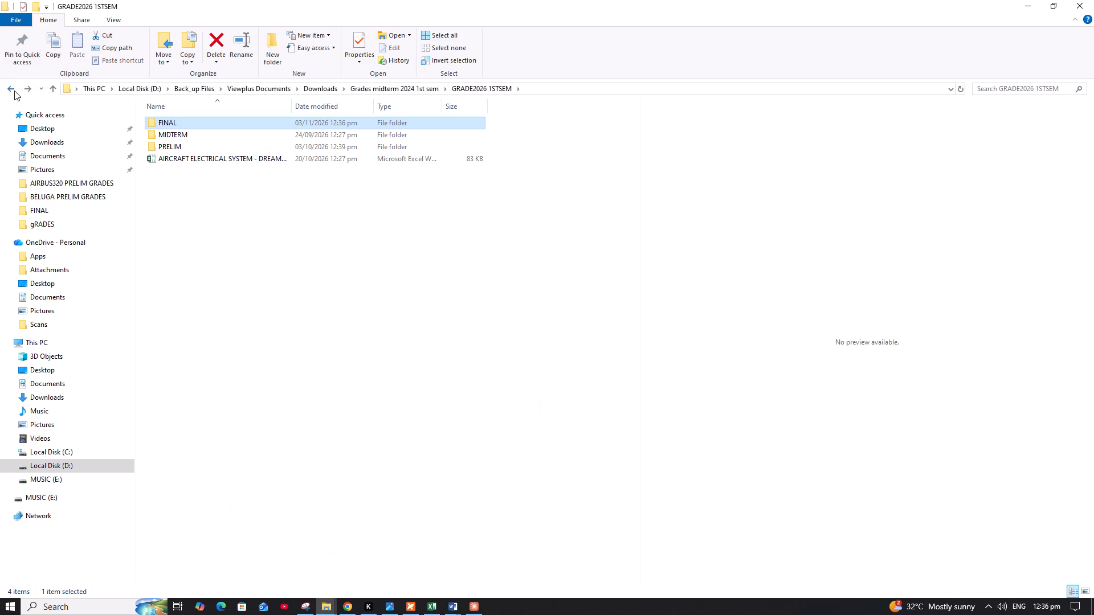
click(175, 158)
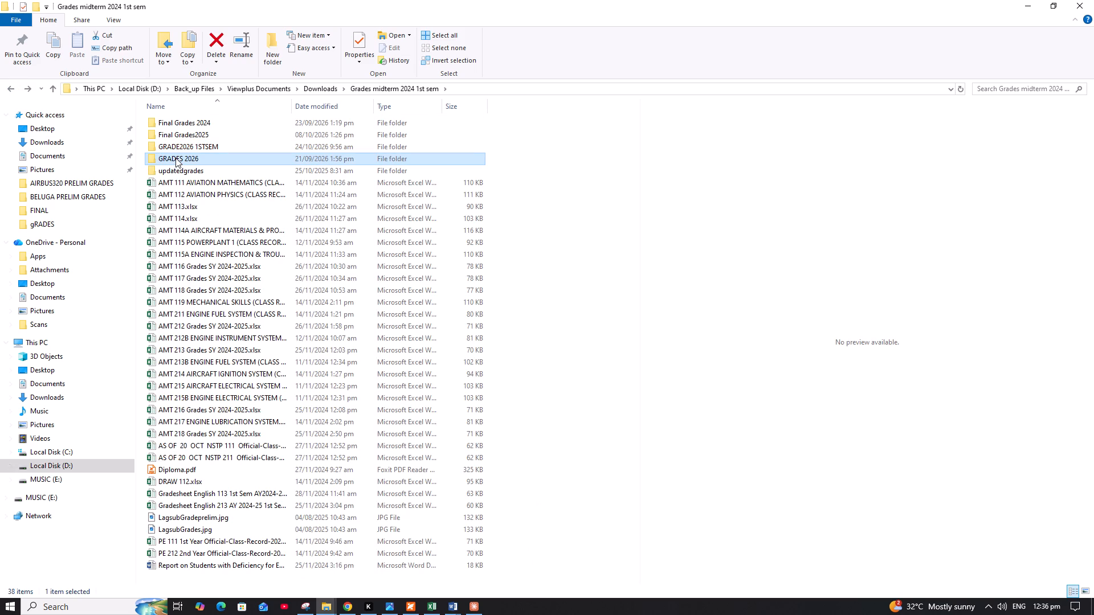
double_click(175, 158)
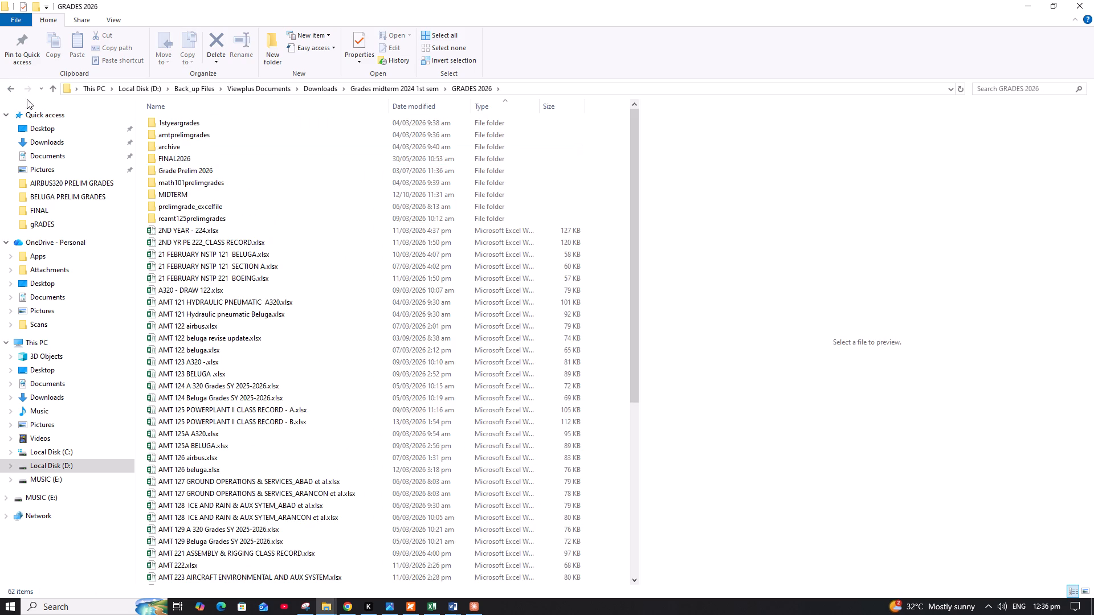
click(8, 84)
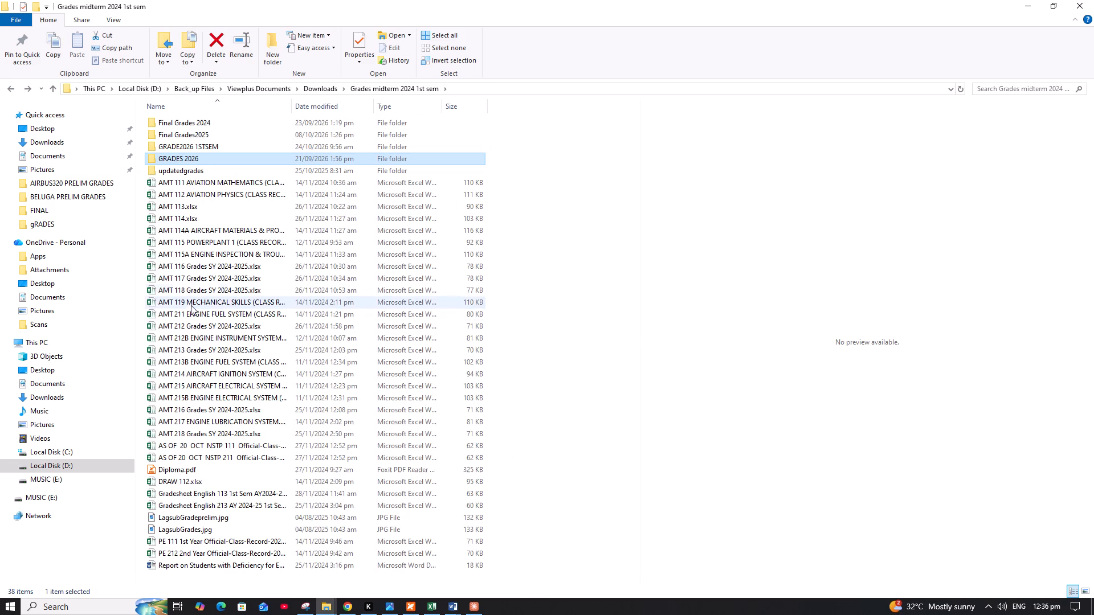
Reopen the AMT 116 Grades SY 2024-2025 workbook to check its grade sheet, close it, and return to File Explorer.
double_click(195, 268)
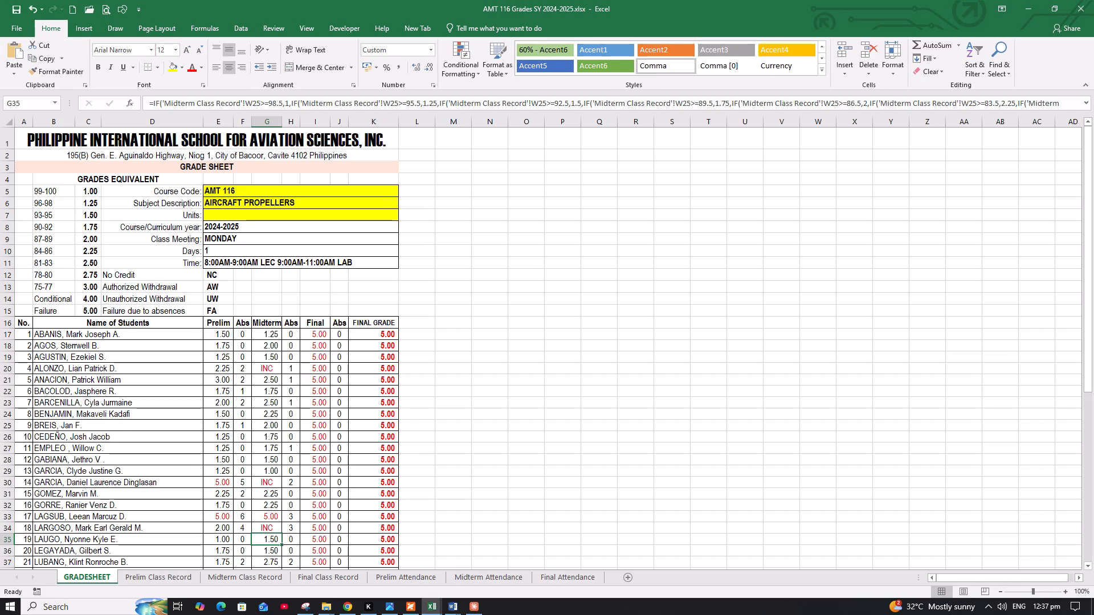
click(1073, 10)
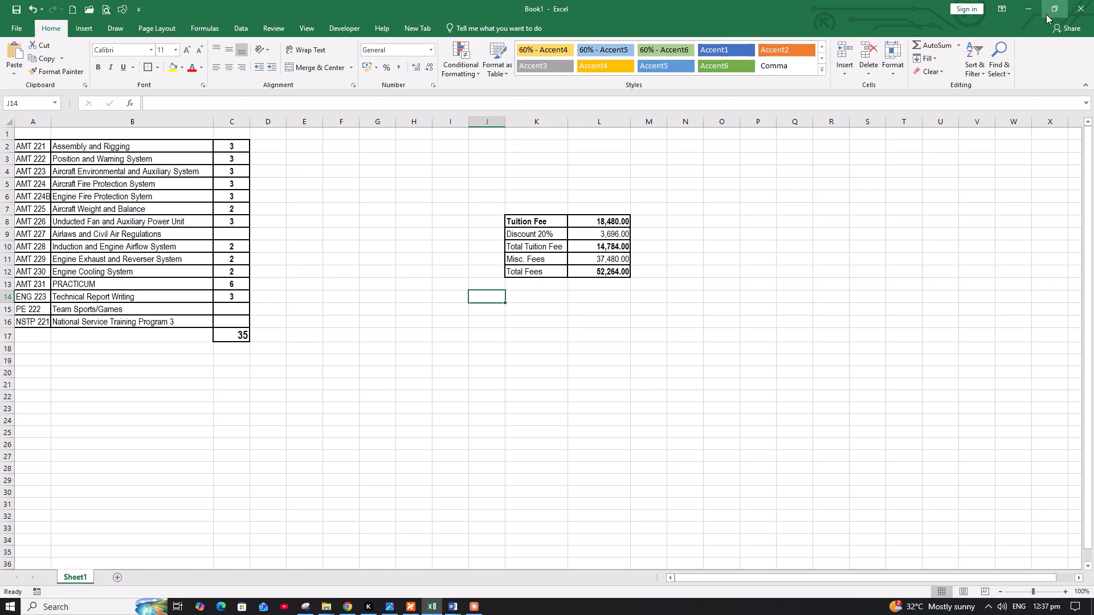
click(1031, 11)
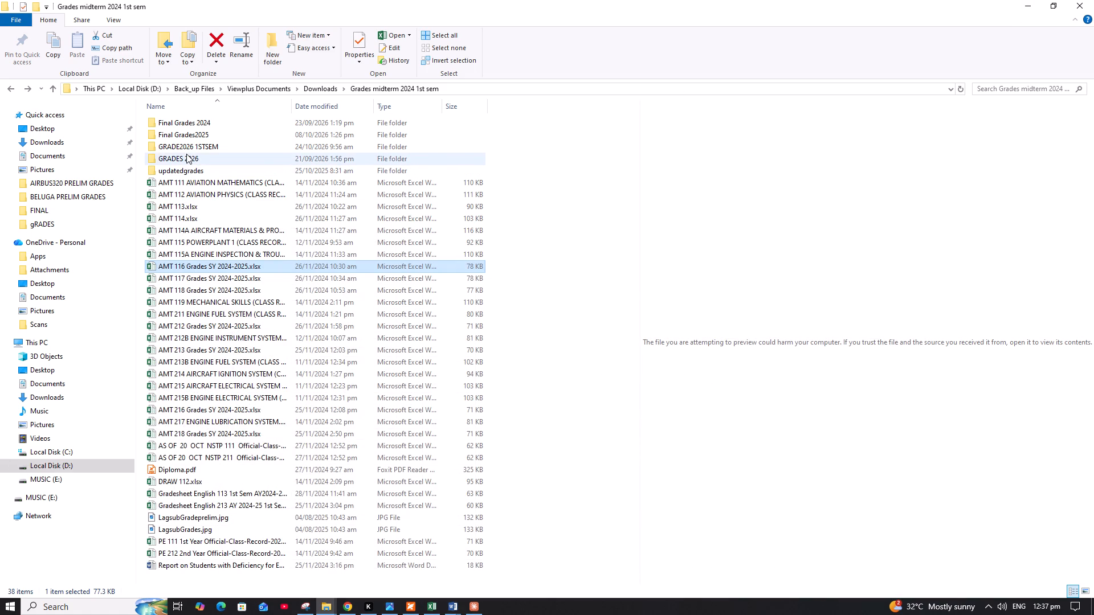
Look through the MIDTERM, Grade Prelim 2026 and FINAL2026 folders inside GRADES 2026, and return to Grades midterm 2024 1st sem.
double_click(186, 154)
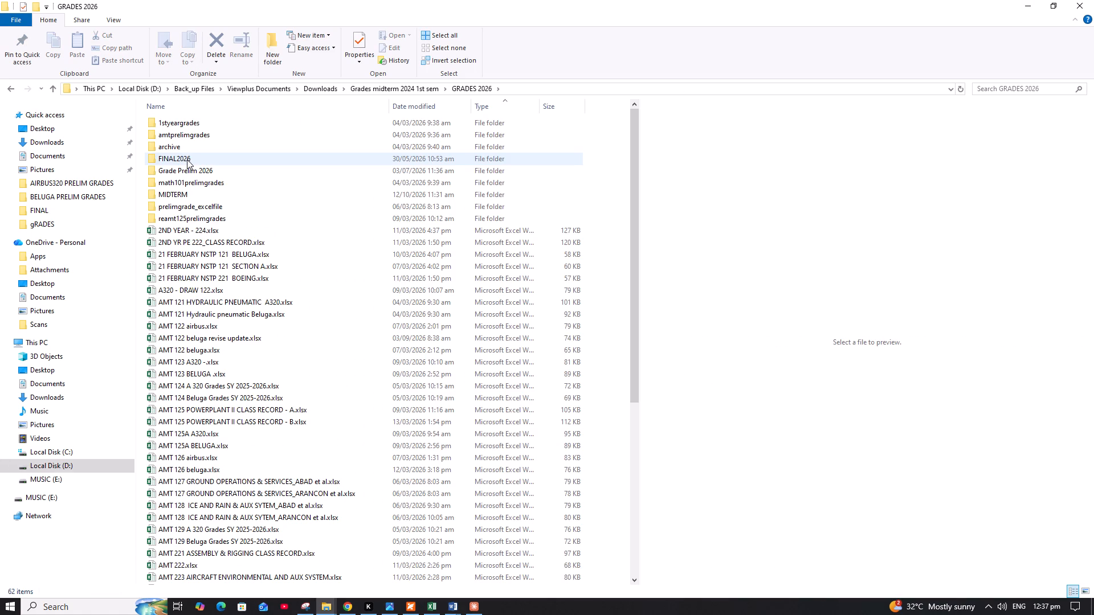
double_click(179, 191)
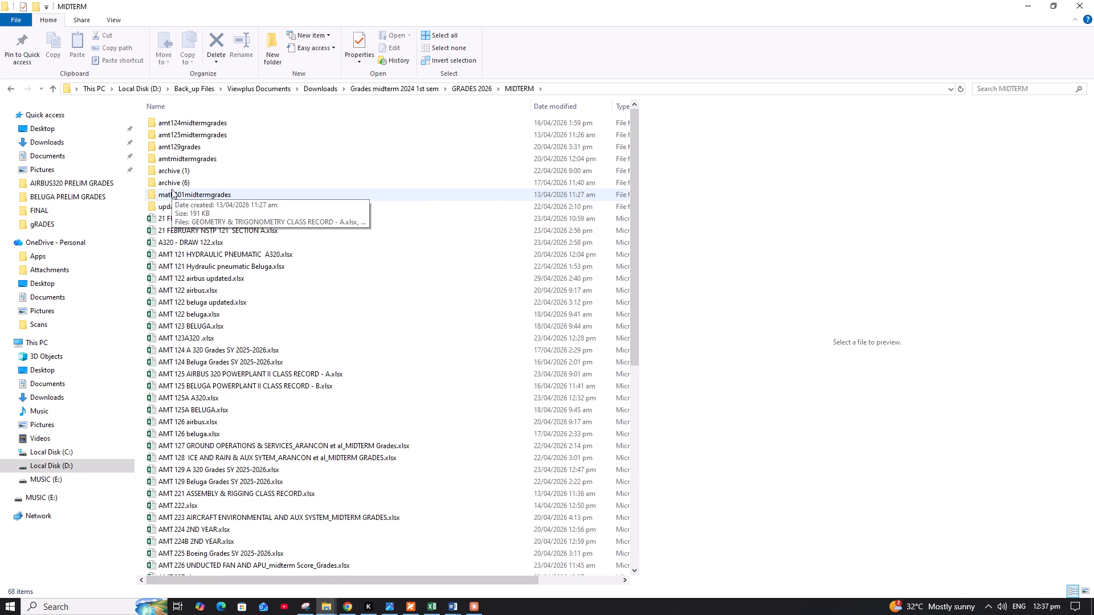
click(10, 87)
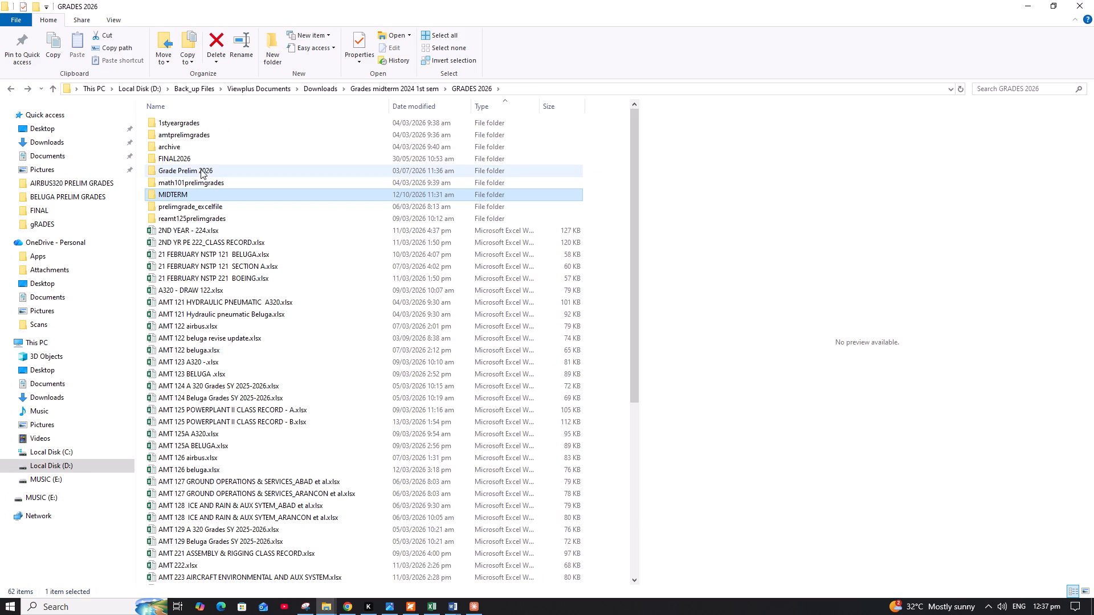
double_click(201, 169)
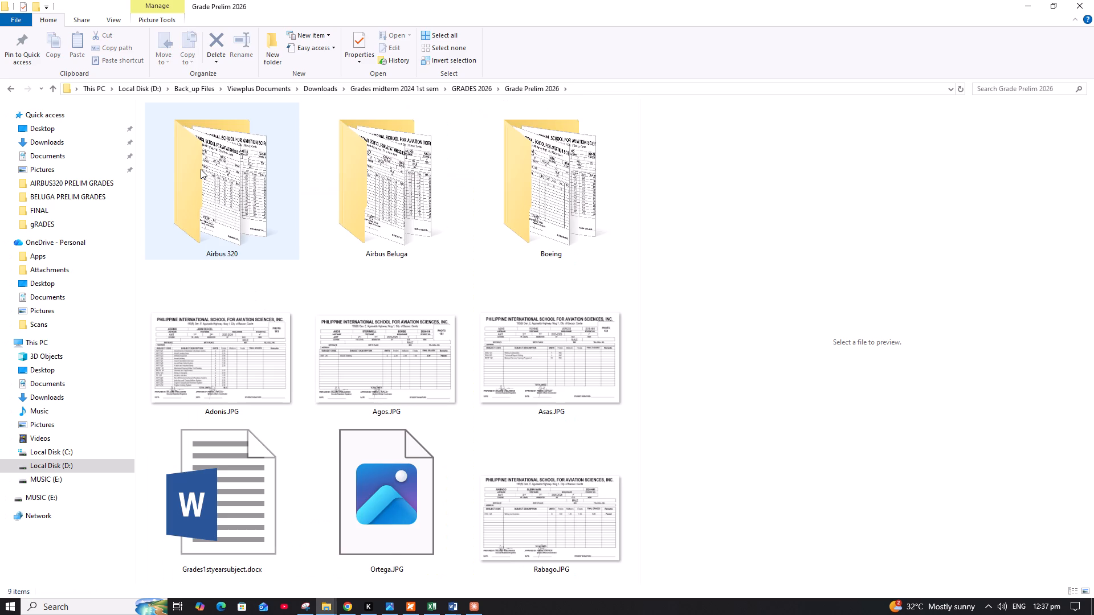
click(9, 92)
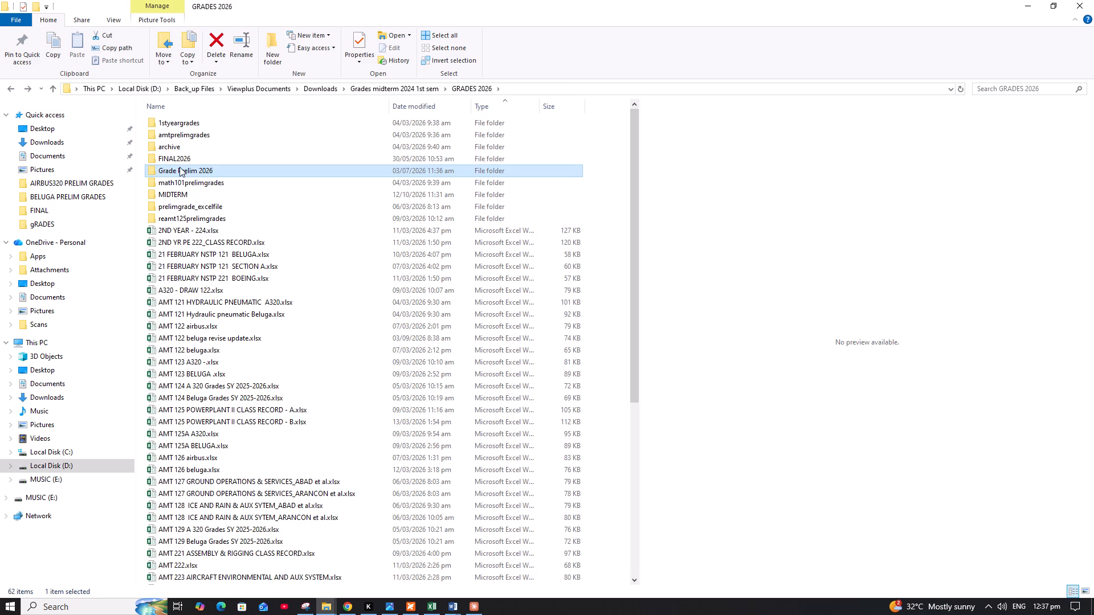
double_click(183, 159)
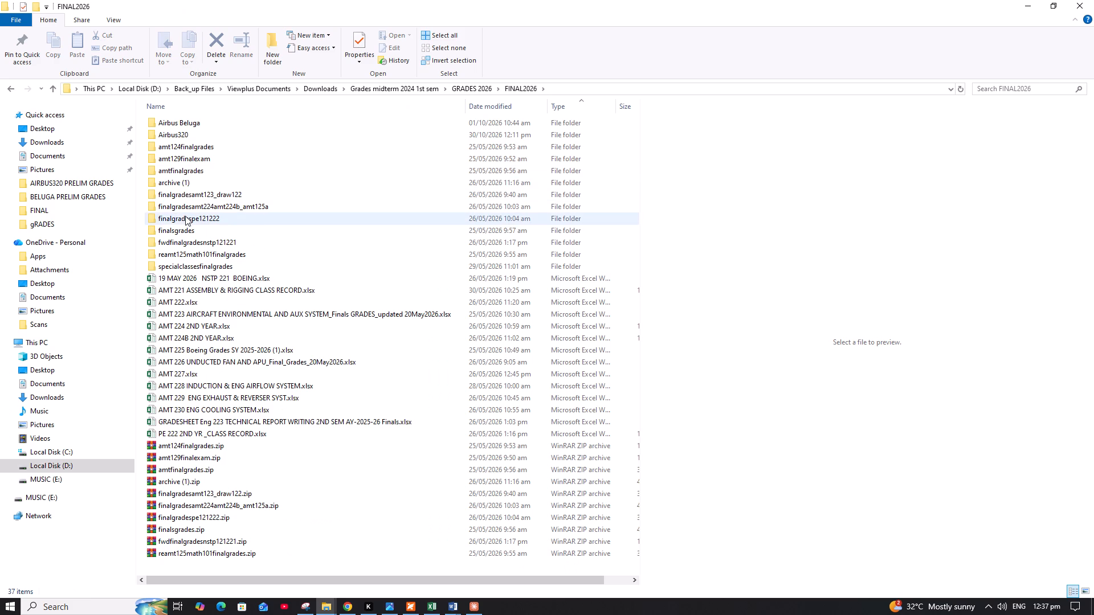
click(8, 86)
click(8, 86)
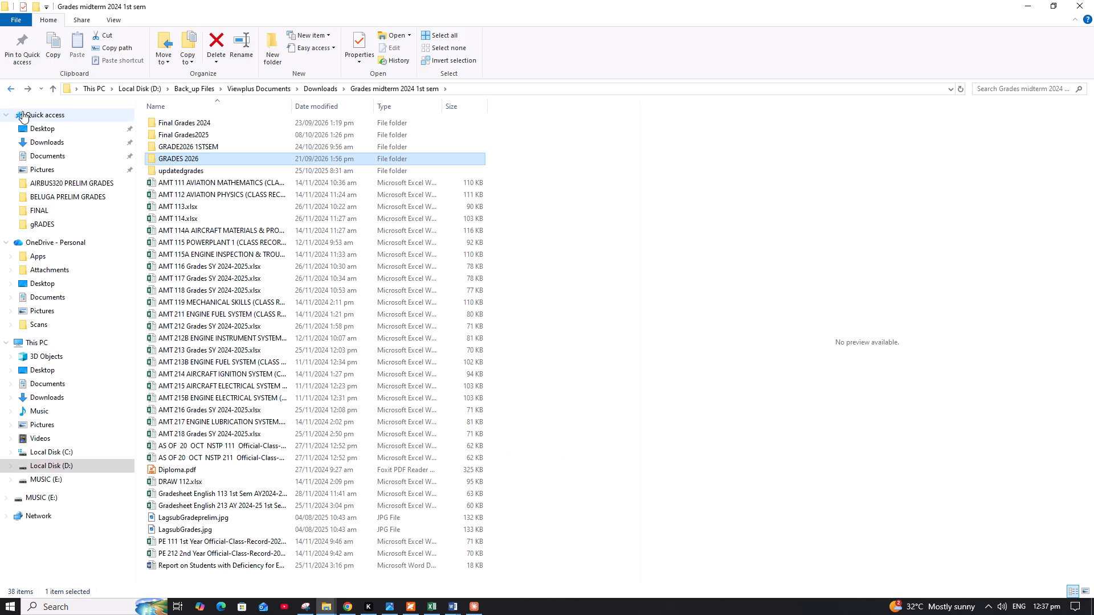
Open AMT 116 AIRBUS from the MIDTERM folder in GRADE2026 1STSEM, check its grade sheet, close it without saving, and return to File Explorer.
click(198, 143)
click(198, 143)
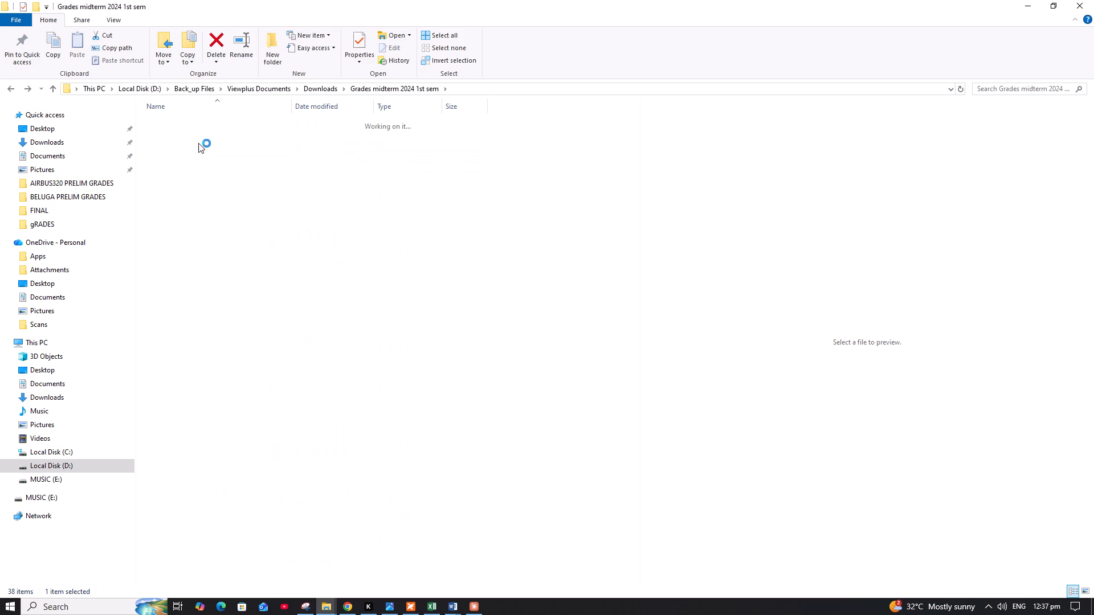
double_click(174, 133)
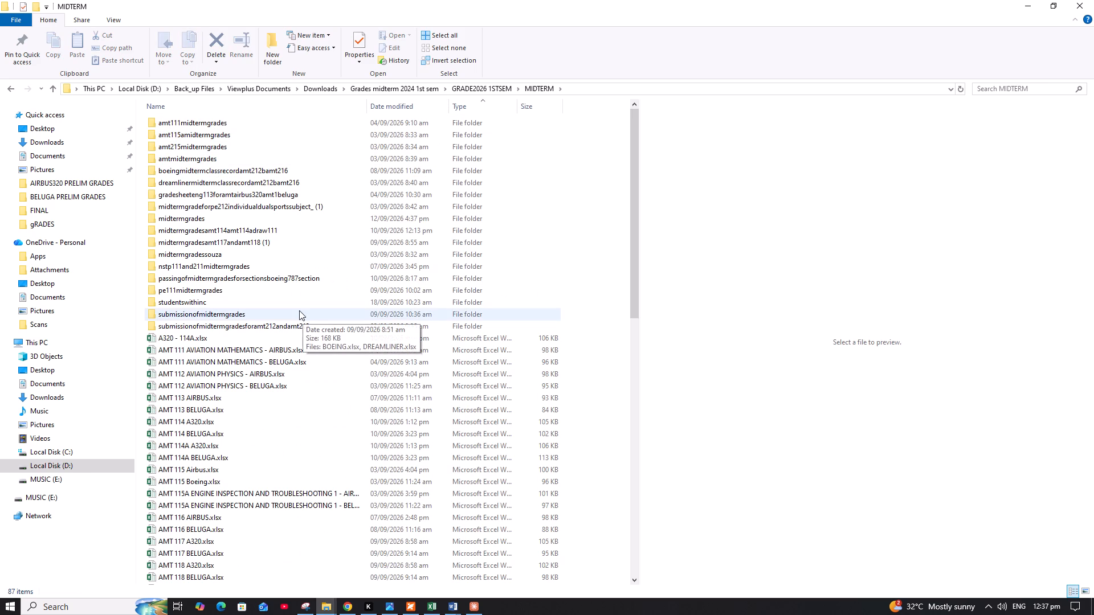
scroll(299, 310, down, 3)
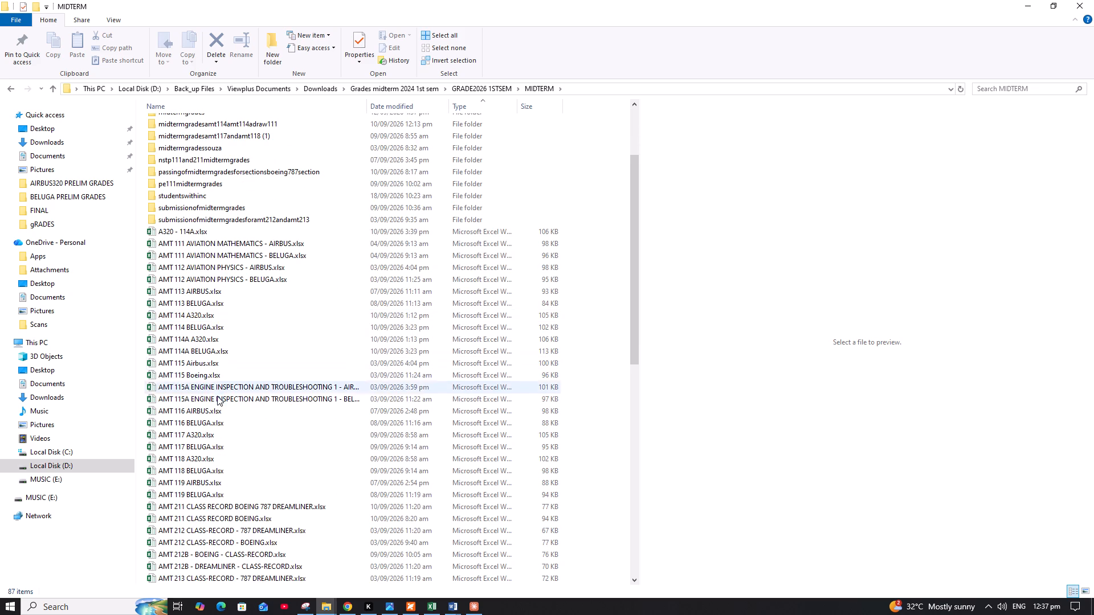
click(206, 409)
double_click(206, 409)
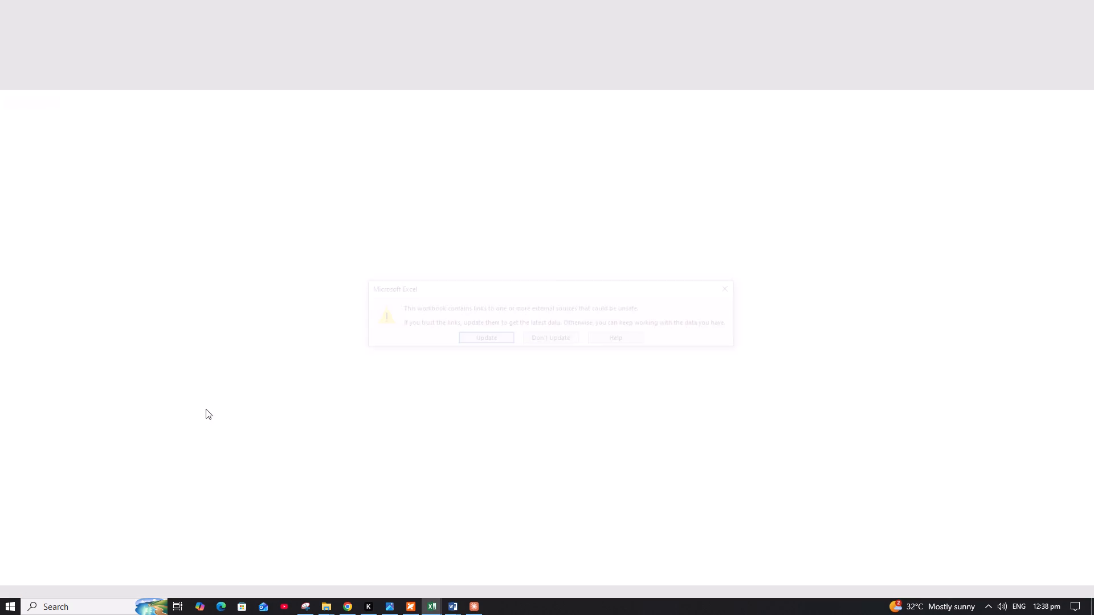
click(468, 335)
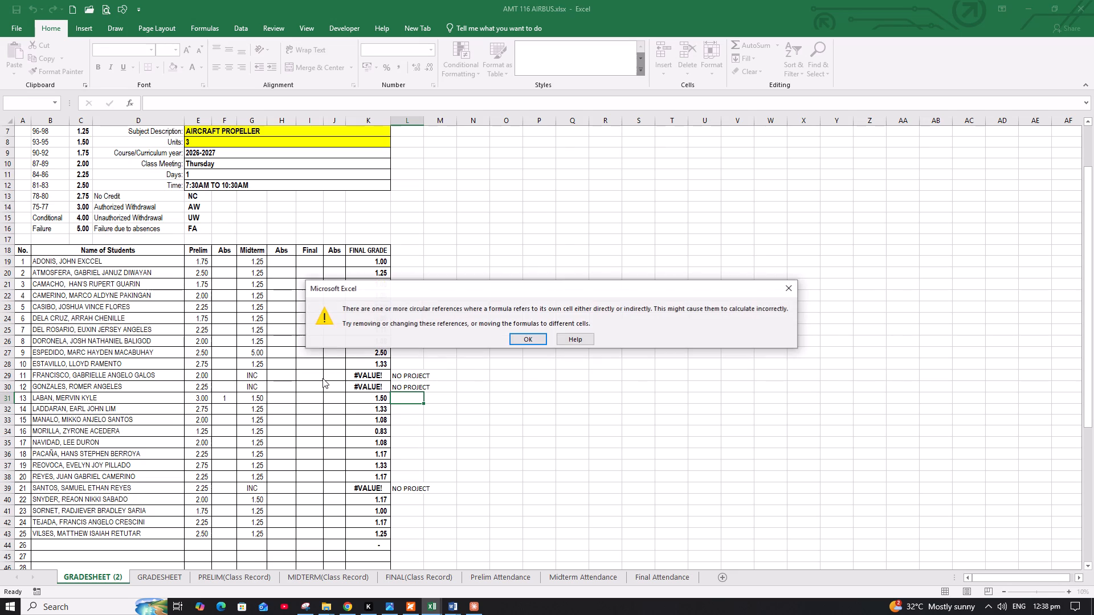
click(535, 338)
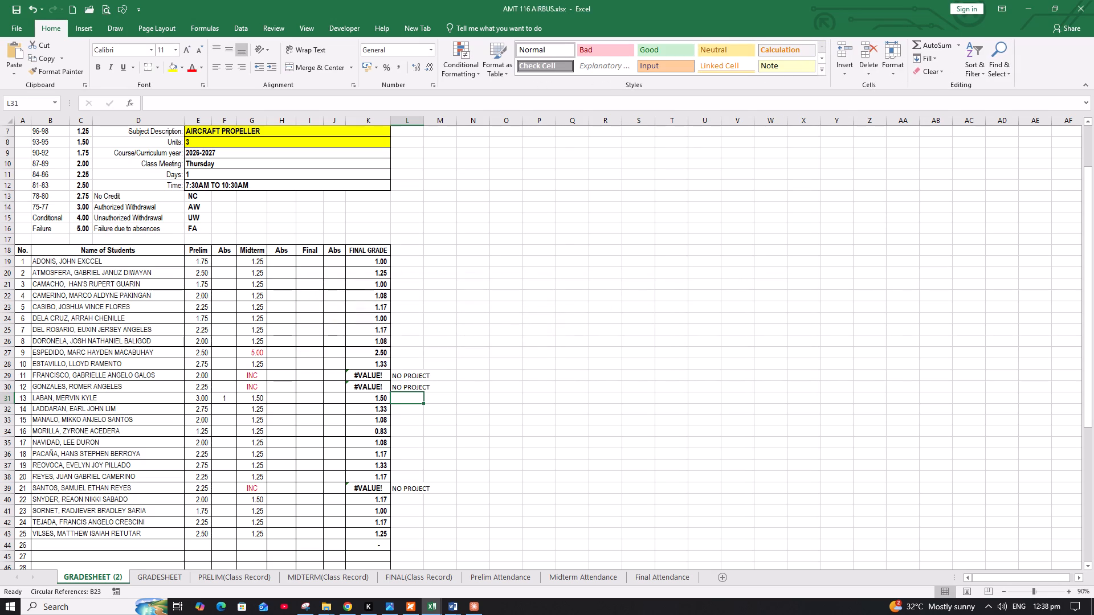
click(1075, 7)
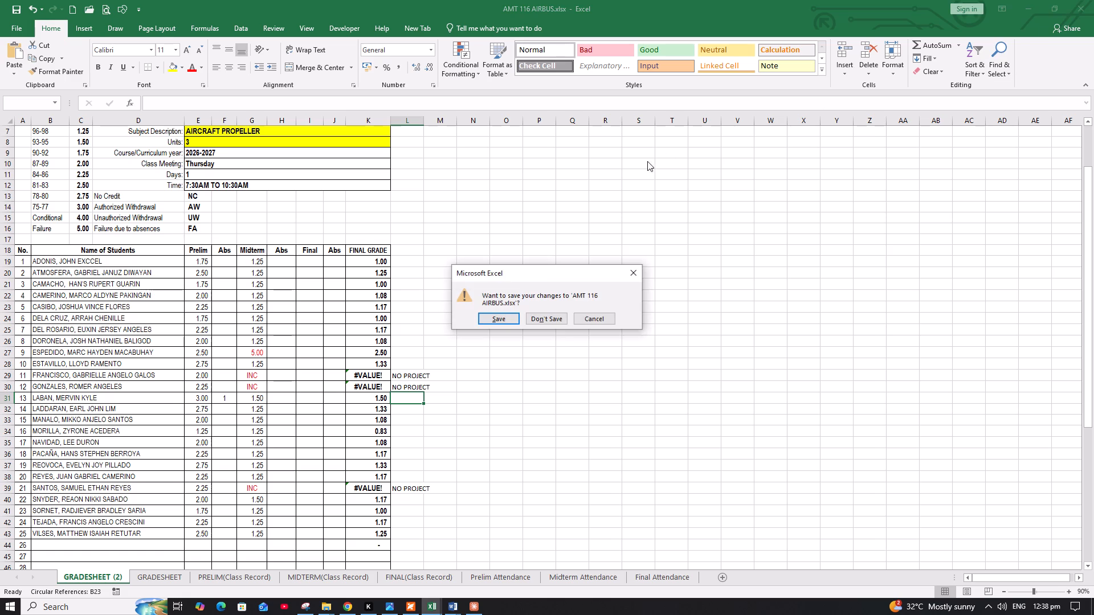
click(530, 316)
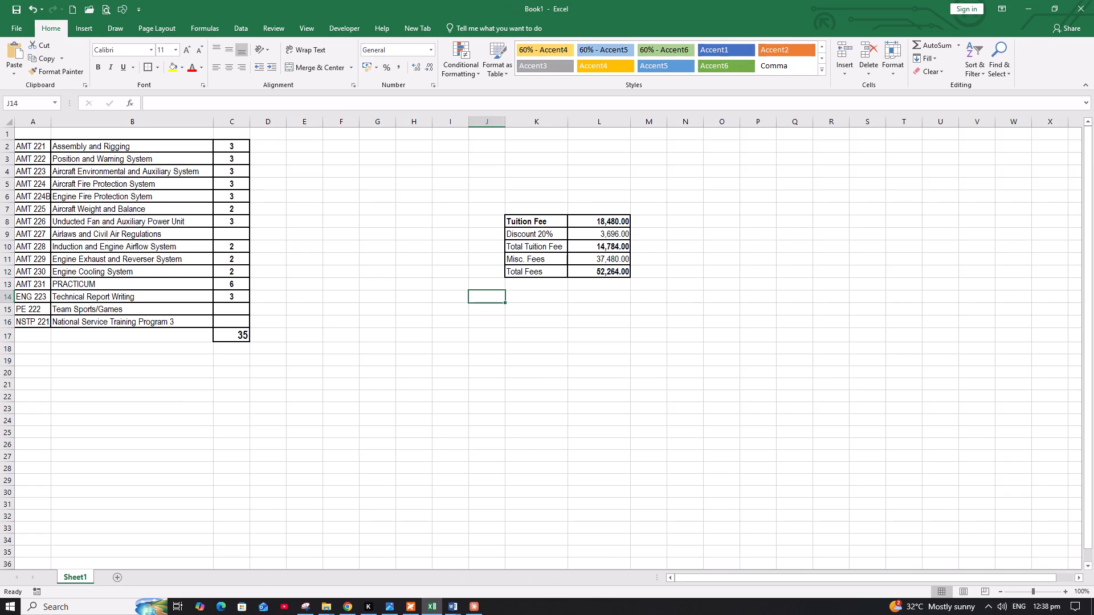
click(326, 599)
click(326, 607)
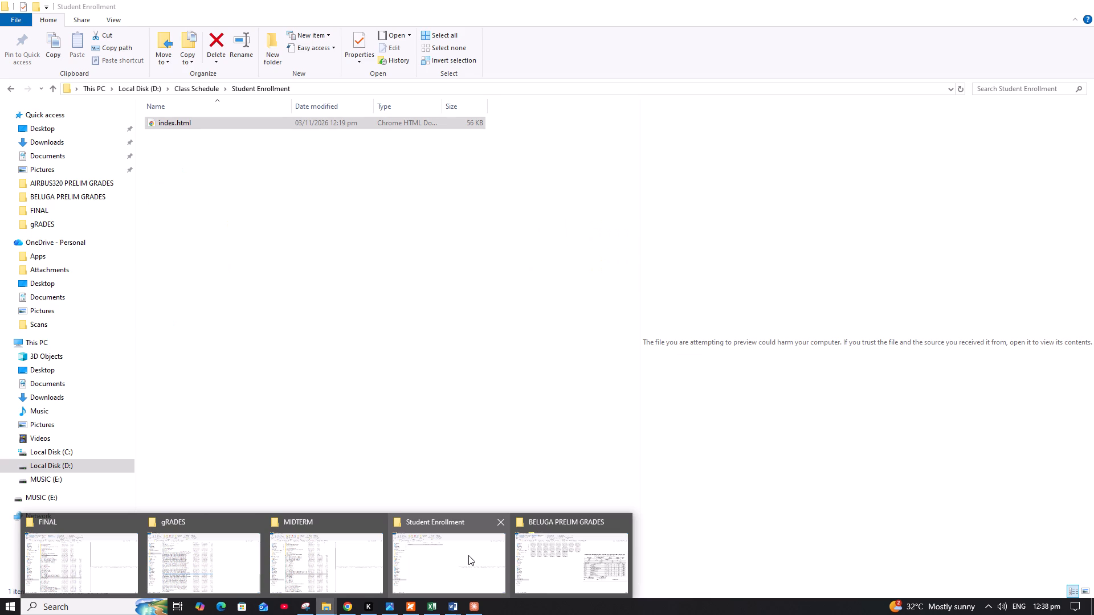
click(345, 557)
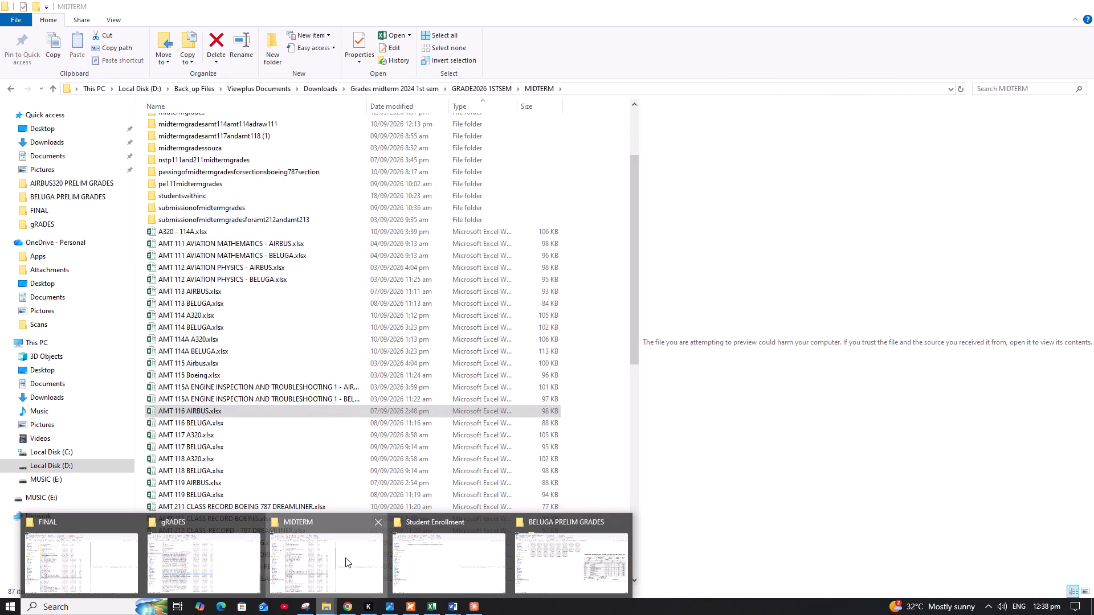
Go up to Downloads, reopen Grades midterm 2024 1st sem, view its GRADE2026 1STSEM folder, and go back.
click(463, 86)
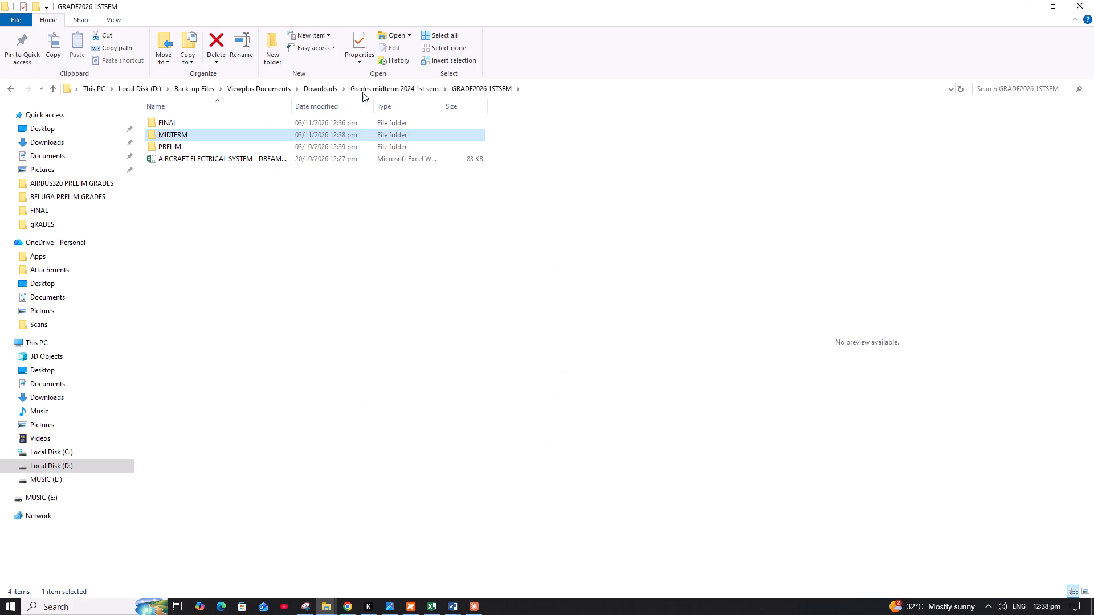
click(375, 88)
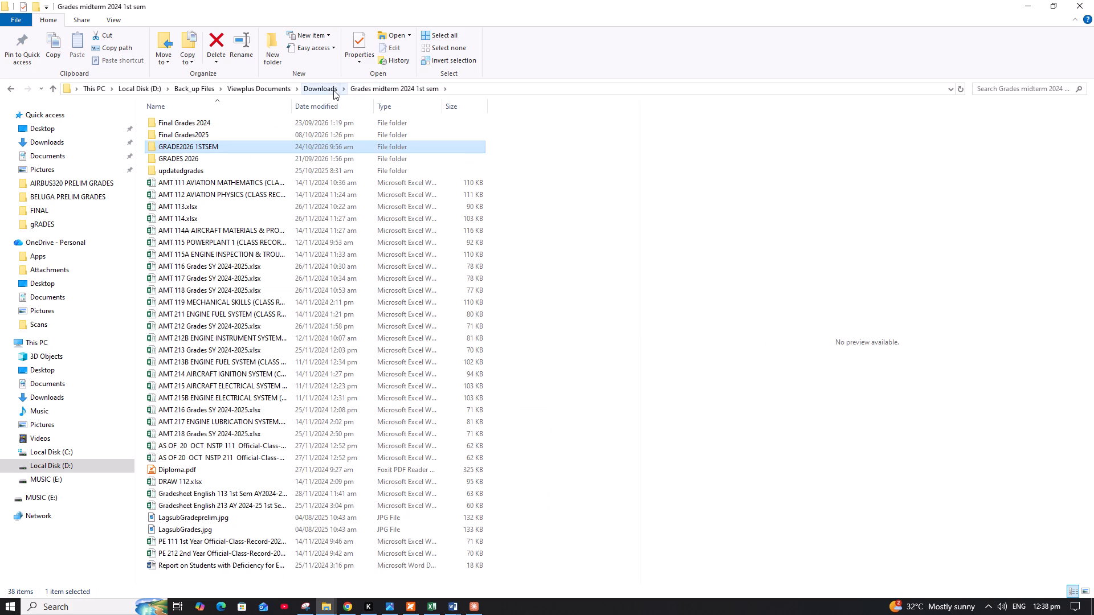
click(333, 90)
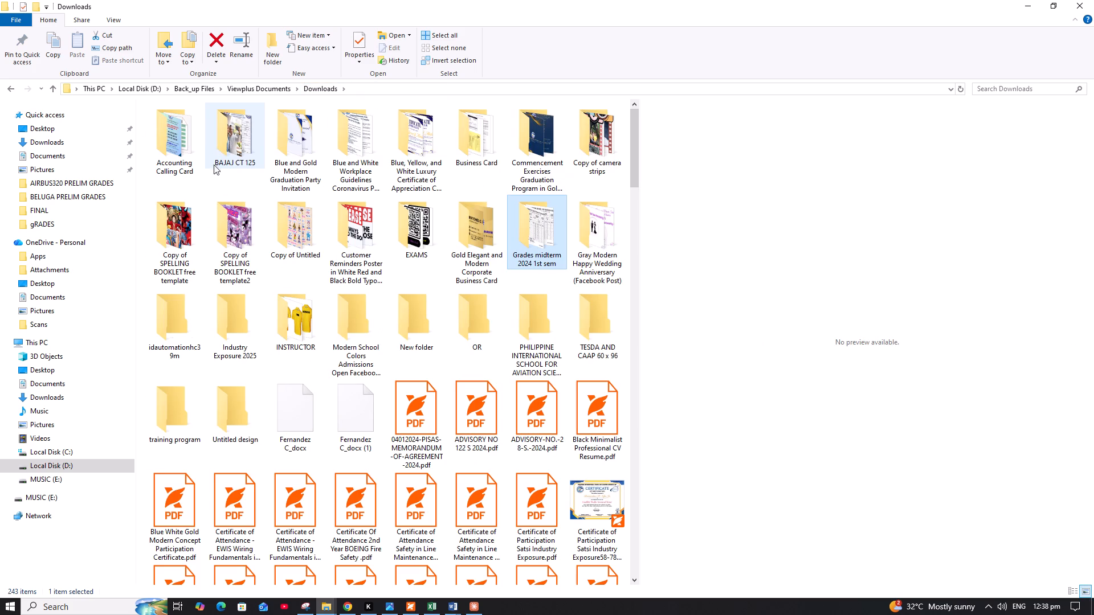
double_click(541, 230)
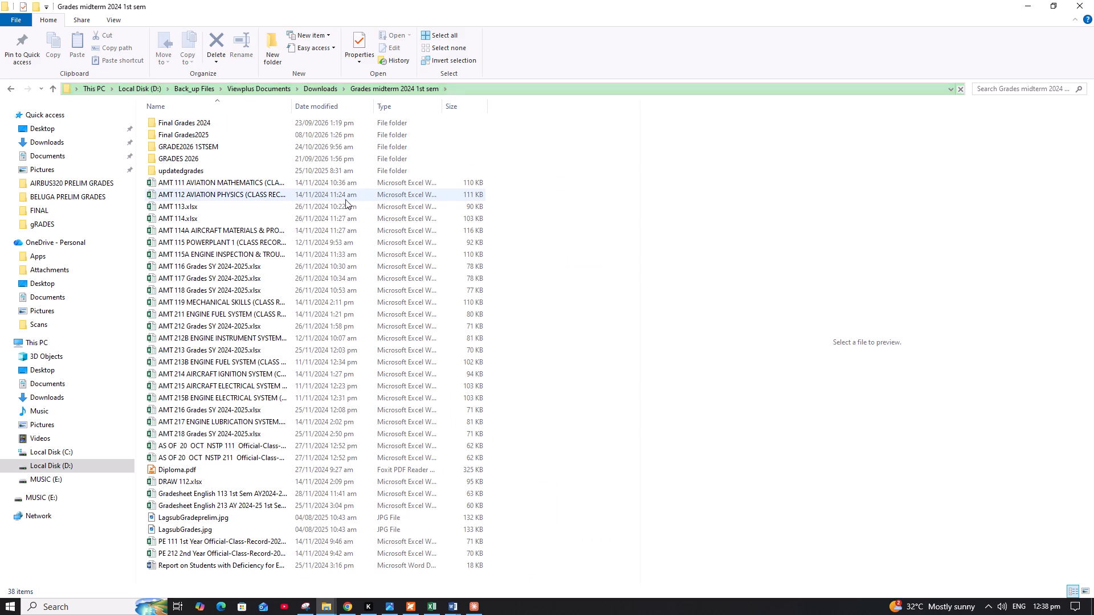
double_click(191, 146)
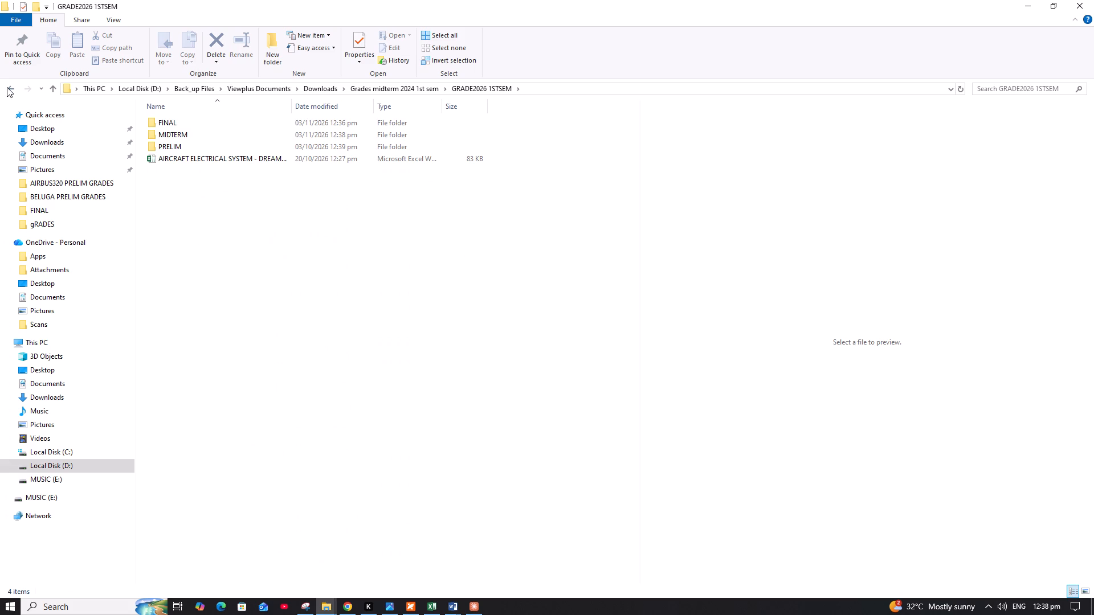
click(7, 87)
Look through the FINAL2026 folder and its Airbus320 subfolder inside GRADES 2026, and return to Grades midterm 2024 1st sem.
double_click(183, 161)
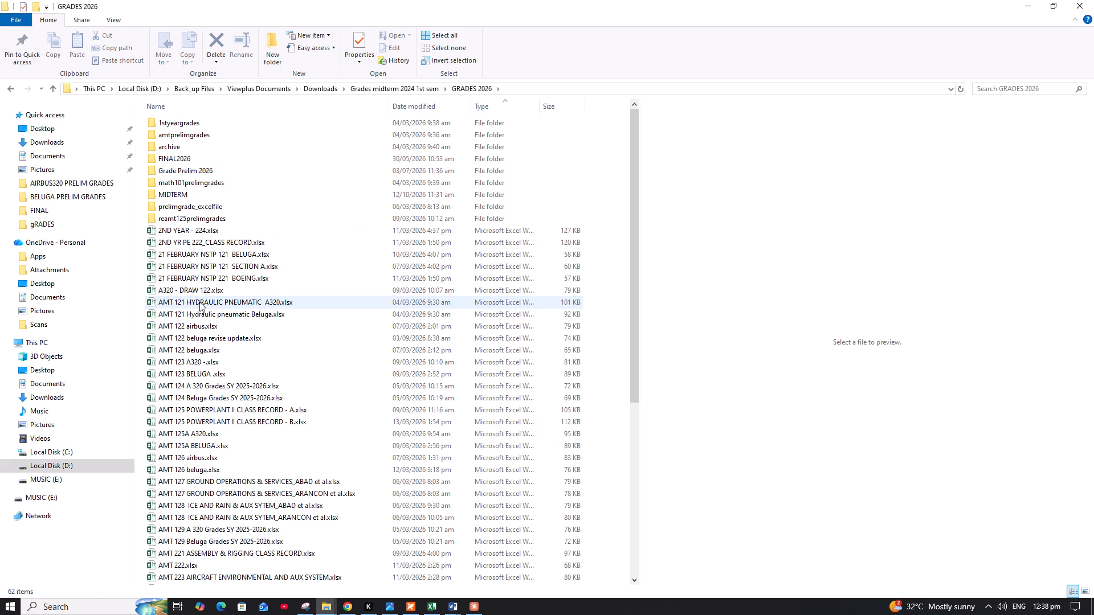
double_click(182, 164)
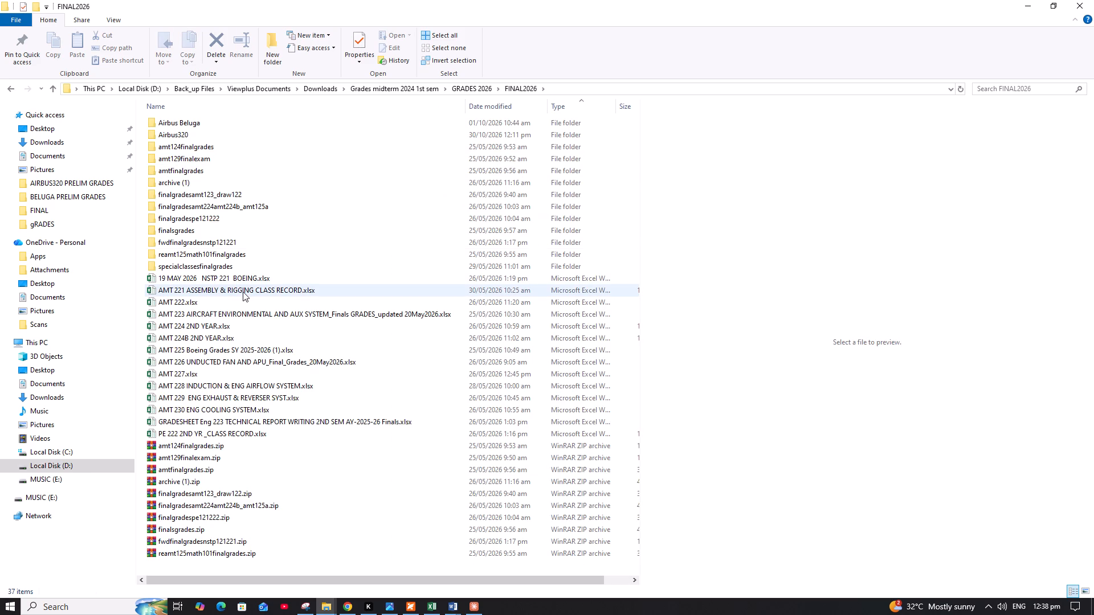
double_click(181, 130)
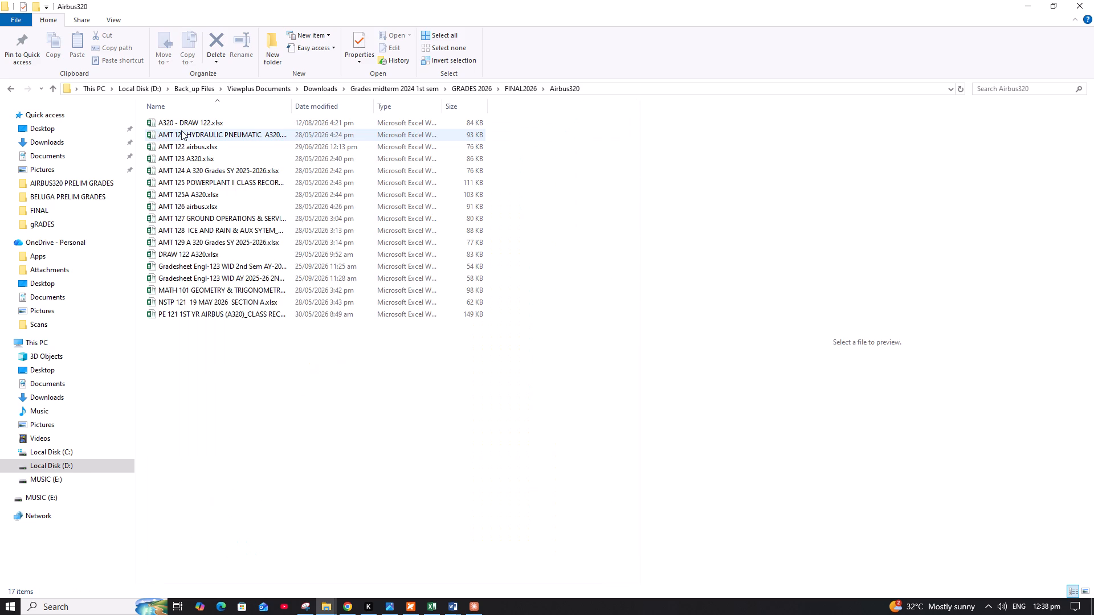
click(6, 88)
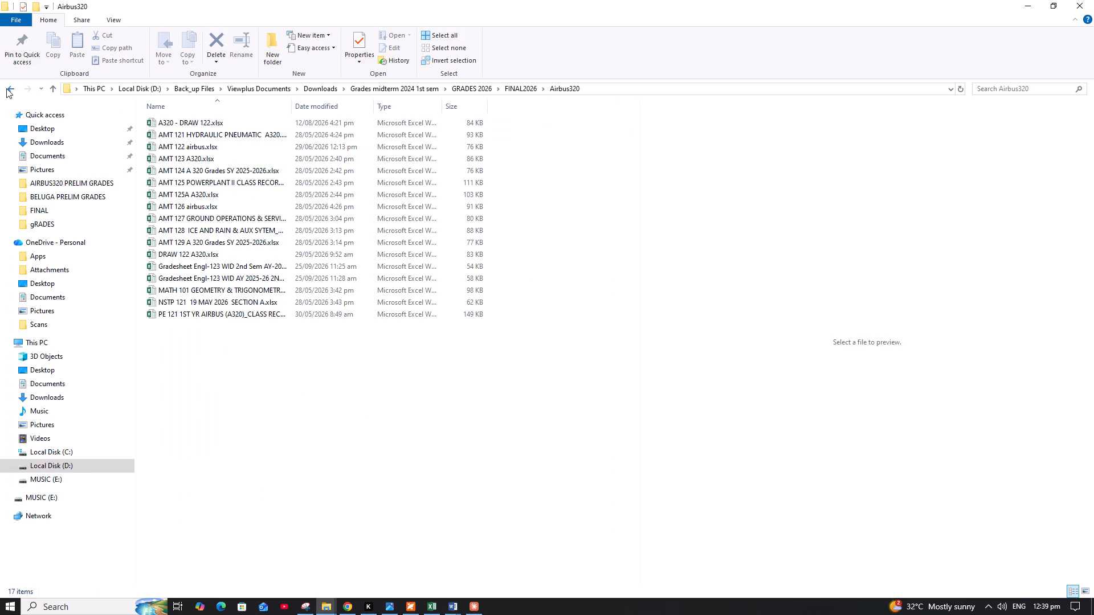
click(183, 123)
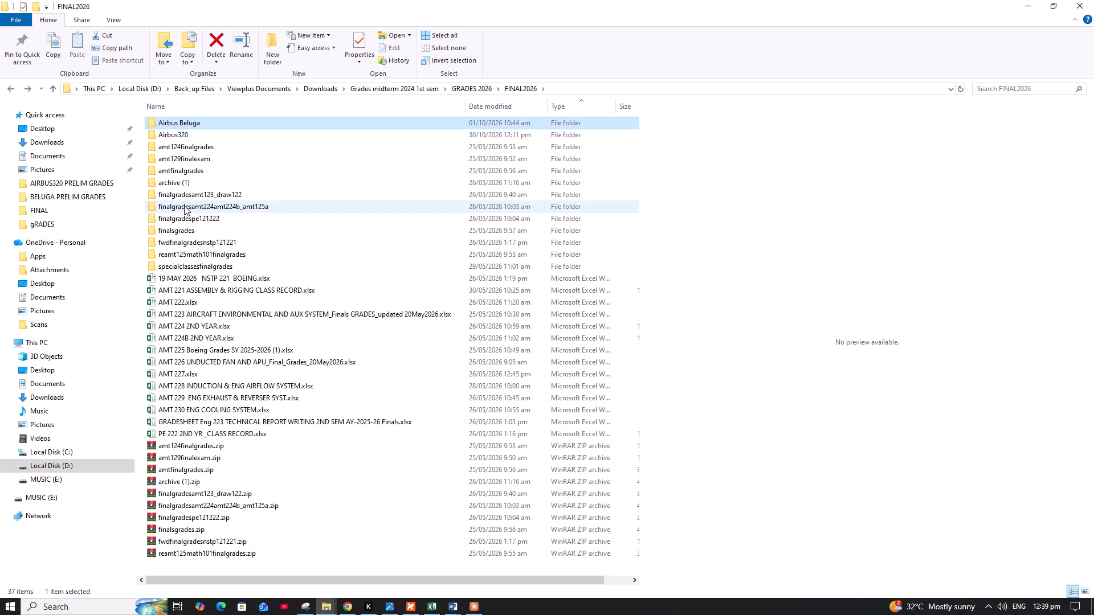
click(178, 232)
click(178, 232)
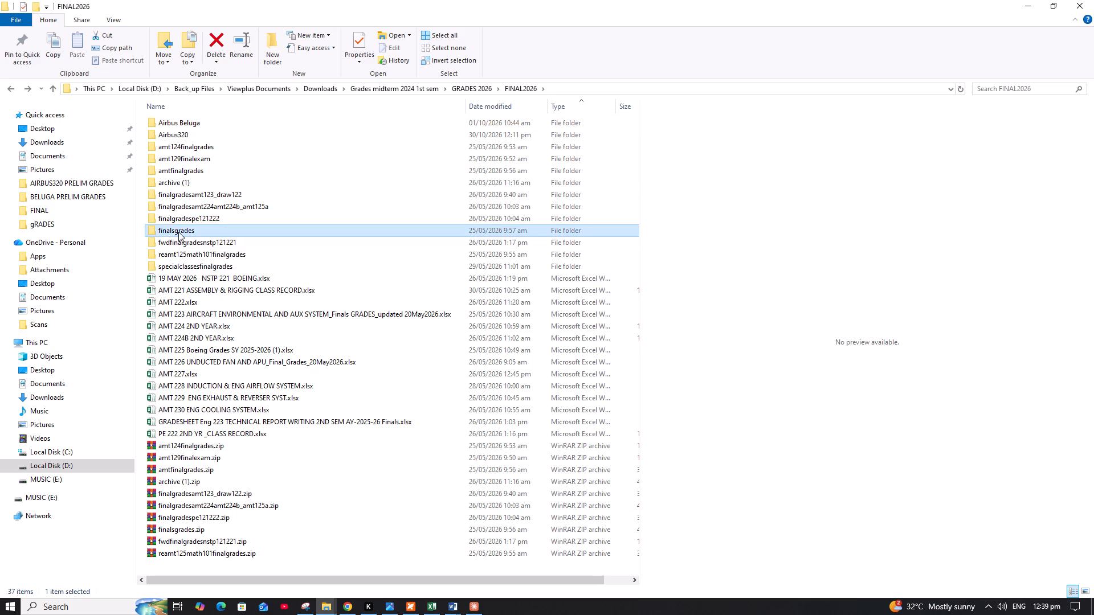
click(12, 85)
click(12, 85)
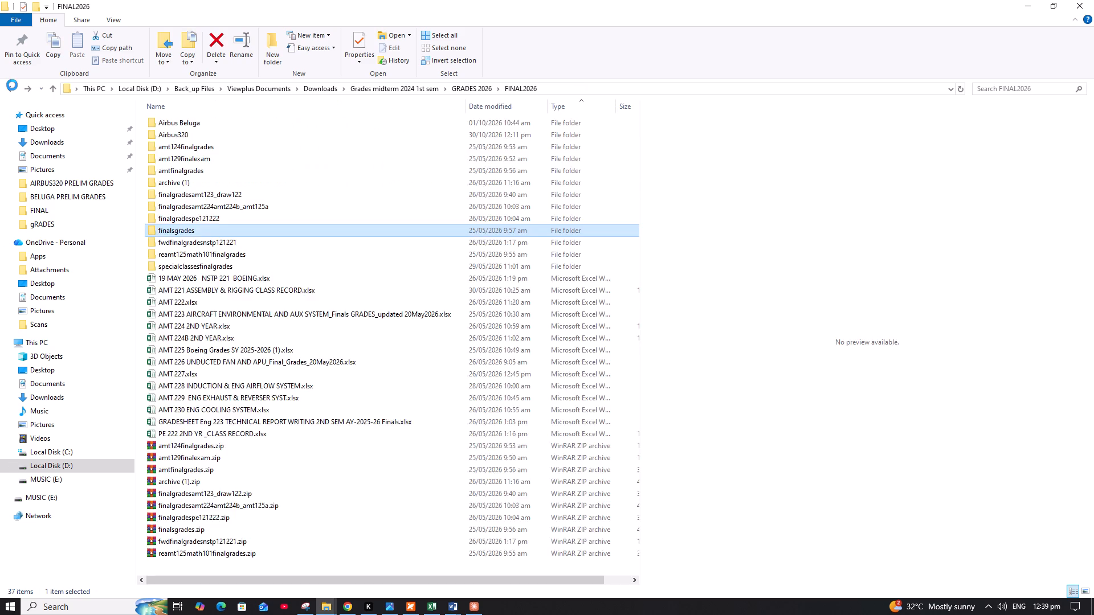
click(12, 85)
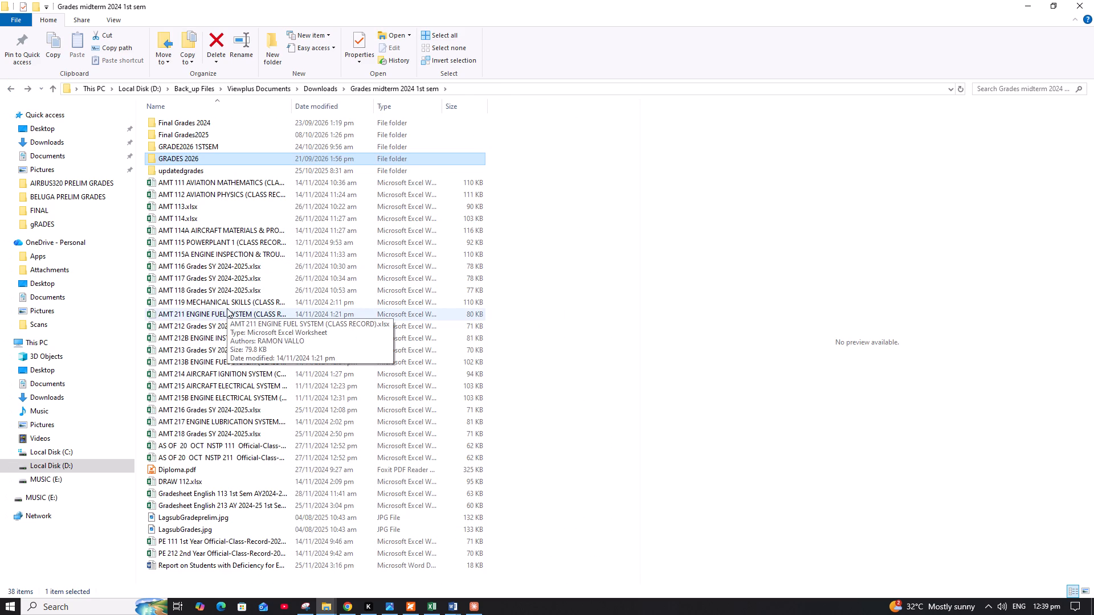
Open the AIRBUS320 PRELIM GRADES folder under PRELIM > GRADES 2026, display its images as large icons, and preview Francisco.JPG.
click(453, 608)
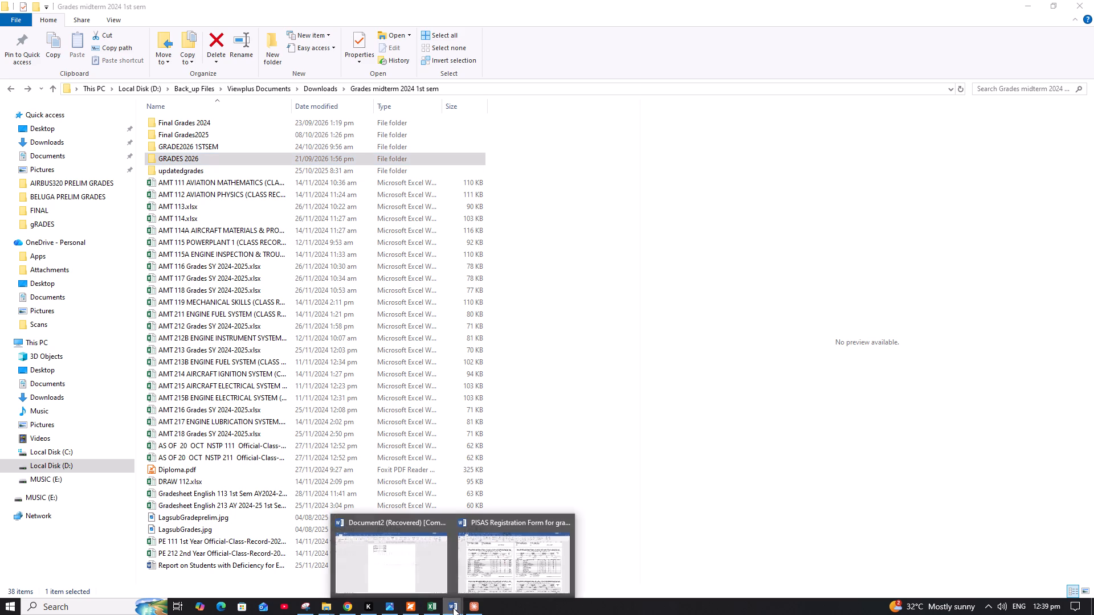
click(499, 572)
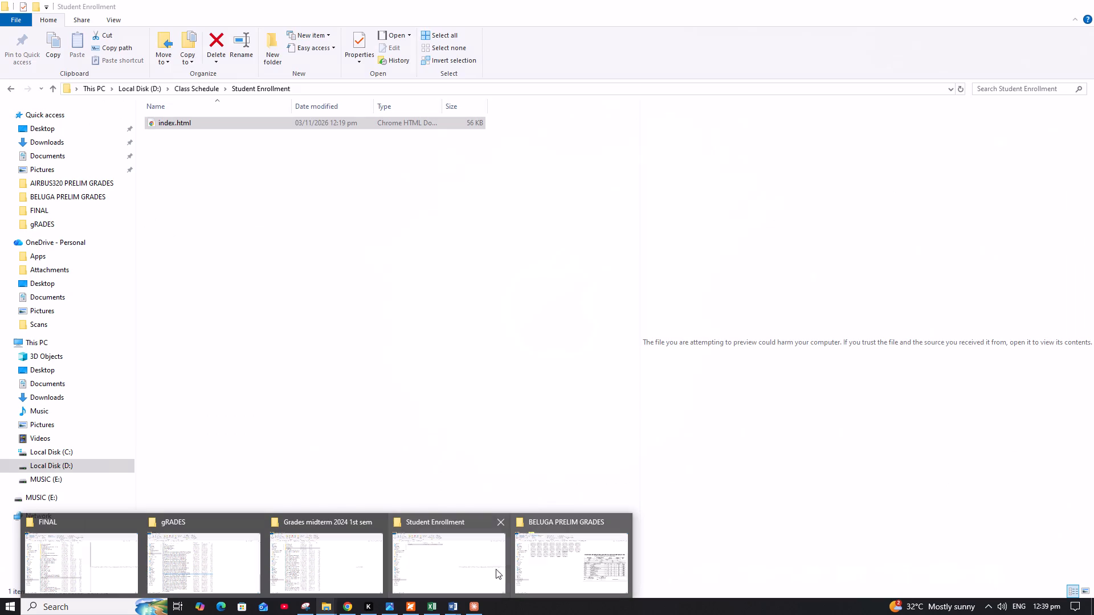
click(549, 569)
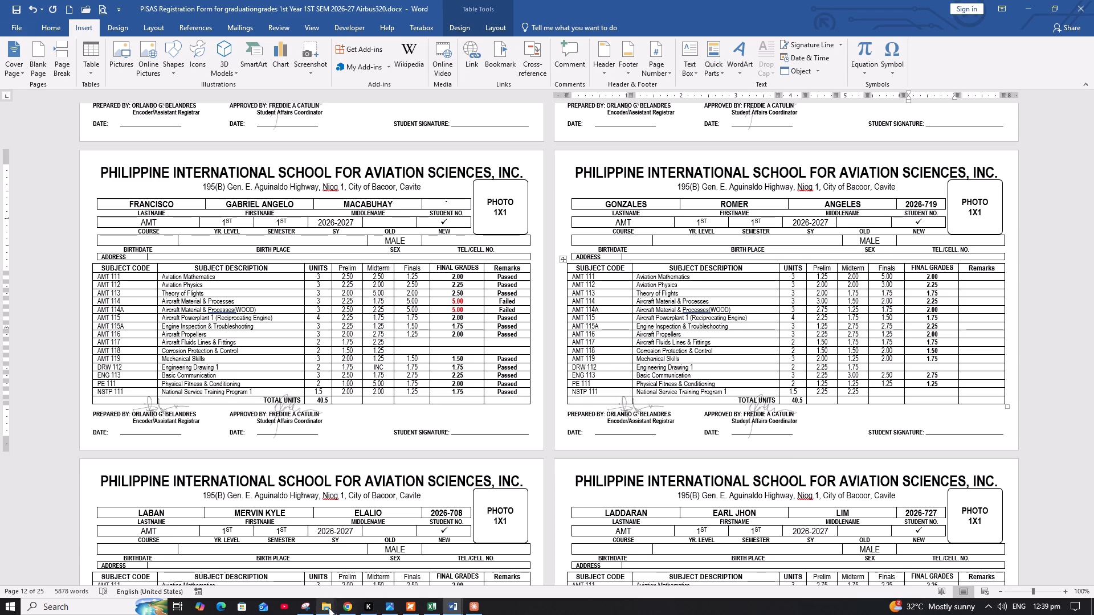
click(329, 608)
click(560, 563)
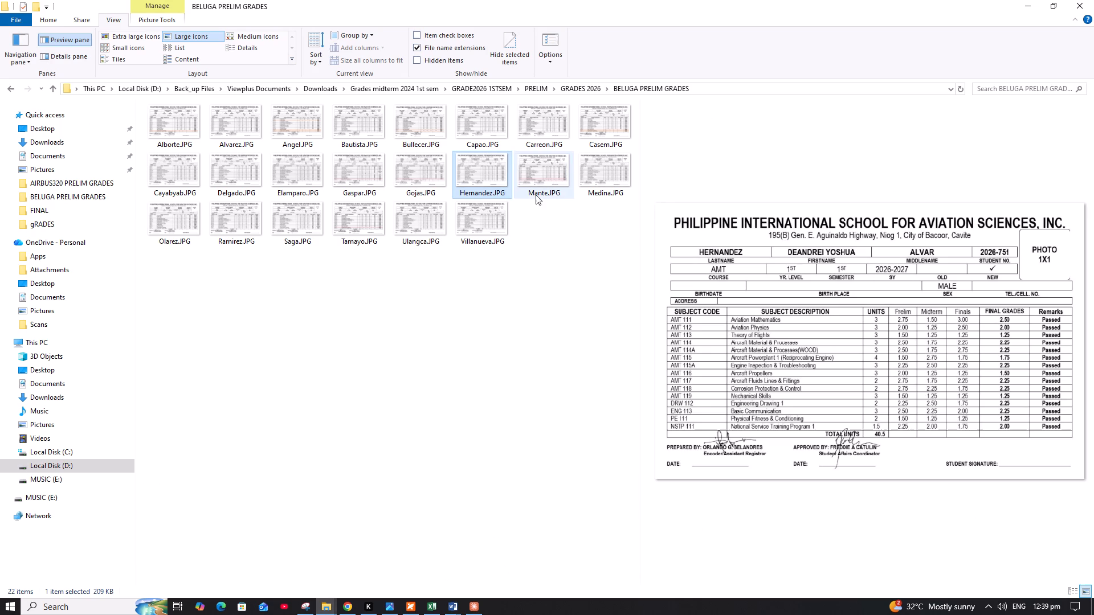
click(579, 88)
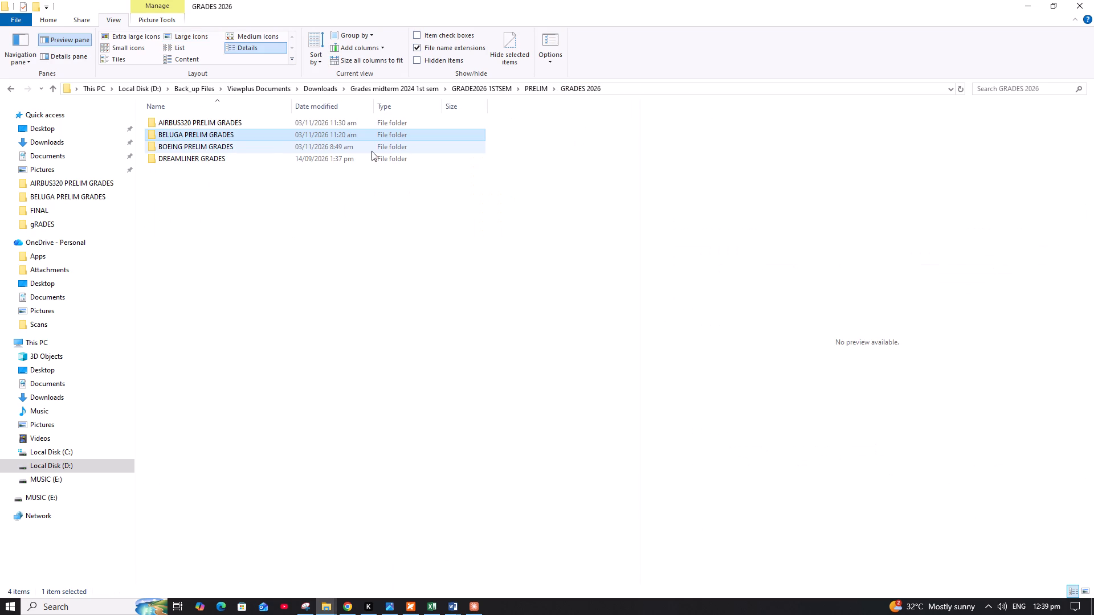
double_click(203, 126)
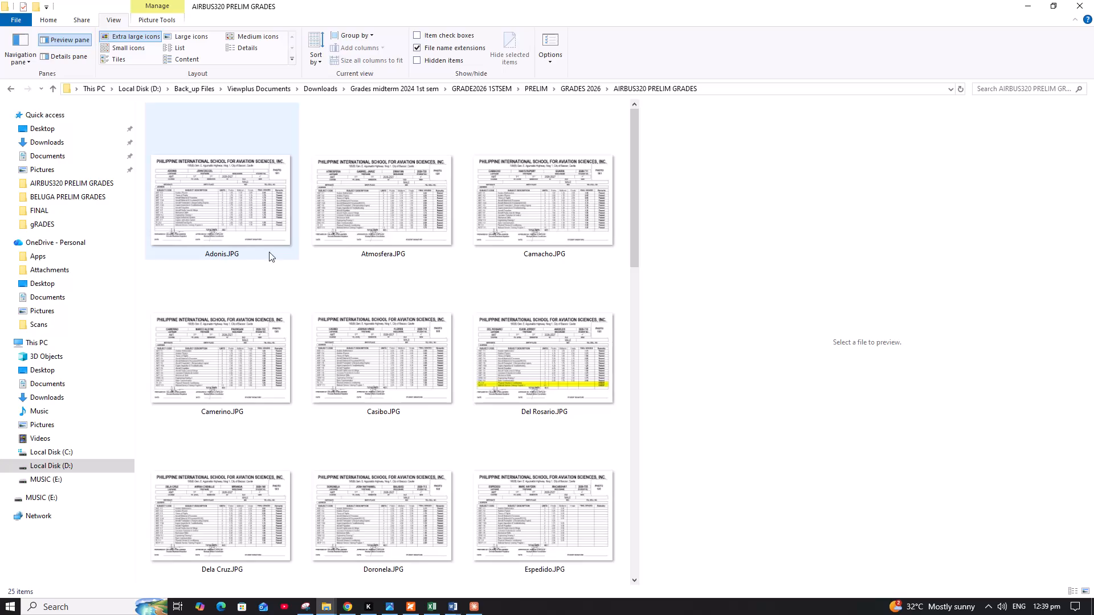
right_click(452, 264)
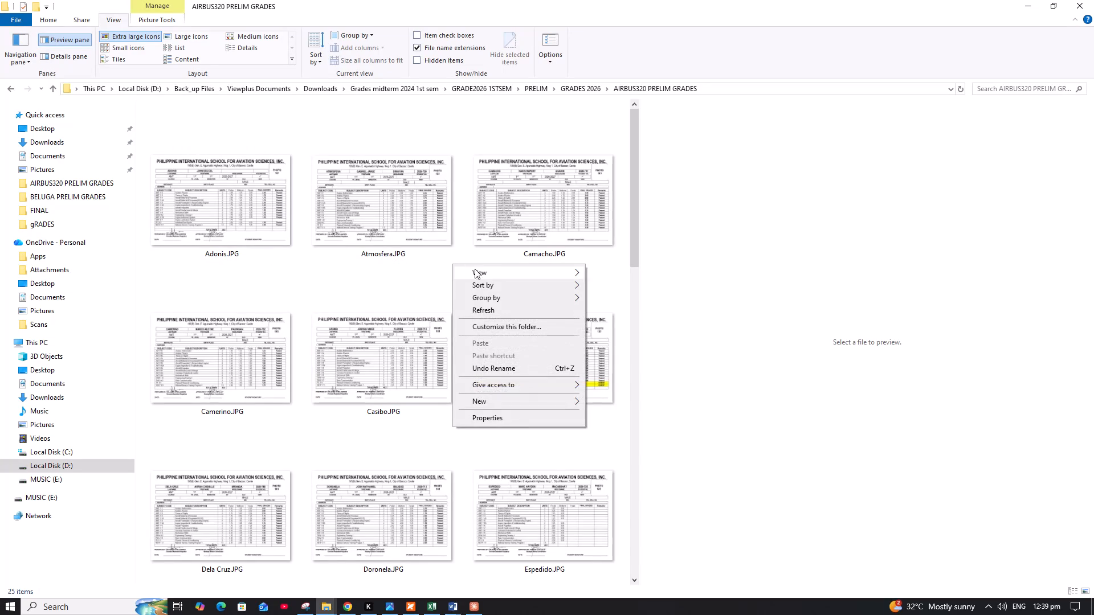
click(614, 284)
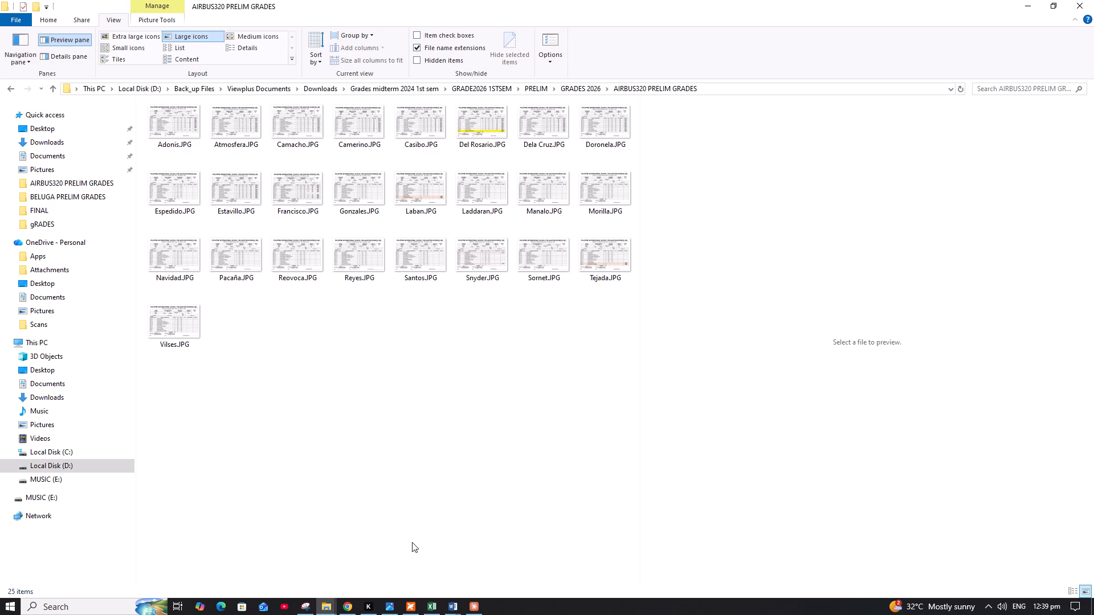
click(312, 210)
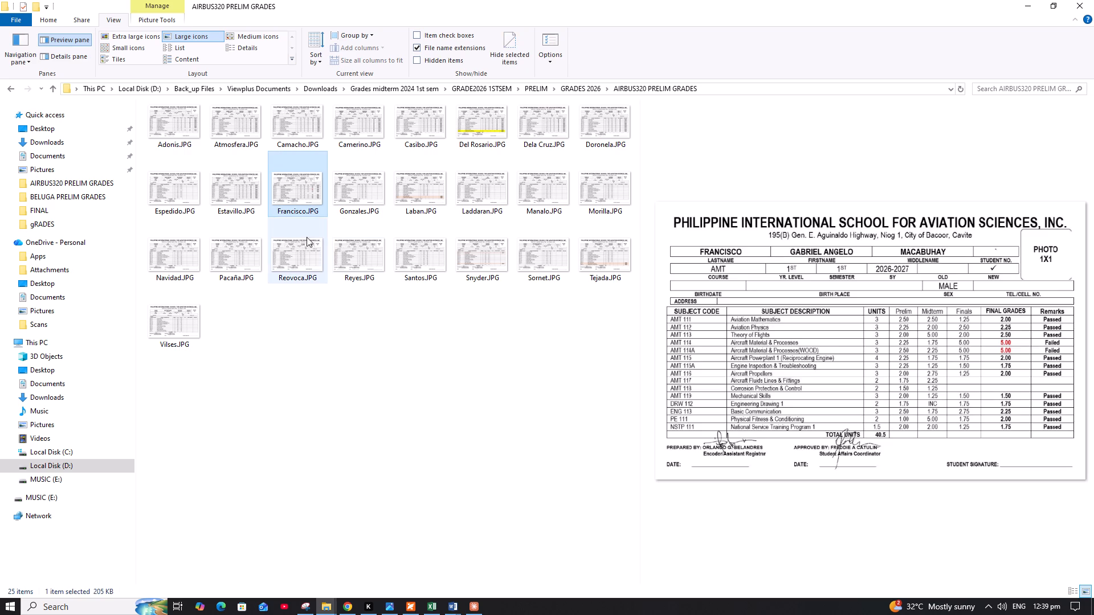
click(454, 609)
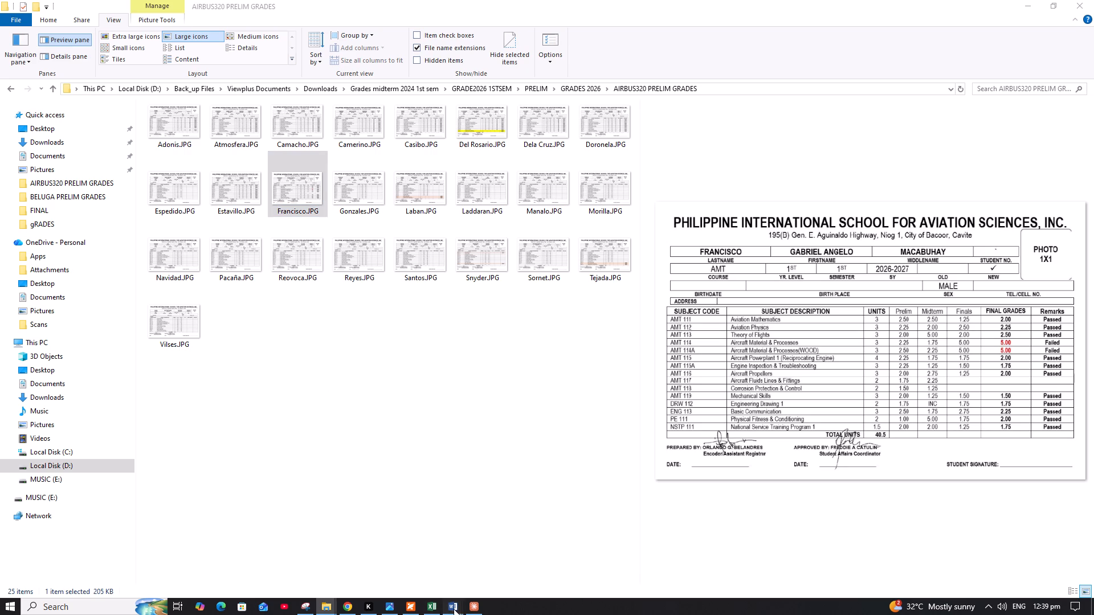
click(504, 571)
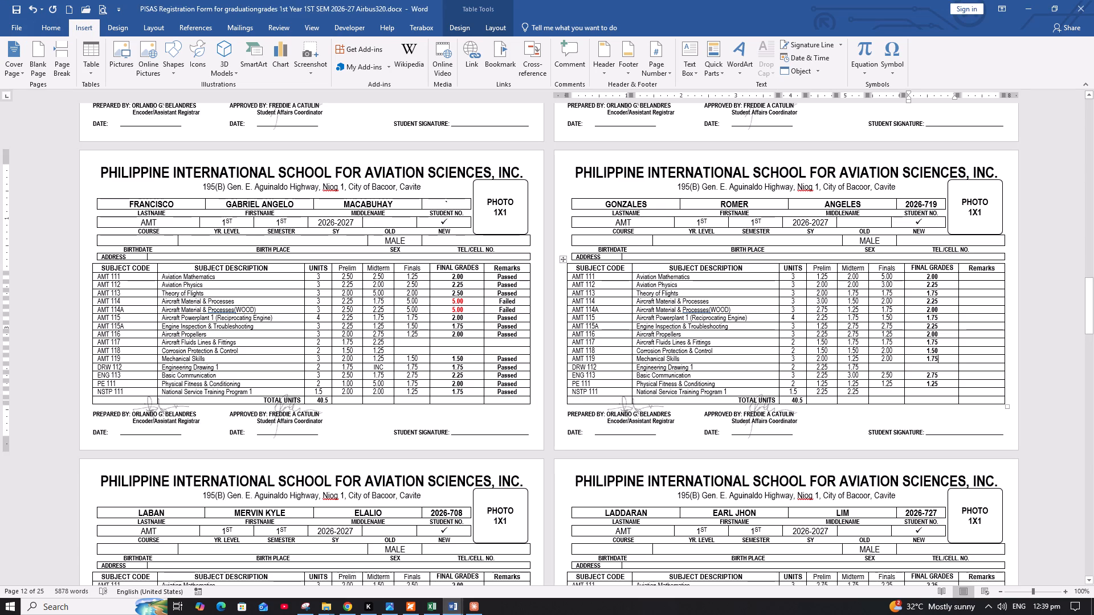
click(900, 368)
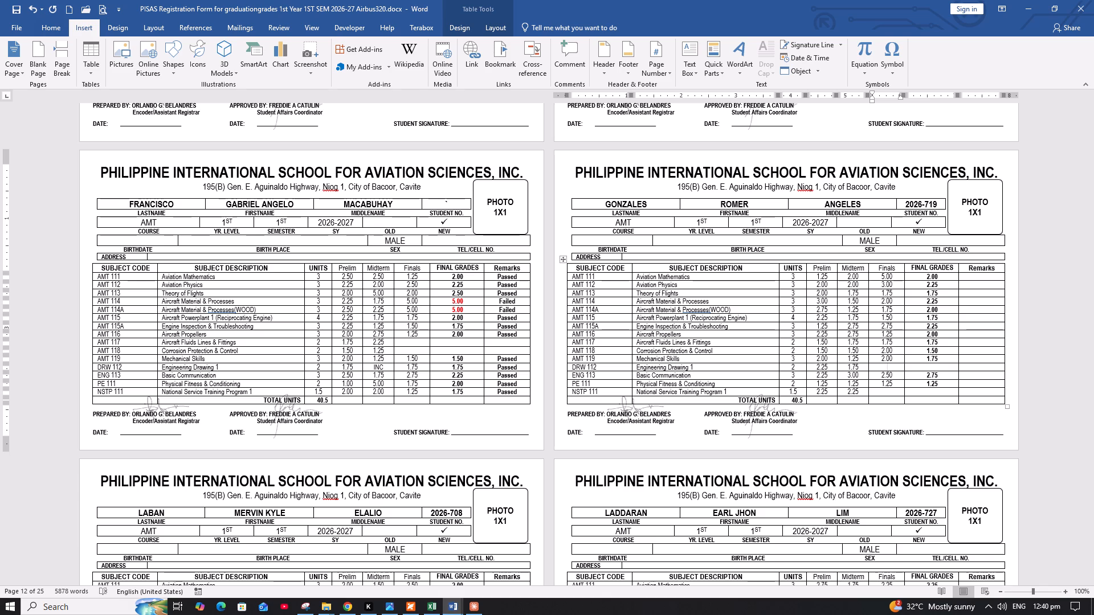
text(1.75)
key(Right)
text(2.00)
key(Down)
key(Down)
key(Left)
key(Down)
key(Left)
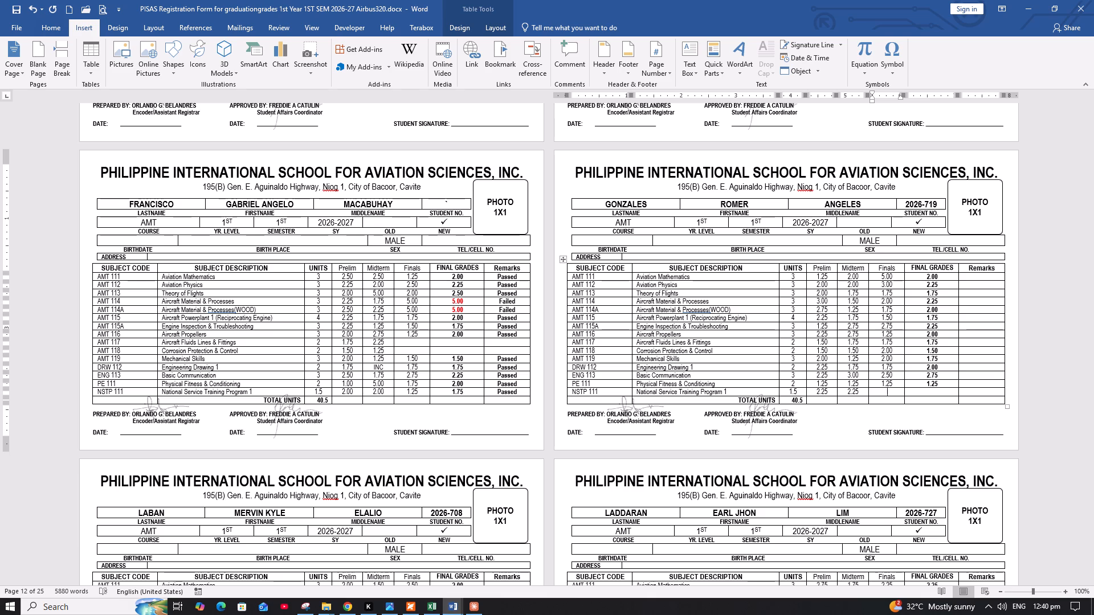
text(1.25)
key(Right)
text(2.00)
key(Down)
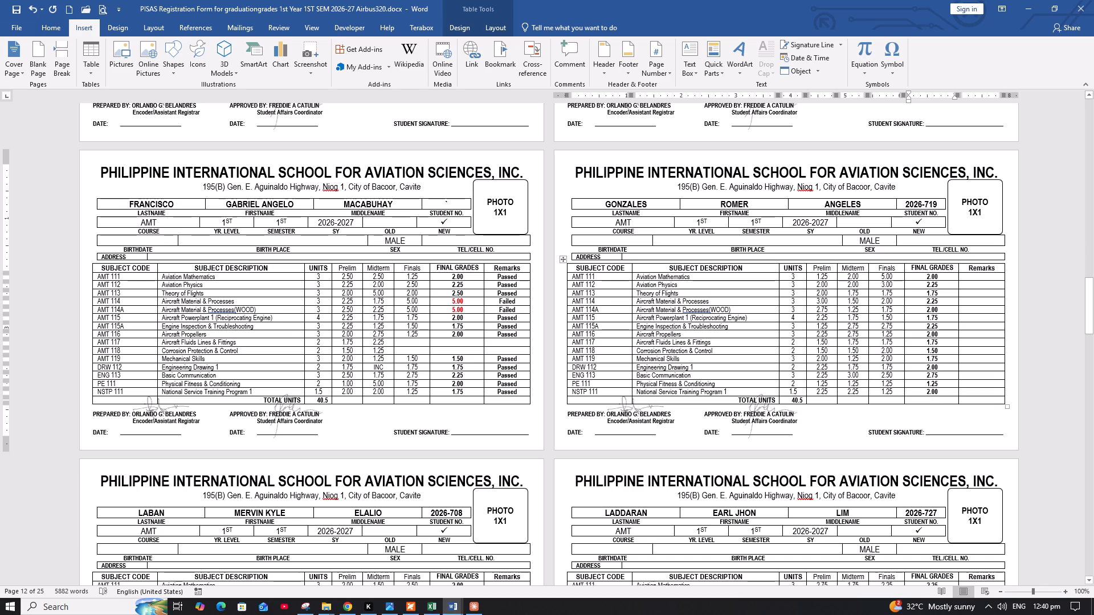
Enter the remark Passed for Gonzales's AMT 111 and copy it down the Remarks column through AMT 115.
click(975, 277)
text(Passed)
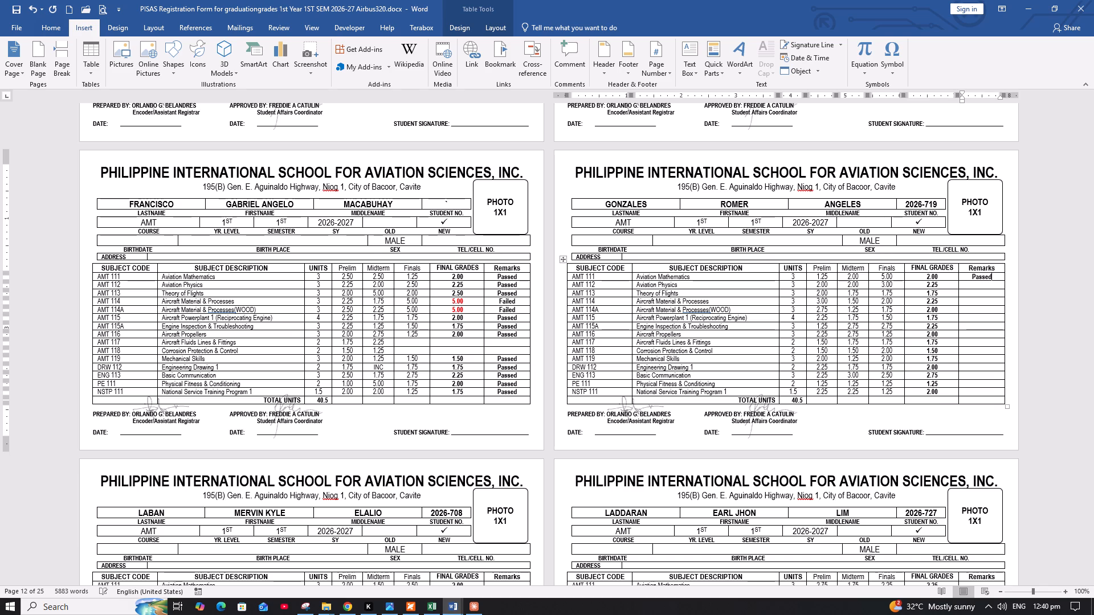
key(ctrl+shift+Down)
key(ctrl+c)
key(ctrl+c)
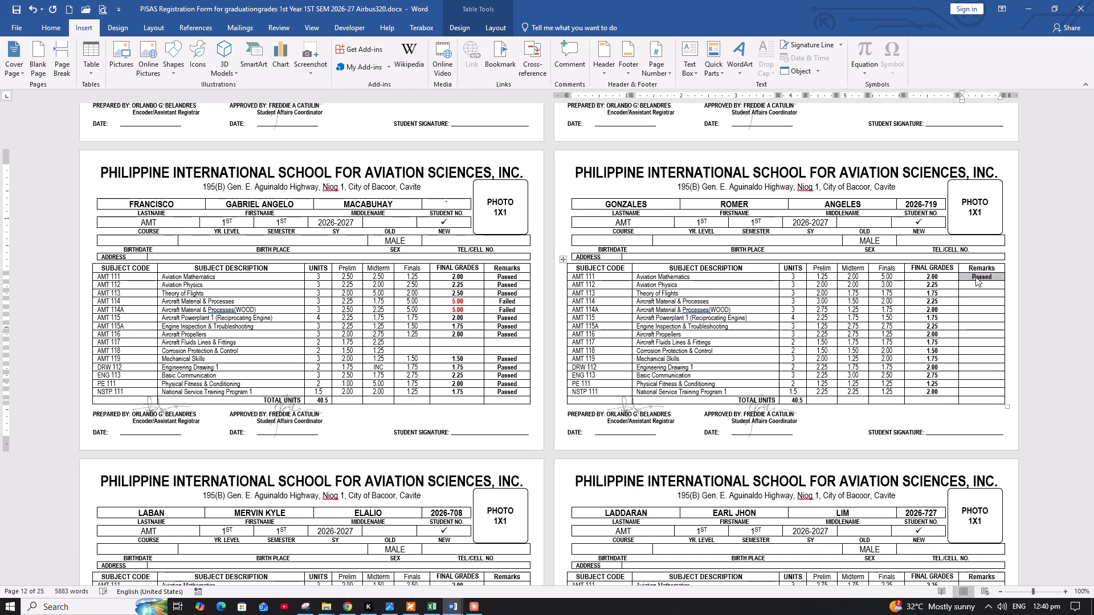
key(Down)
key(ctrl+v)
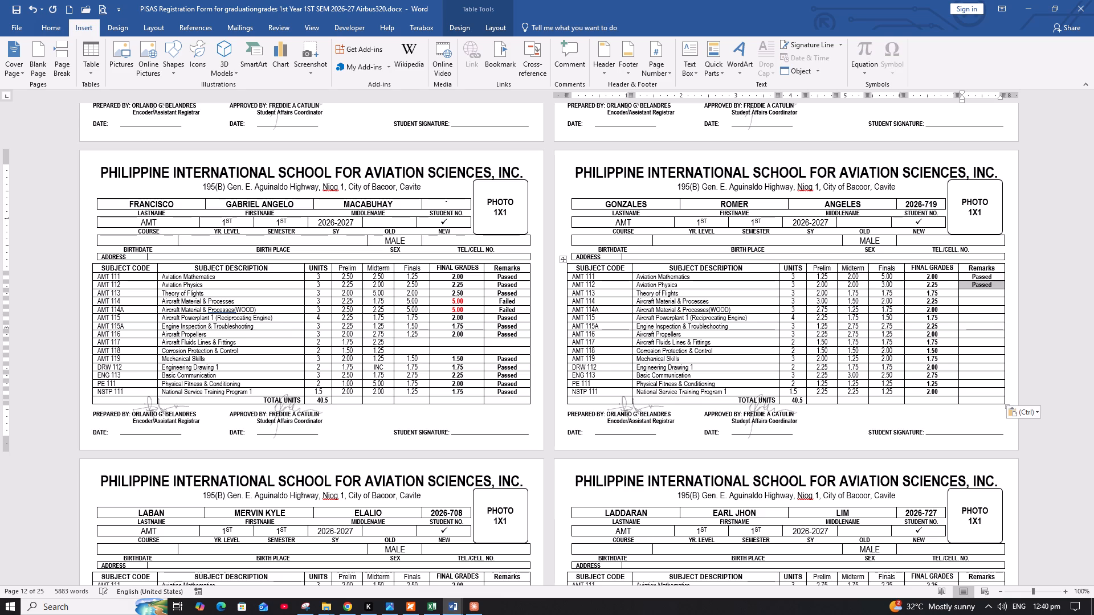
key(Down)
key(ctrl+v)
key(Down)
key(ctrl+v)
key(Down)
key(ctrl+v)
key(Down)
key(ctrl+v)
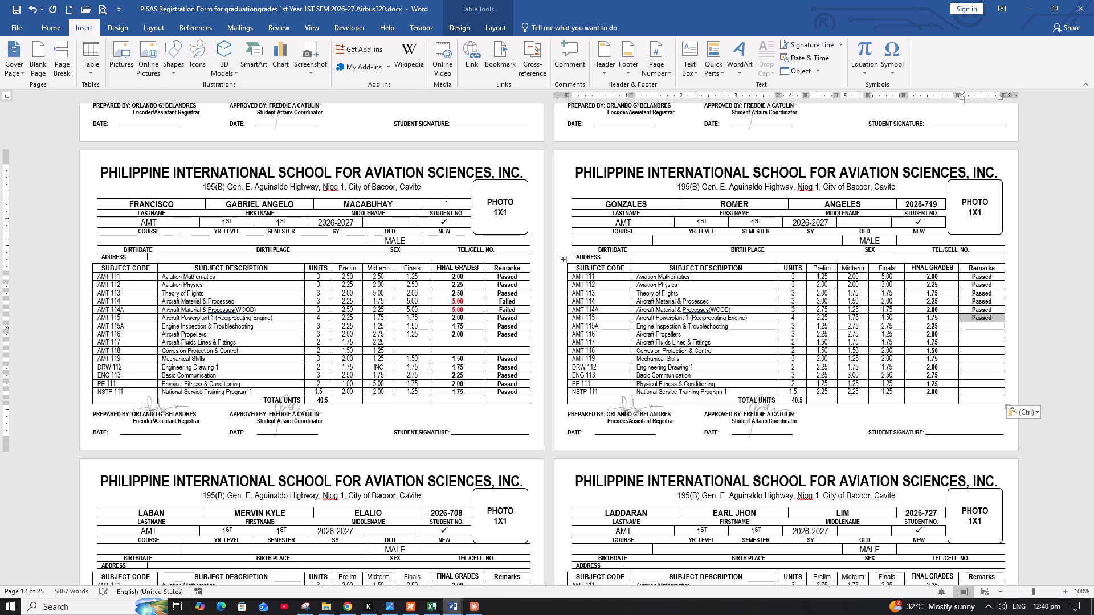
key(Down)
key(ctrl+v)
key(Down)
key(ctrl+v)
key(Down)
key(ctrl+v)
key(Down)
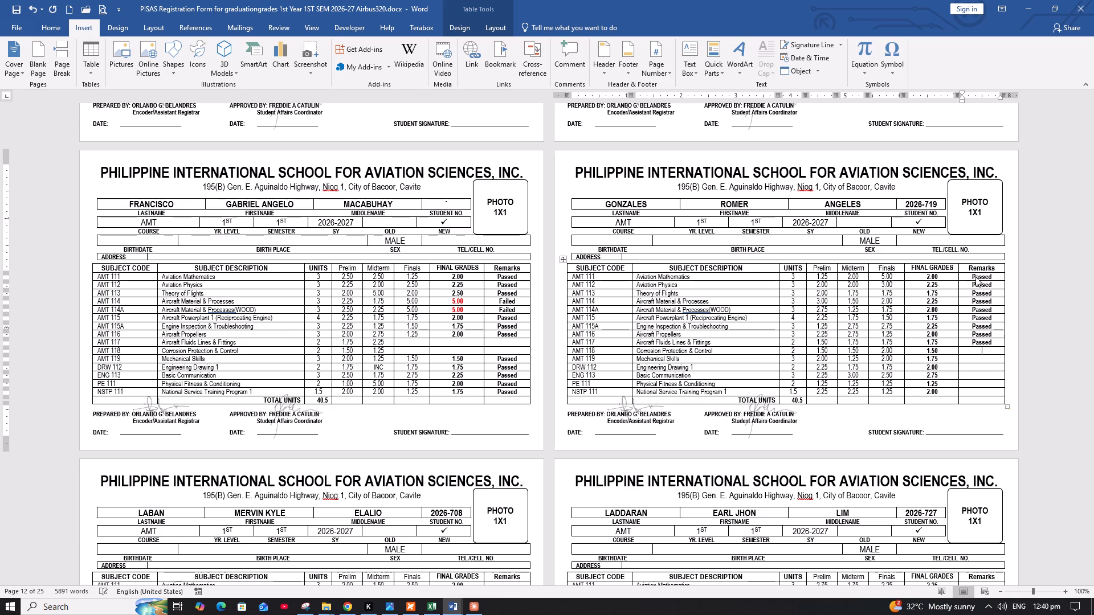
key(ctrl+v)
key(Down)
key(ctrl+v)
key(Down)
key(ctrl+v)
key(Down)
key(ctrl+v)
key(Down)
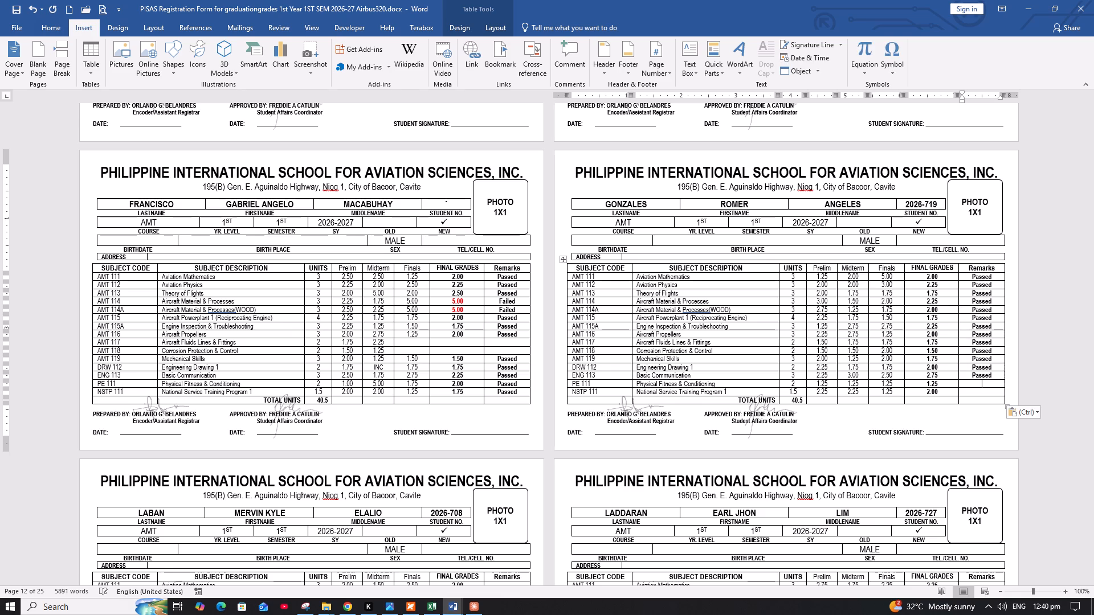
key(ctrl+v)
key(Down)
key(ctrl+v)
key(Down)
Save the registration form document.
click(11, 11)
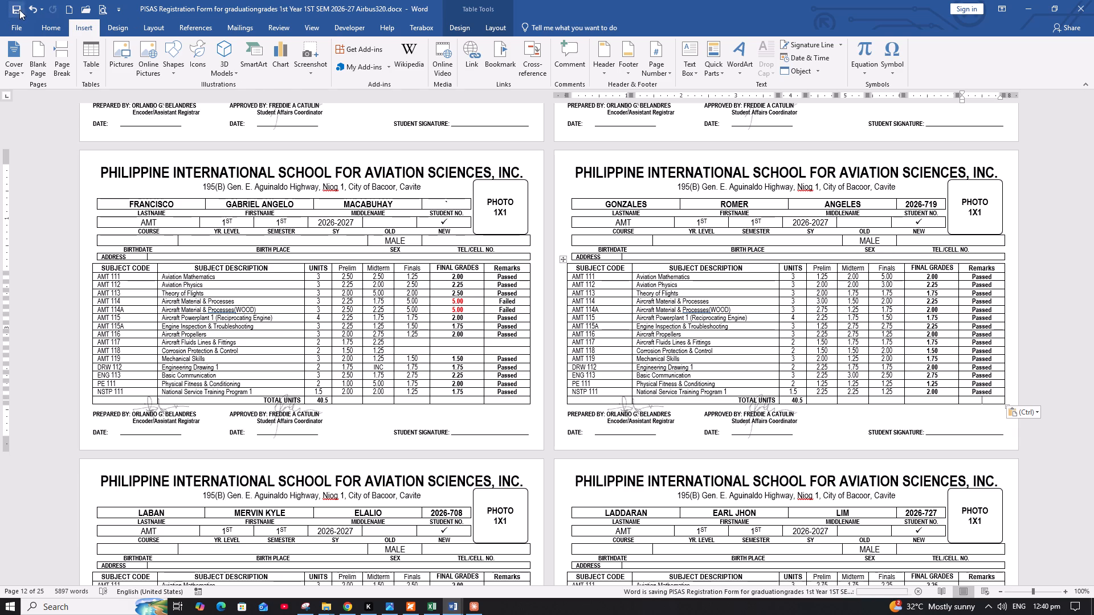
Snip Gonzales's form from the print preview, save it over Gonzales.JPG in AIRBUS320 PRELIM GRADES, and return to the Word document.
click(99, 10)
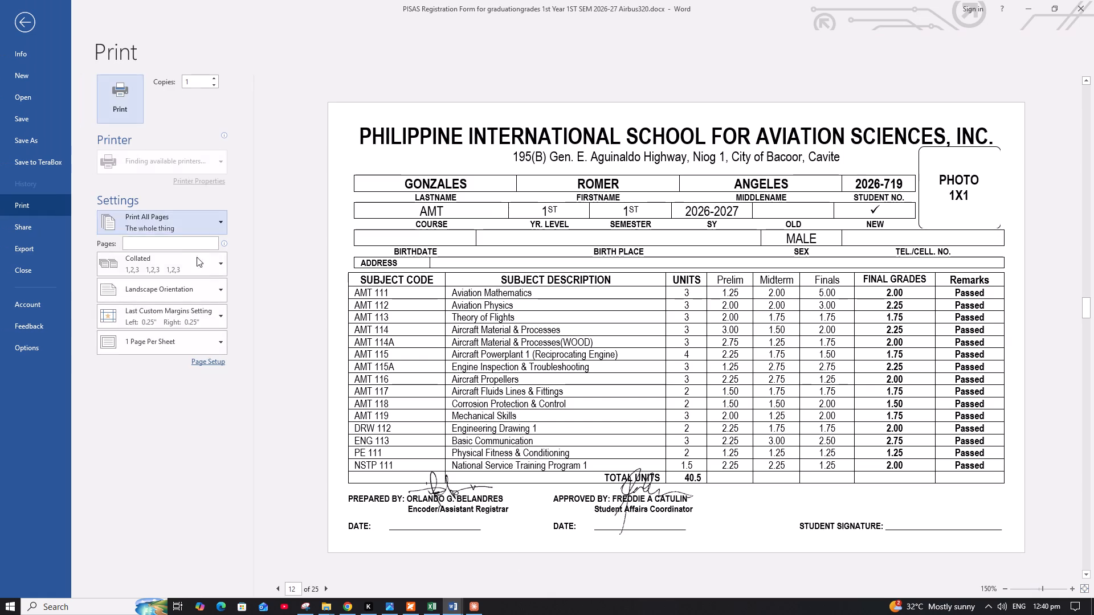
click(305, 606)
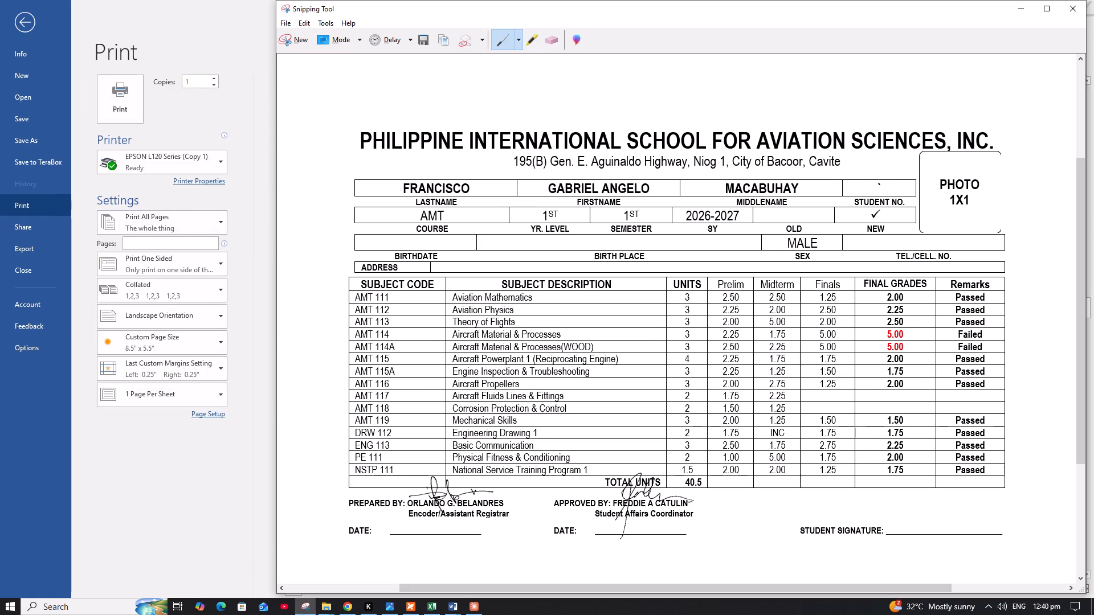
click(303, 46)
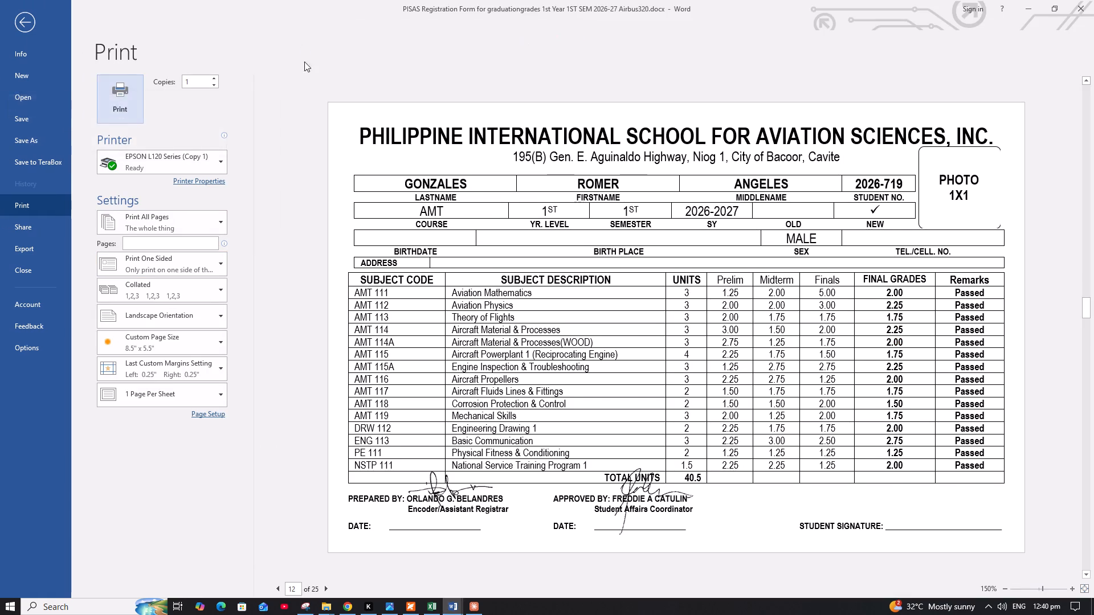
drag(329, 103, 708, 449)
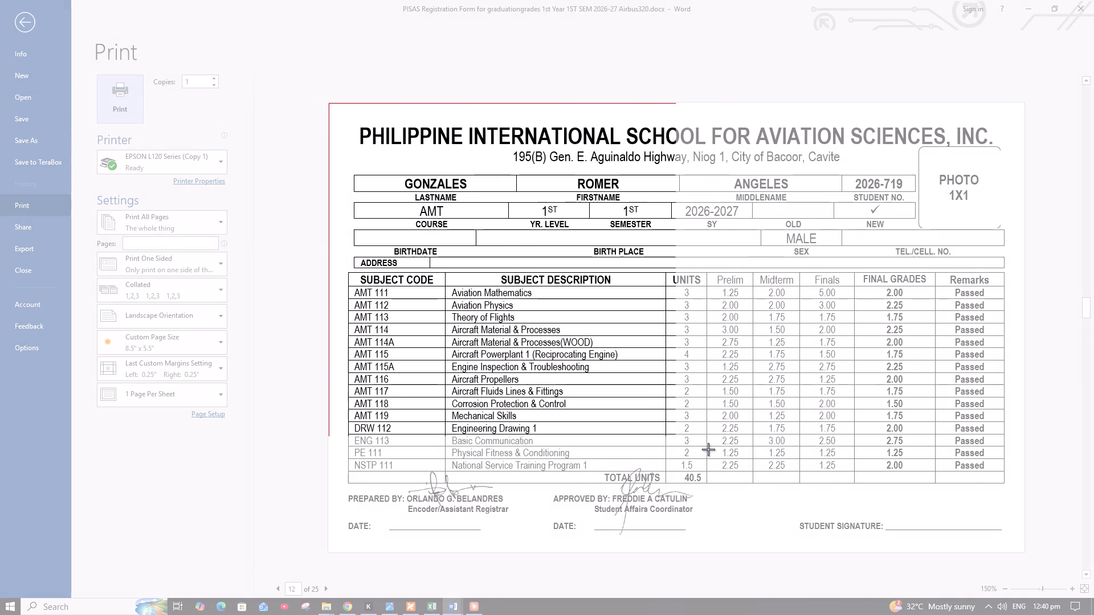
drag(708, 449, 1024, 549)
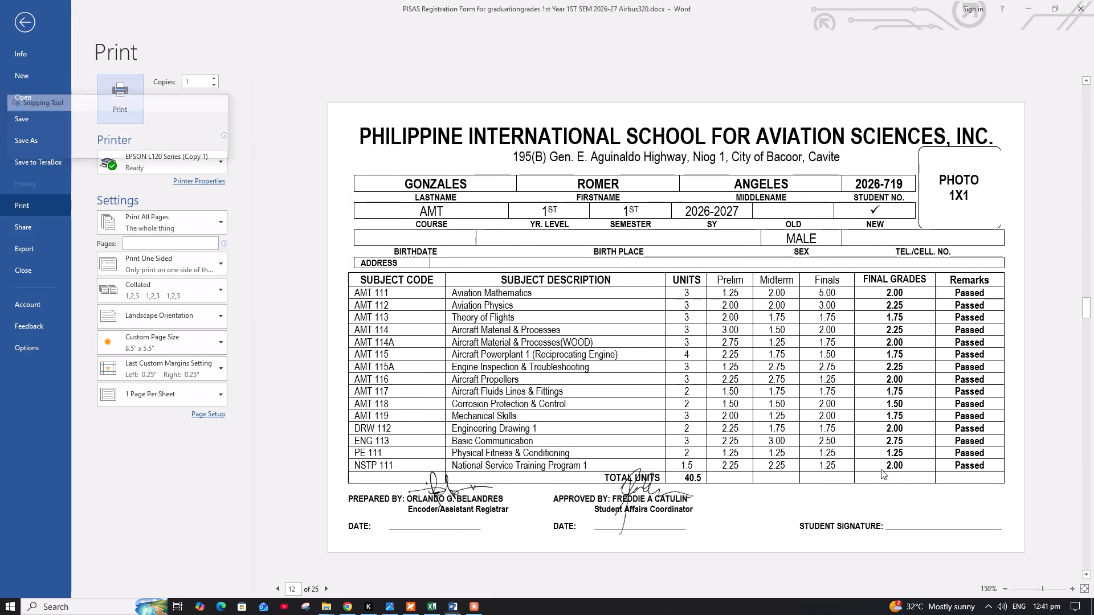
click(421, 38)
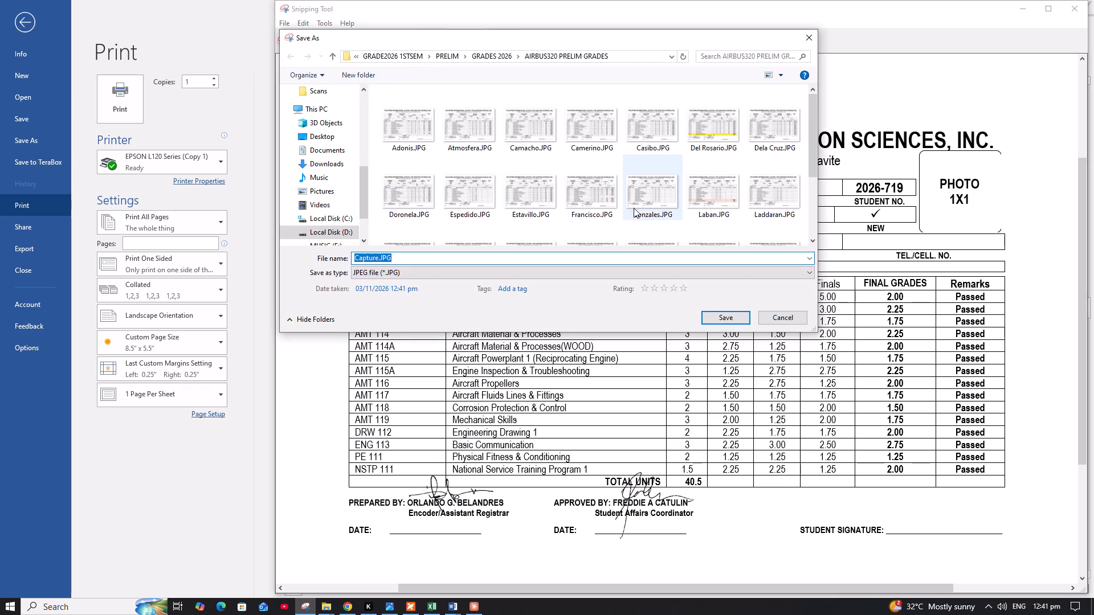
click(661, 207)
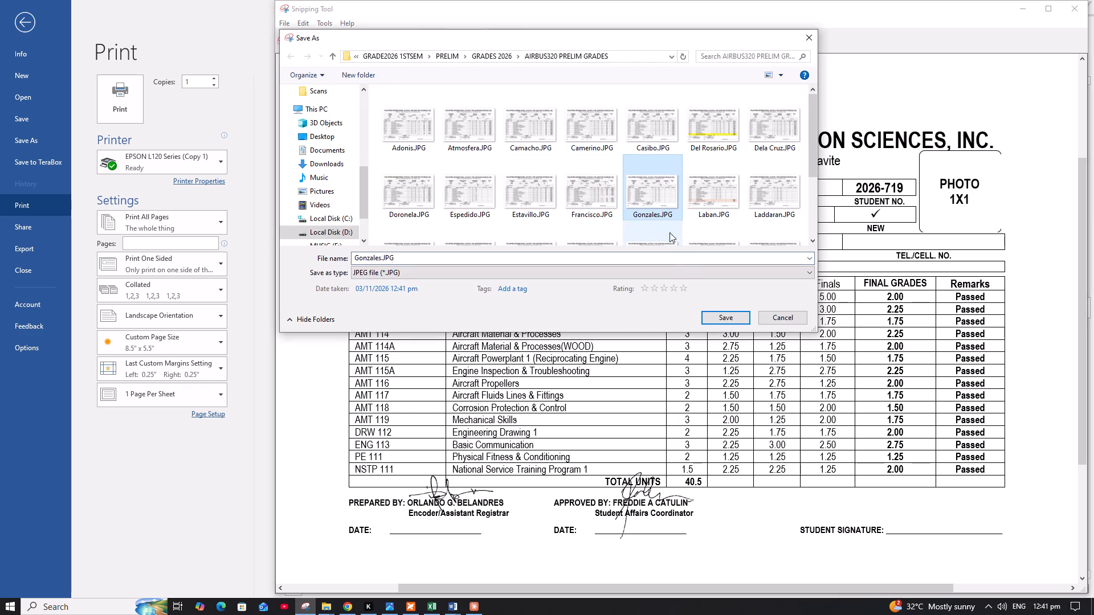
click(723, 319)
click(582, 306)
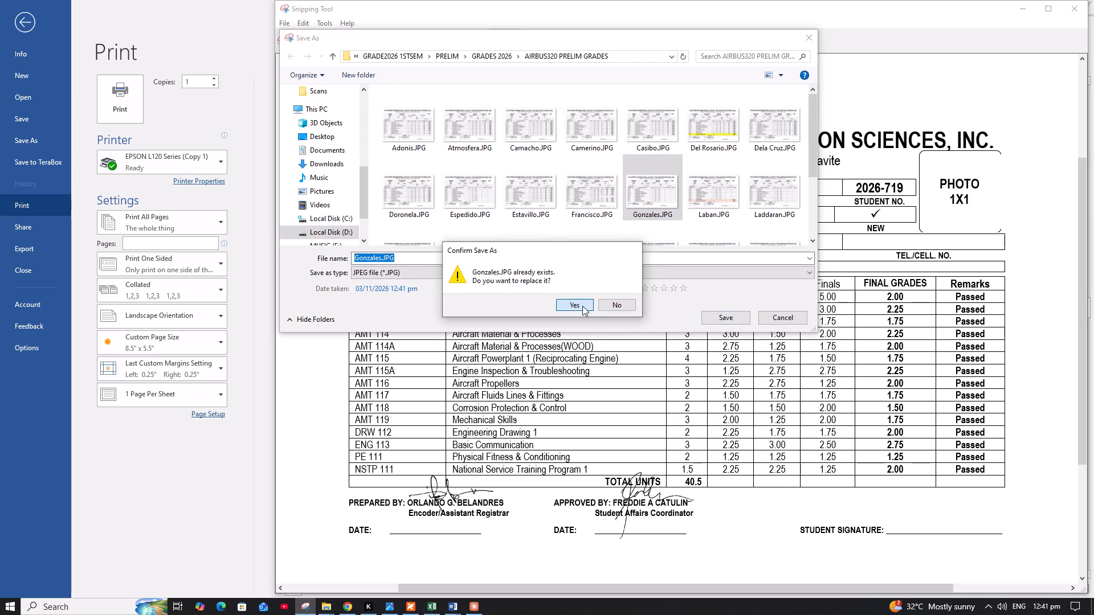
click(247, 3)
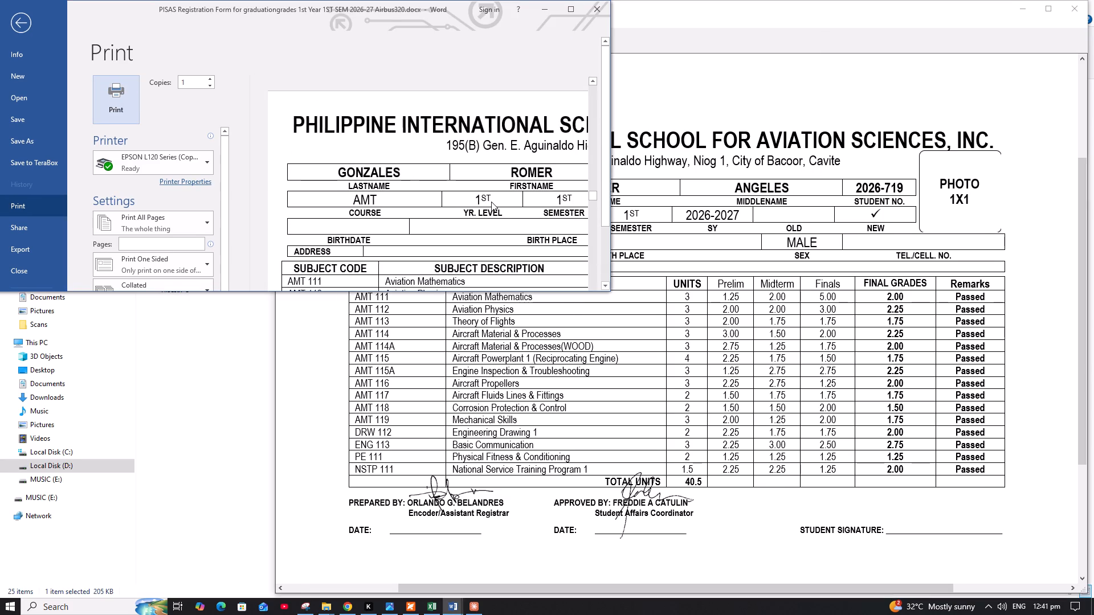
click(569, 6)
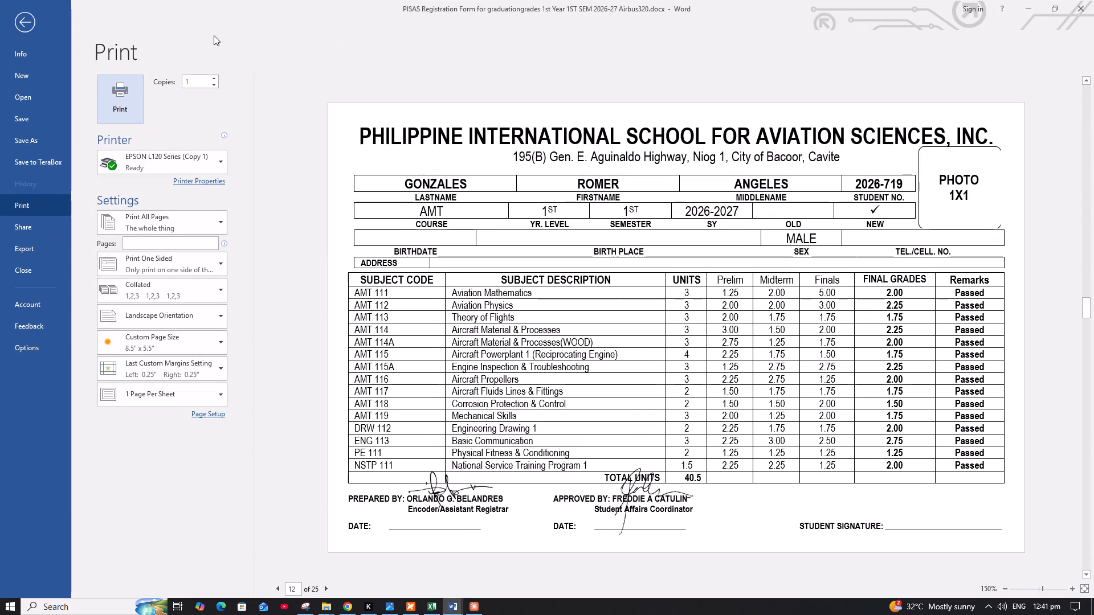
click(25, 27)
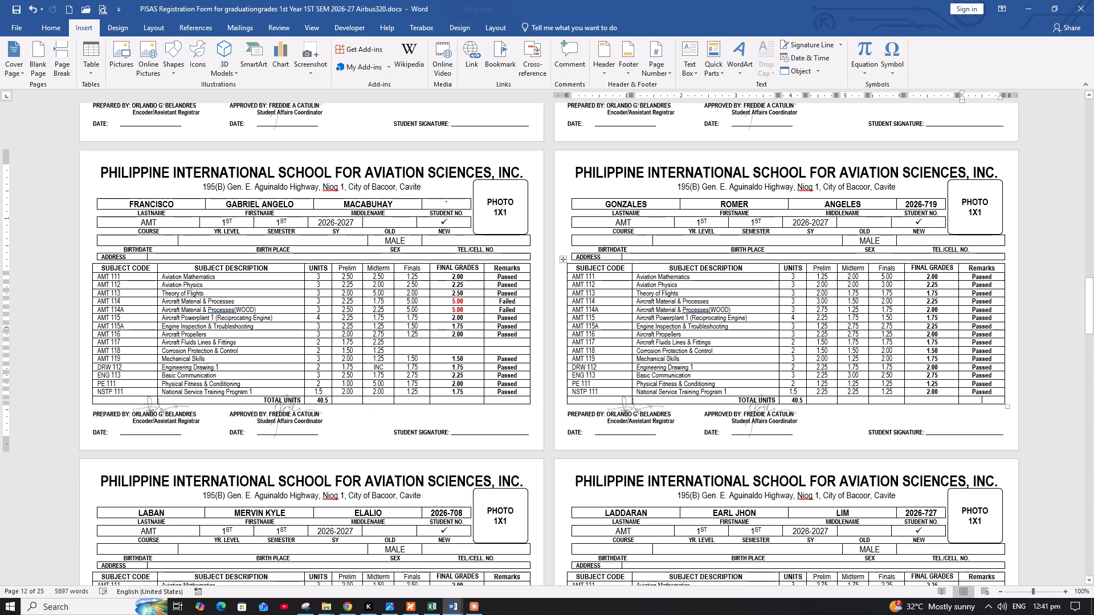
Enter Laban's AMT 113 finals as 1.50 and final grade as 1.75, saving the document before the entry.
scroll(697, 337, down, 13)
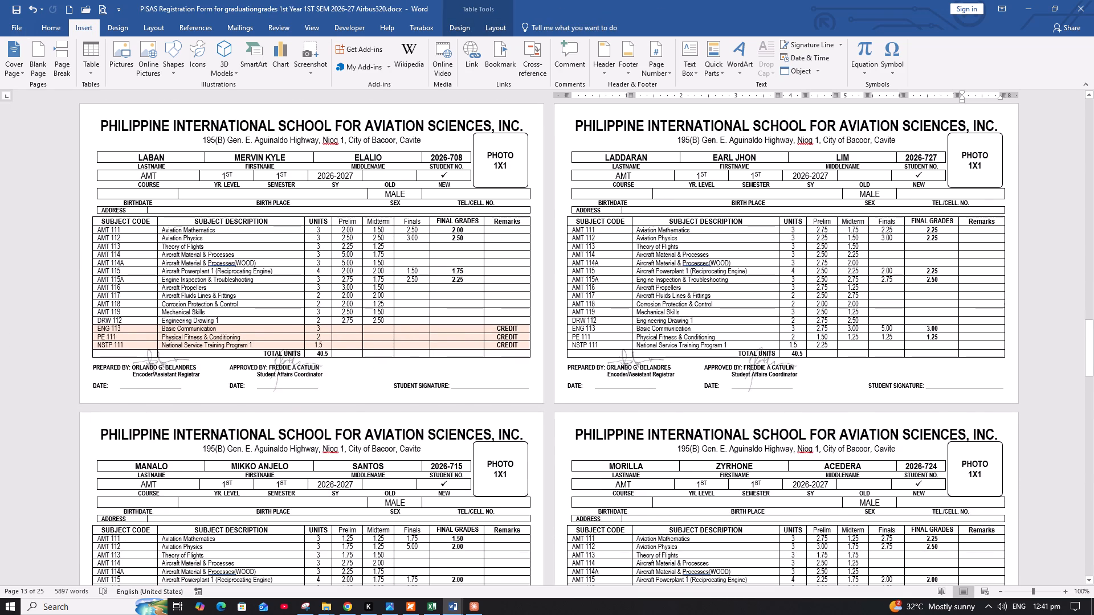
click(425, 248)
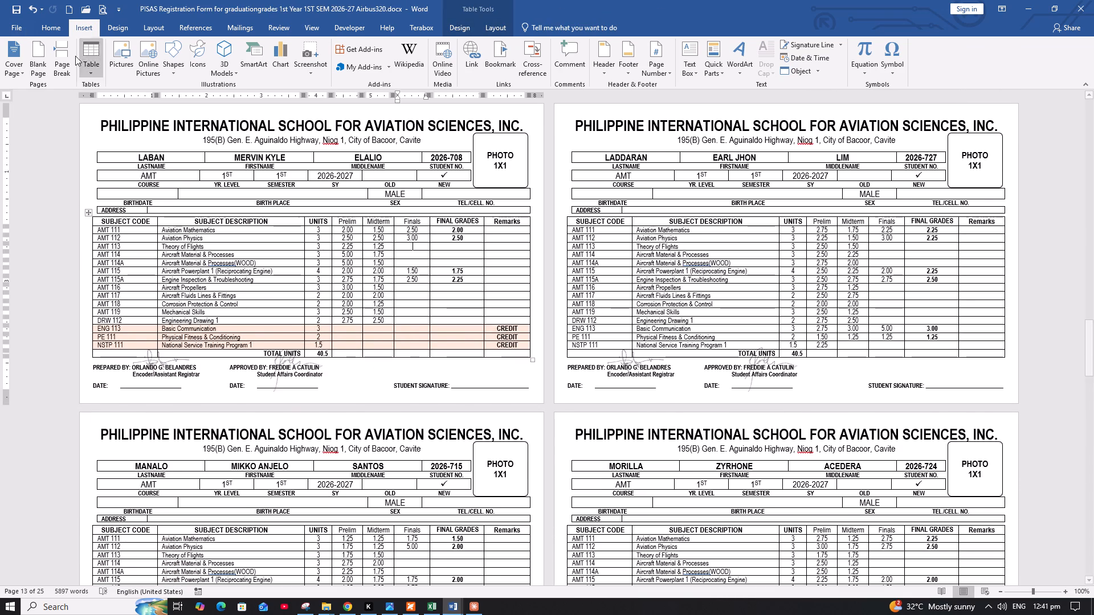
click(12, 7)
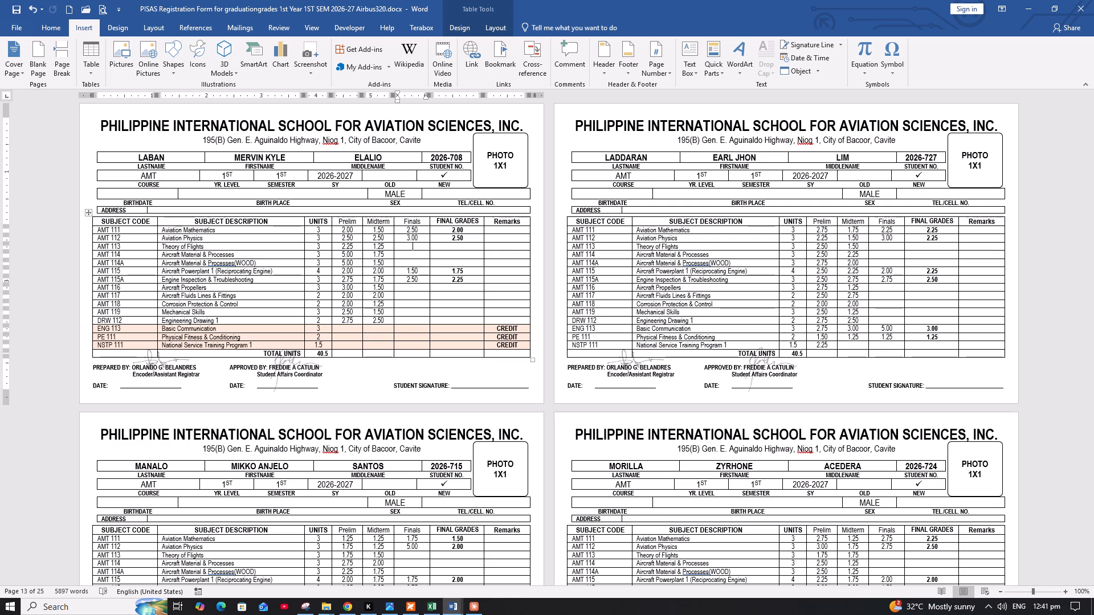
text(1.50)
key(Right)
text(1.75)
key(Down)
key(Left)
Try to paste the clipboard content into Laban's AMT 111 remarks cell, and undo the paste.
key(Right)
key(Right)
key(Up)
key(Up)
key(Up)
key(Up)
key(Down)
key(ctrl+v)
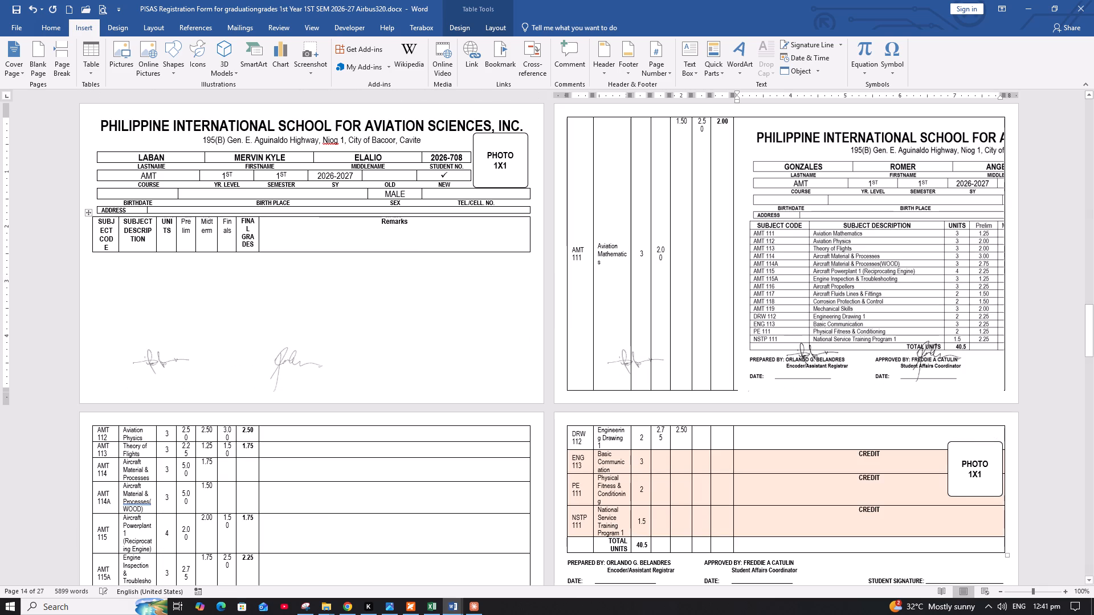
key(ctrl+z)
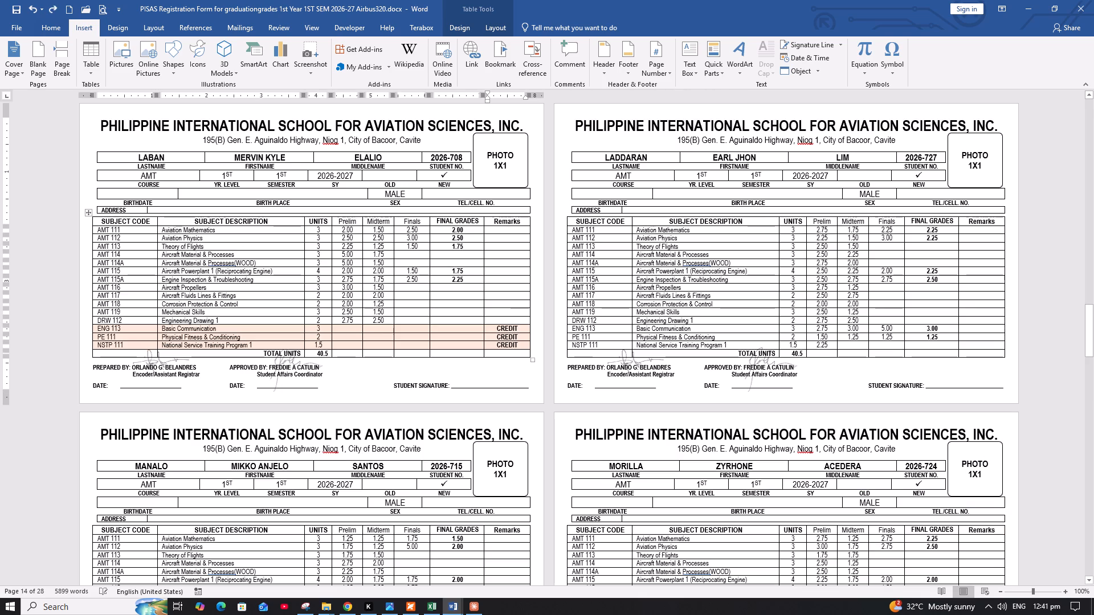
Copy the Passed remarks for AMT 111 through DRW 112 from the form above Laddaran's into the same rows of Laban's Remarks column.
scroll(850, 305, up, 7)
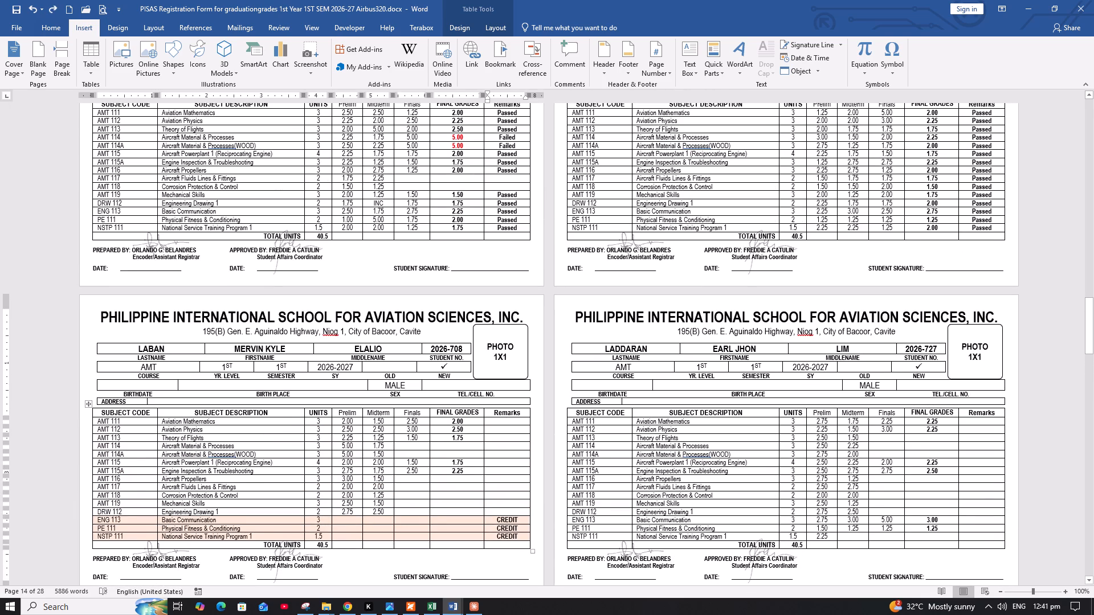
click(983, 116)
drag(984, 115, 982, 129)
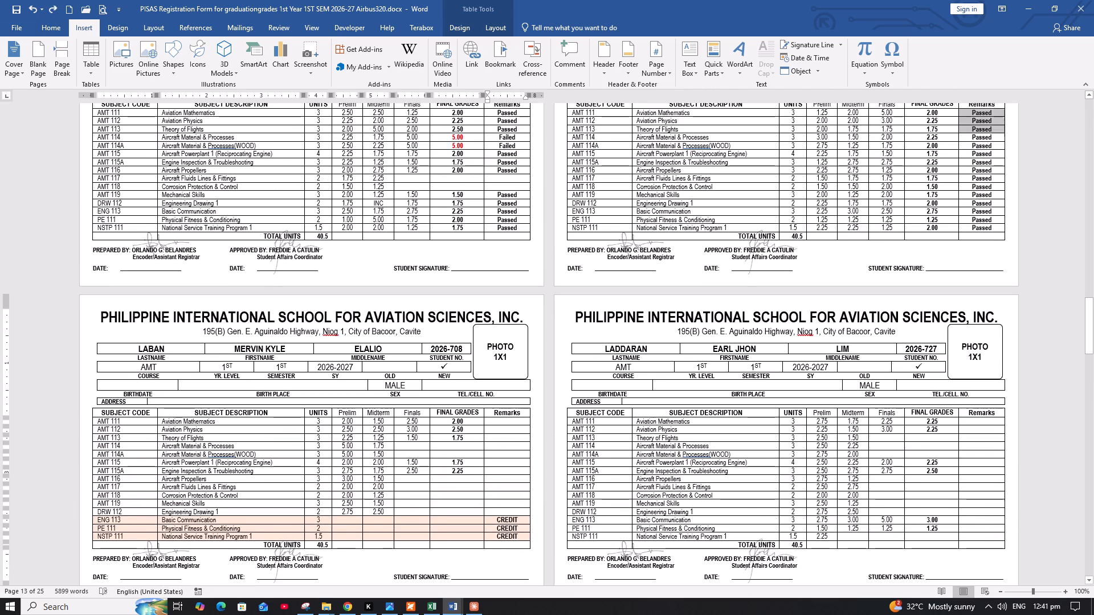
drag(982, 129, 968, 203)
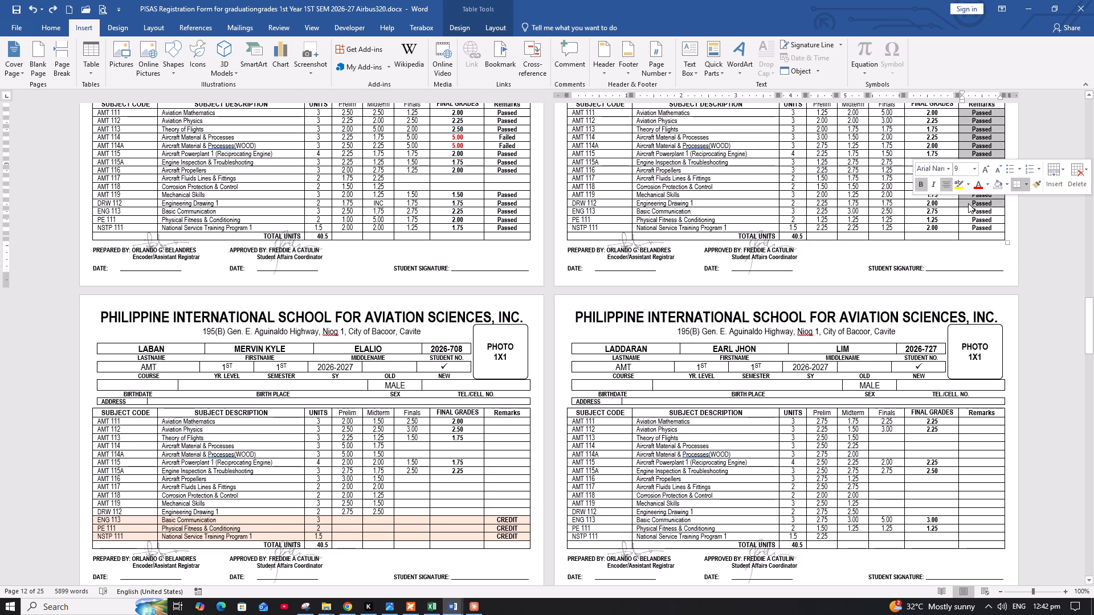
right_click(968, 203)
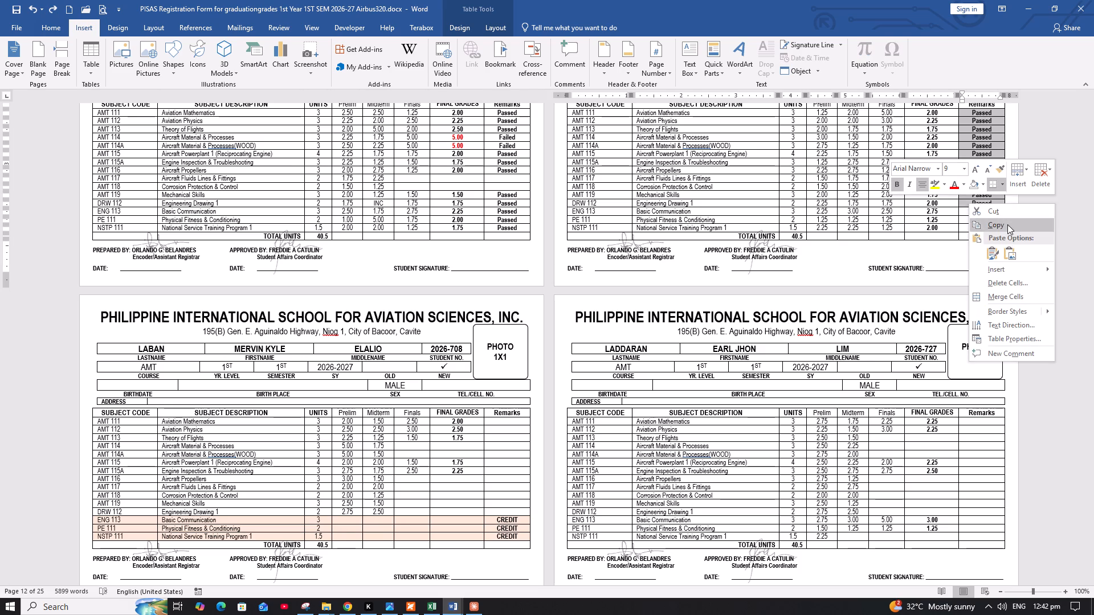
click(1007, 224)
click(509, 421)
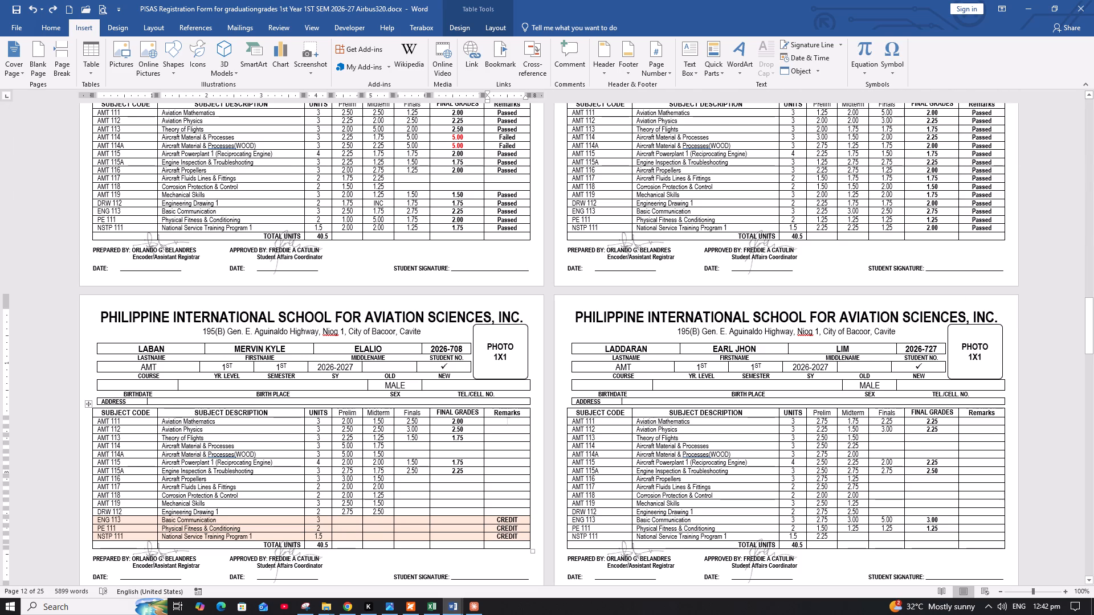
key(ctrl+v)
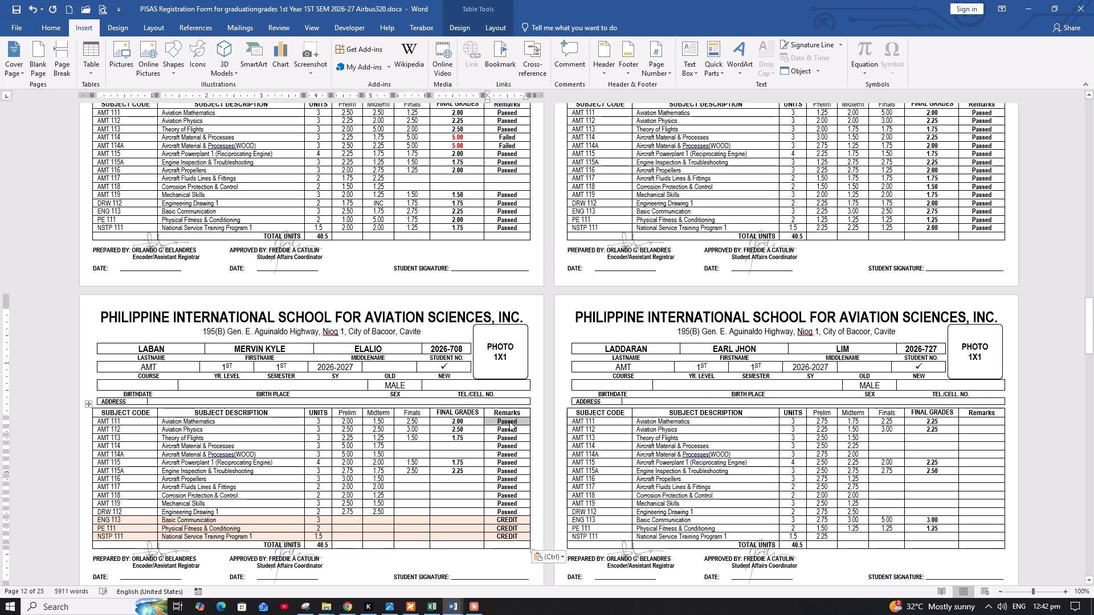
Enter Laban's AMT 114 finals as 5.00 and final grade as 5.00.
click(419, 444)
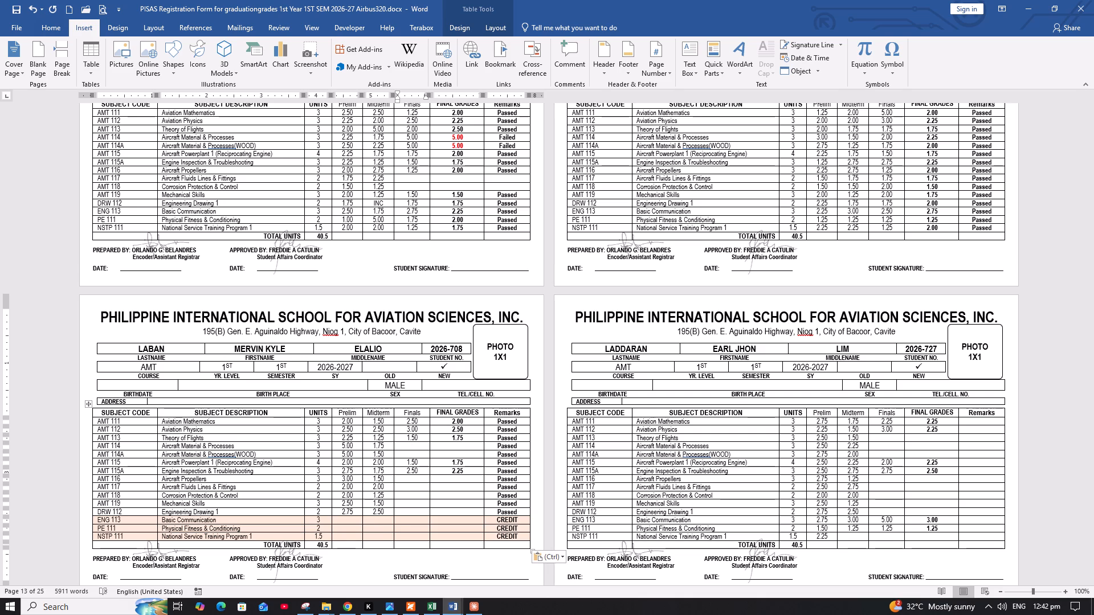
text(5.00)
key(Right)
text(5.00)
Replace Laban's AMT 114 remark with Failed.
key(Right)
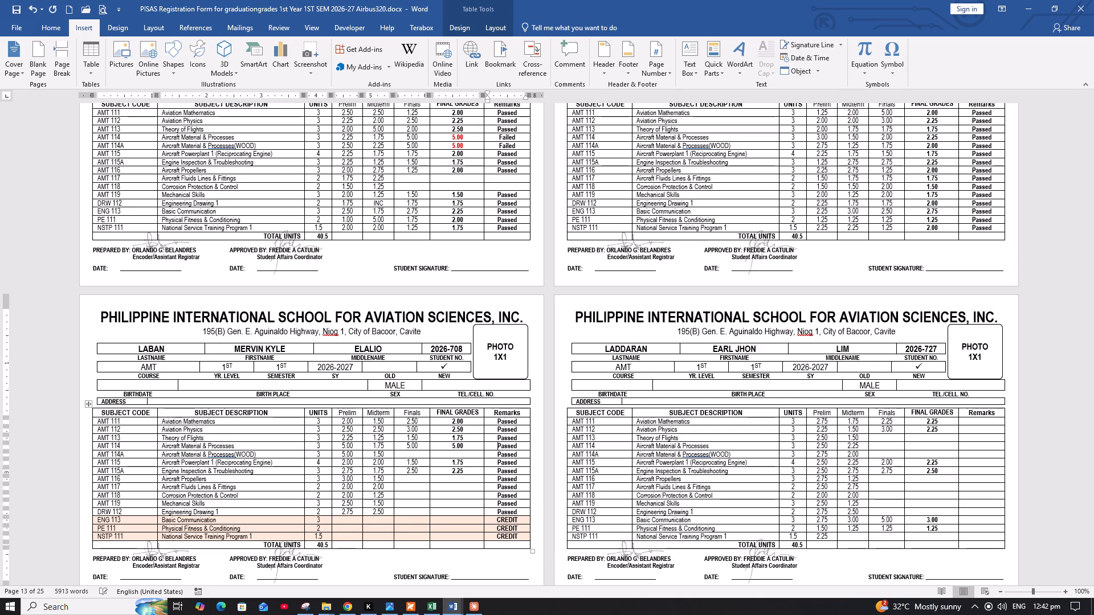
key(Right)
key(Right)
key(Right)
key(Right)
key(Right)
key(Right)
key(Right)
key(Left)
key(ctrl+shift+Left)
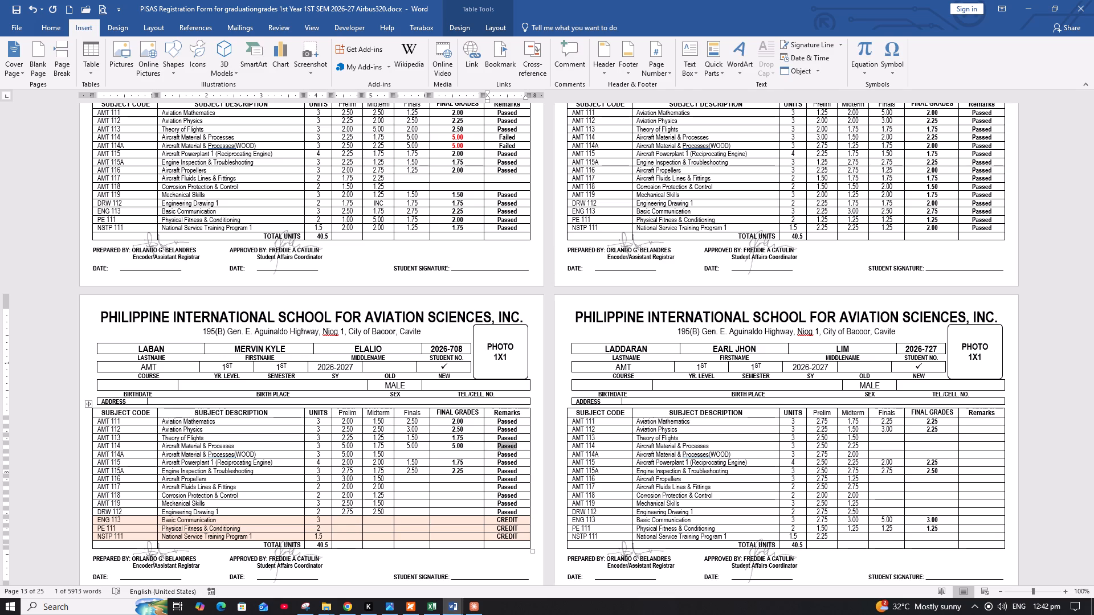
text(Failed)
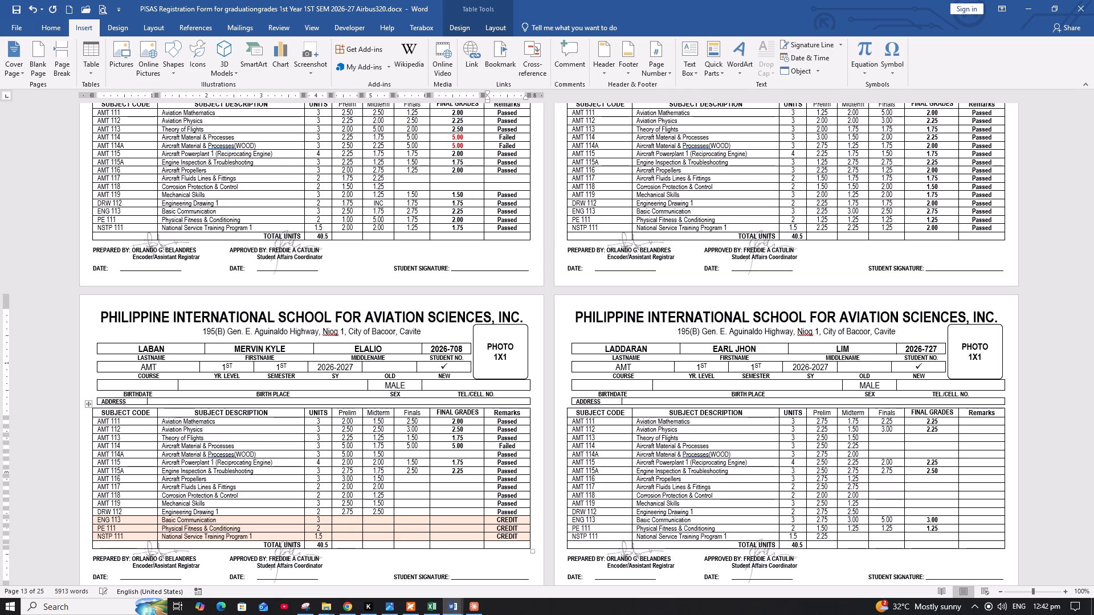
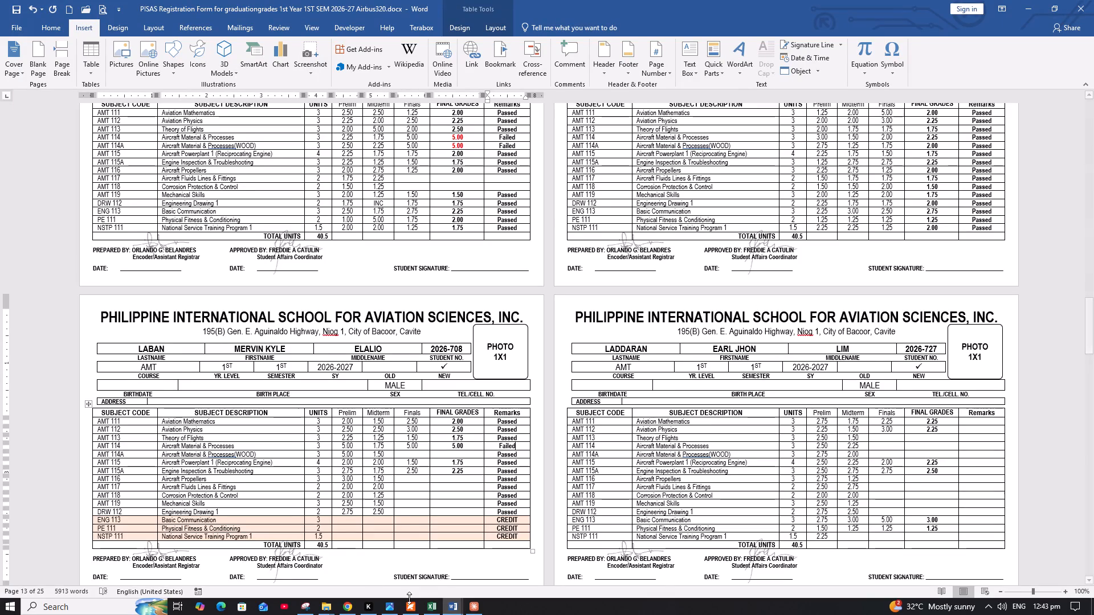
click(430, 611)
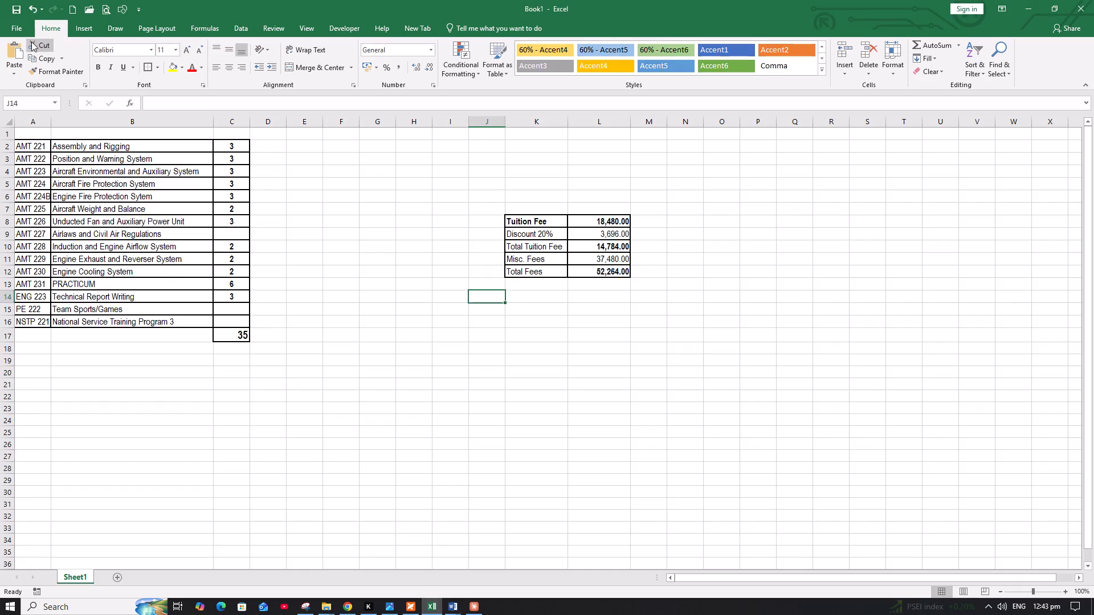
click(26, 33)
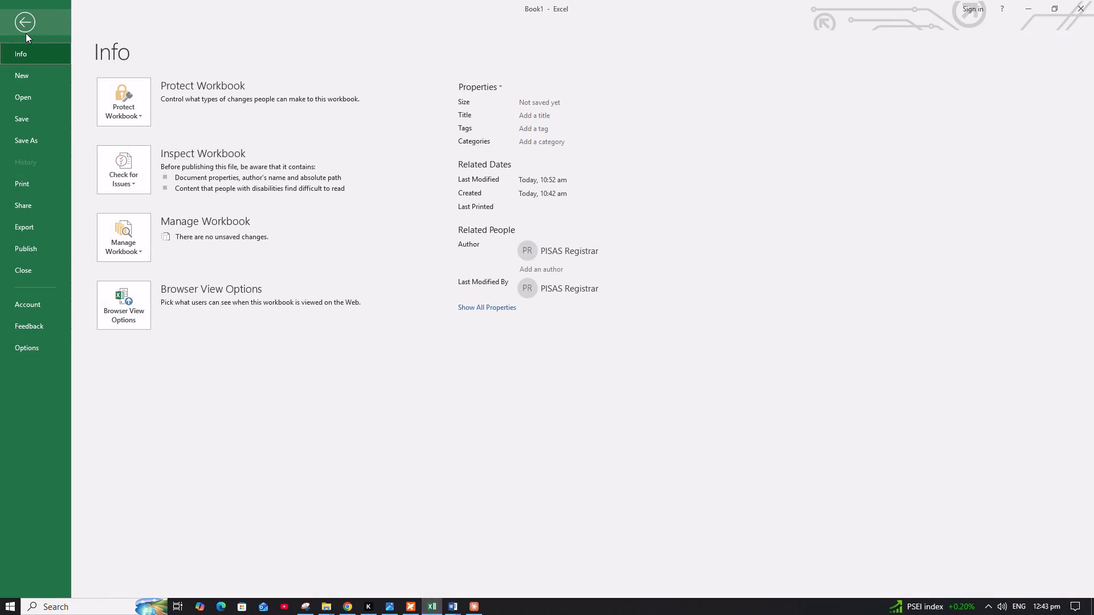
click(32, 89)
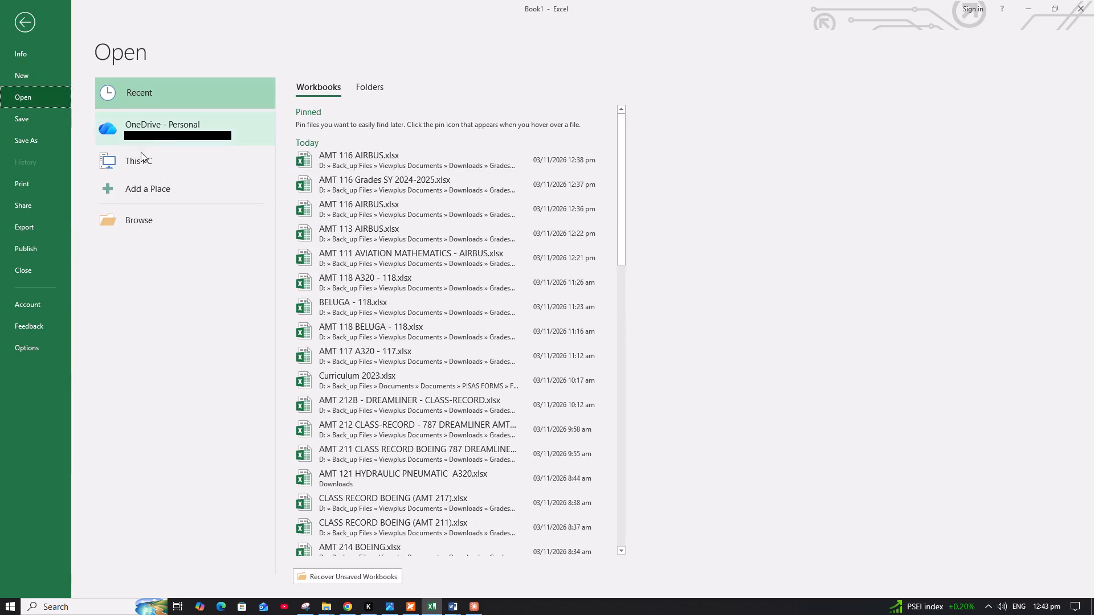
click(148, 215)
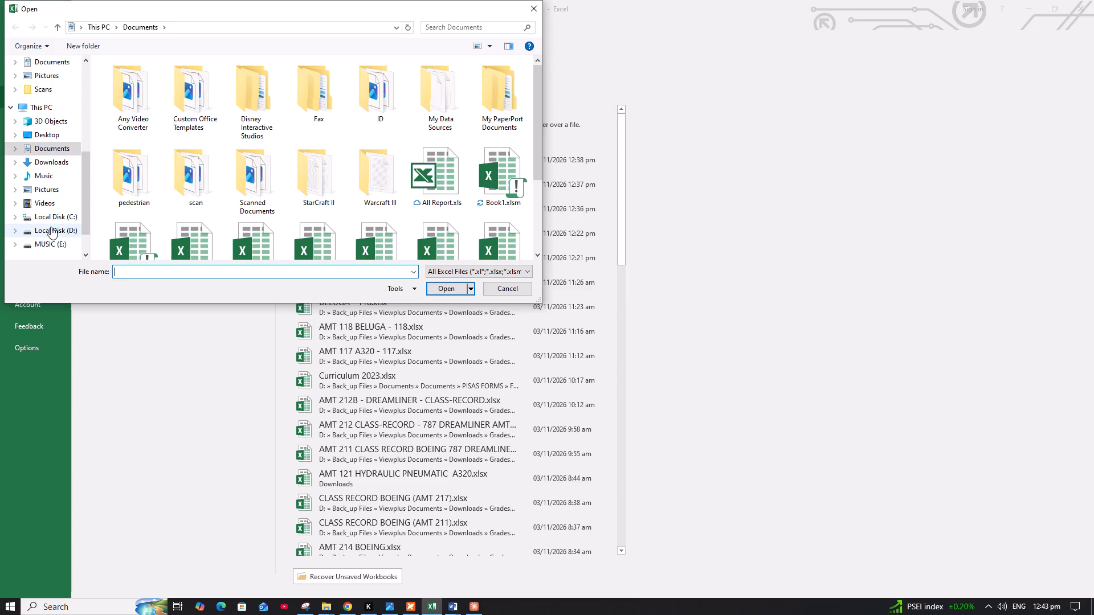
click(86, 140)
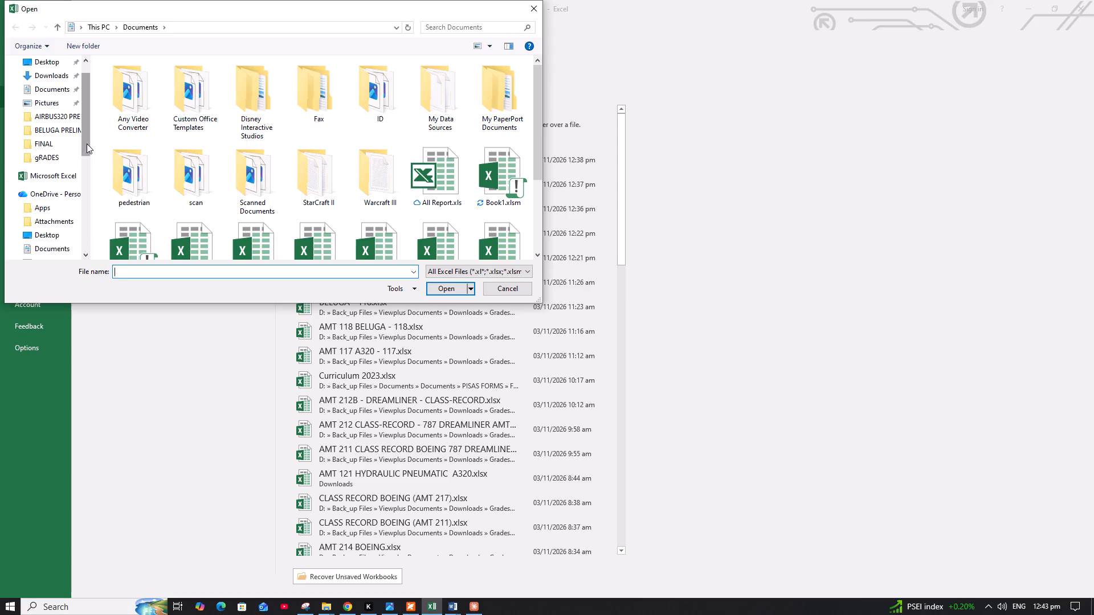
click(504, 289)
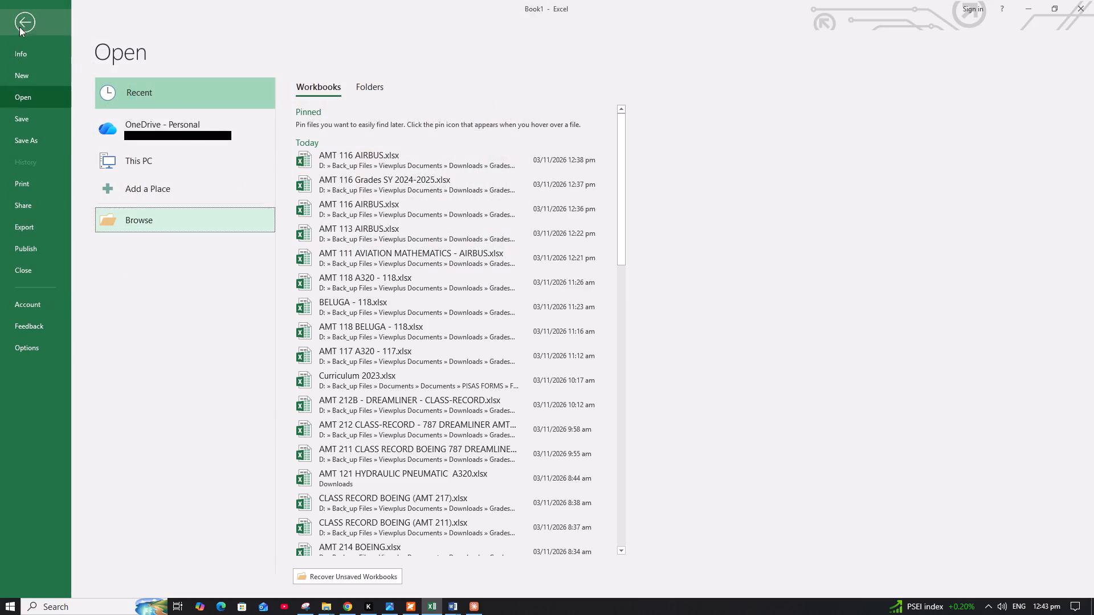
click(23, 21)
Open the workbook AMT 114 A320 - 114.xlsx from the FINAL grades folder in File Explorer.
click(328, 603)
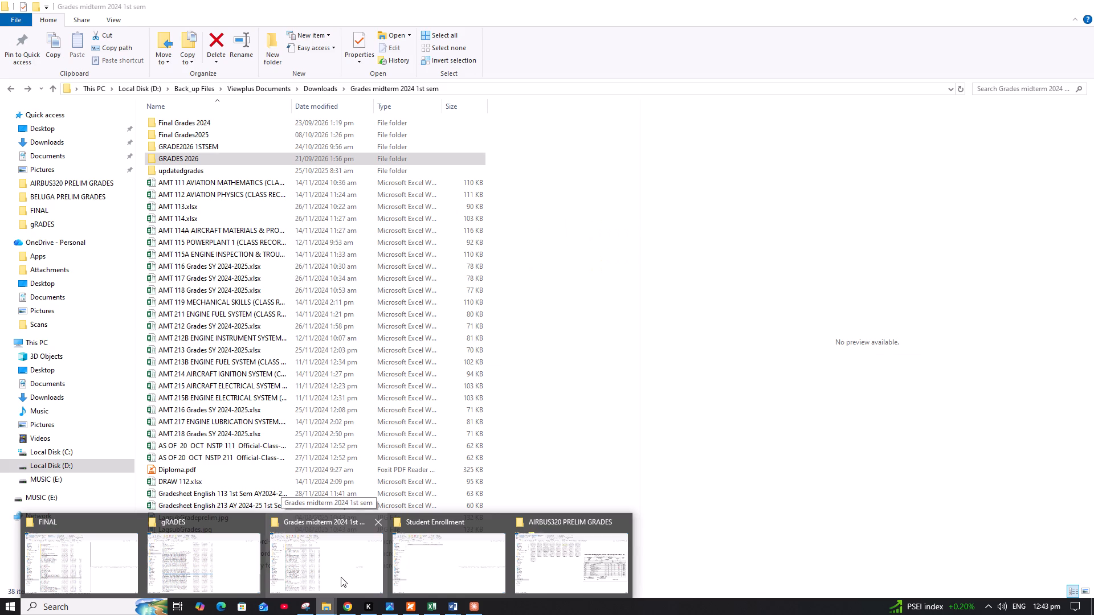
click(104, 578)
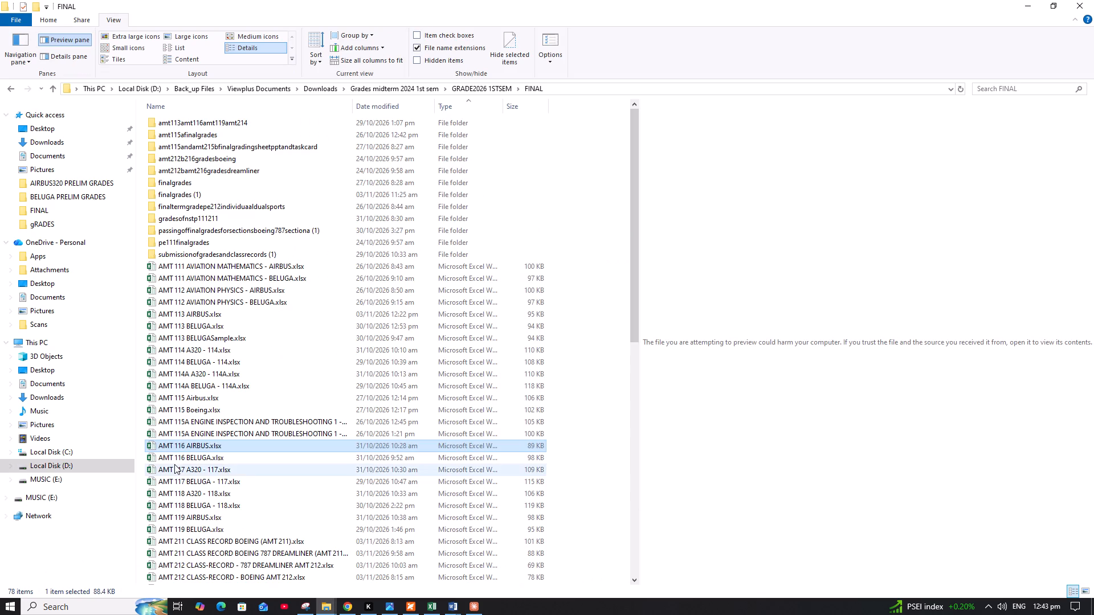
click(184, 350)
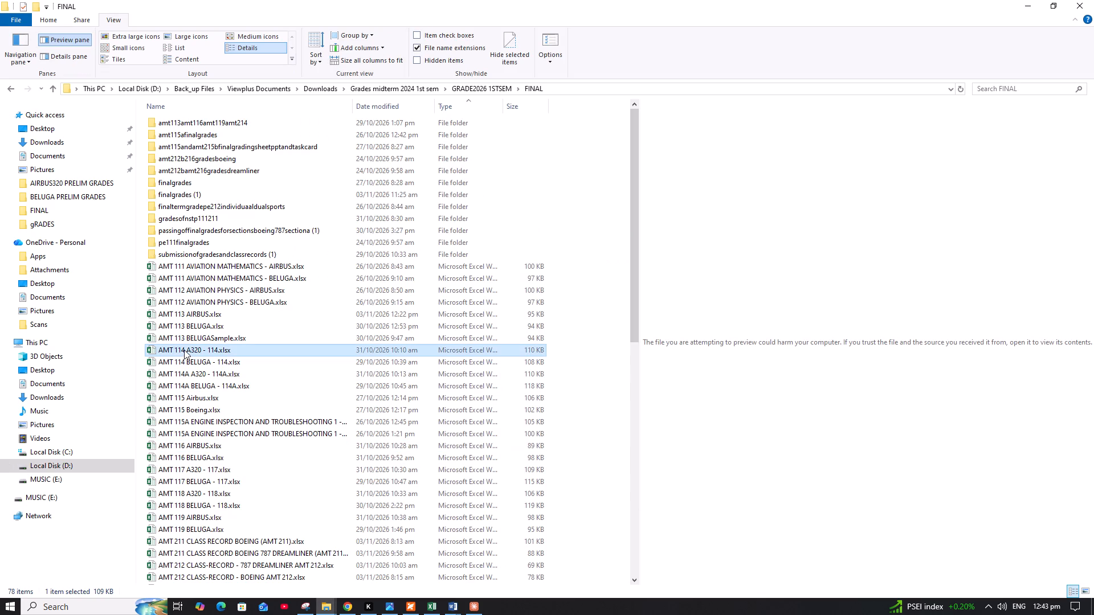
double_click(184, 350)
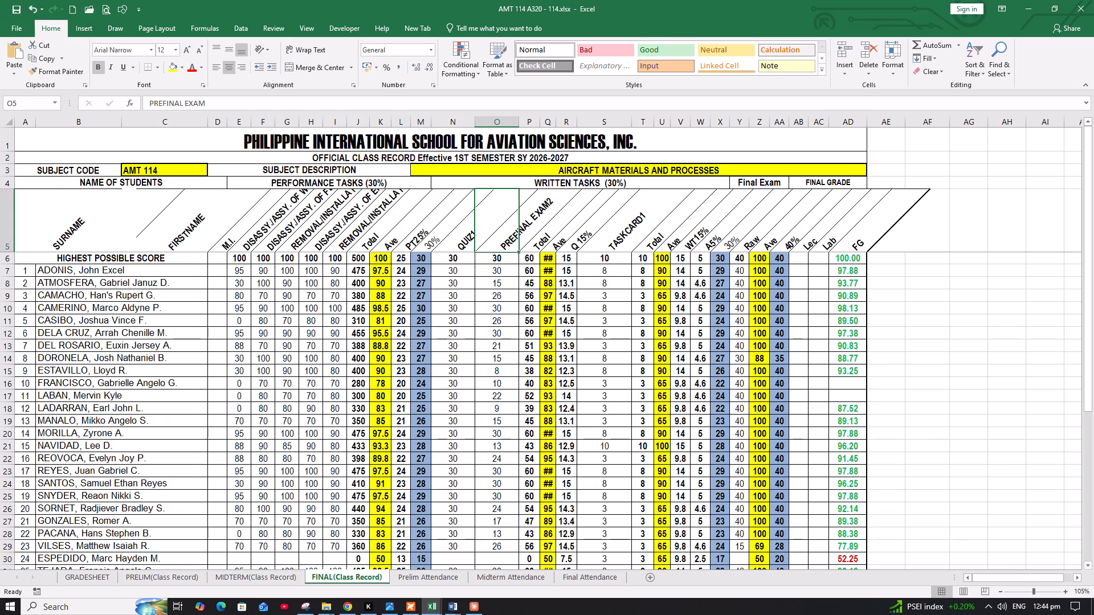
Check Laban's AMT 114 grades in the final class record and on the GRADESHEET sheet.
click(11, 397)
click(78, 576)
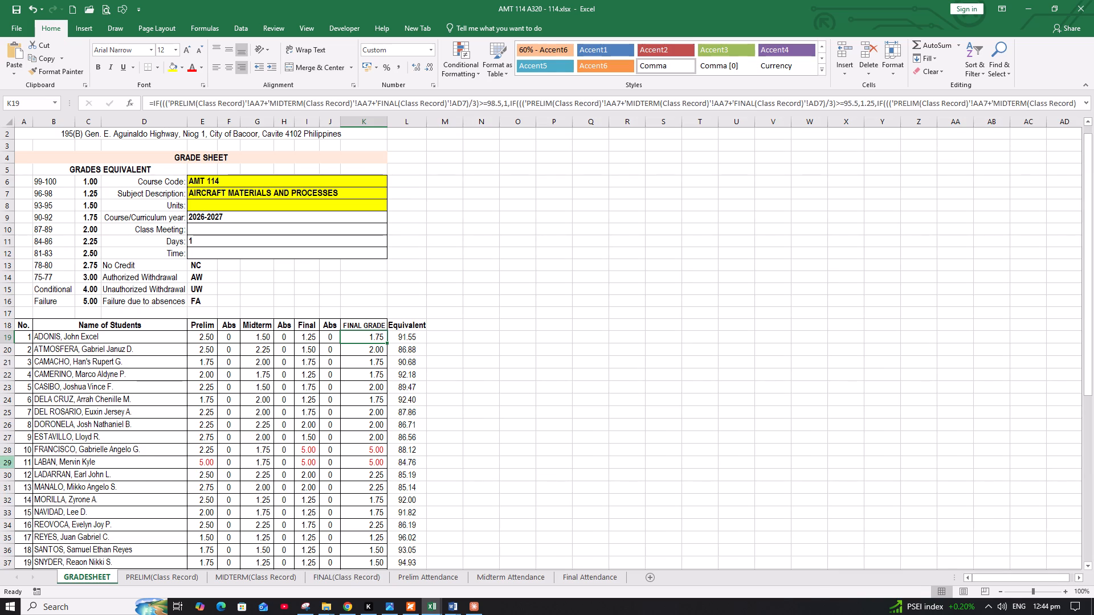
click(14, 462)
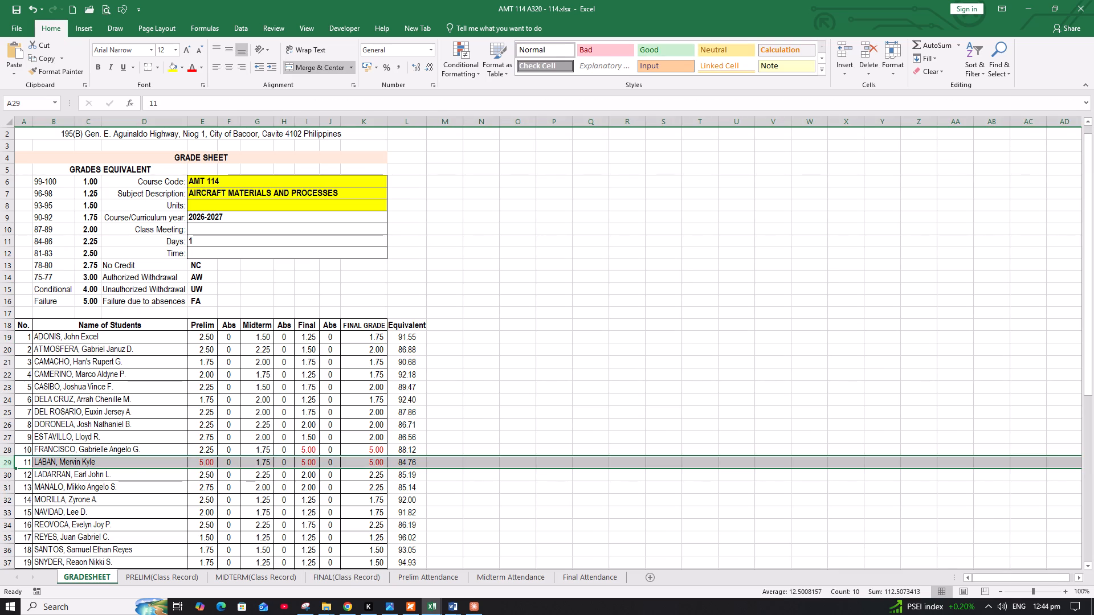
click(378, 462)
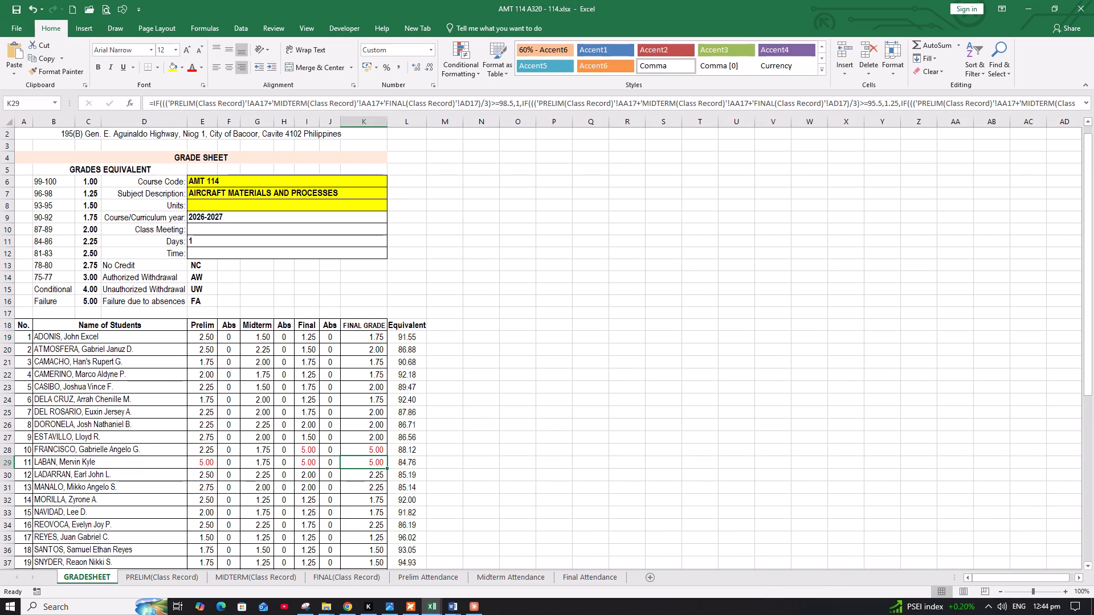
click(305, 449)
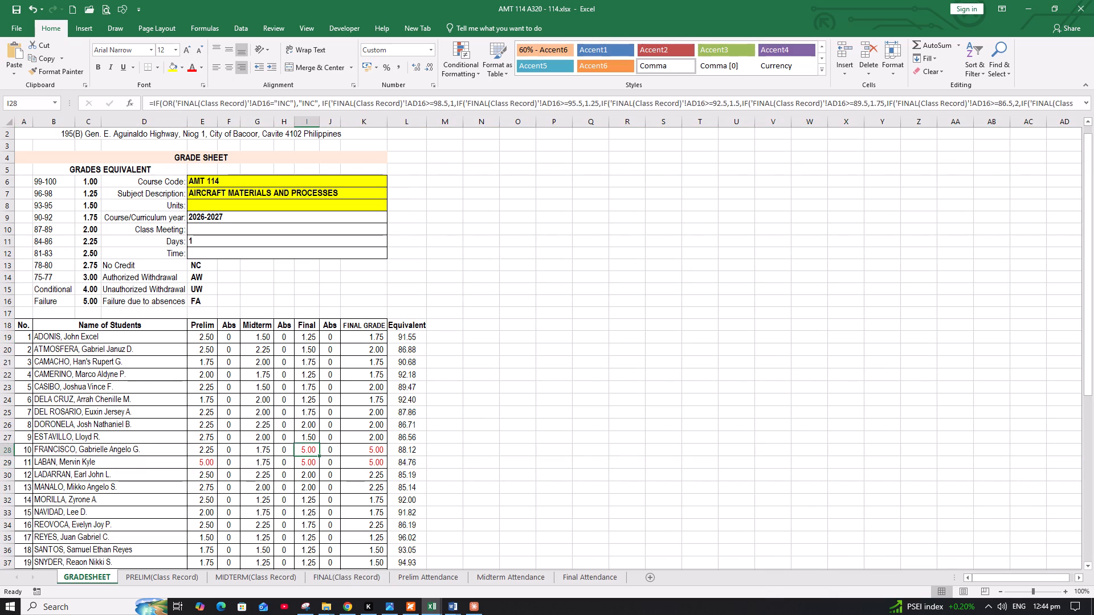
click(210, 463)
Fill Francisco's Prelim formula down to Laban's row, and Estavillo's Final formula down to Francisco's row.
click(206, 449)
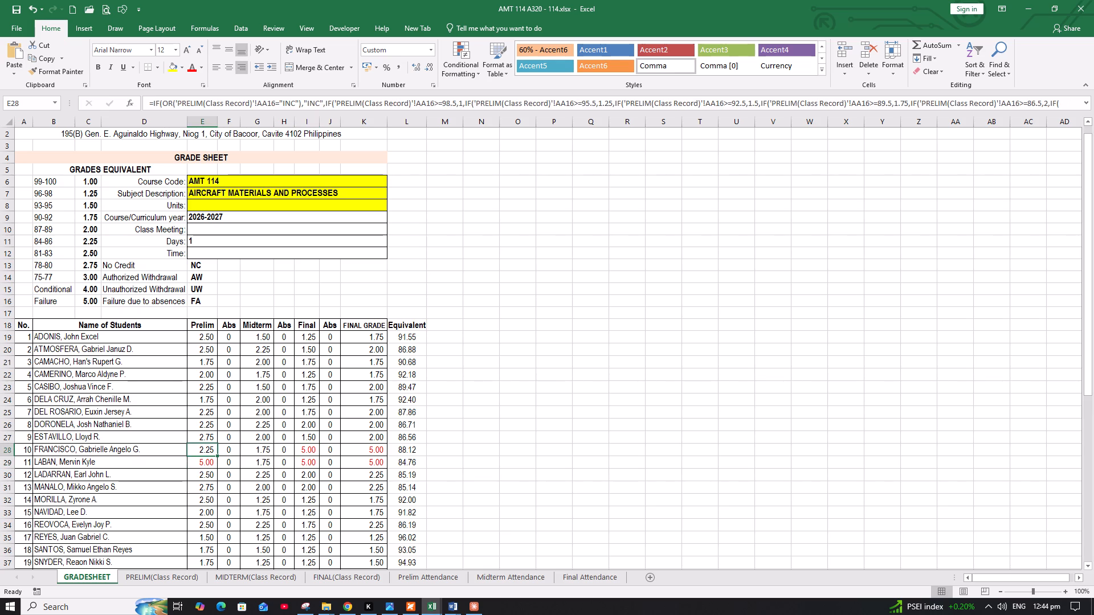
drag(218, 457, 218, 467)
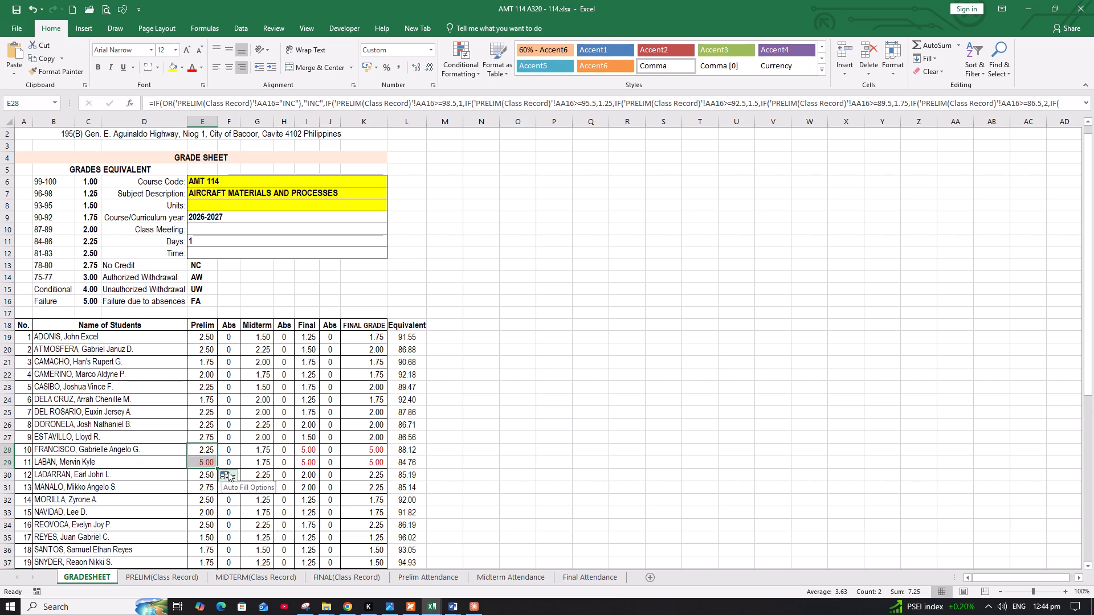
click(315, 437)
drag(319, 444, 319, 452)
click(311, 449)
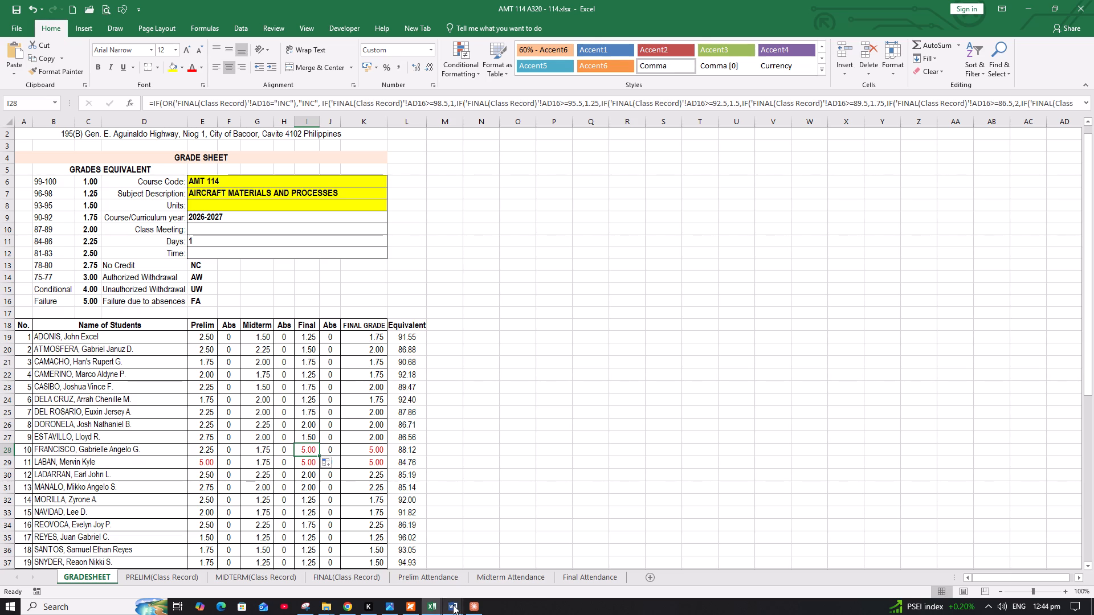
Switch to the Word registration form and clear Laban's AMT 114 finals, final grade and remark.
click(488, 563)
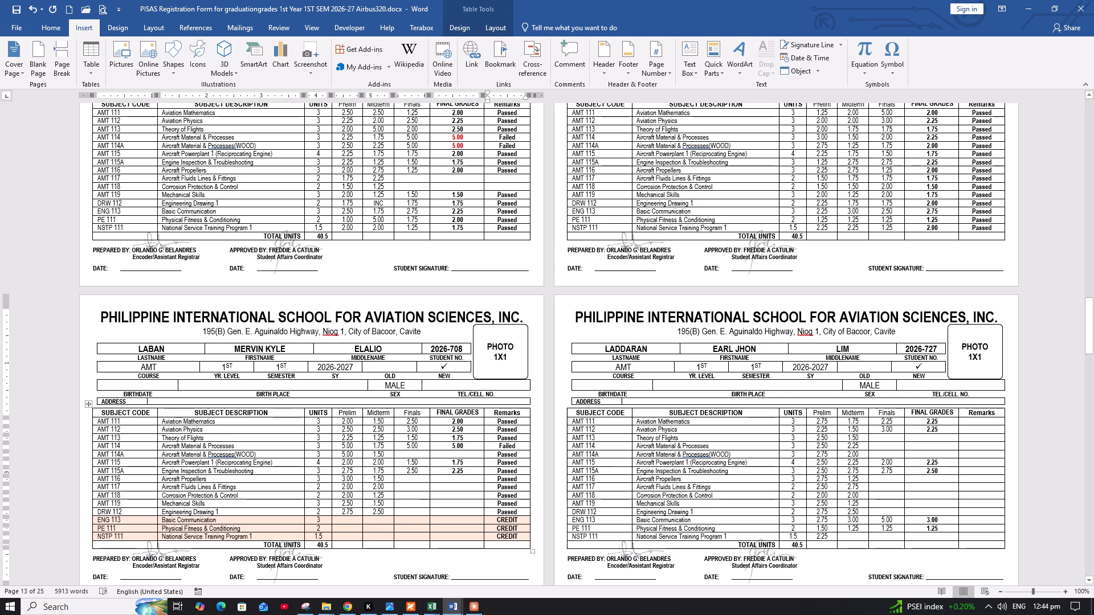
drag(402, 444, 515, 444)
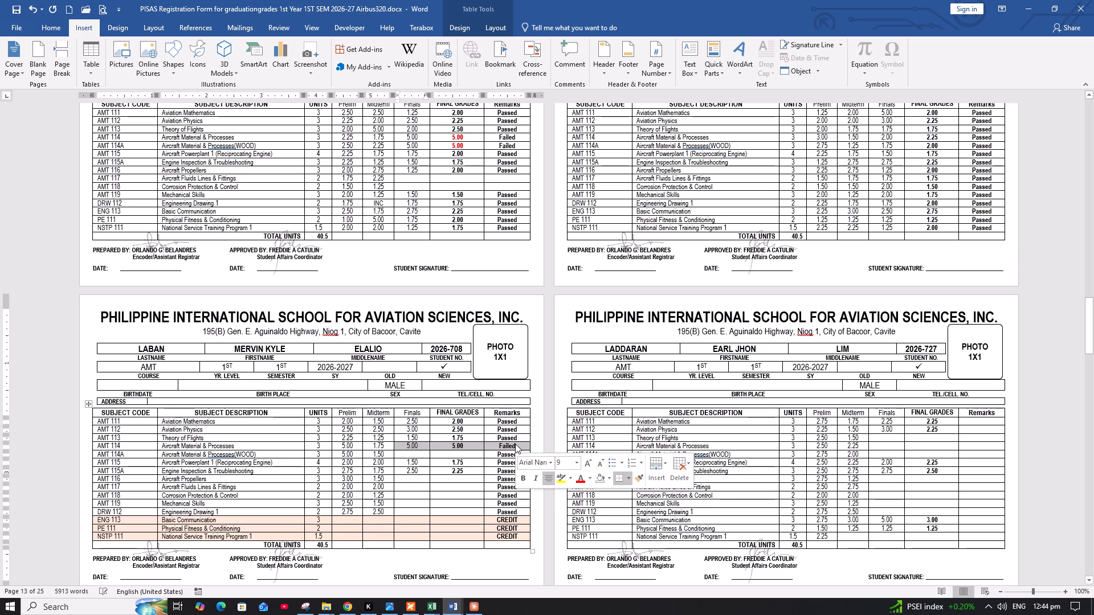
key(Delete)
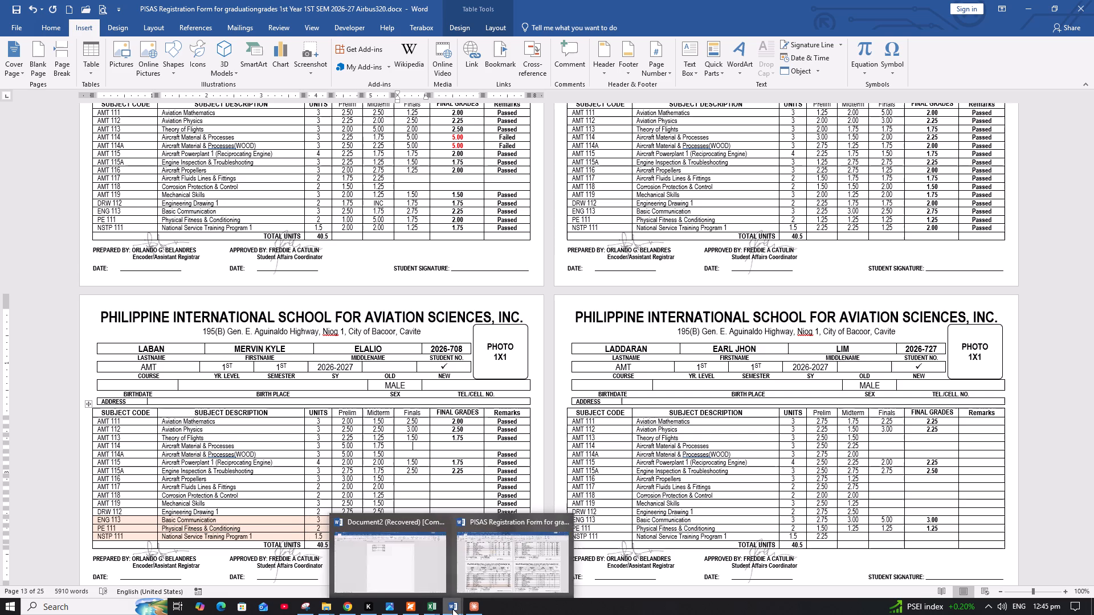
click(507, 561)
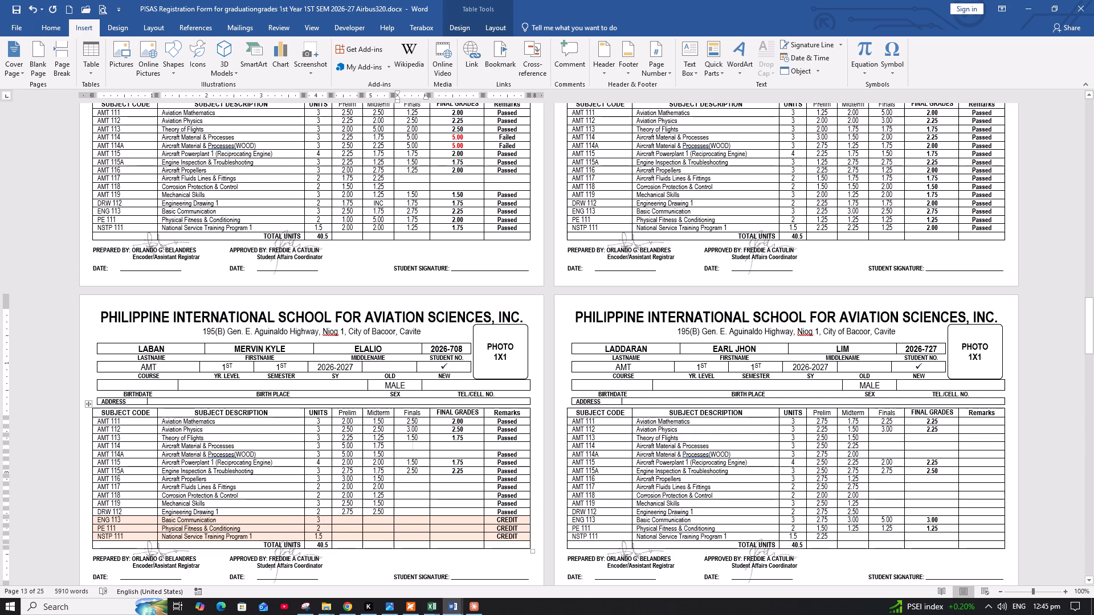
Clear the Passed remark in Laban's AMT 114A row.
click(422, 479)
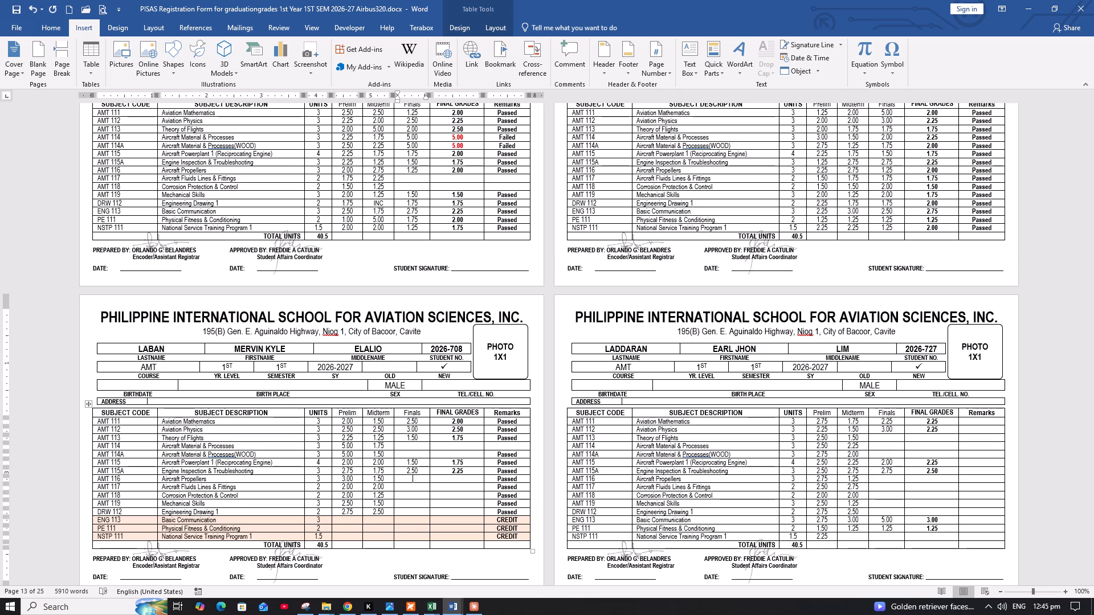
click(486, 454)
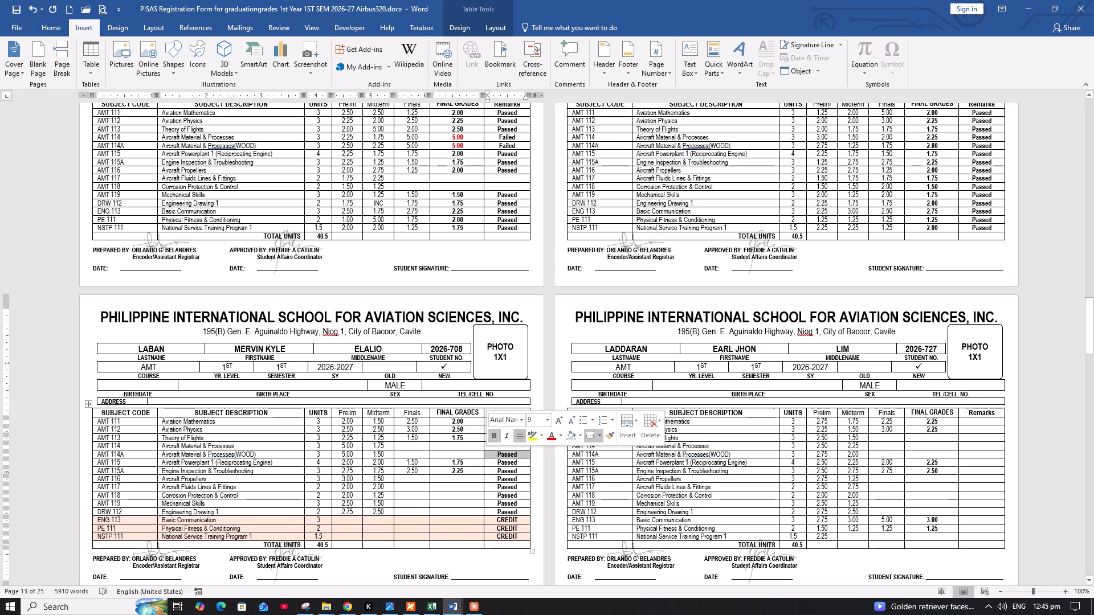
key(Delete)
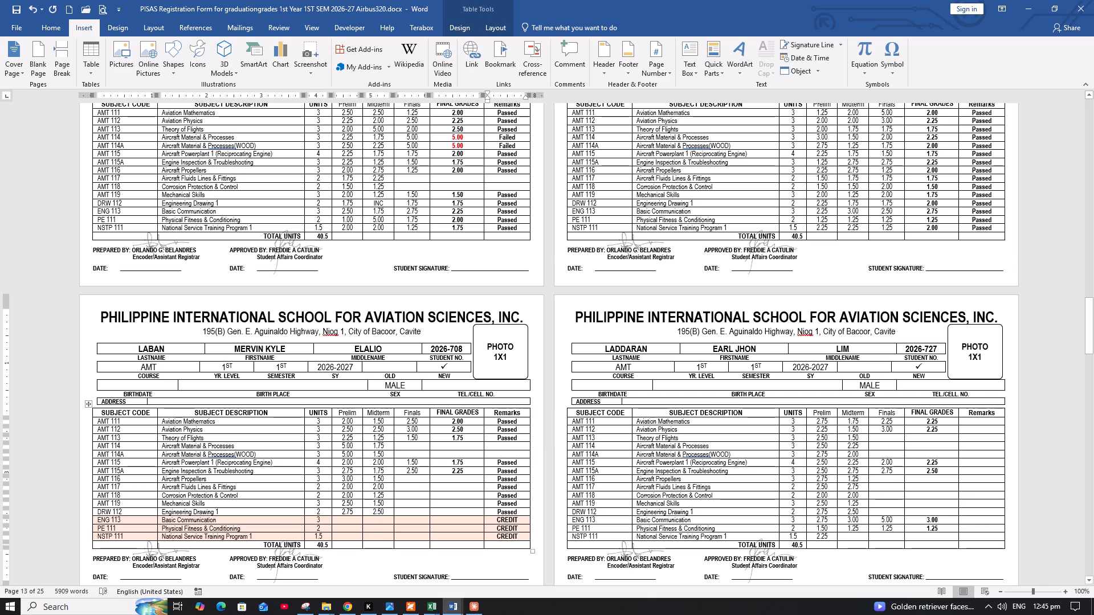
click(421, 481)
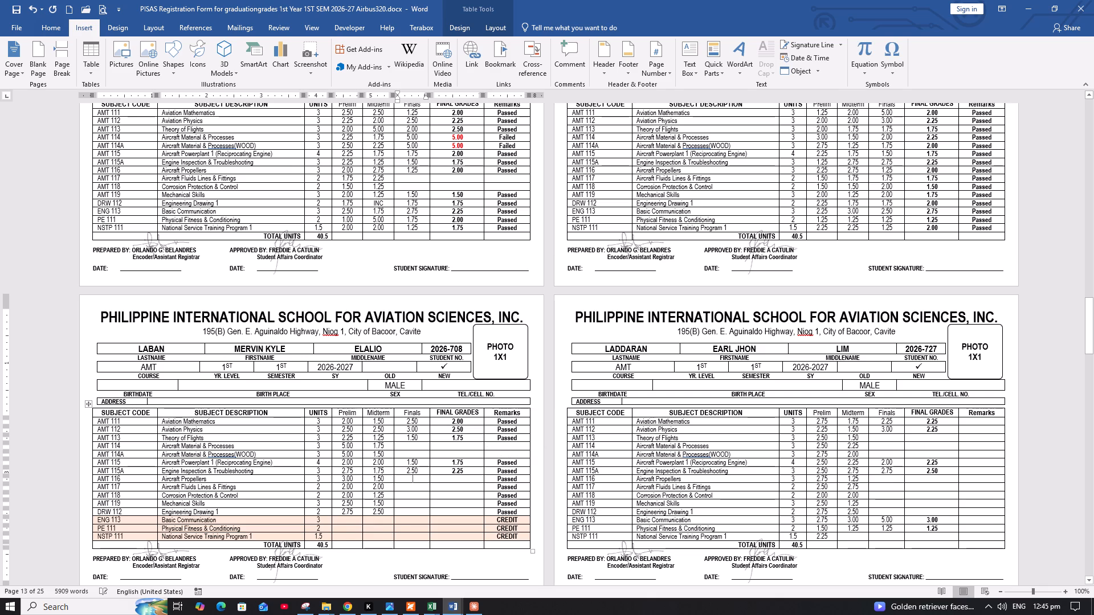
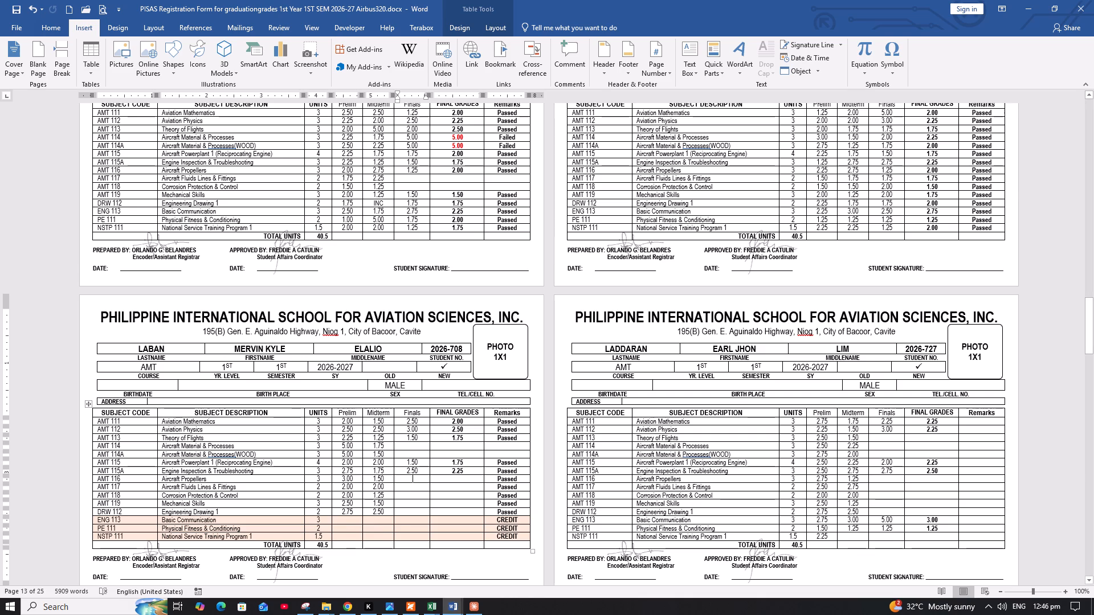
click(345, 607)
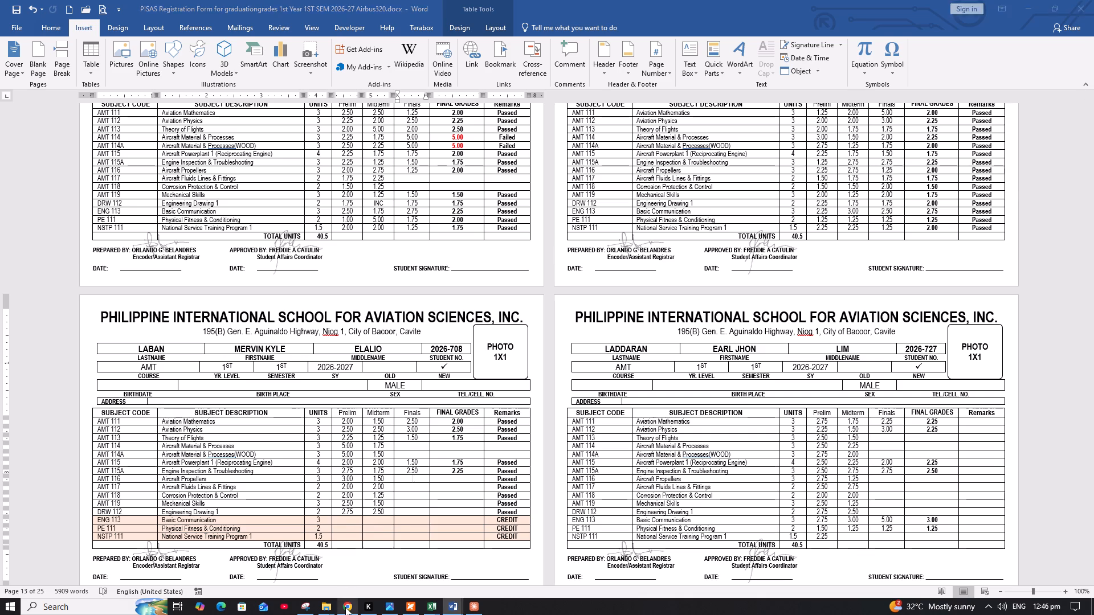
scroll(413, 539, up, 2)
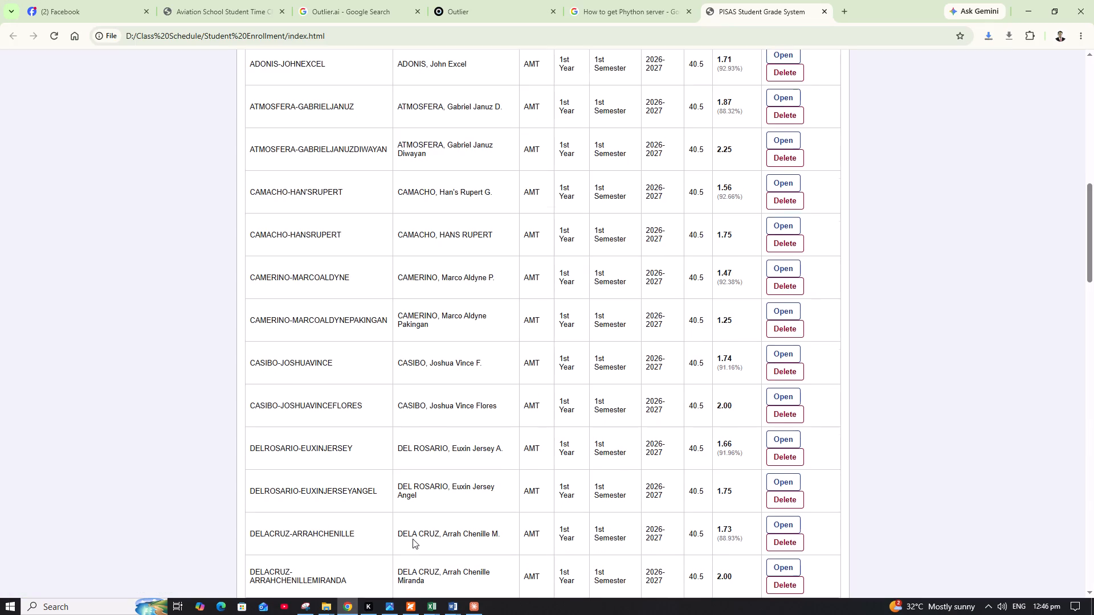
scroll(413, 539, up, 10)
scroll(413, 539, down, 7)
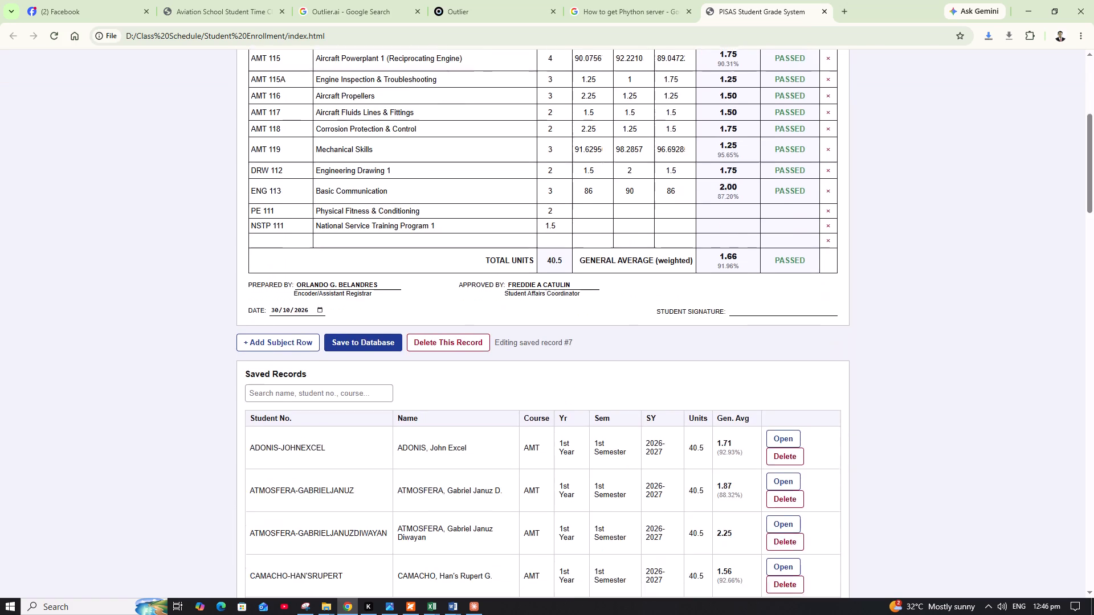
scroll(413, 539, down, 8)
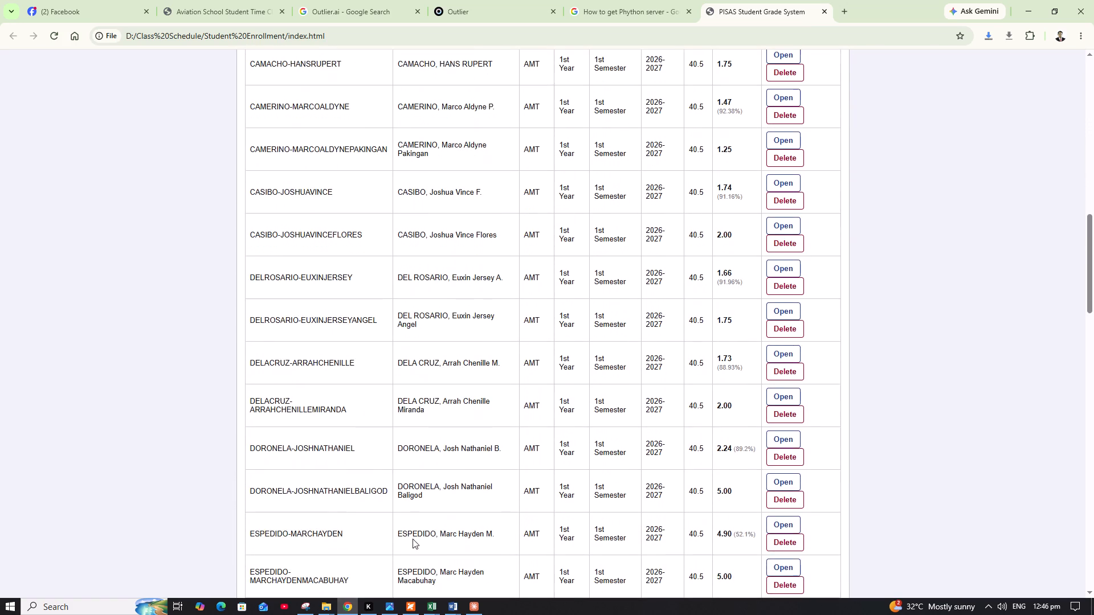
scroll(413, 539, down, 3)
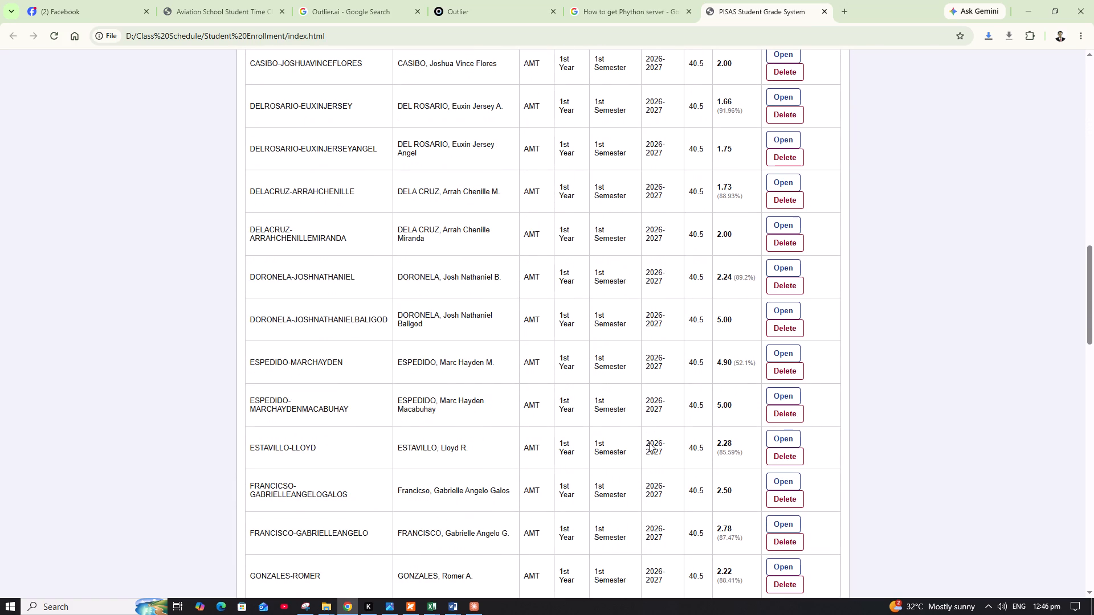
click(781, 435)
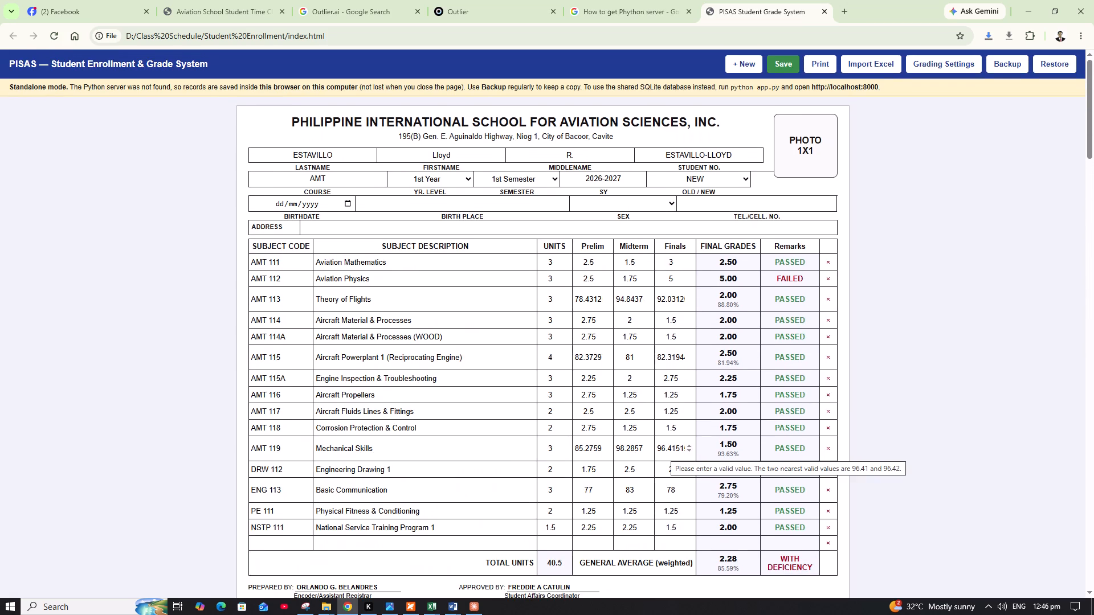
scroll(664, 452, down, 3)
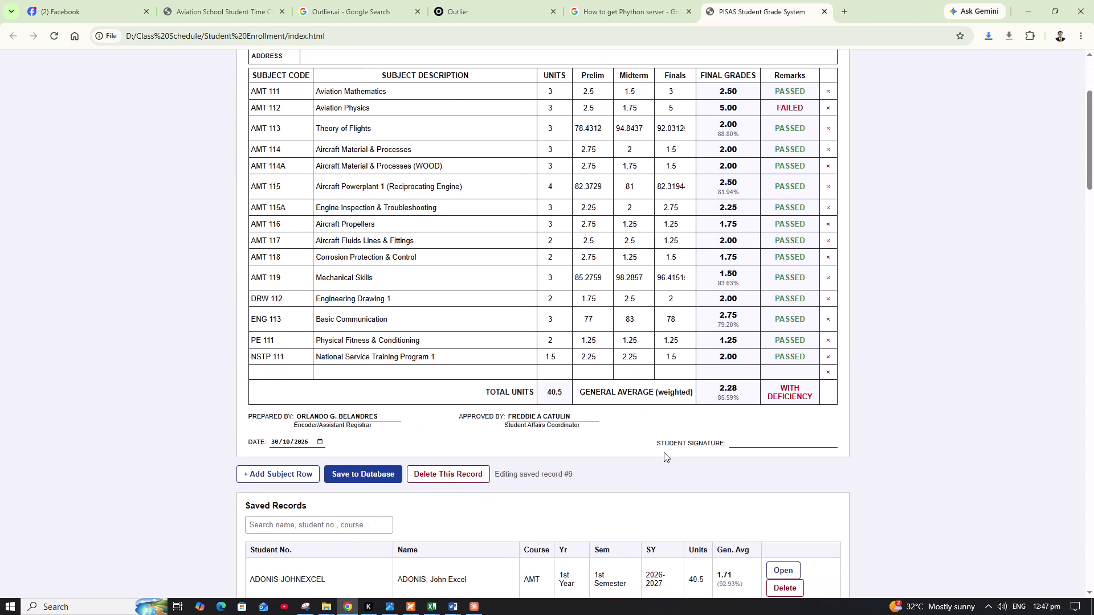
click(656, 508)
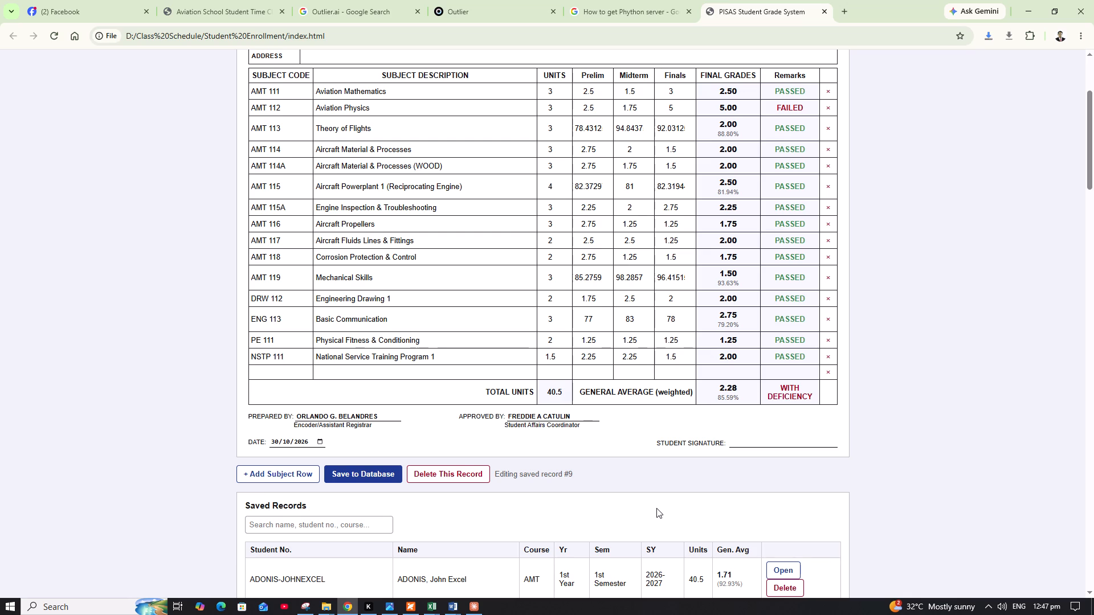
scroll(585, 579, up, 3)
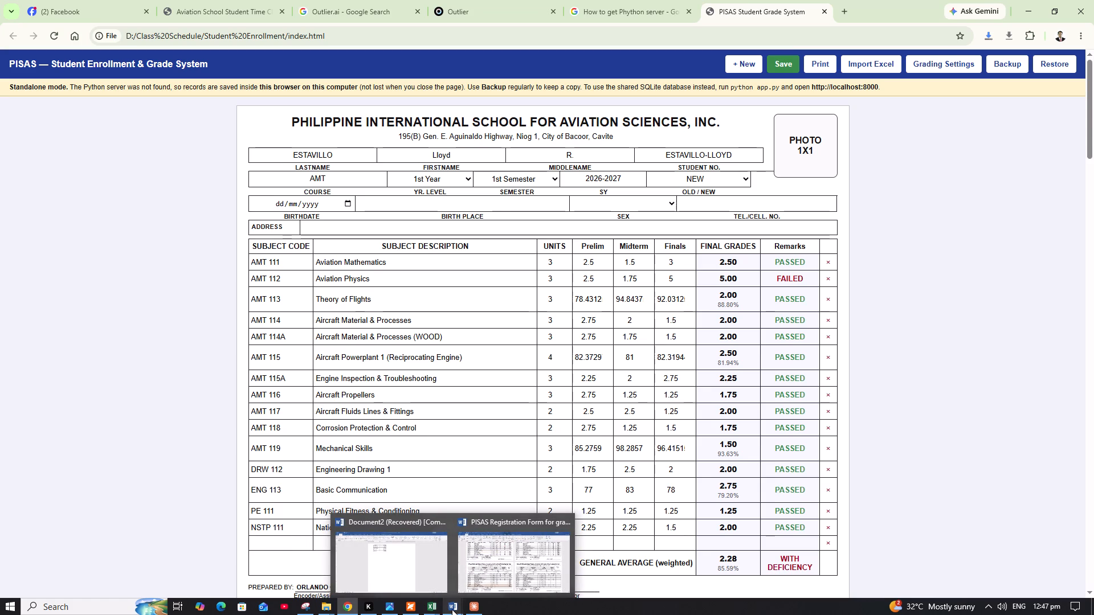
Switch to the Word registration form and check the grades on Estavillo's form.
click(488, 560)
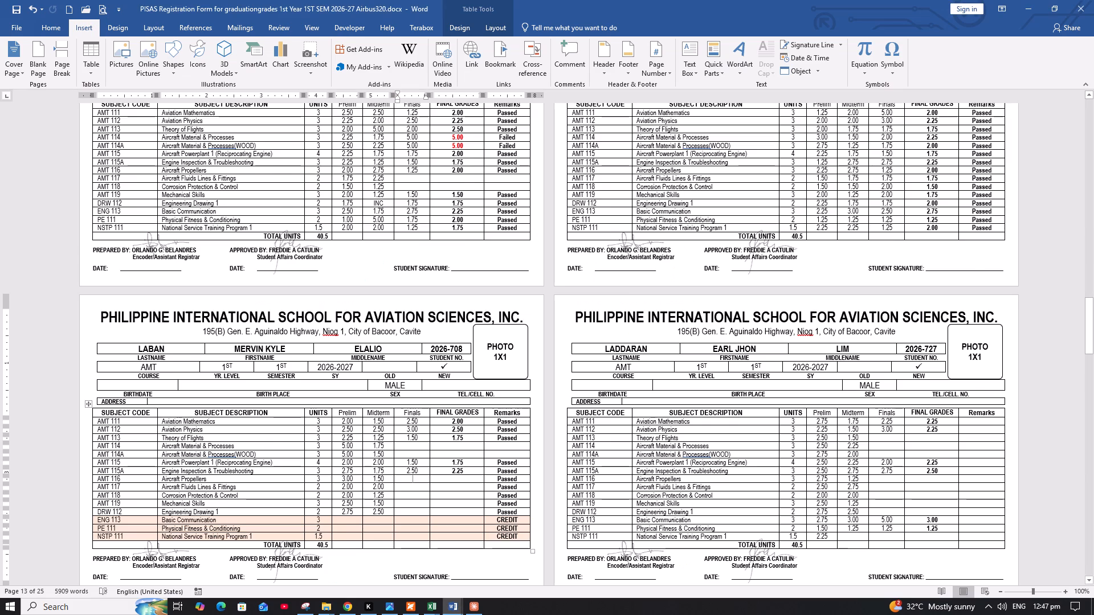
scroll(495, 530, up, 18)
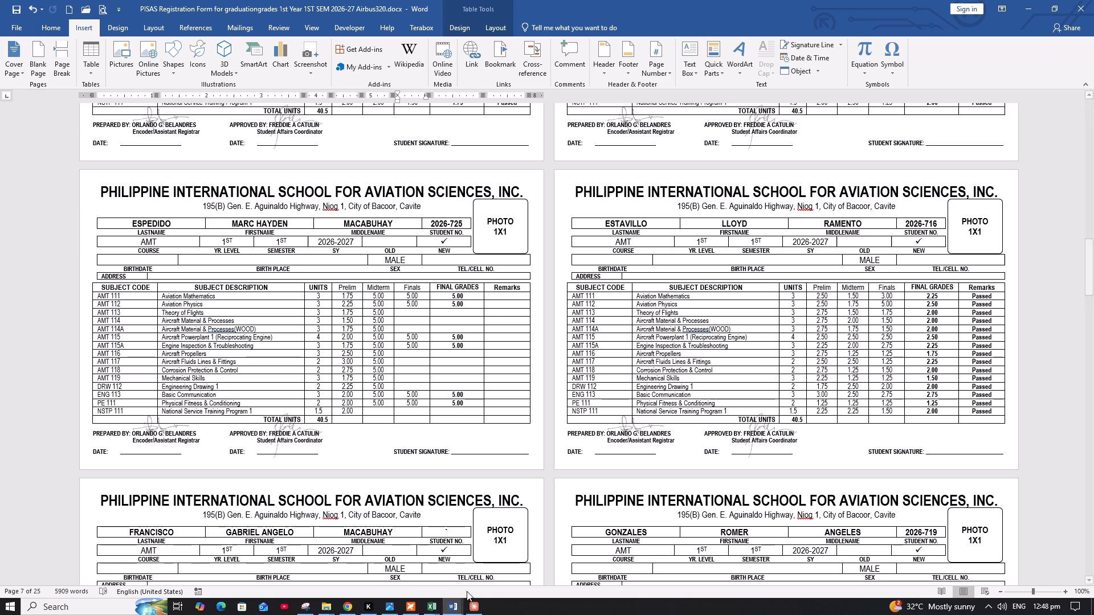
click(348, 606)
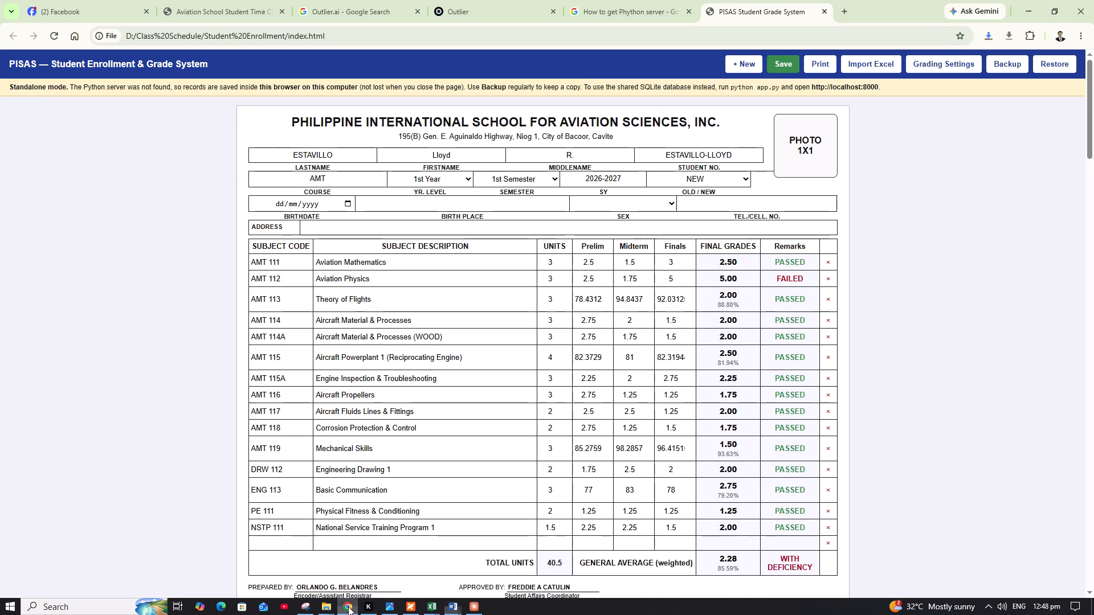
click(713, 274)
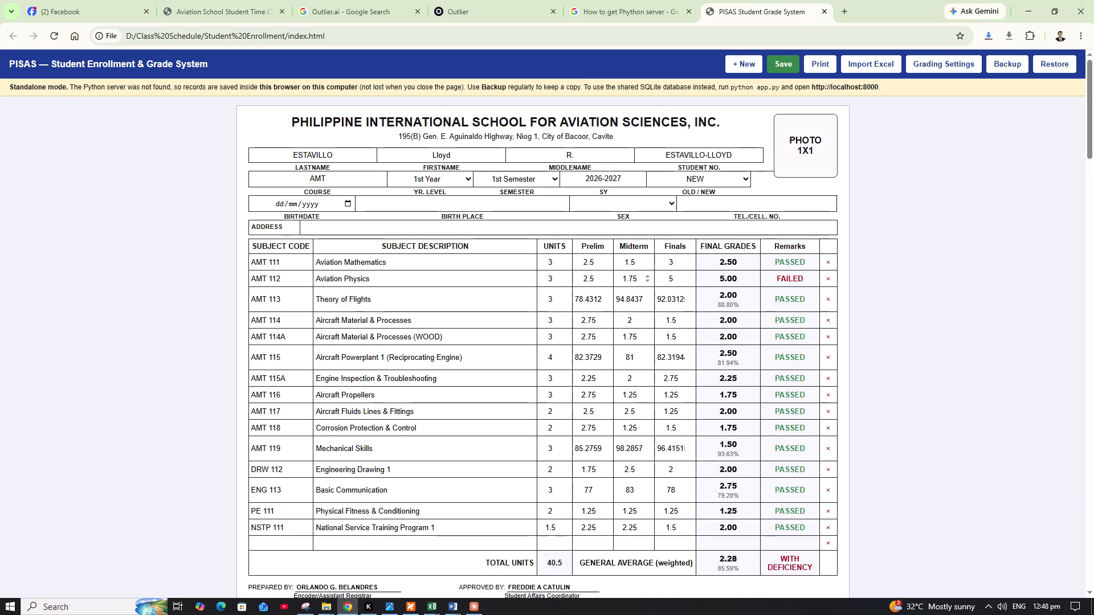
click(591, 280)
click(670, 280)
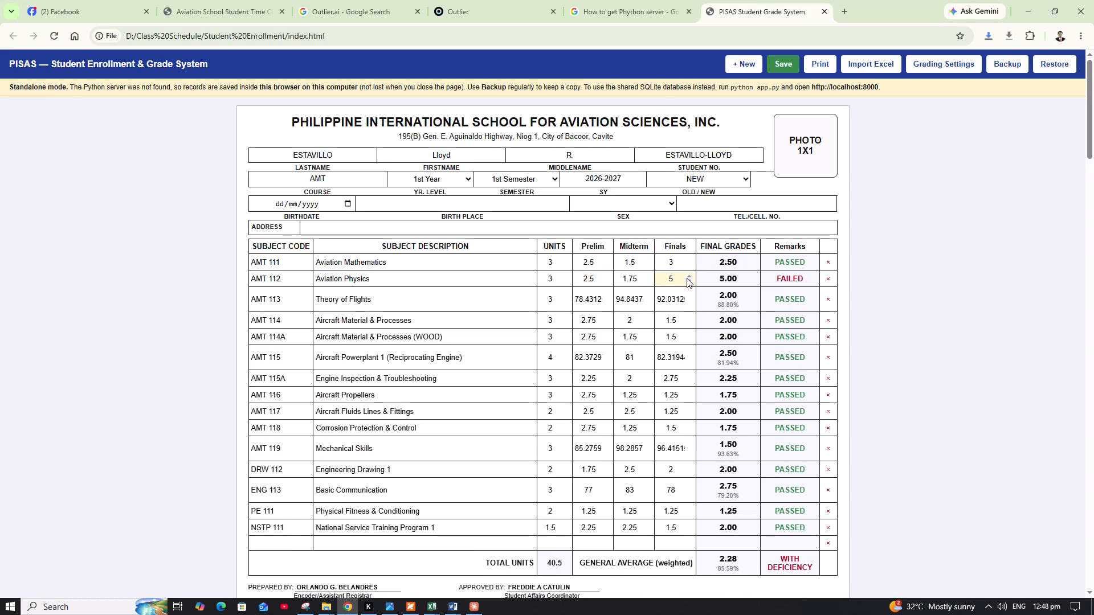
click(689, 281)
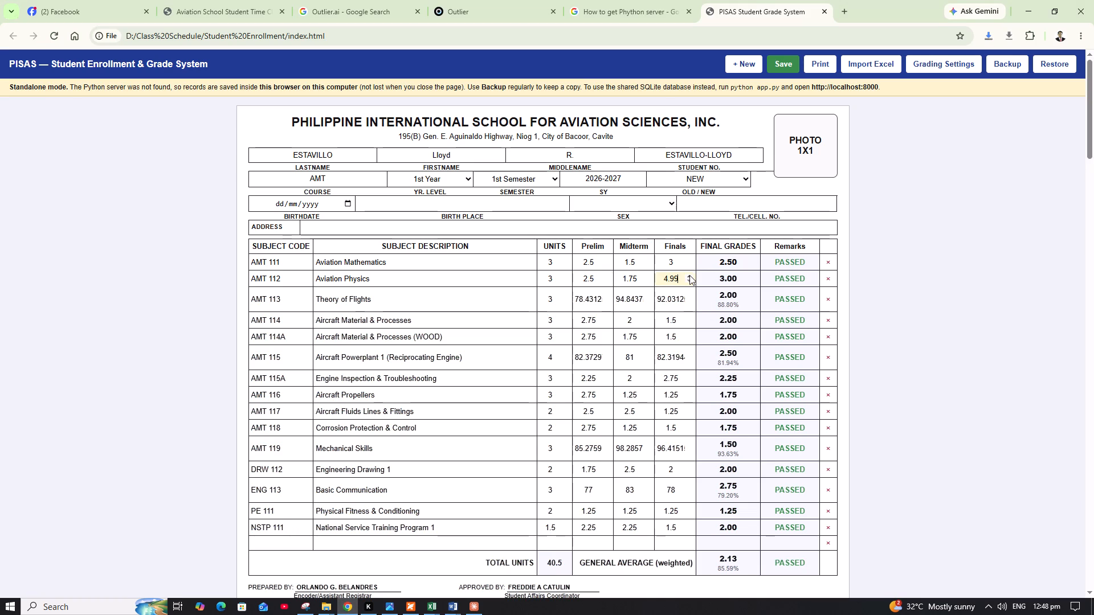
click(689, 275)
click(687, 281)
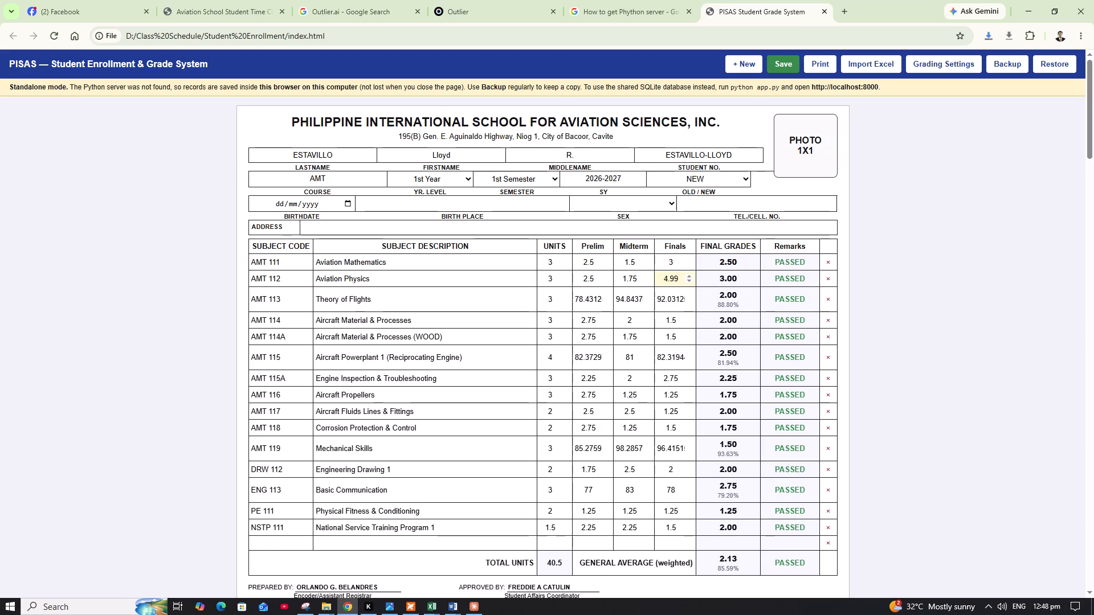
click(744, 180)
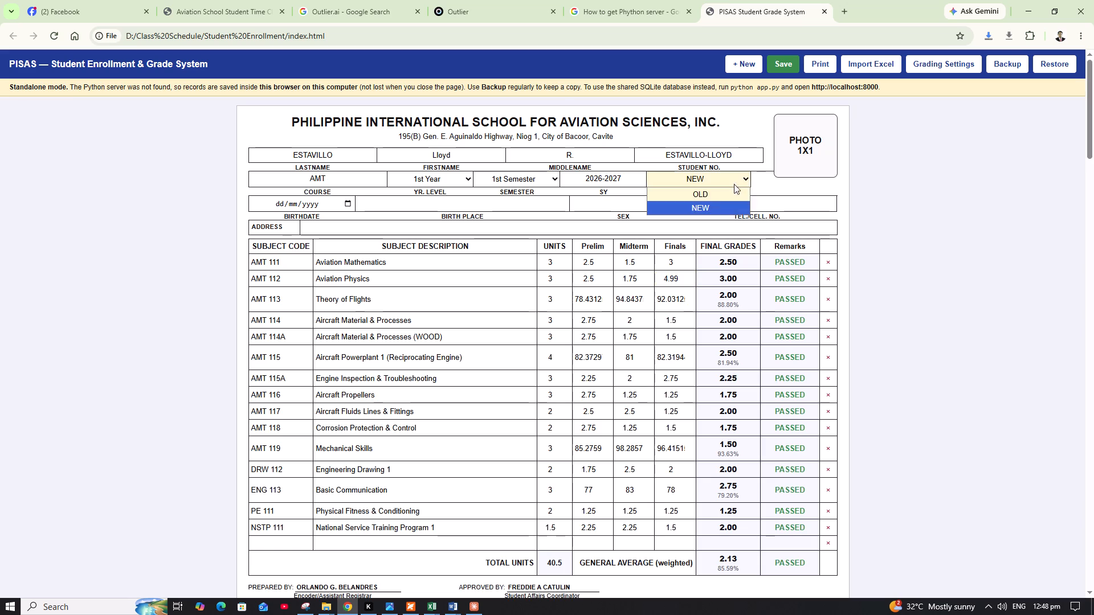
click(717, 191)
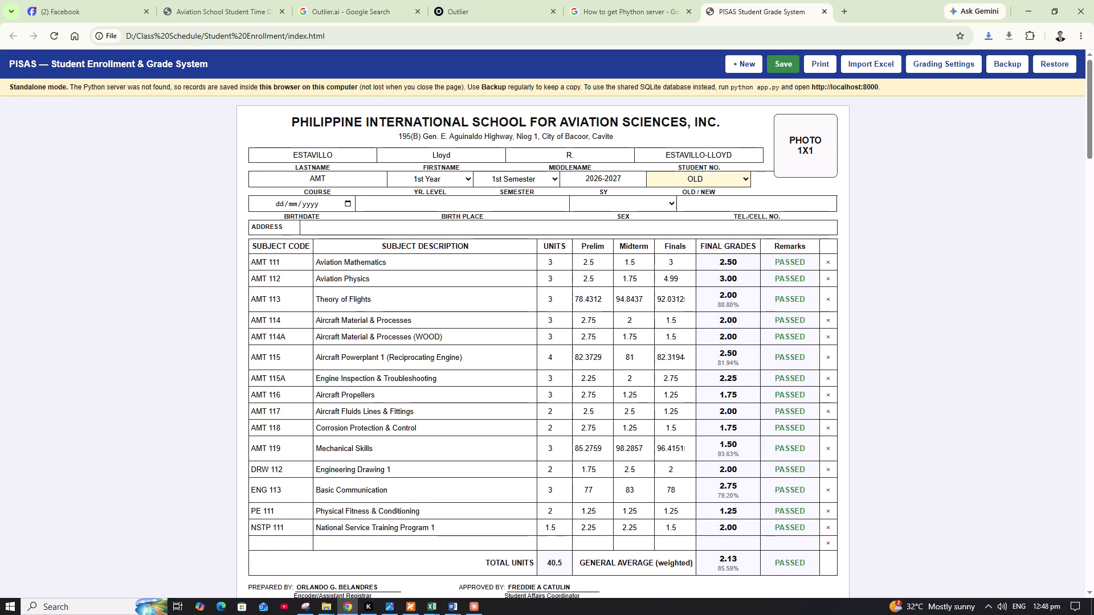
click(623, 178)
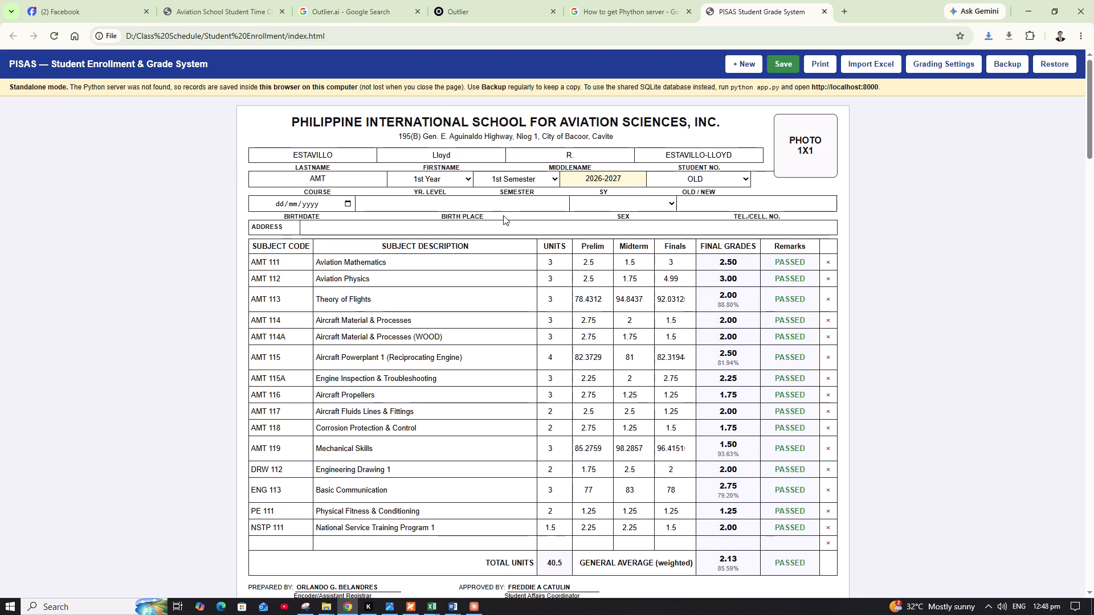
click(497, 205)
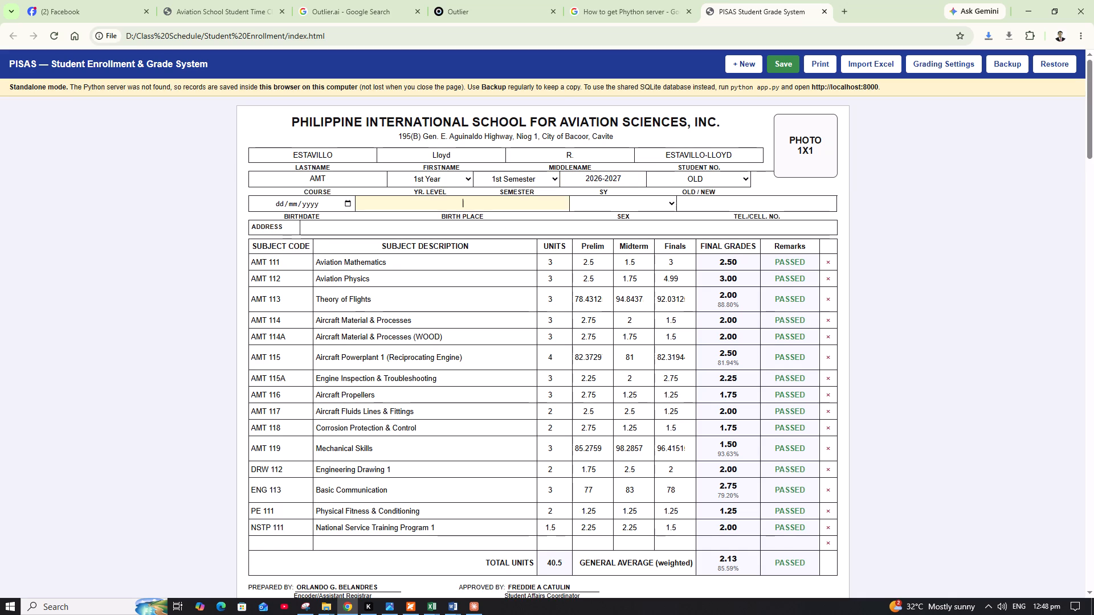
click(660, 206)
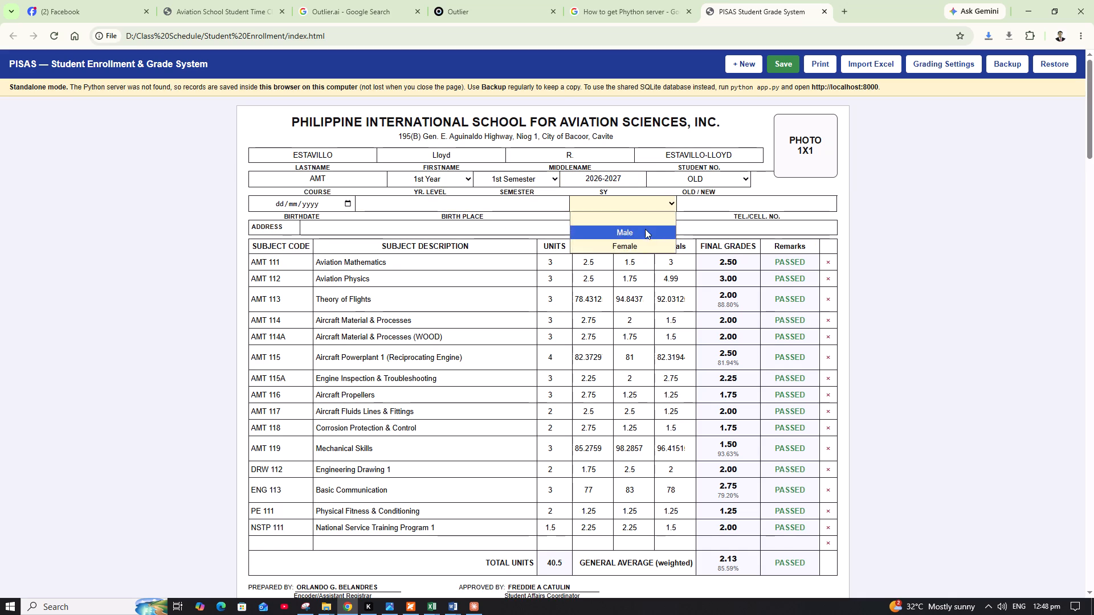
click(644, 231)
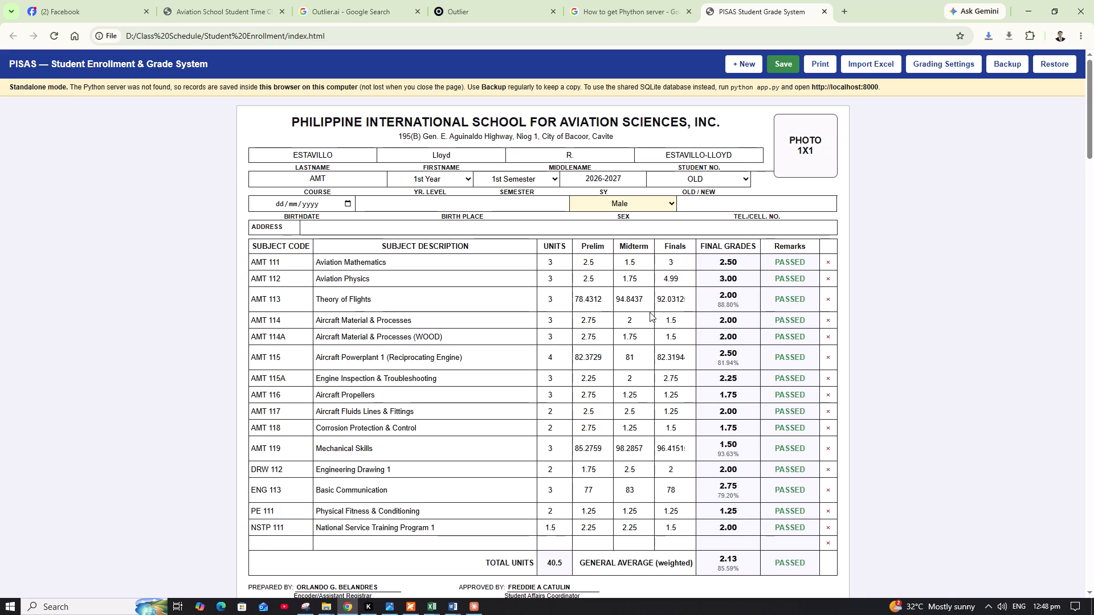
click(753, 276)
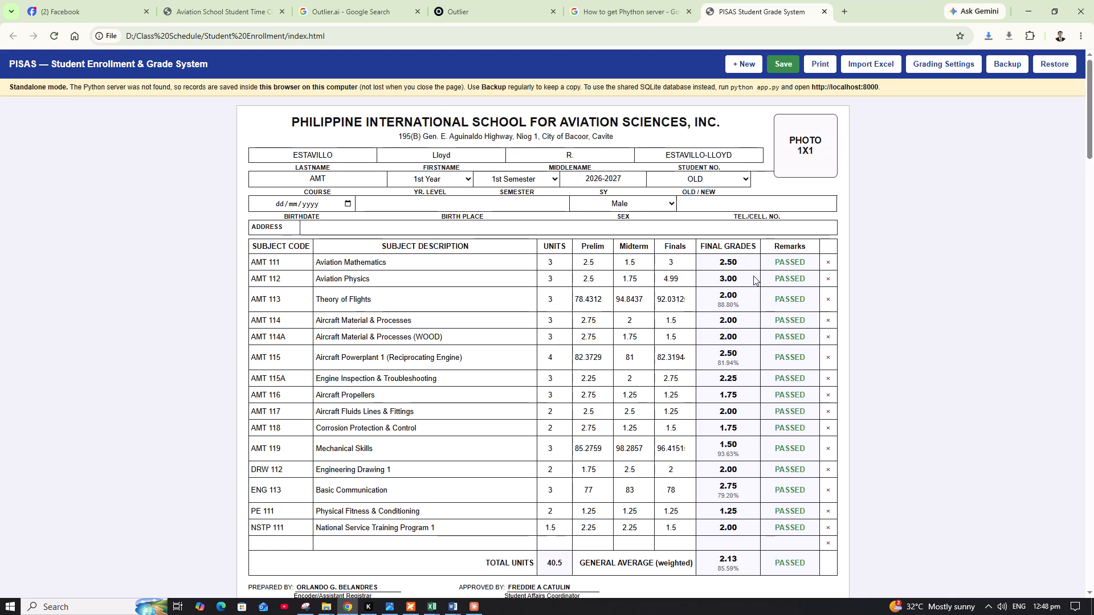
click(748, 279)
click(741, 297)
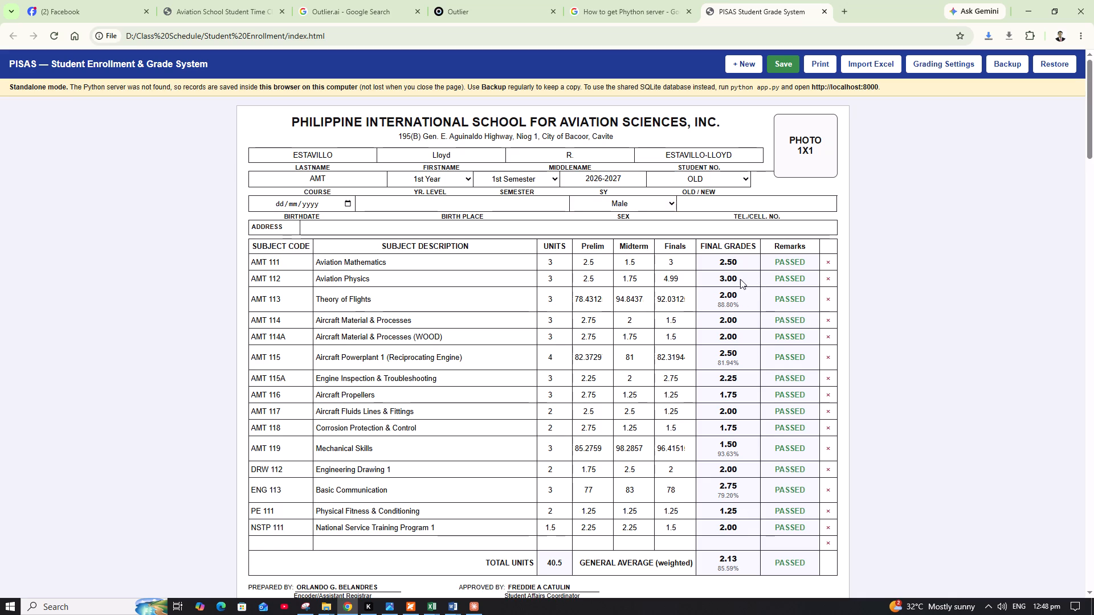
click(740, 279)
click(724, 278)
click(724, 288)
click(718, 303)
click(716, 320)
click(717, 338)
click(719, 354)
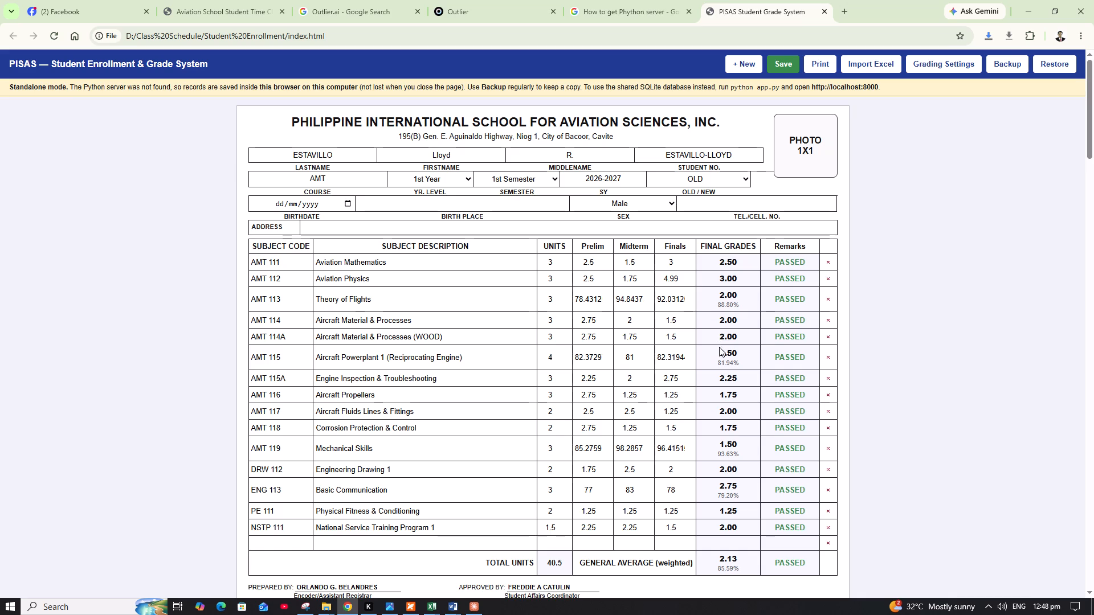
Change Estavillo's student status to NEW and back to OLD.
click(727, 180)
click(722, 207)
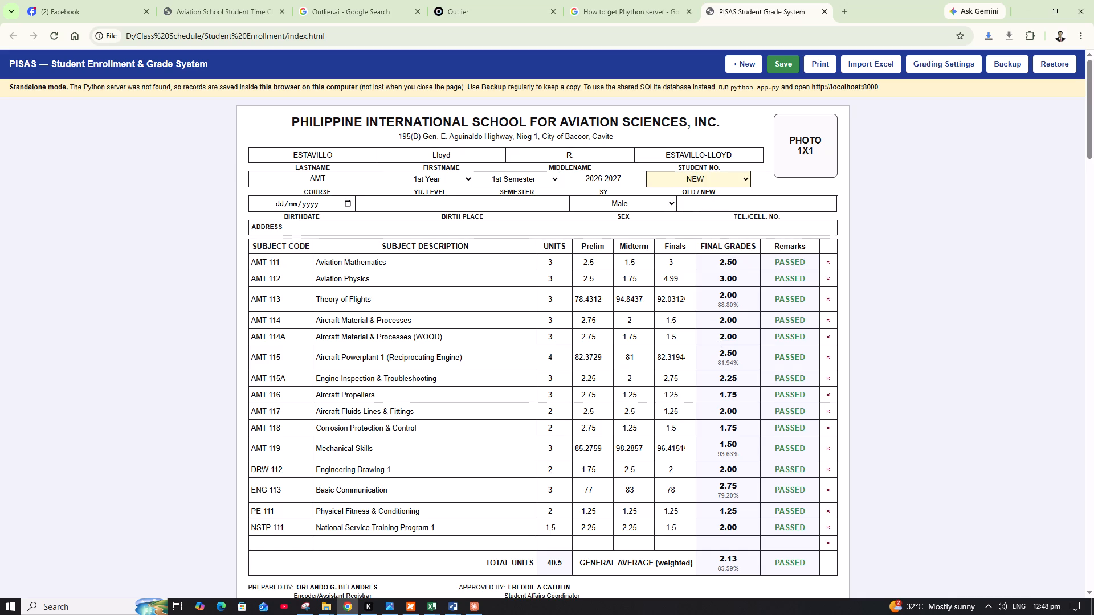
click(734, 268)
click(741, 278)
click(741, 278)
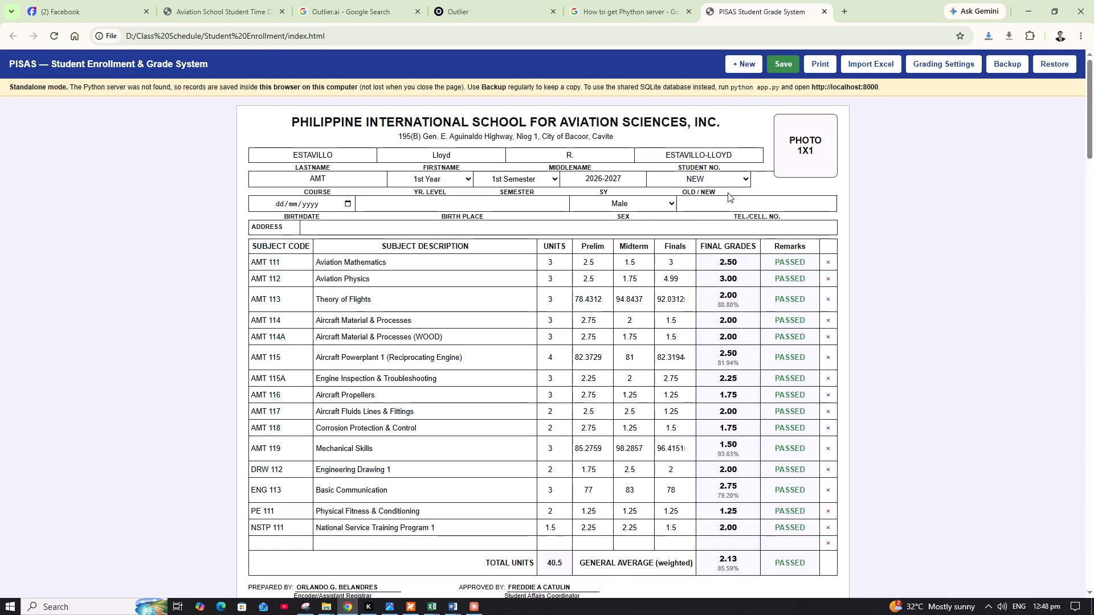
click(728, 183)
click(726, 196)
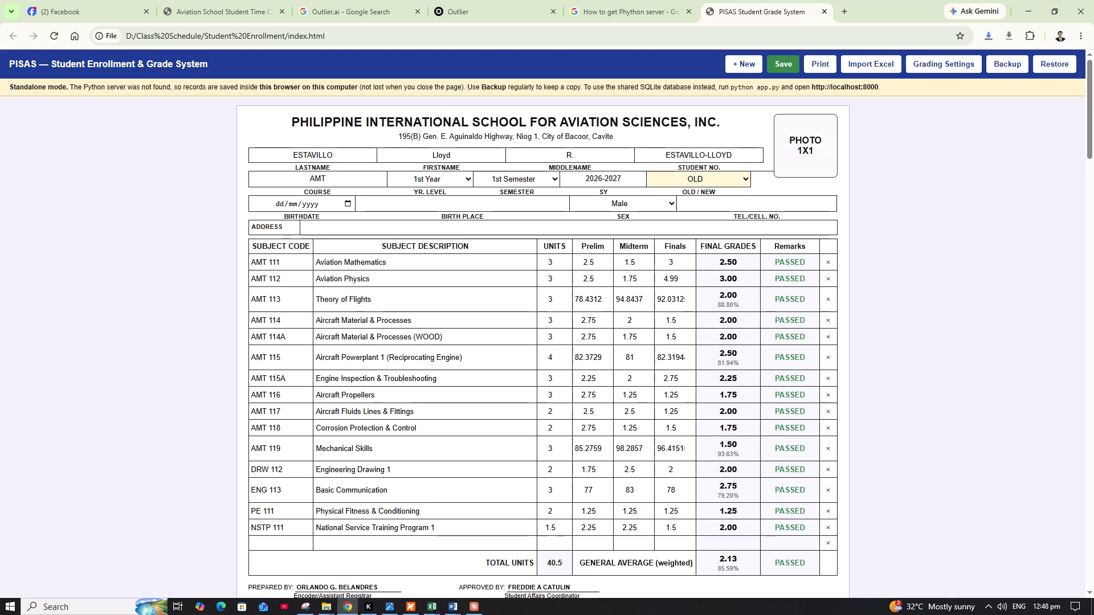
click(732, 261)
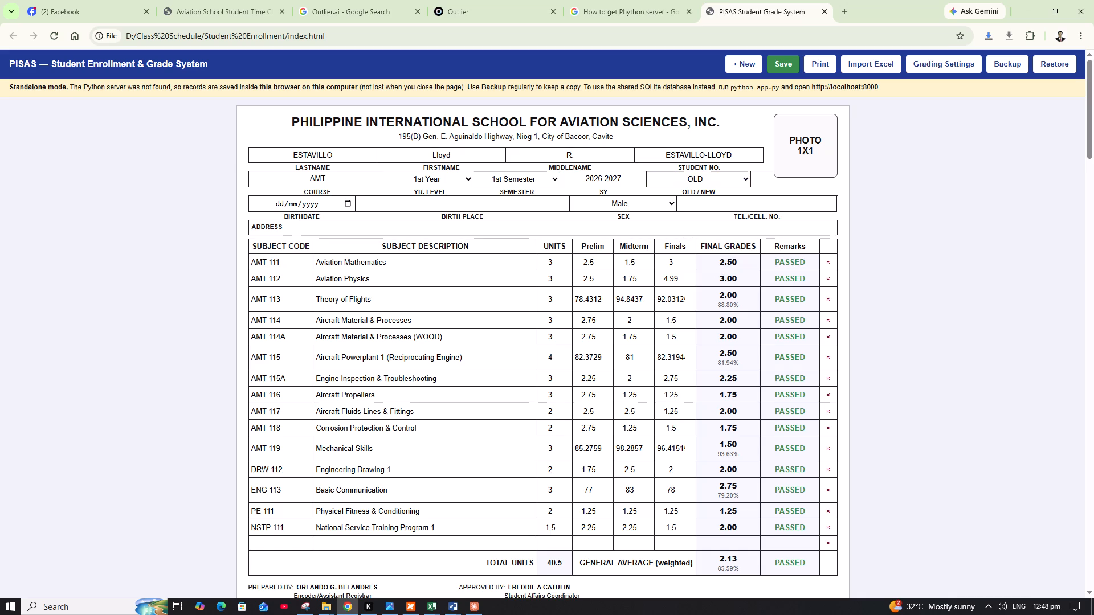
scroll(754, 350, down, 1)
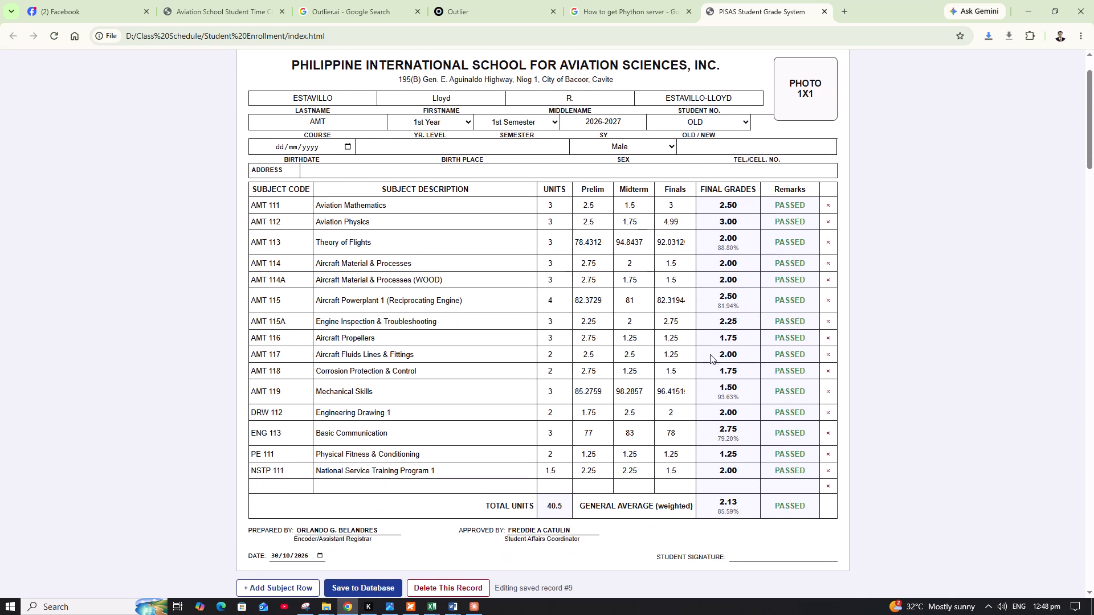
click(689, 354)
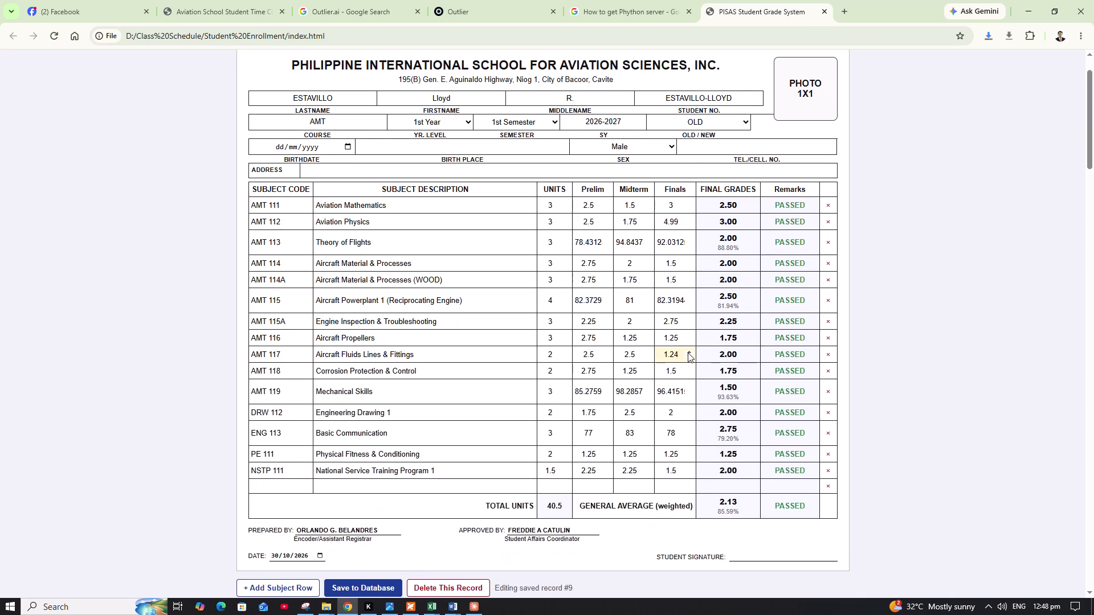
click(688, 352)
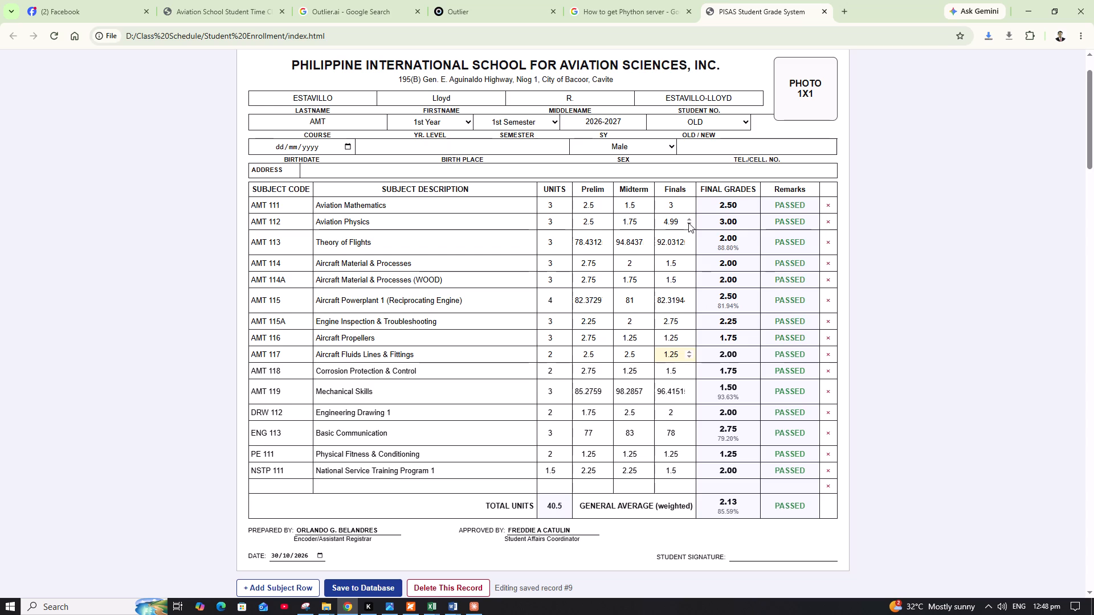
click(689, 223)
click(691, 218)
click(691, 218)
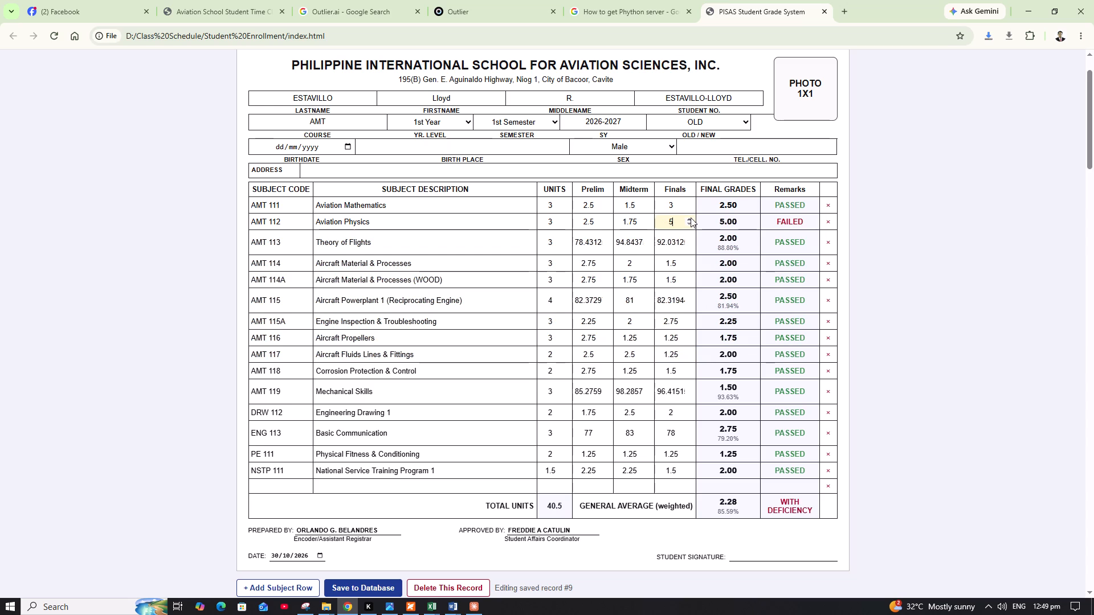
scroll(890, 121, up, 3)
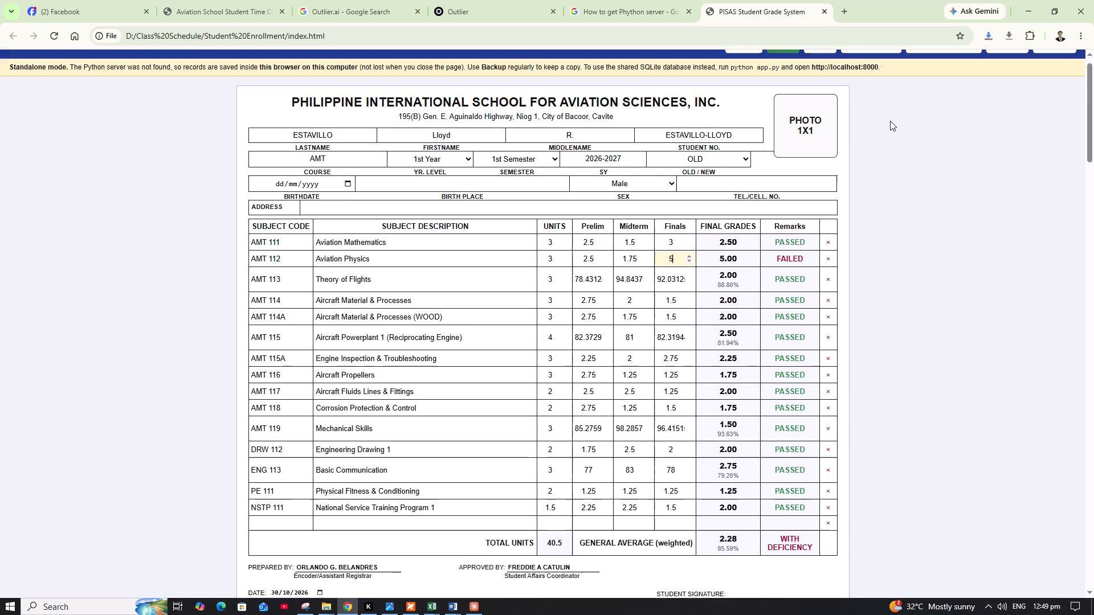
Open the grading settings and examine the term weights and the lowest score for Conditional (4.00).
scroll(890, 121, up, 2)
click(932, 61)
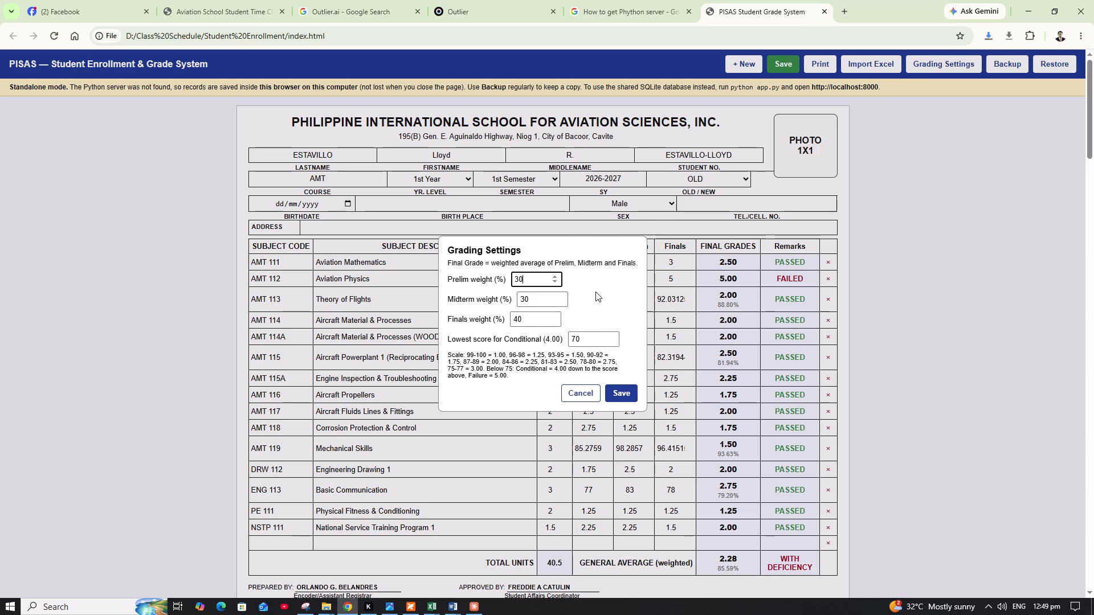
drag(597, 253, 555, 246)
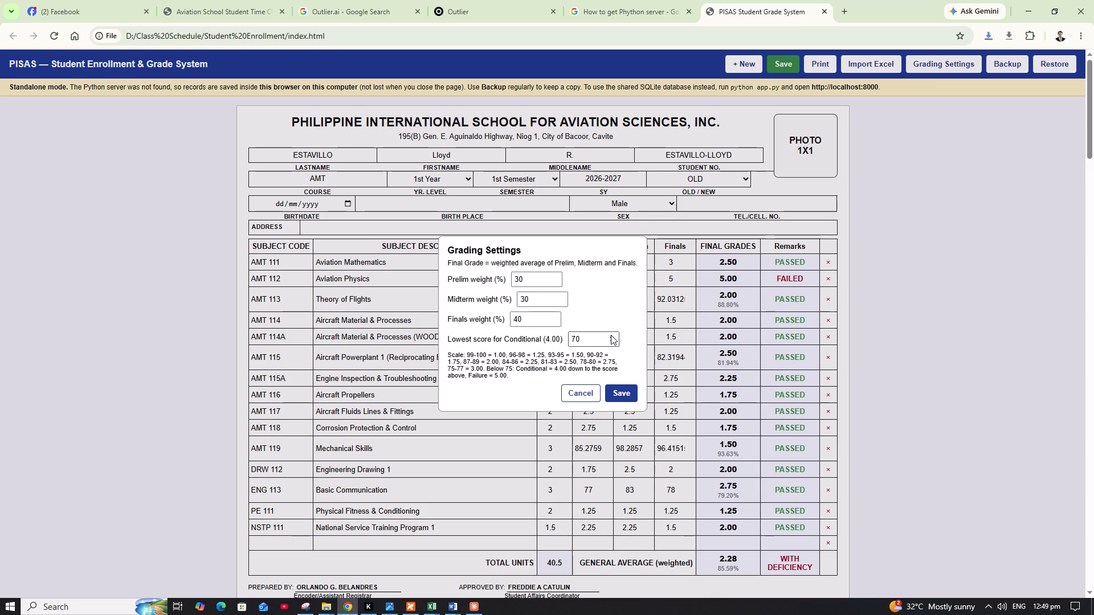
click(611, 336)
triple_click(611, 336)
Save the grading settings with 30% prelim, 30% midterm and 40% finals weights and 70 as the lowest Conditional score.
click(622, 393)
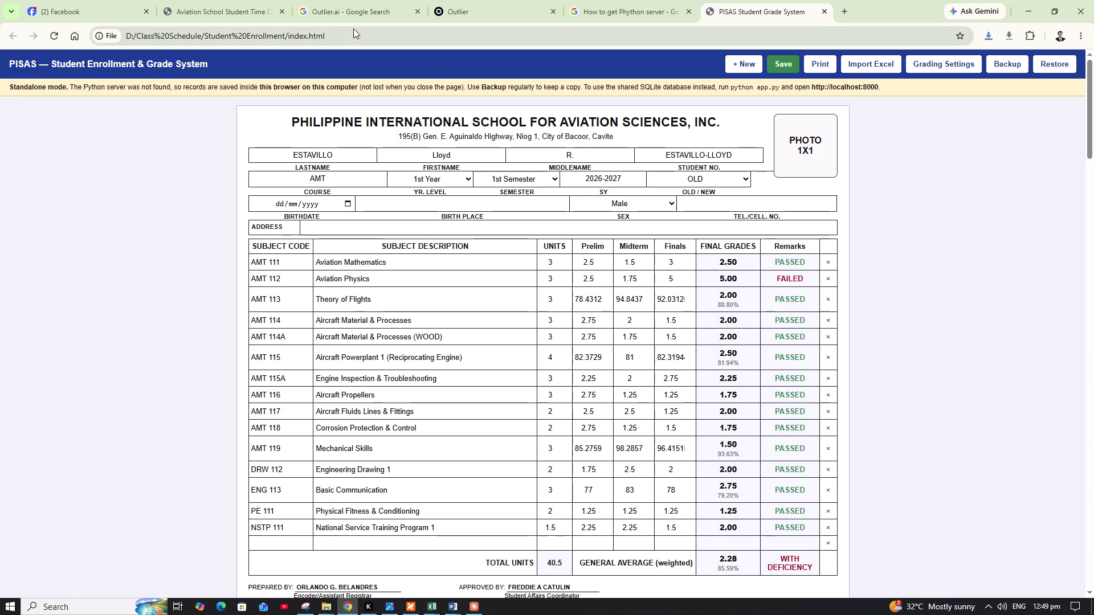
Switch to Facebook and check the list of recent Messenger chats.
click(244, 11)
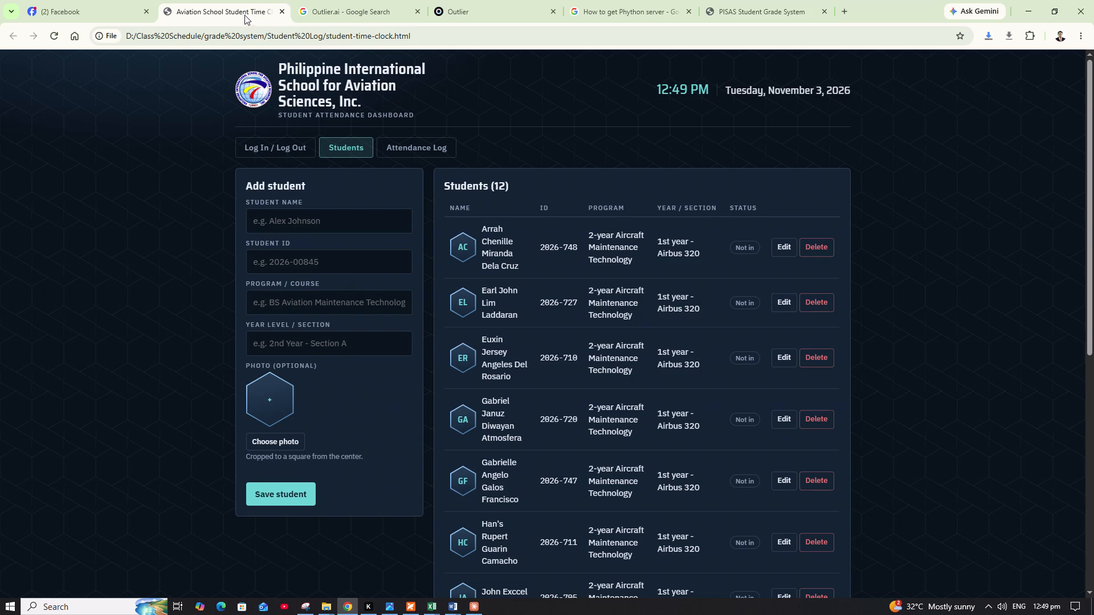
click(92, 0)
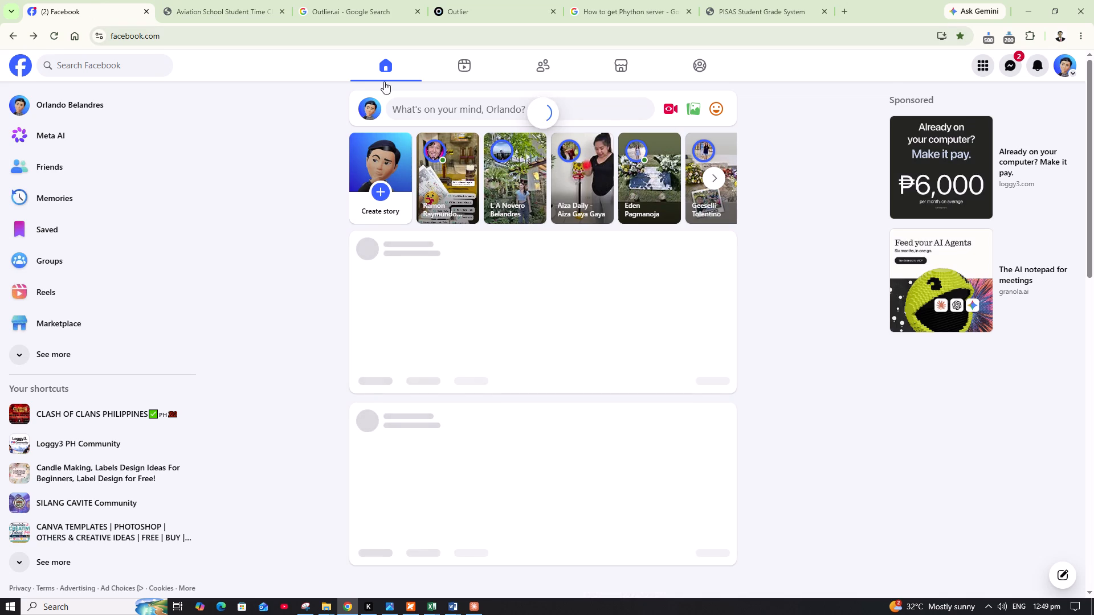
click(1005, 72)
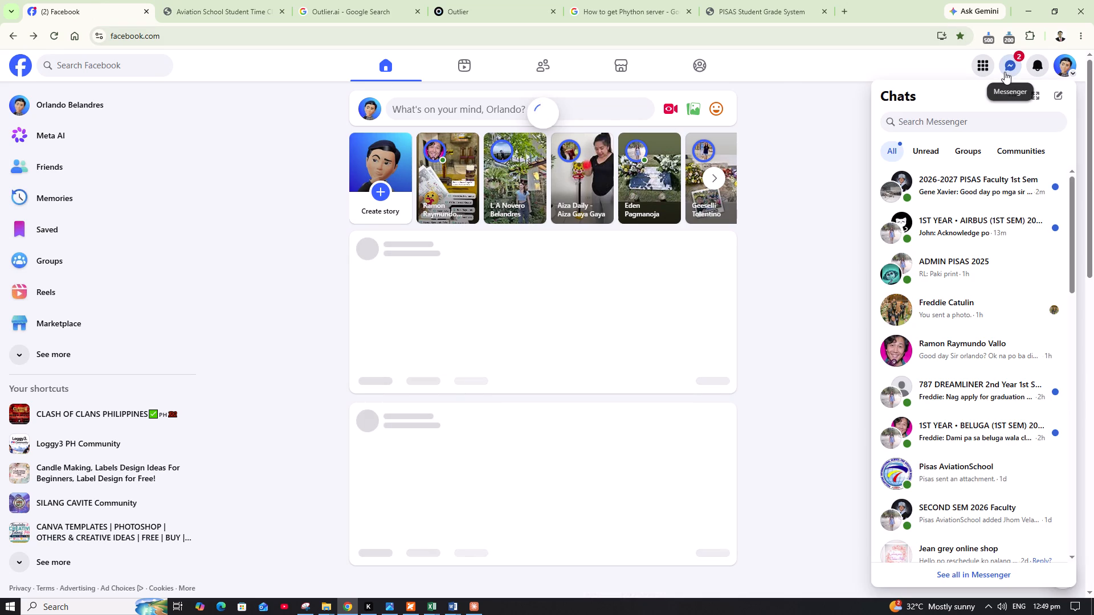
click(1005, 72)
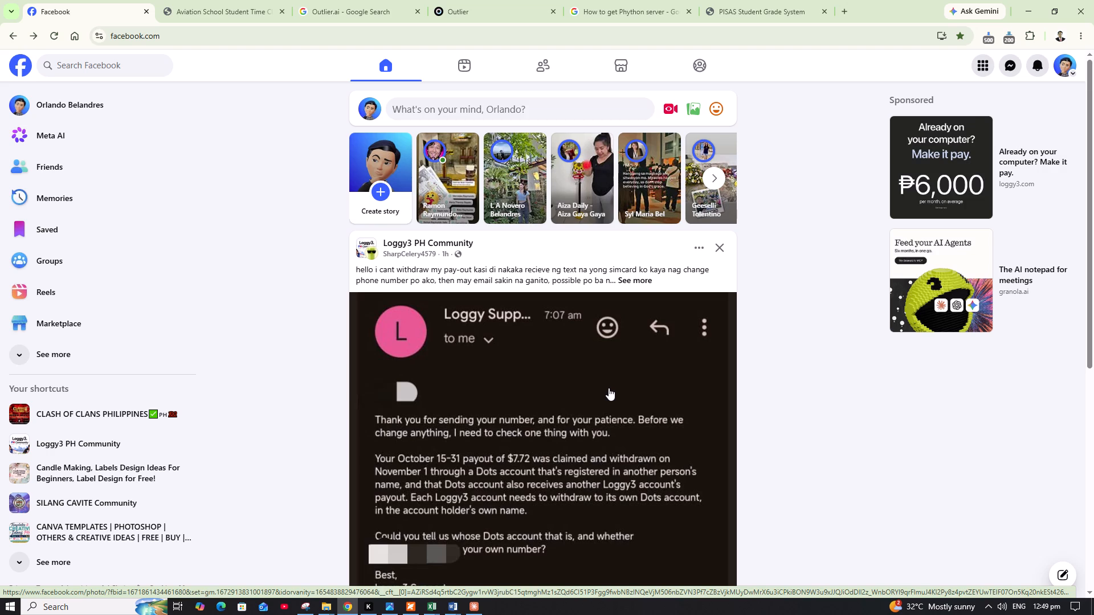
Browse the Facebook home feed as far as the Reels row and look through its further reels.
scroll(609, 388, down, 9)
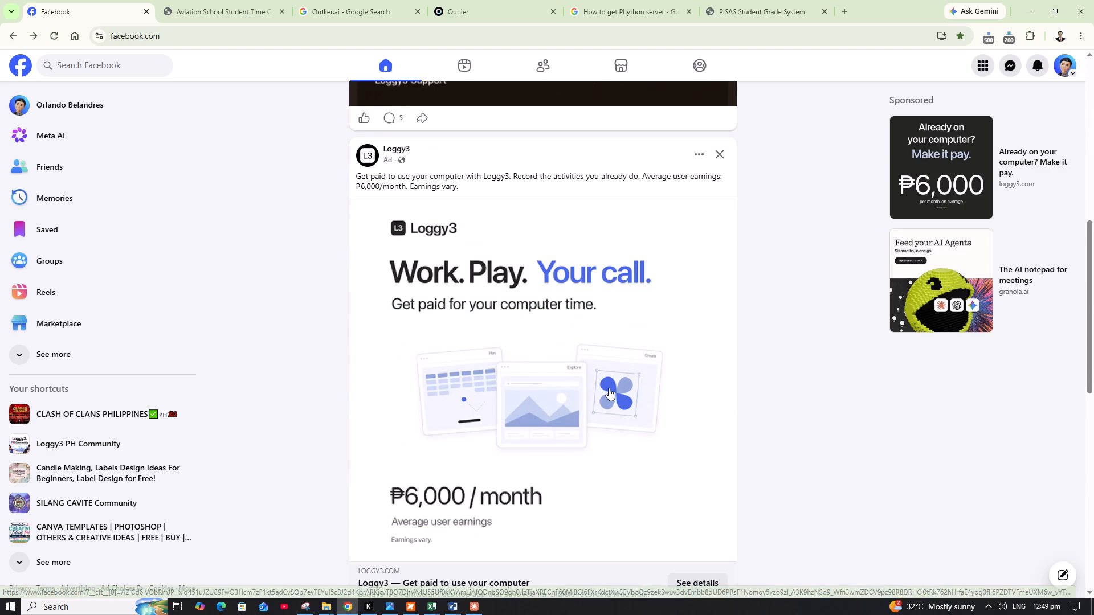
scroll(609, 388, down, 12)
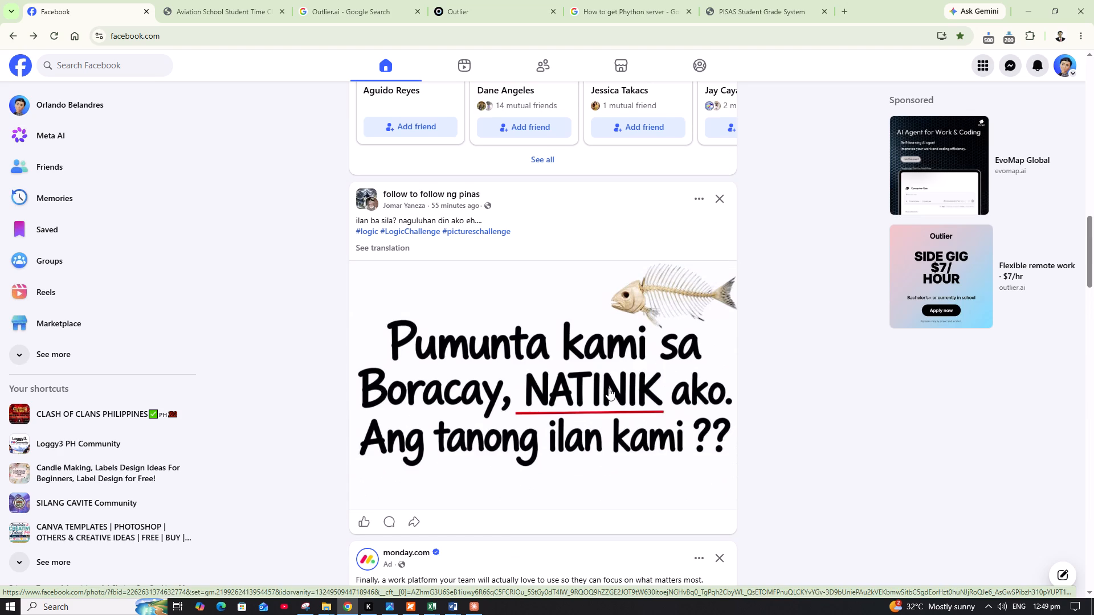
scroll(609, 388, down, 5)
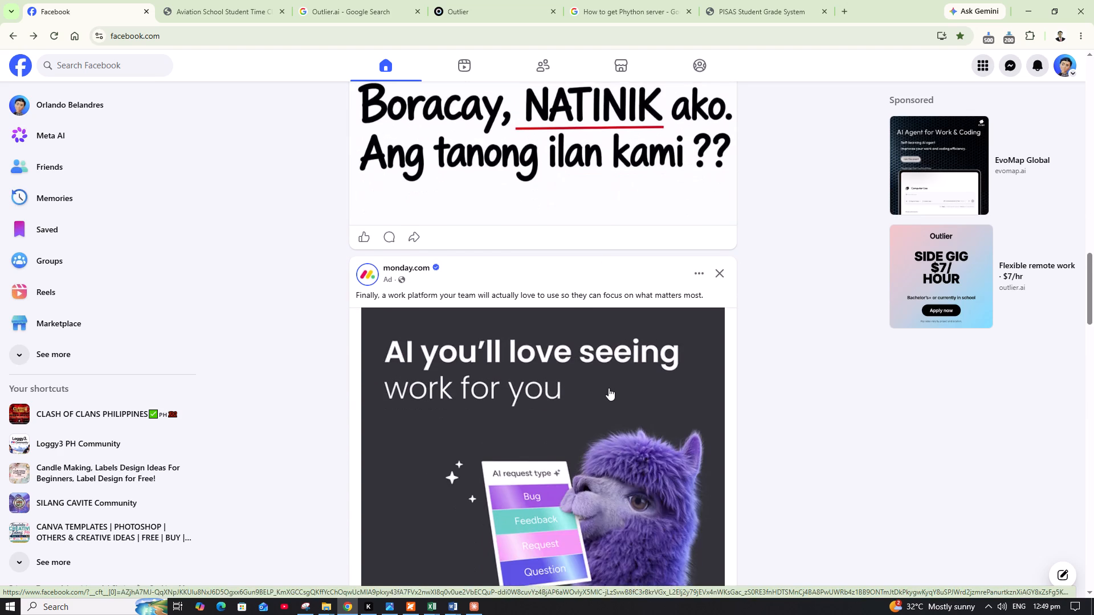
scroll(609, 388, down, 3)
scroll(513, 306, down, 5)
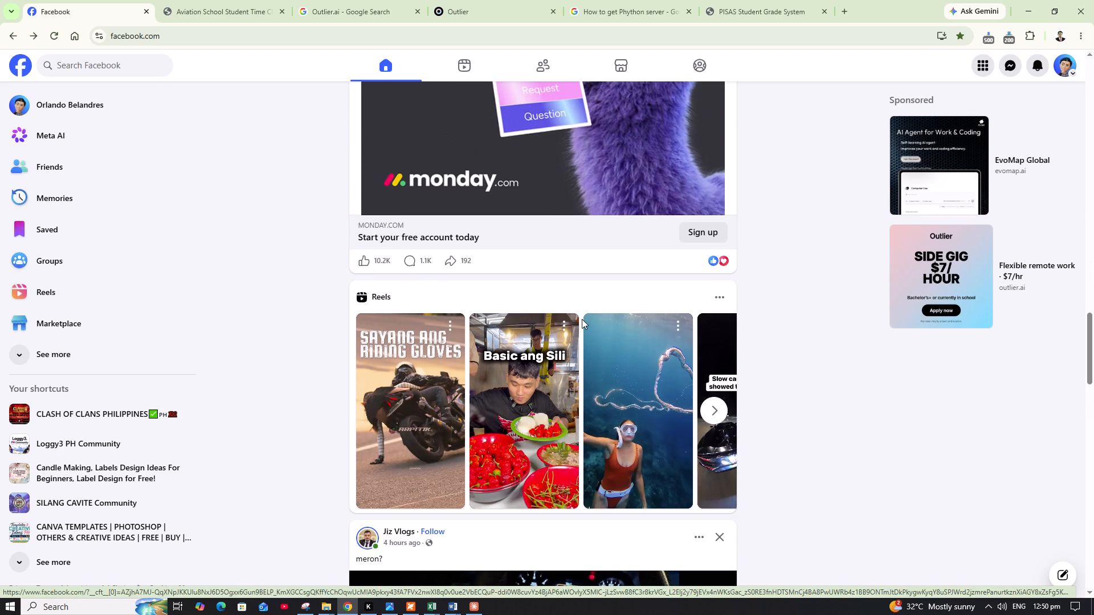
scroll(582, 319, down, 2)
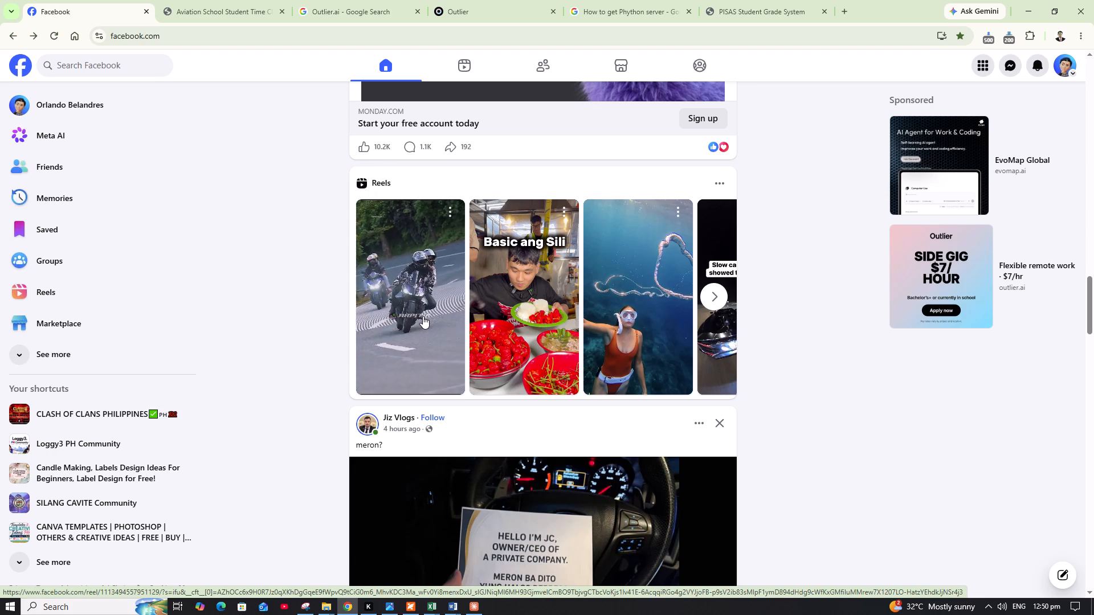
click(715, 304)
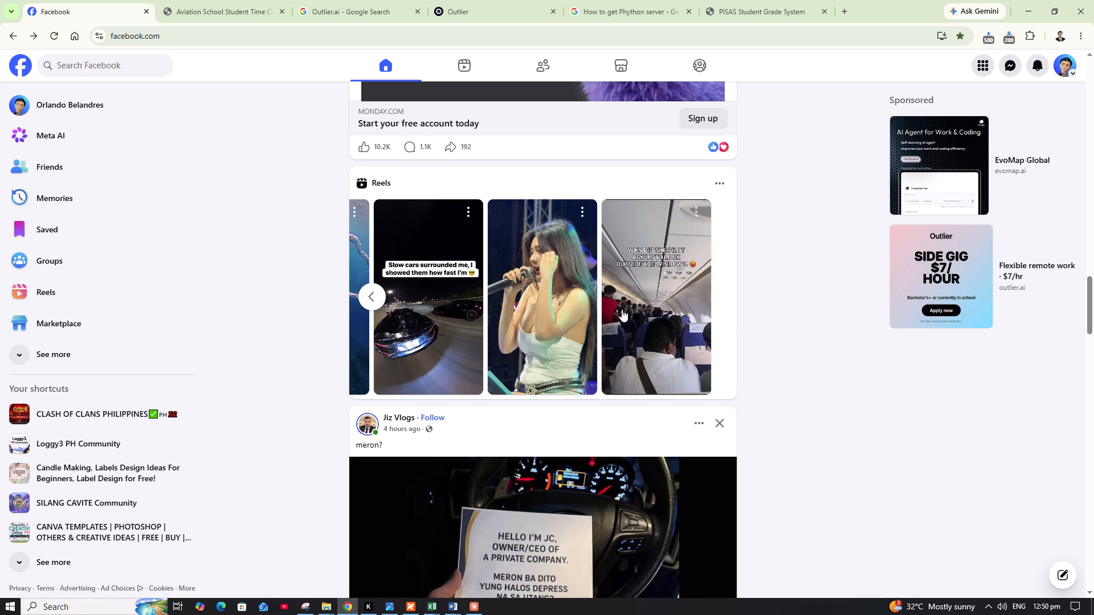
scroll(574, 315, down, 2)
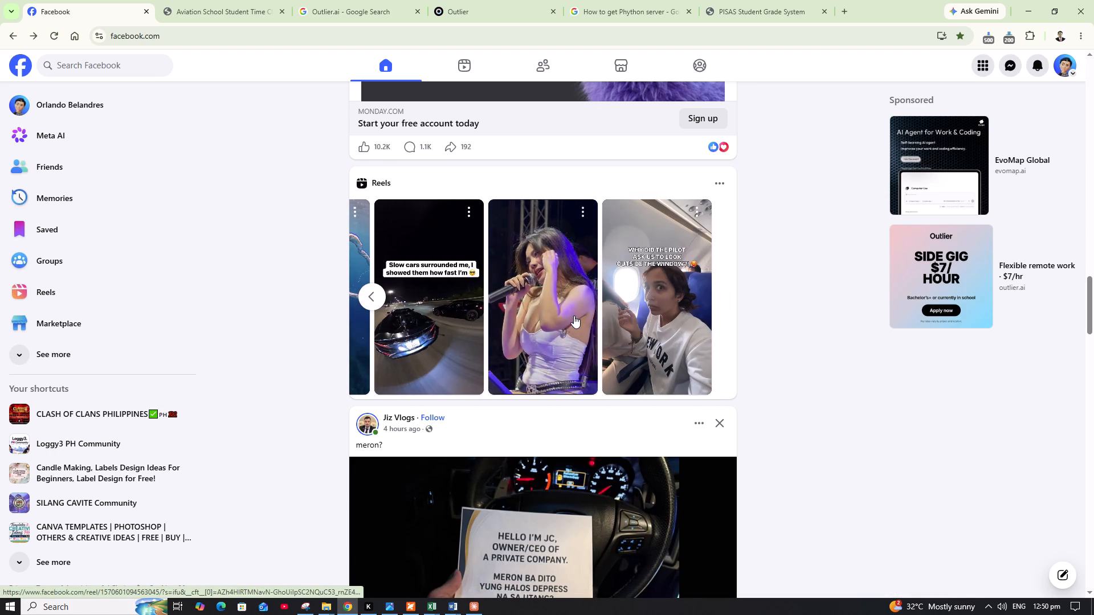
Browse the feed posts below the Reels row as far as the COCO Valley Richnez Farm Resort post.
scroll(574, 315, down, 3)
scroll(793, 347, down, 5)
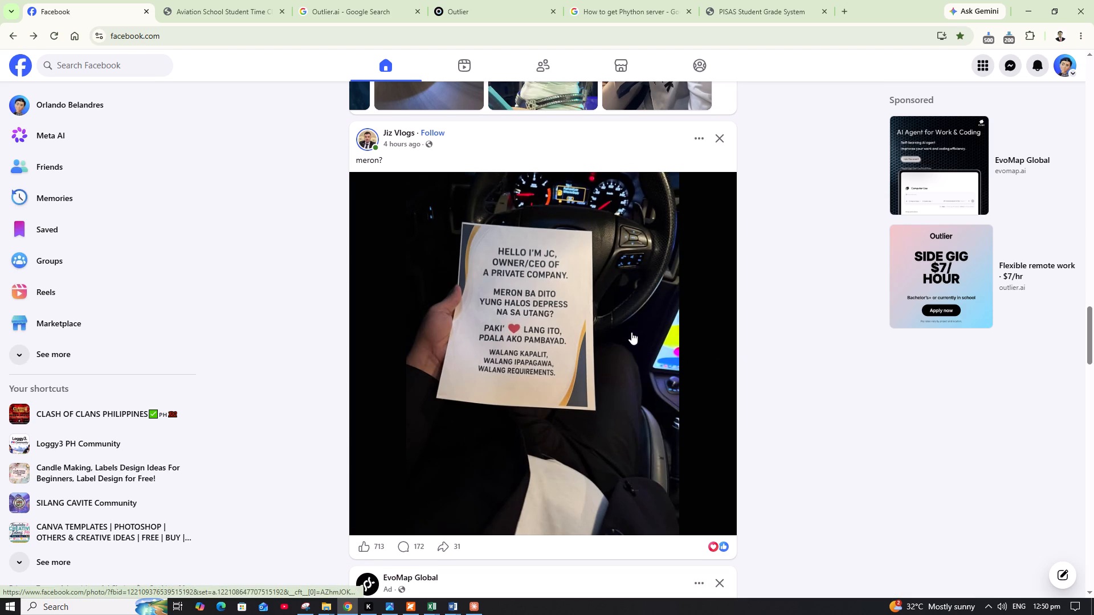
scroll(631, 332, down, 13)
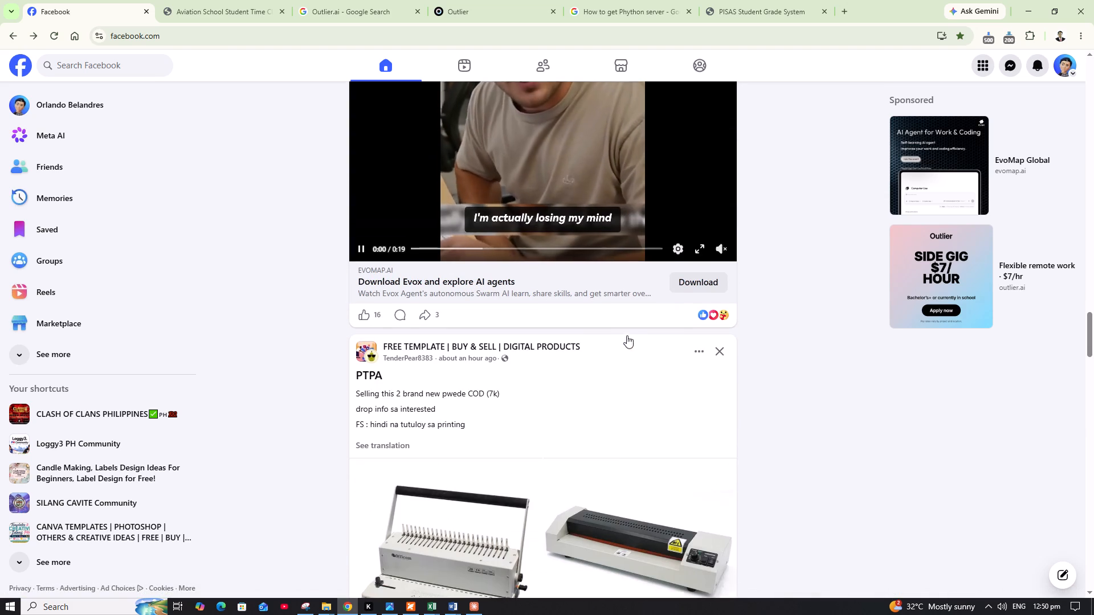
scroll(627, 335, down, 3)
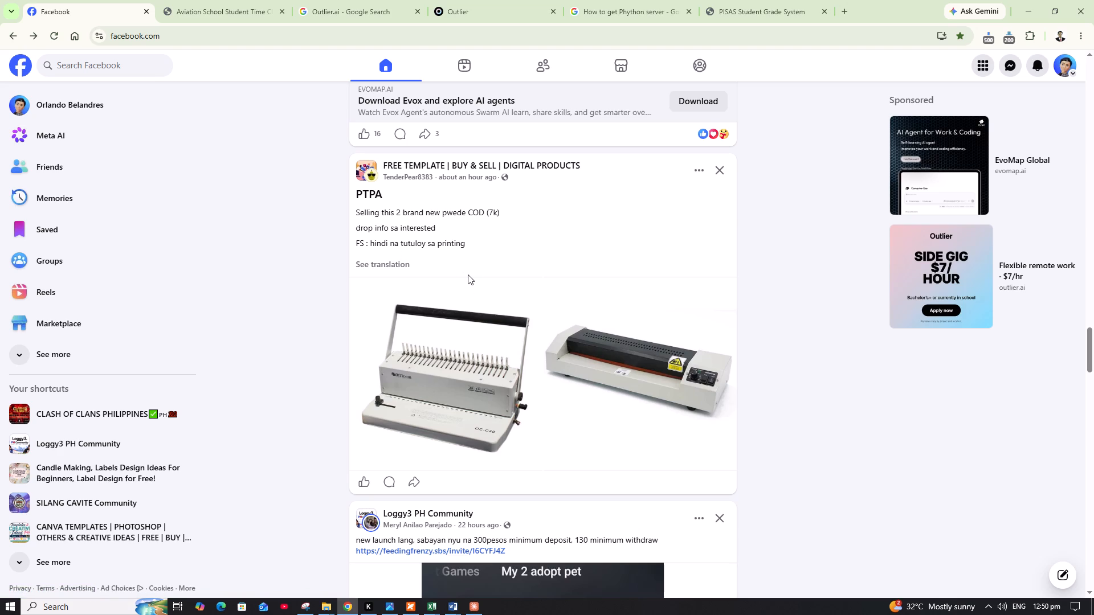
scroll(468, 274, down, 2)
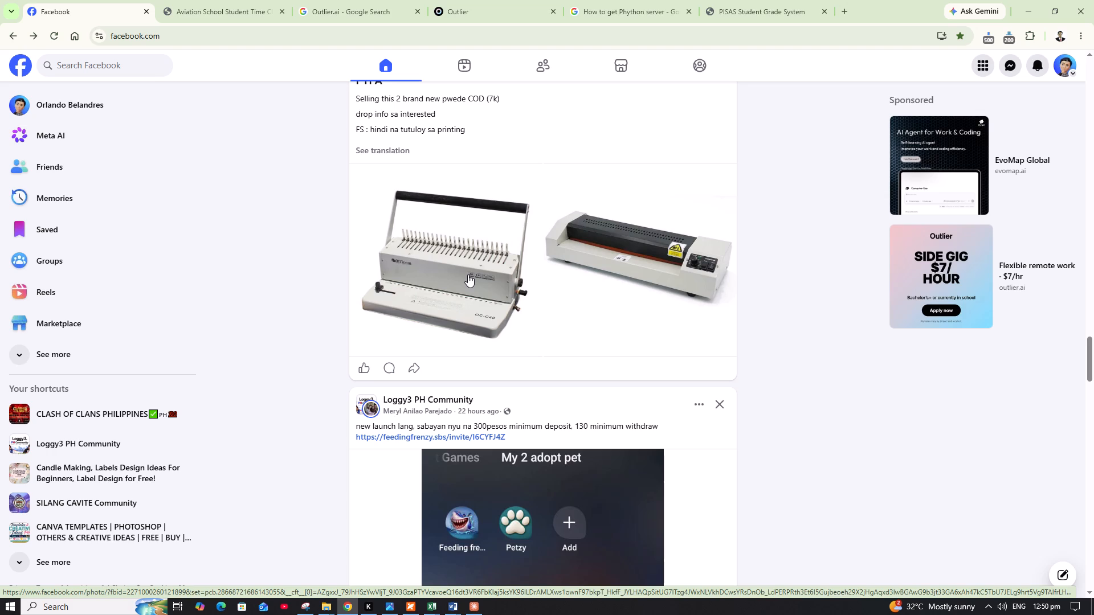
scroll(468, 274, down, 3)
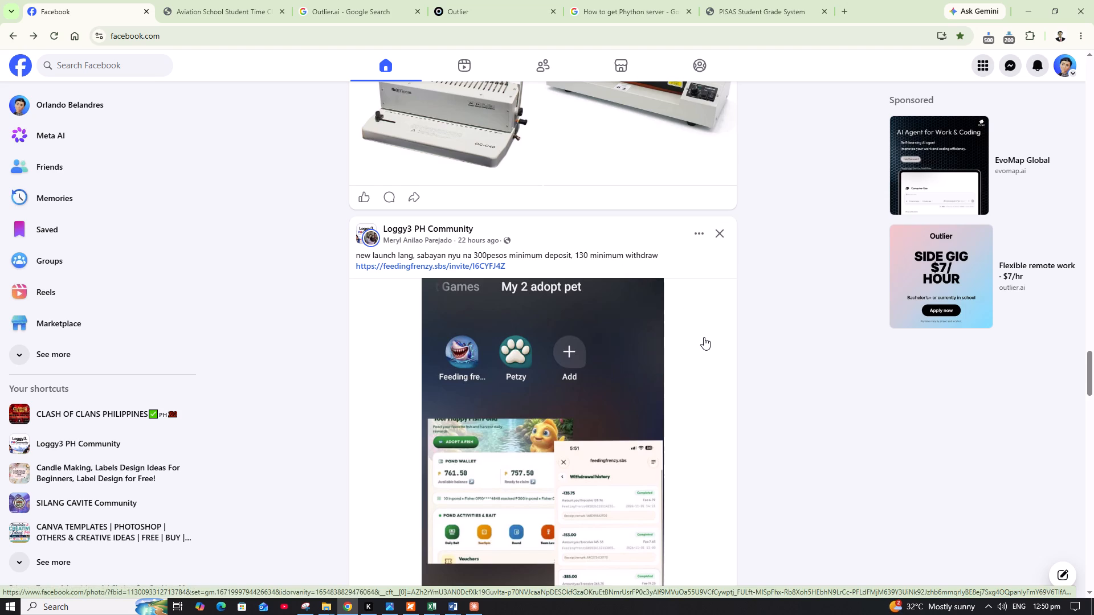
scroll(704, 337, down, 2)
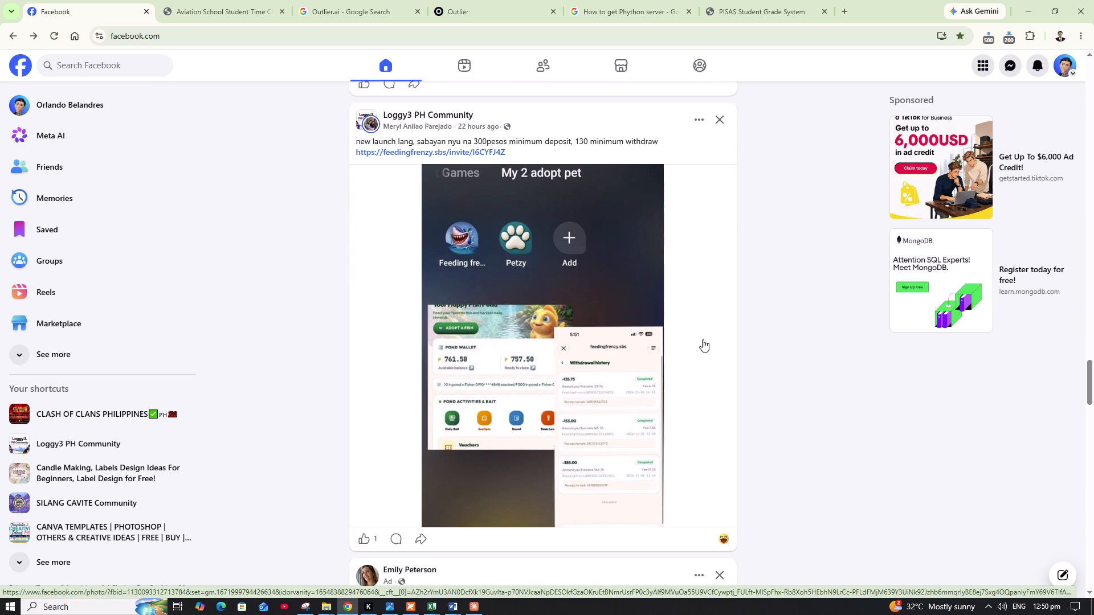
scroll(593, 339, down, 4)
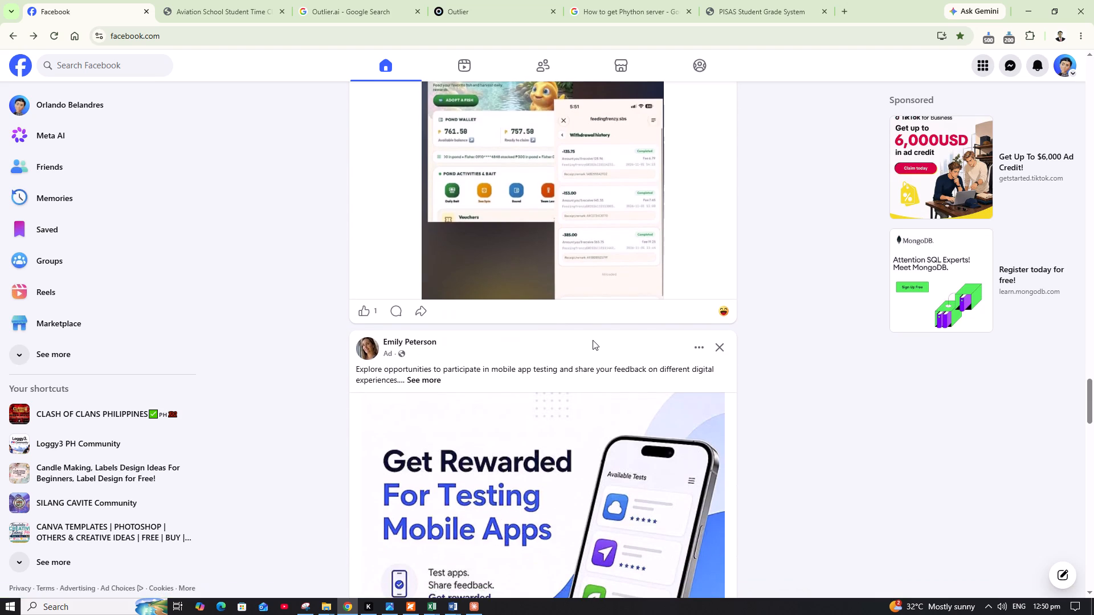
scroll(593, 340, down, 10)
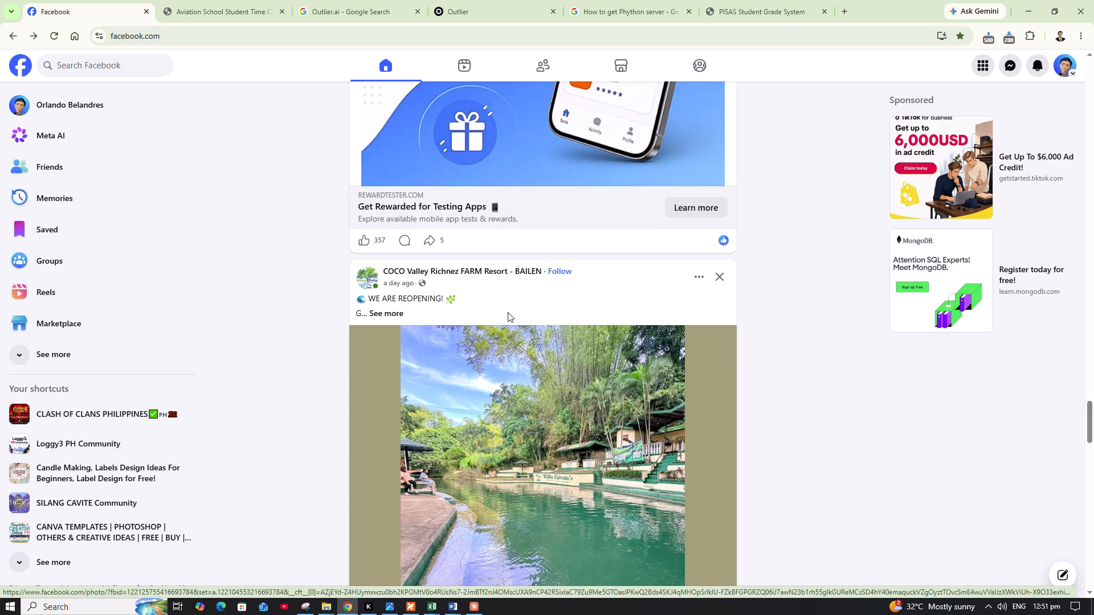
Expand the COCO Valley Richnez Farm Resort reopening post and examine its full text and photo.
click(393, 314)
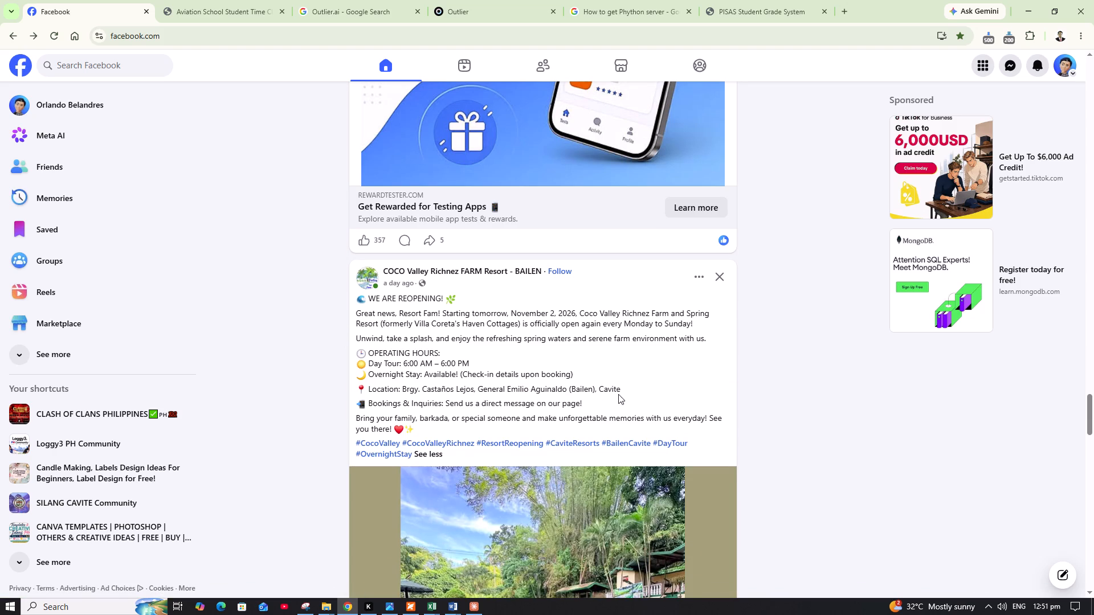
scroll(618, 394, down, 1)
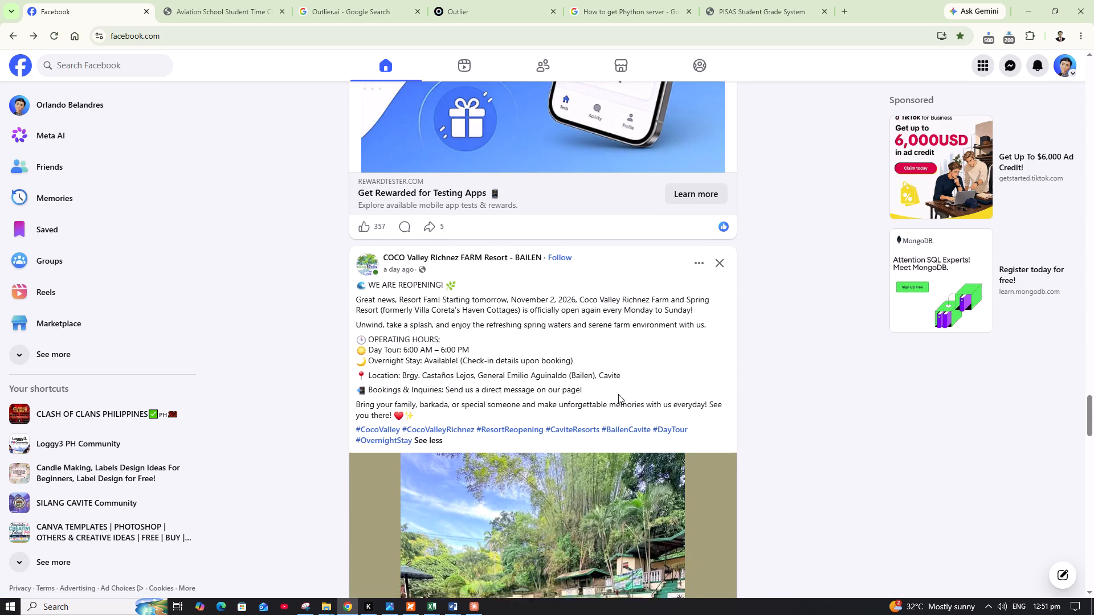
scroll(618, 394, down, 3)
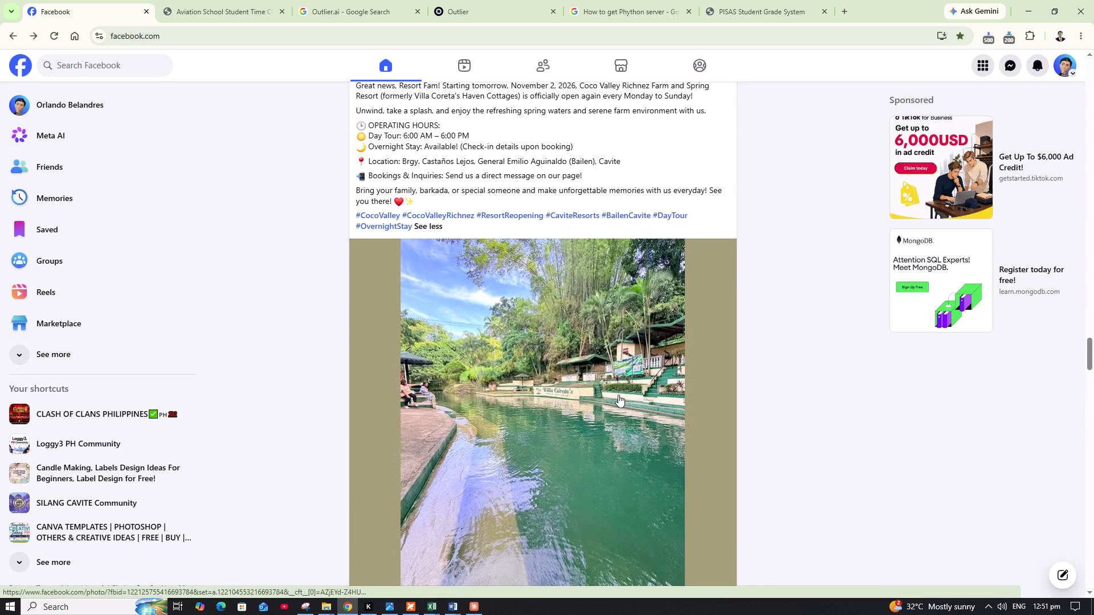
scroll(618, 395, down, 1)
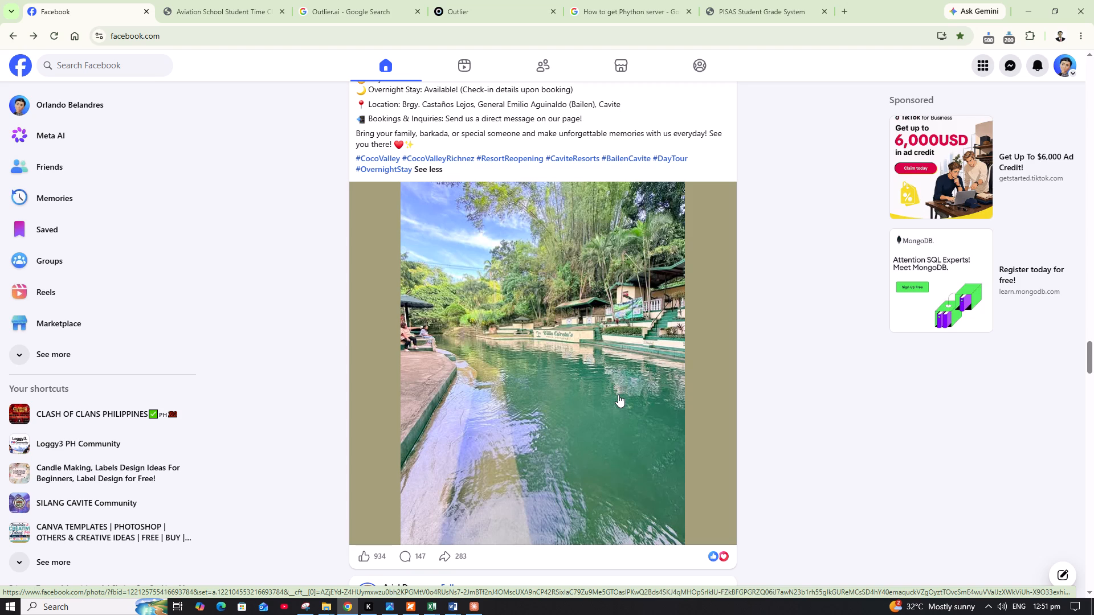
Browse the feed posts that follow the COCO Valley Richnez Farm Resort post.
scroll(618, 395, down, 5)
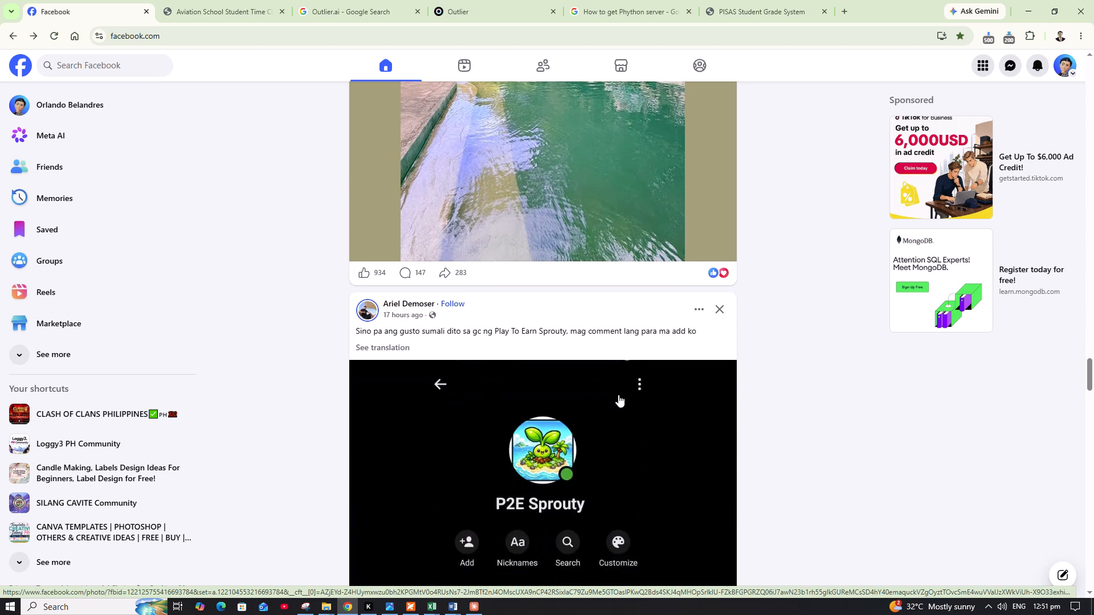
scroll(618, 395, down, 7)
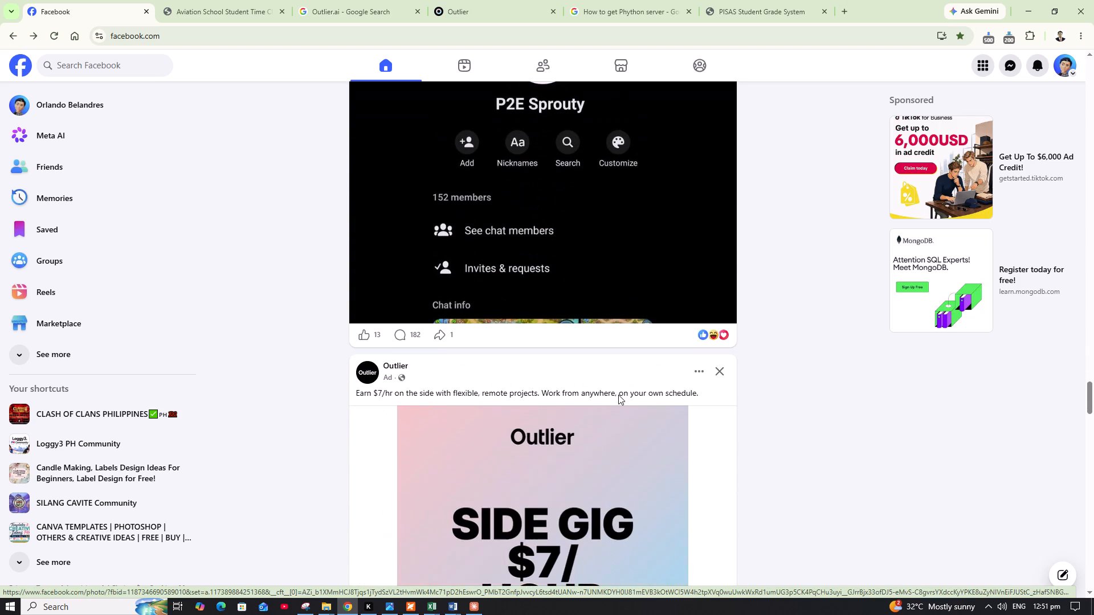
scroll(618, 395, down, 6)
scroll(618, 395, up, 4)
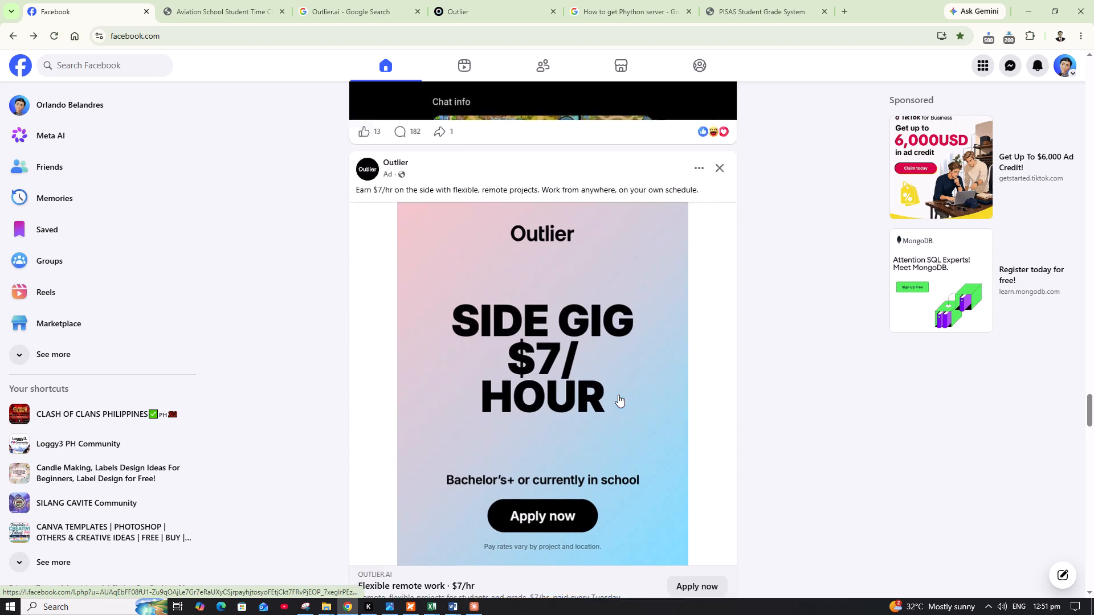
scroll(618, 395, down, 3)
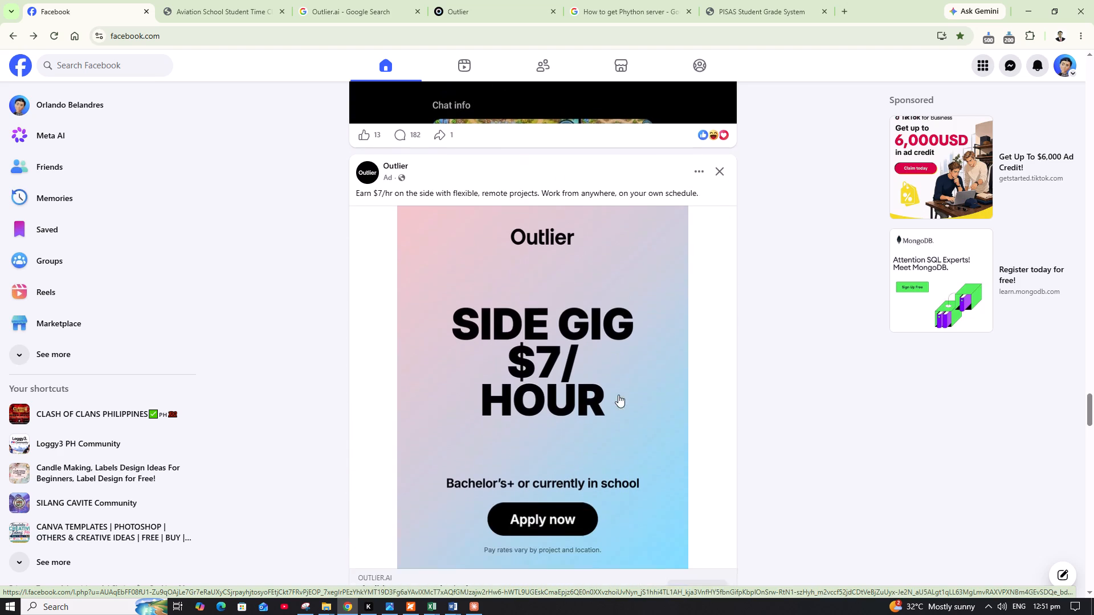
scroll(618, 395, down, 1)
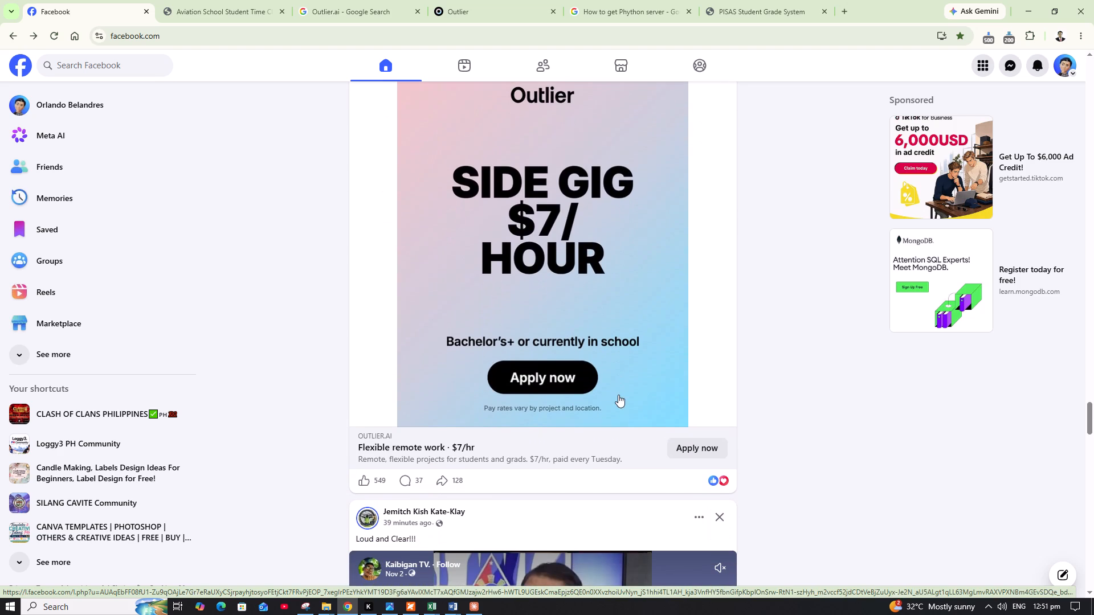
scroll(618, 395, down, 8)
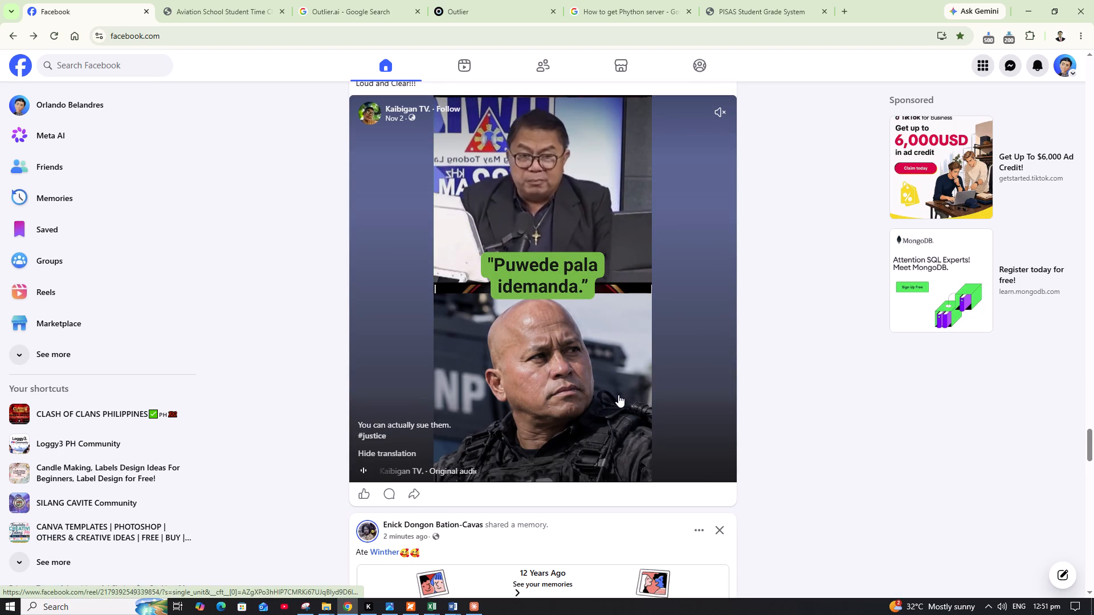
scroll(618, 395, down, 5)
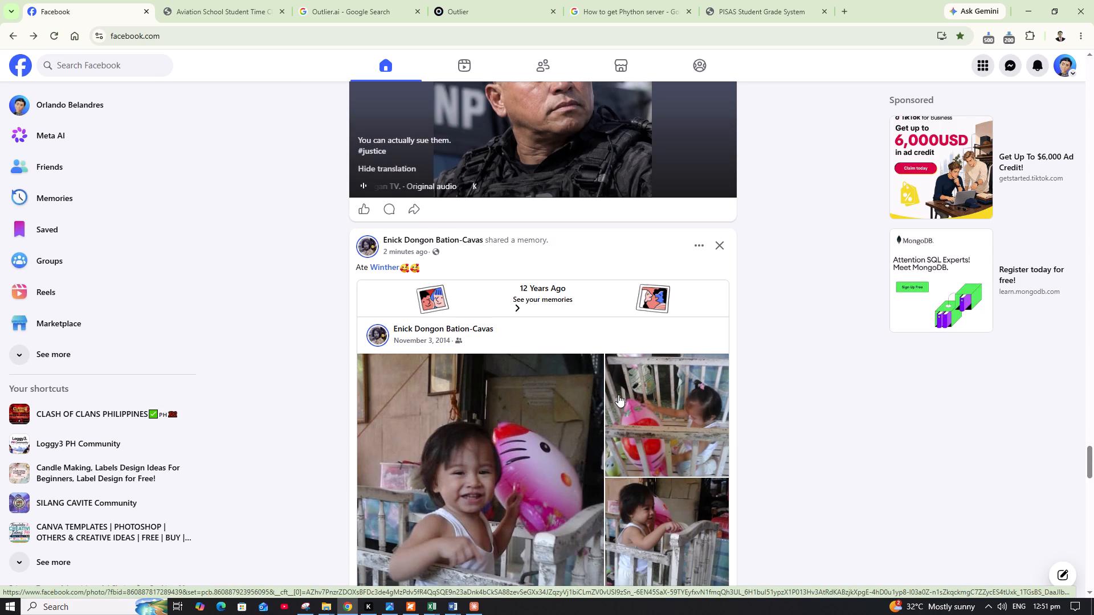
scroll(618, 395, down, 11)
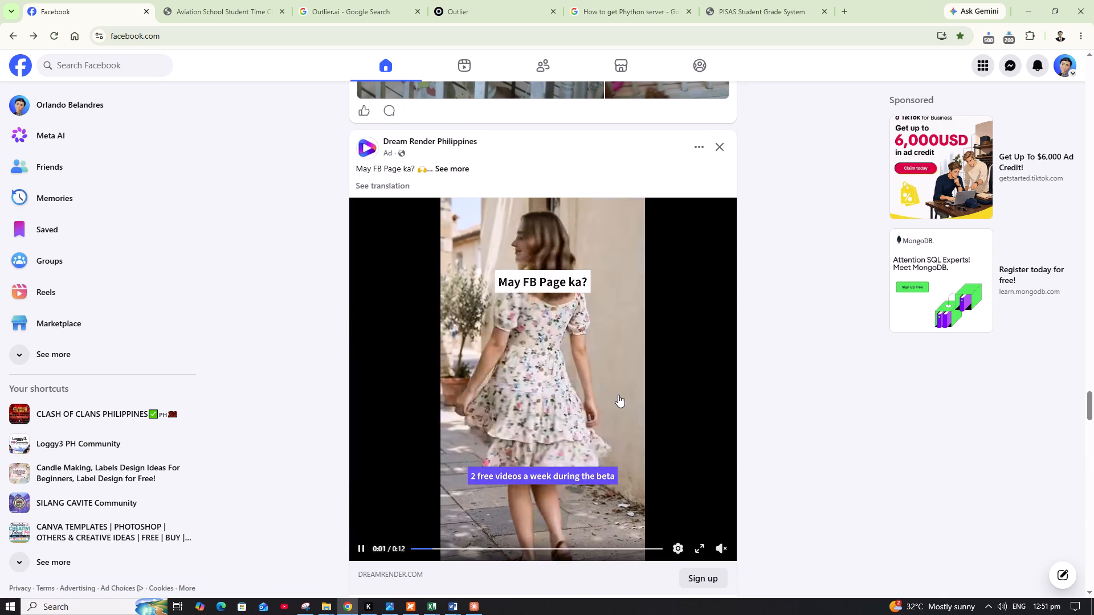
scroll(618, 395, down, 8)
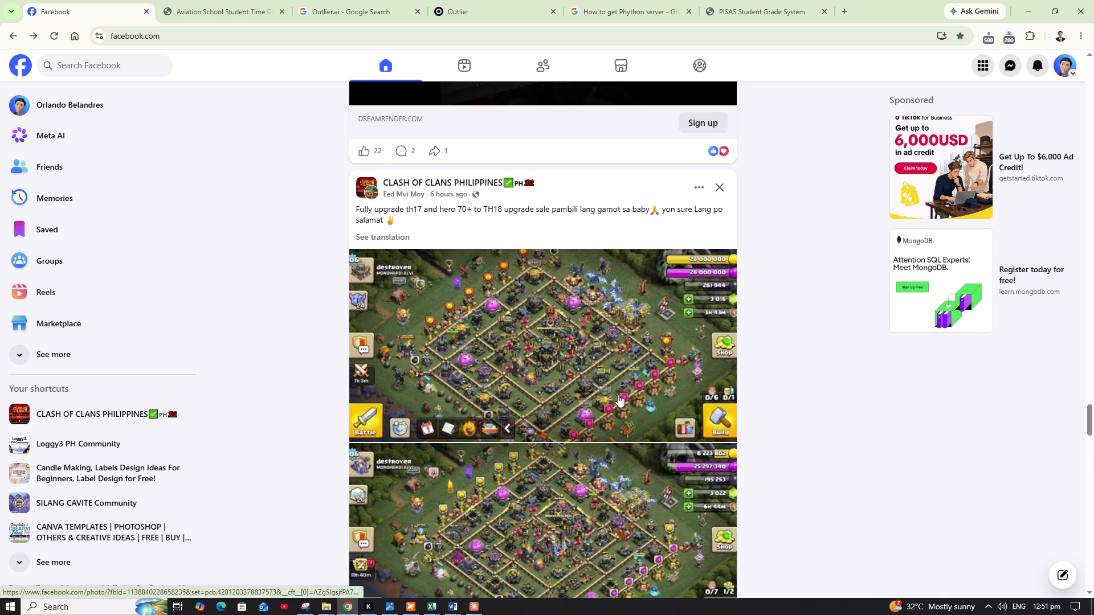
scroll(618, 395, down, 5)
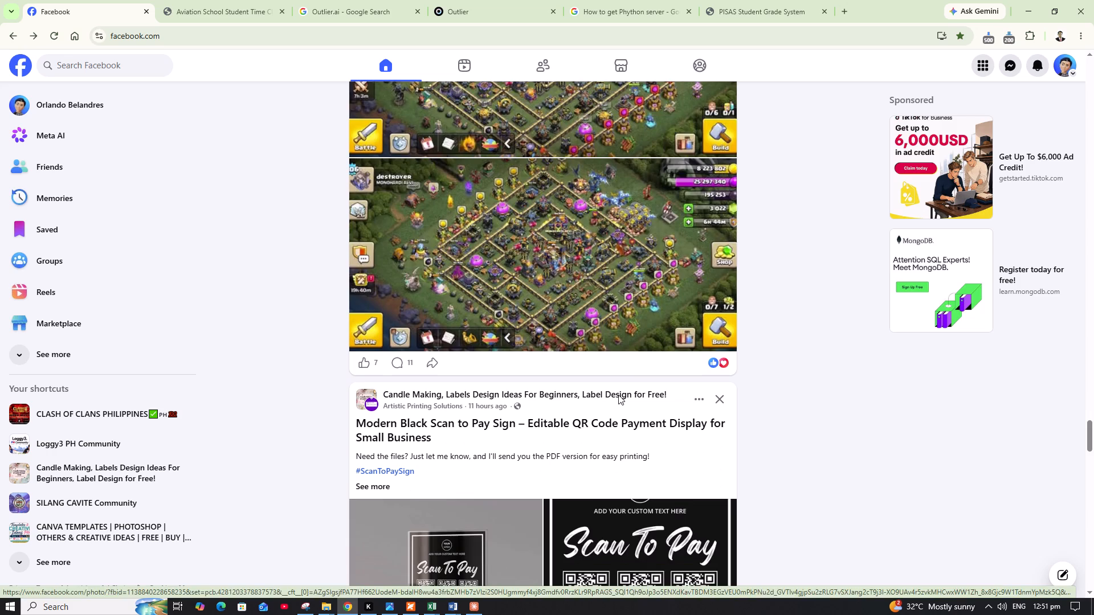
scroll(618, 395, down, 4)
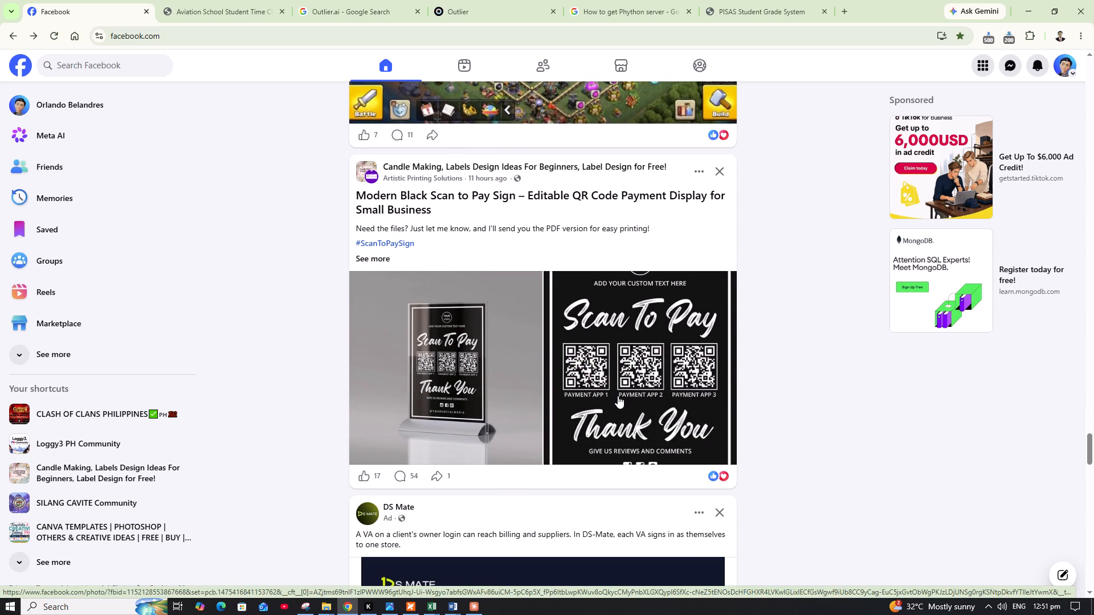
Browse the feed posts below the Scan to Pay sign post as far as the chicken cooking video.
scroll(618, 396, down, 6)
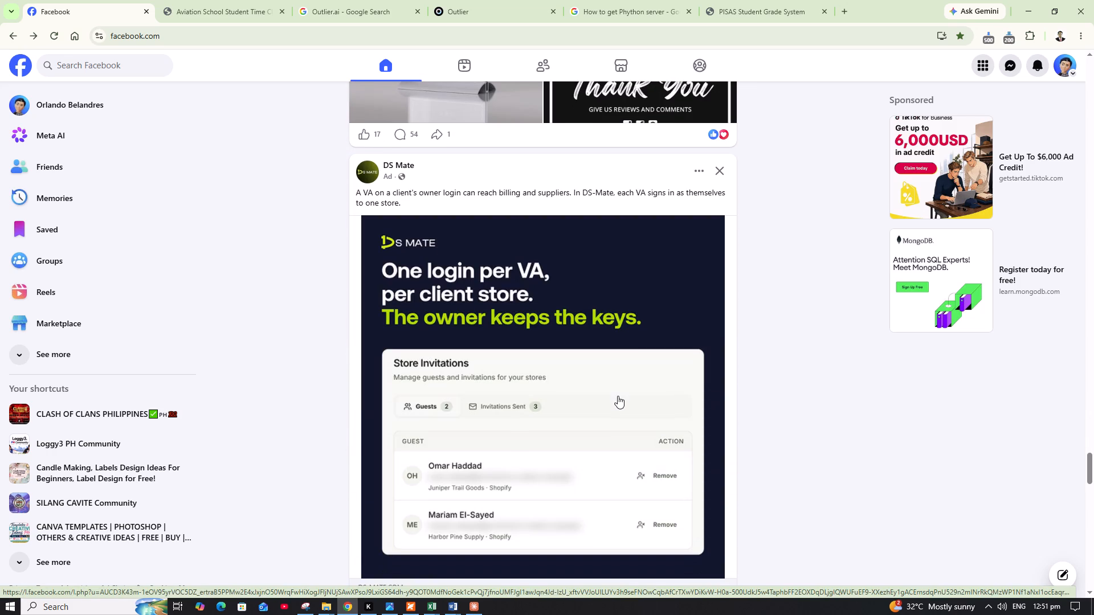
scroll(618, 396, down, 6)
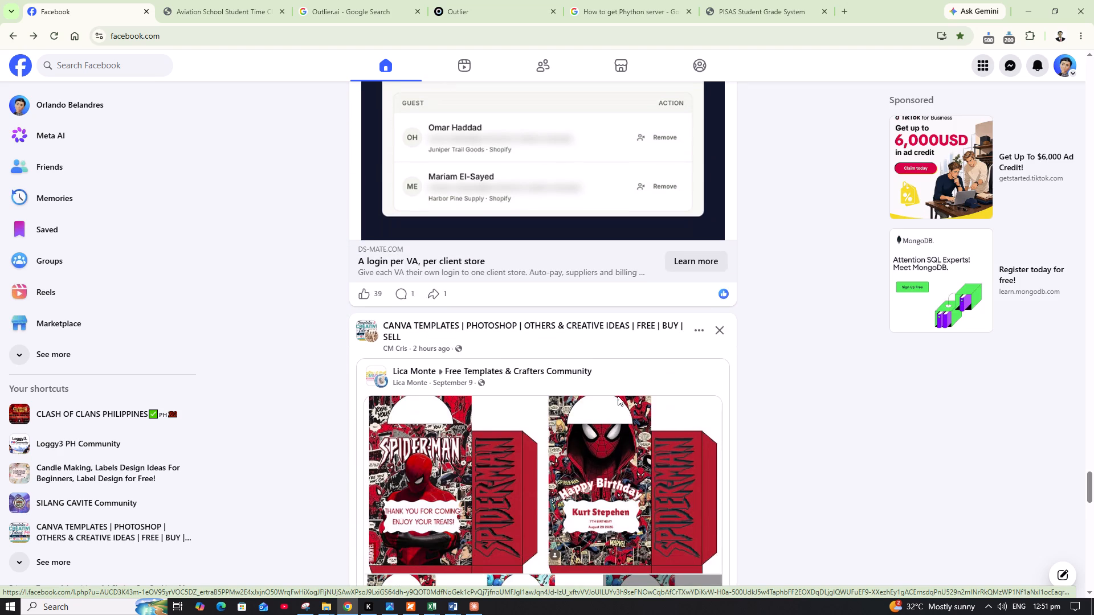
scroll(618, 396, down, 2)
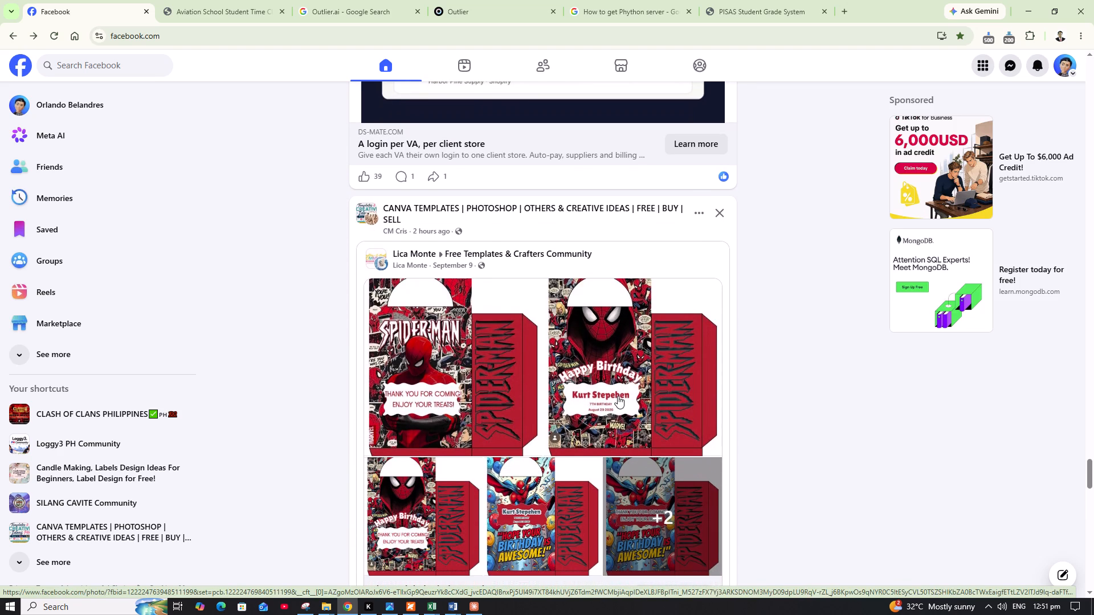
scroll(618, 396, down, 9)
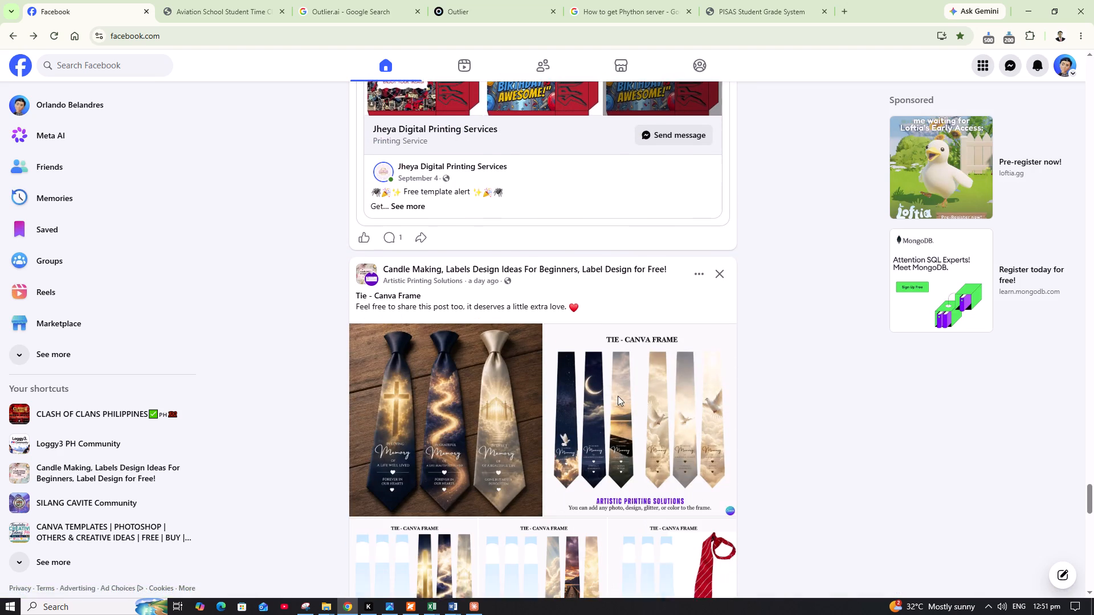
scroll(618, 396, down, 3)
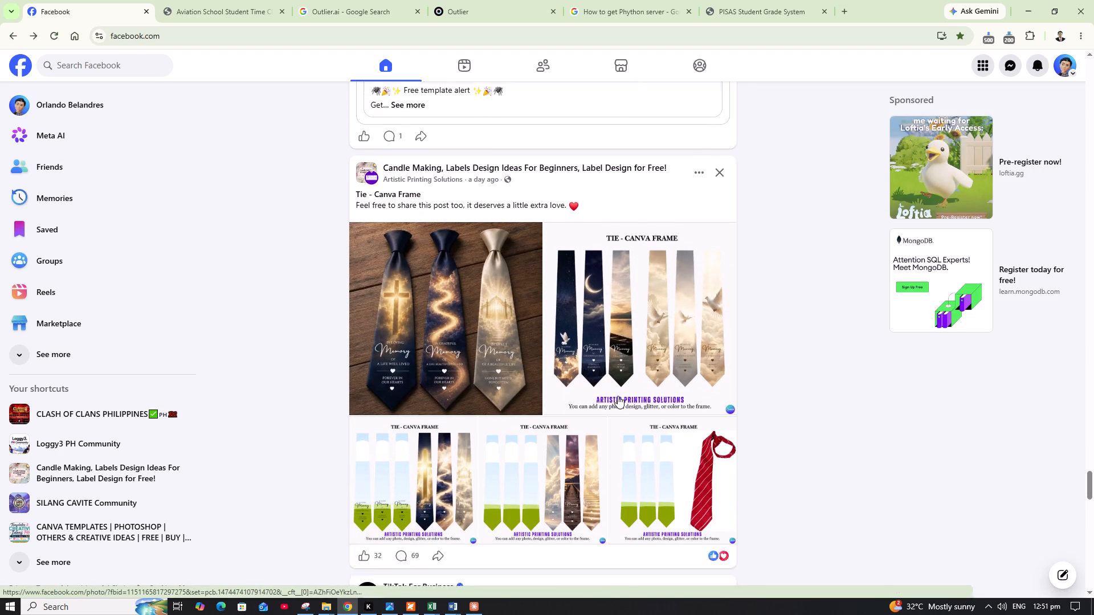
scroll(618, 396, down, 10)
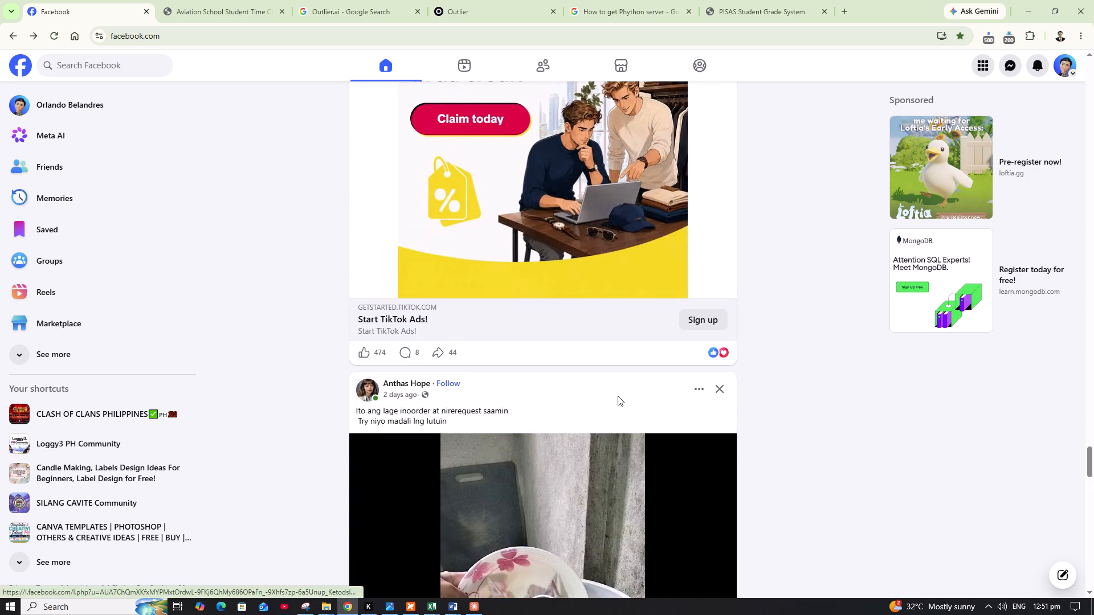
scroll(618, 396, down, 4)
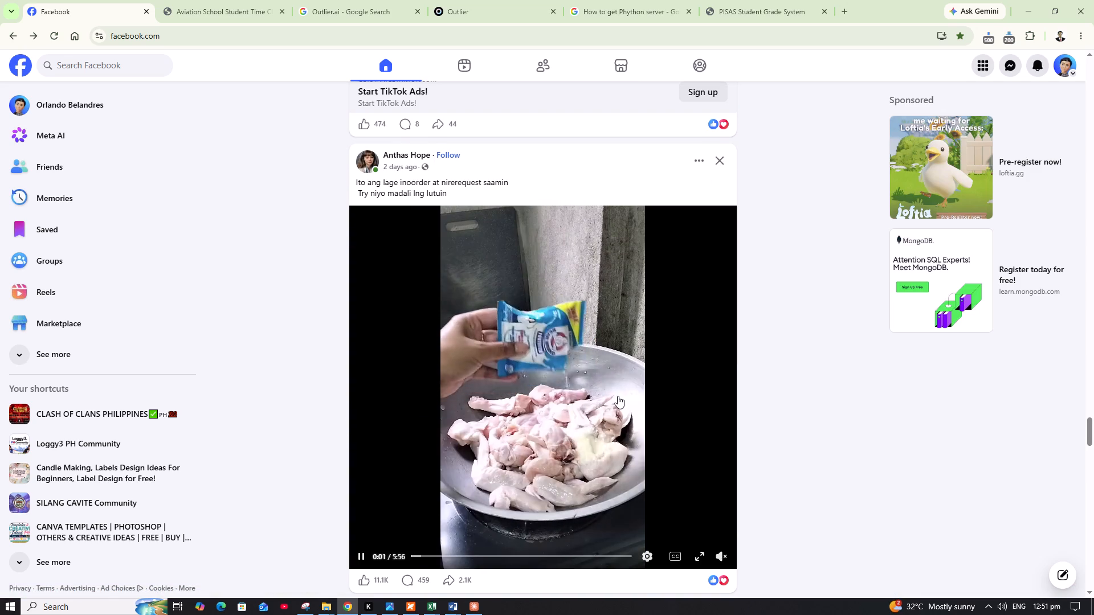
Browse the following feed posts as far as the laptop sale post in the Bentahan ng mga sirang laptop group.
scroll(618, 396, down, 8)
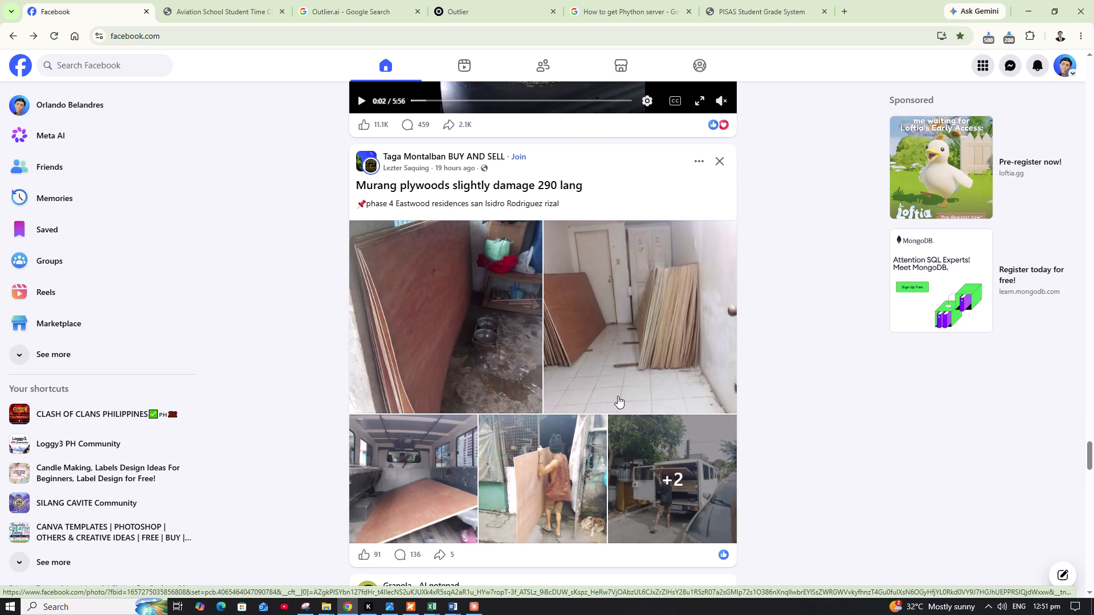
scroll(618, 396, down, 5)
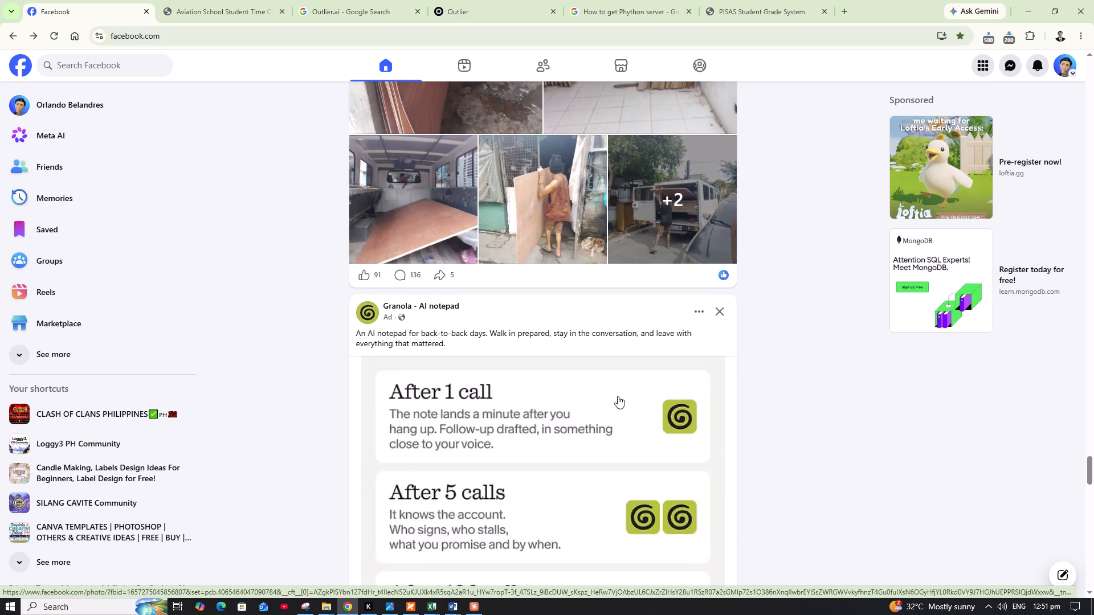
scroll(618, 396, down, 8)
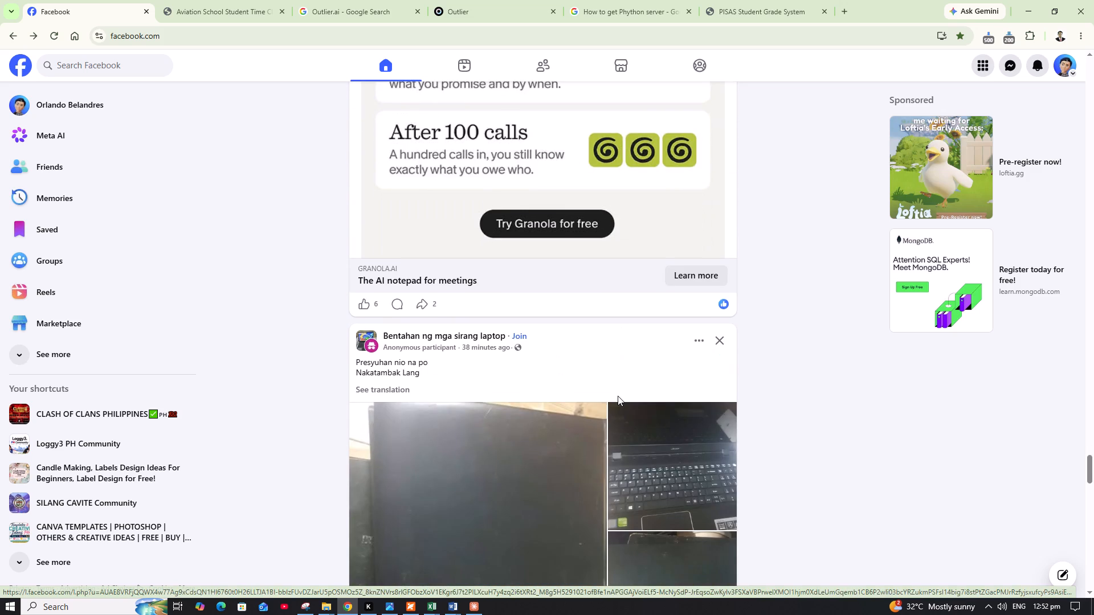
scroll(618, 396, down, 3)
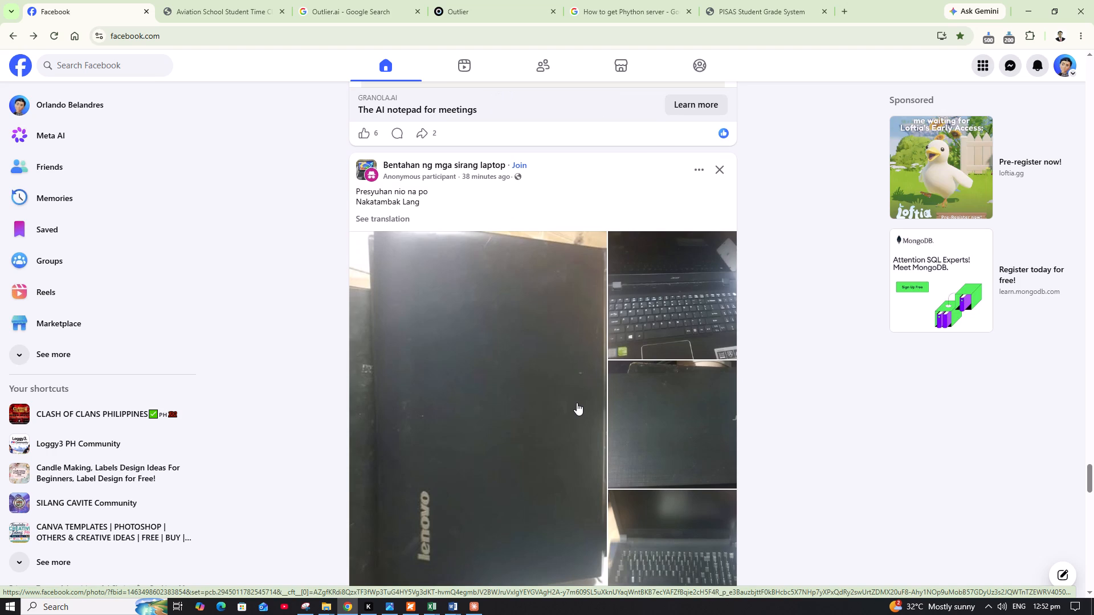
scroll(577, 403, down, 4)
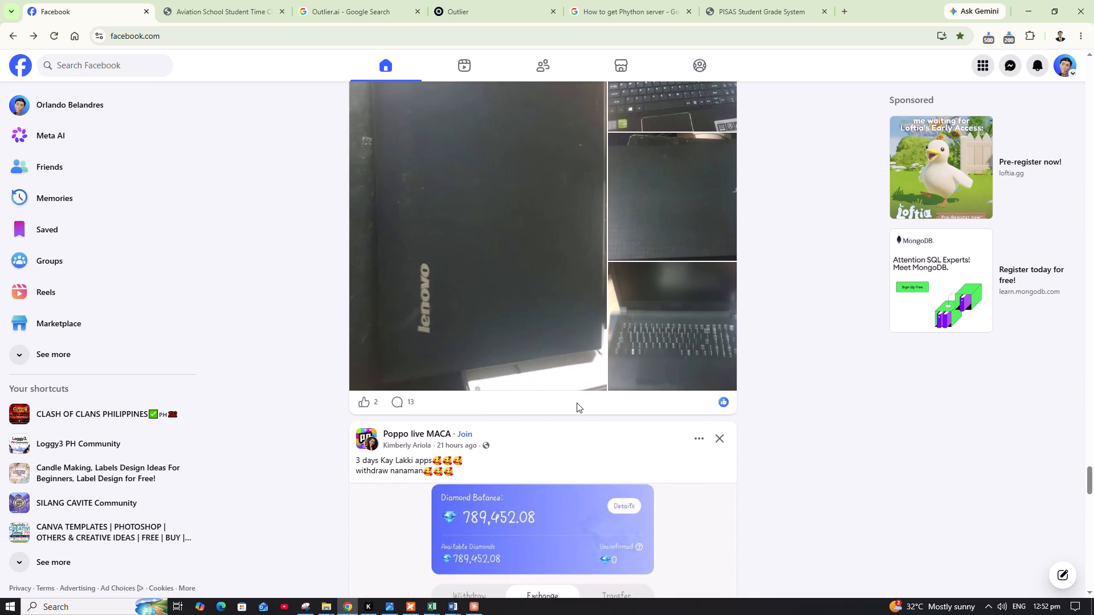
Open the comments of the Bentahan ng mga sirang laptop post and expand the reply under the first comment.
click(399, 407)
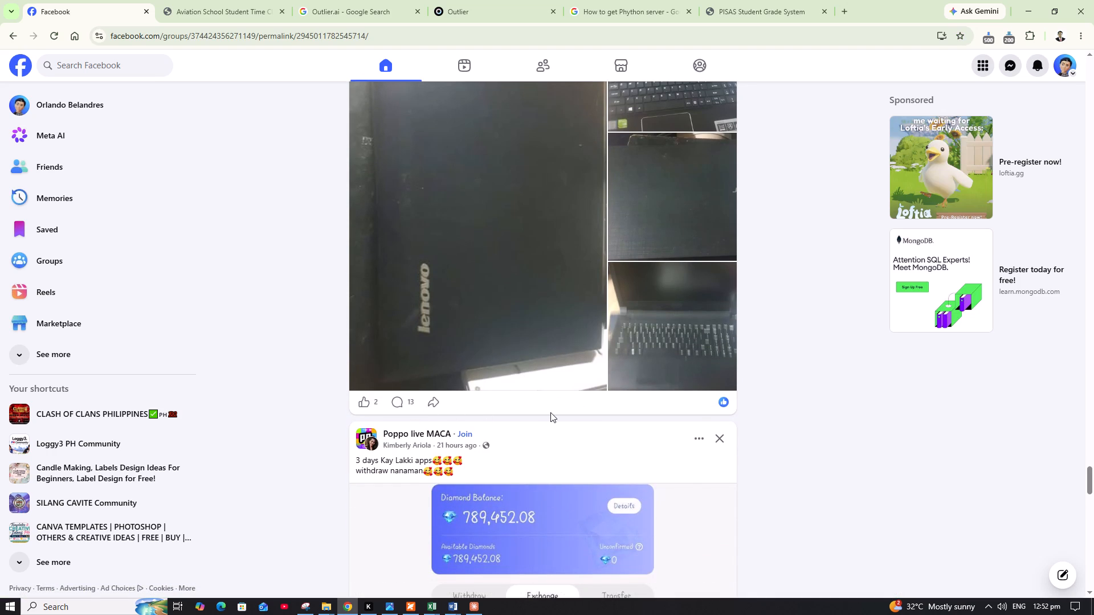
scroll(550, 412, down, 2)
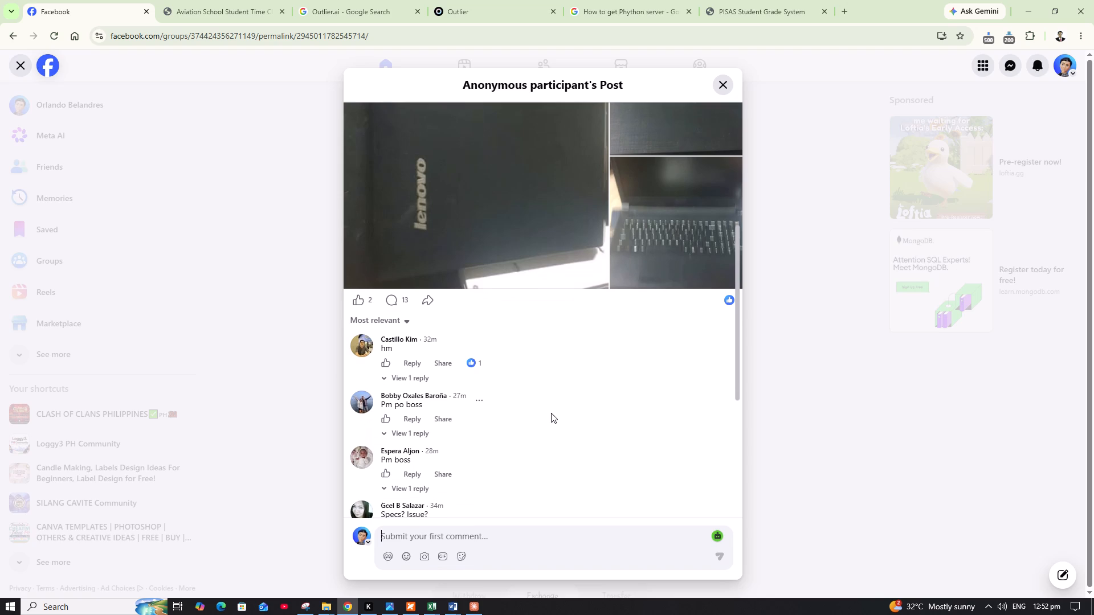
click(413, 379)
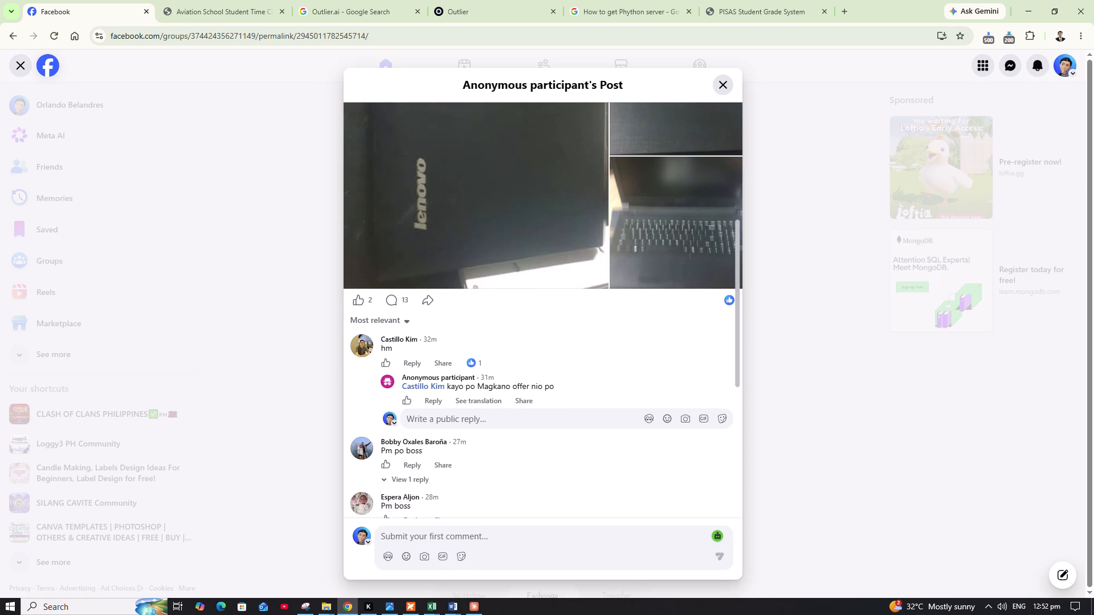
View the laptop post's photos one by one at full size, starting with the Acer laptop, and return to the post.
scroll(531, 416, up, 2)
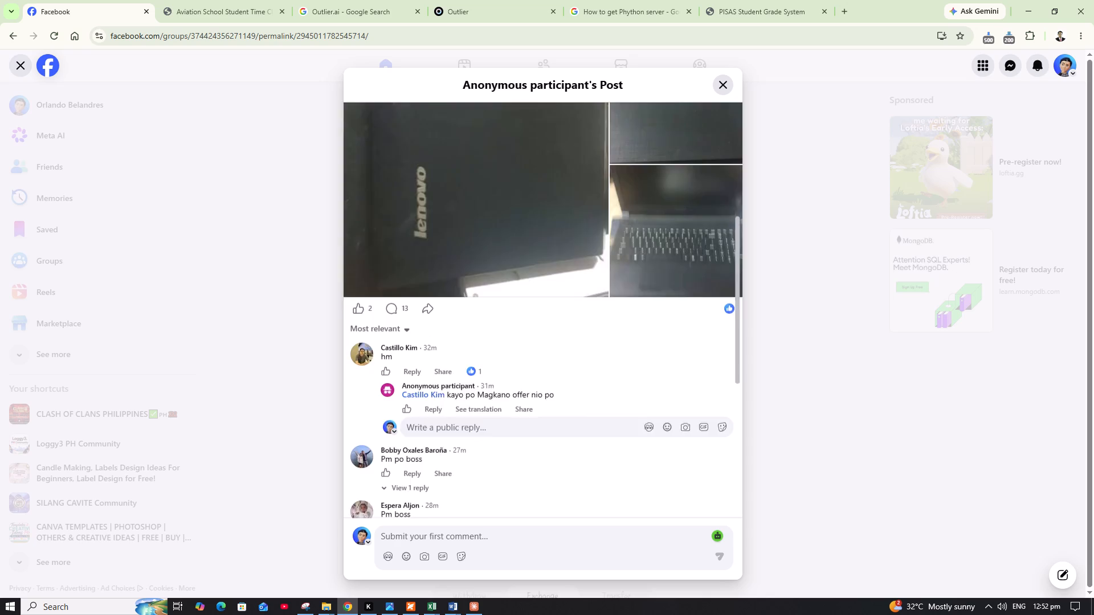
scroll(531, 416, up, 2)
click(664, 223)
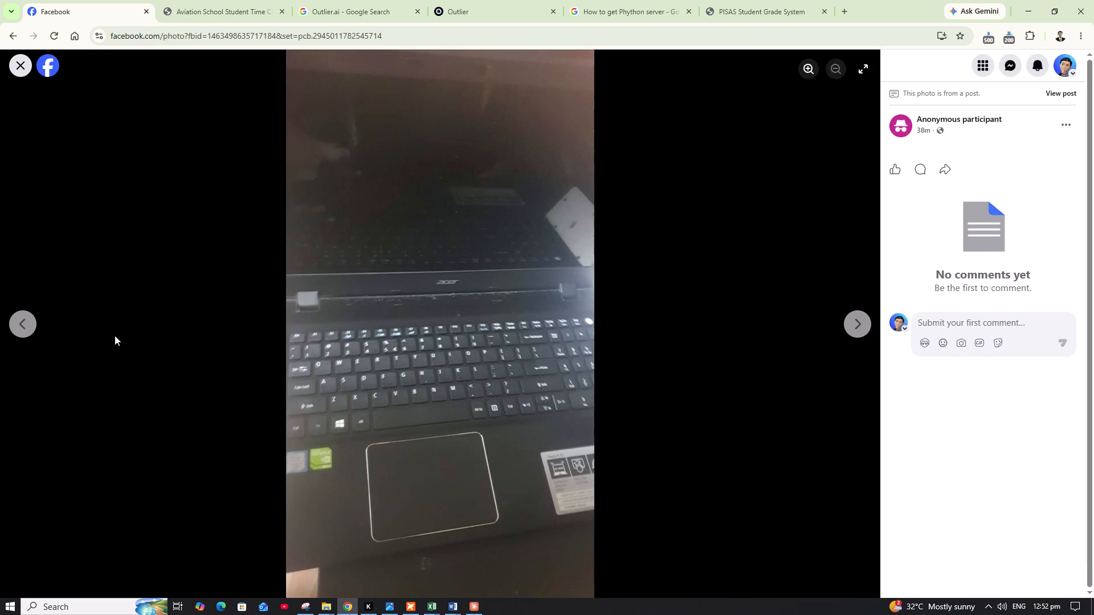
click(859, 325)
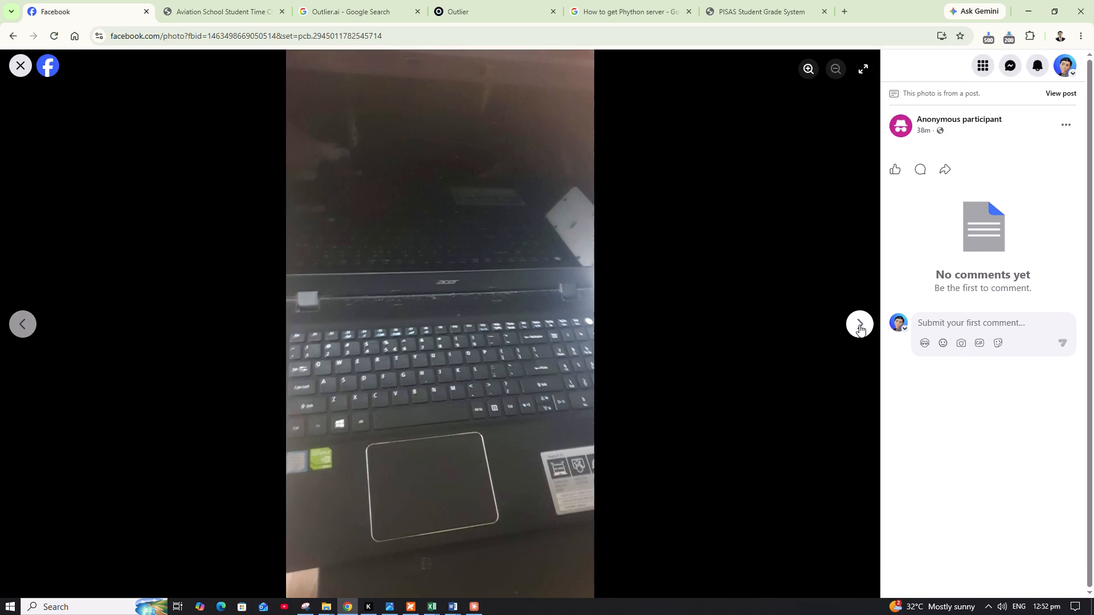
click(859, 325)
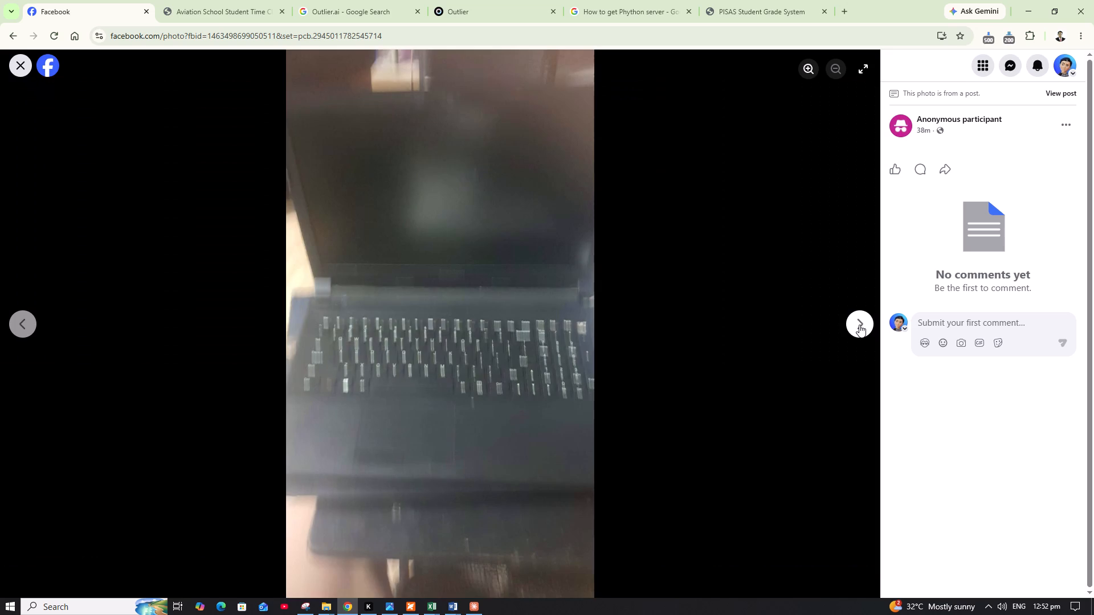
click(859, 325)
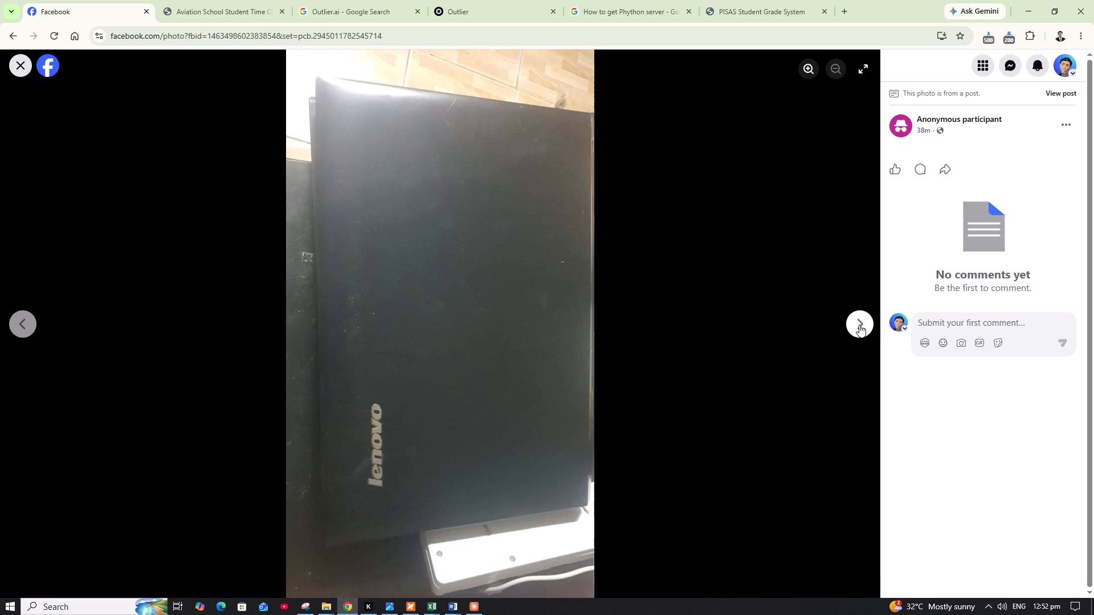
click(859, 325)
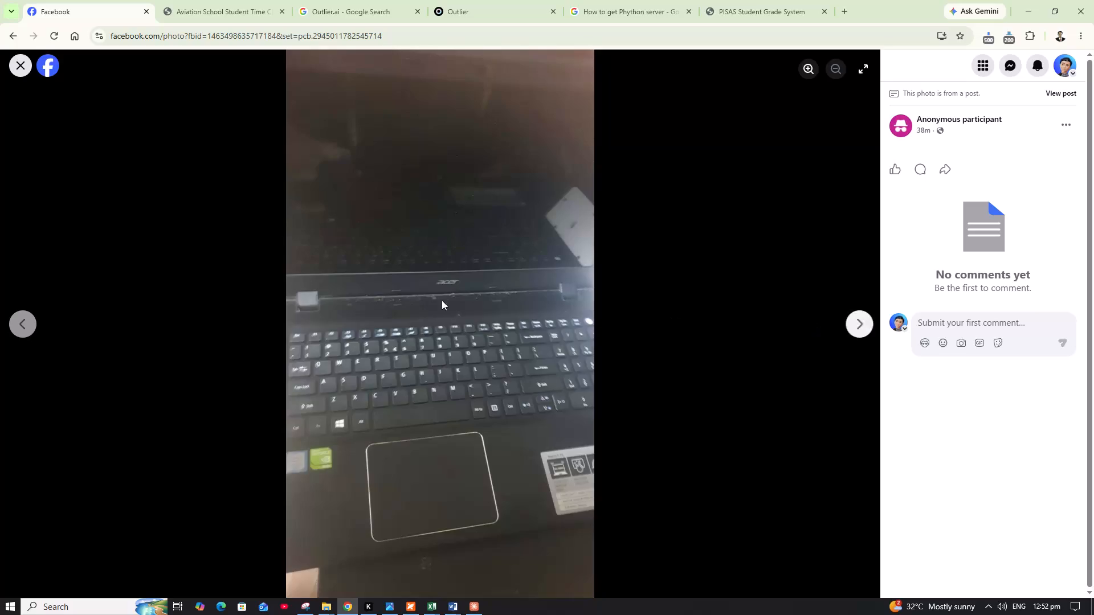
click(25, 63)
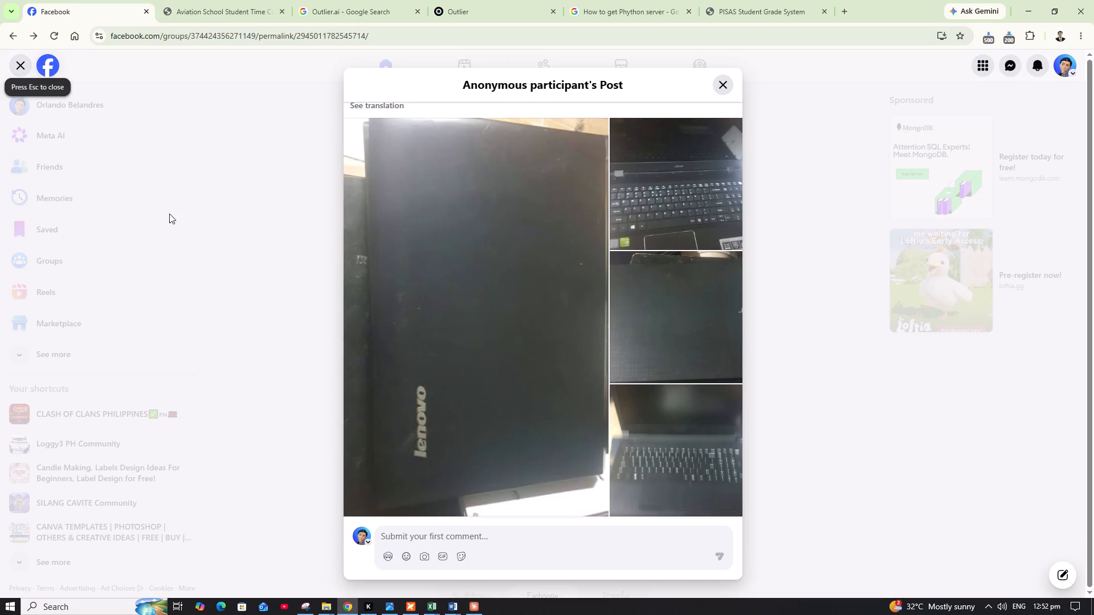
Read through the laptop post's comments down to the last one.
scroll(574, 345, down, 4)
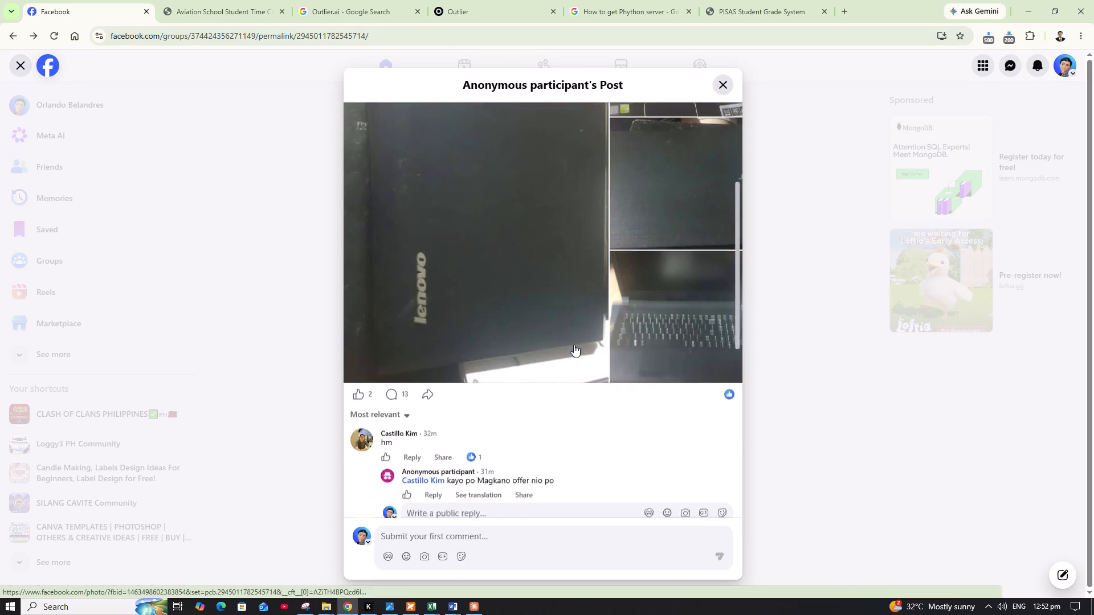
scroll(574, 345, down, 7)
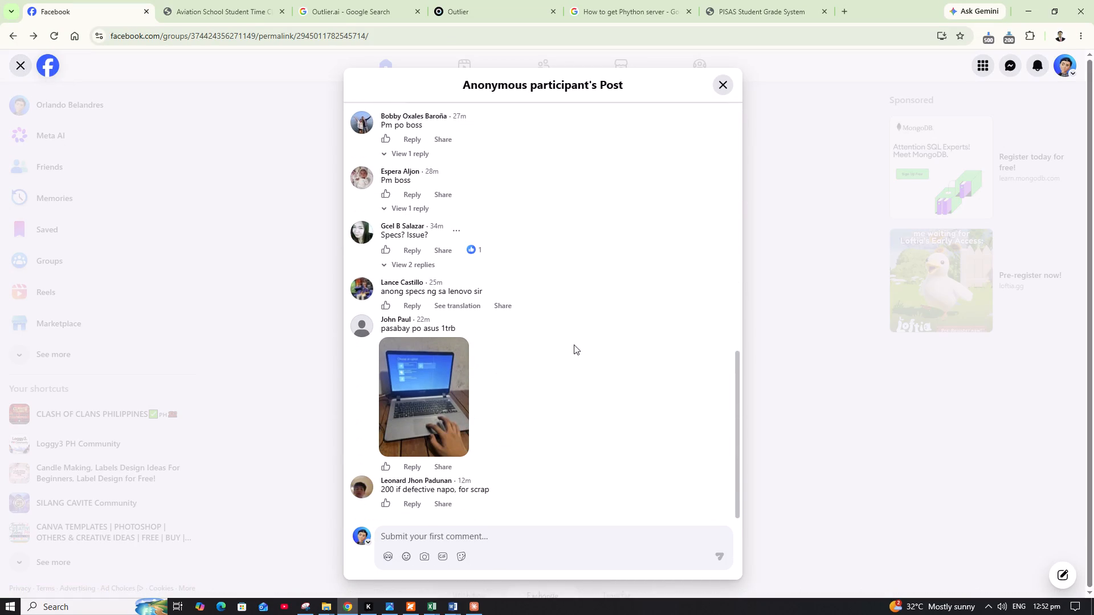
scroll(574, 345, down, 3)
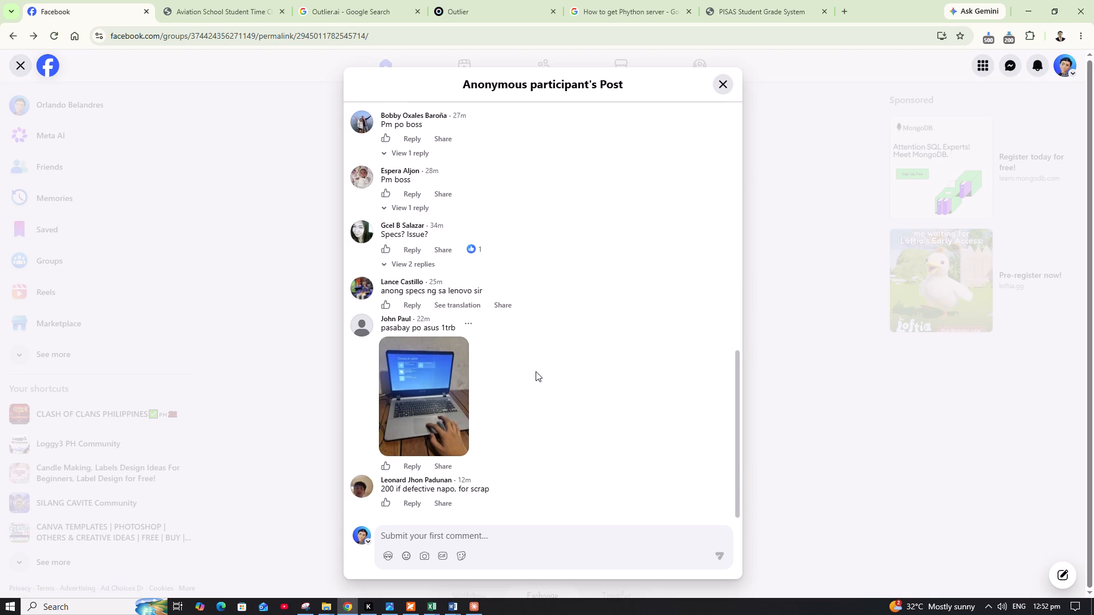
View the laptop photo attached to a comment on the Facebook group post, and close it.
click(431, 427)
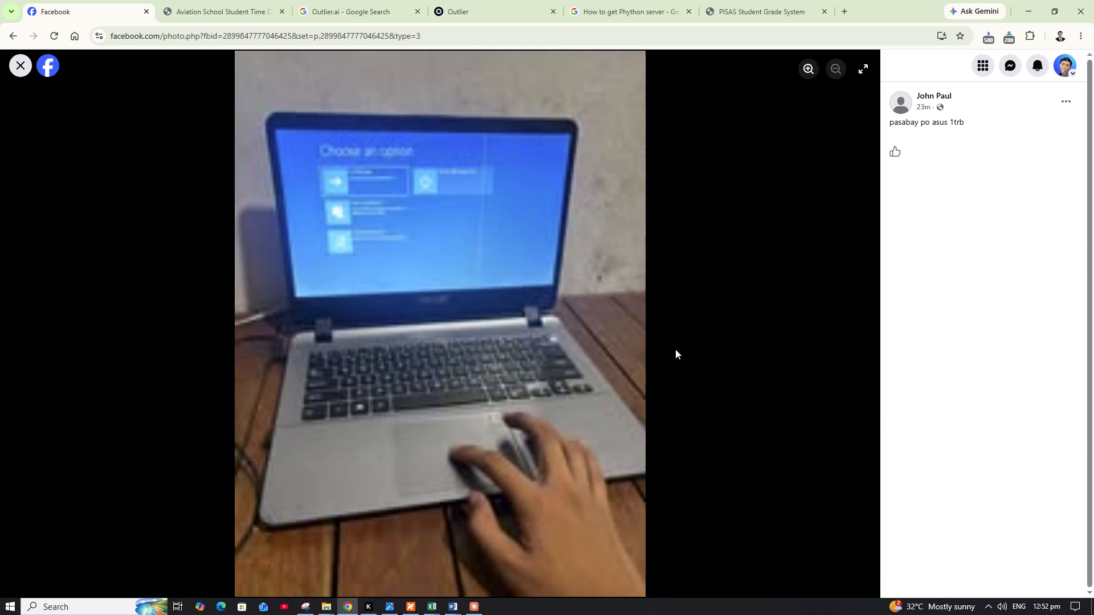
click(23, 57)
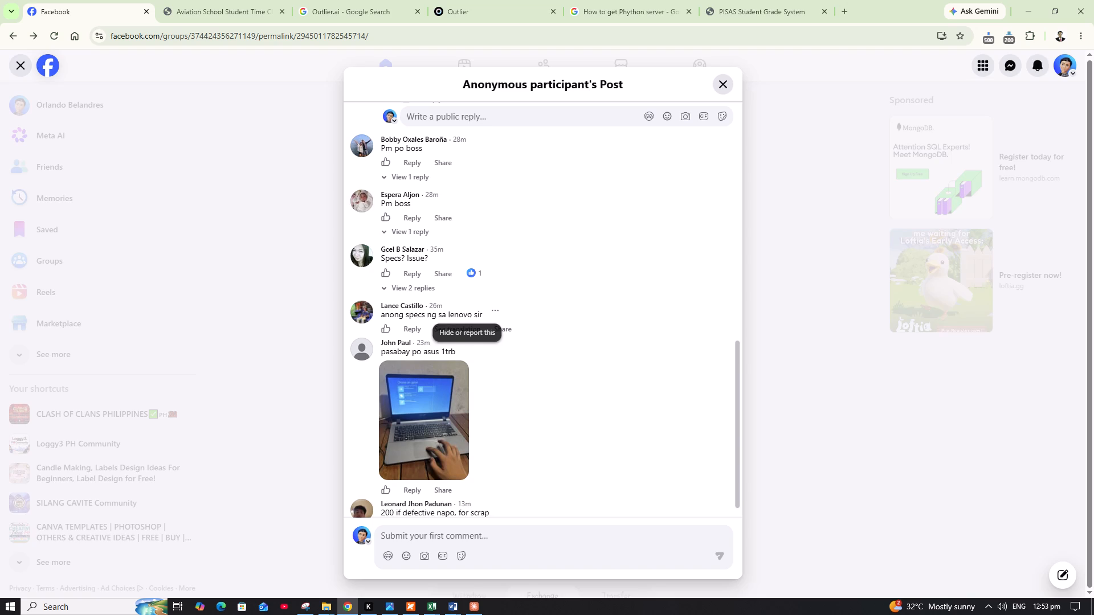
Expand the replies to the "Specs? Issue?" comment, read the remaining comments on the laptop sale post, and close the post.
click(428, 286)
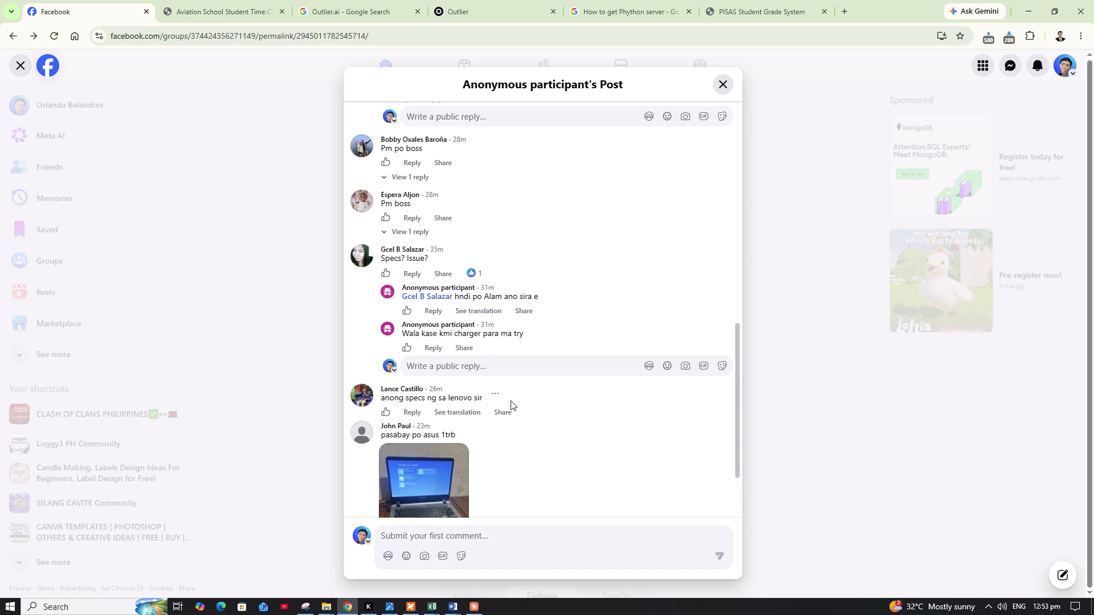
scroll(511, 400, down, 6)
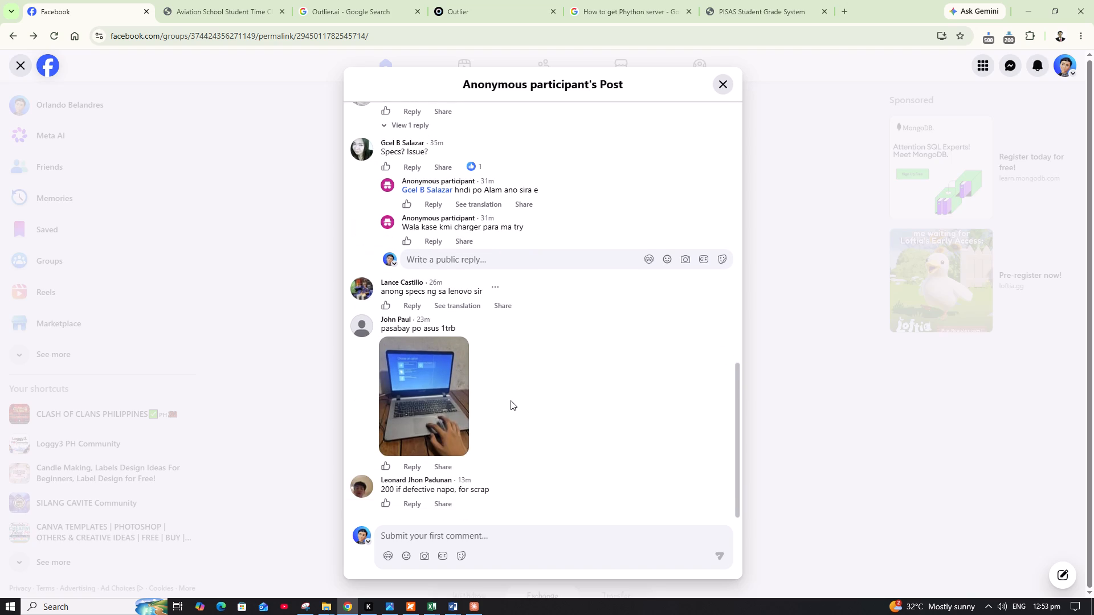
scroll(511, 400, down, 2)
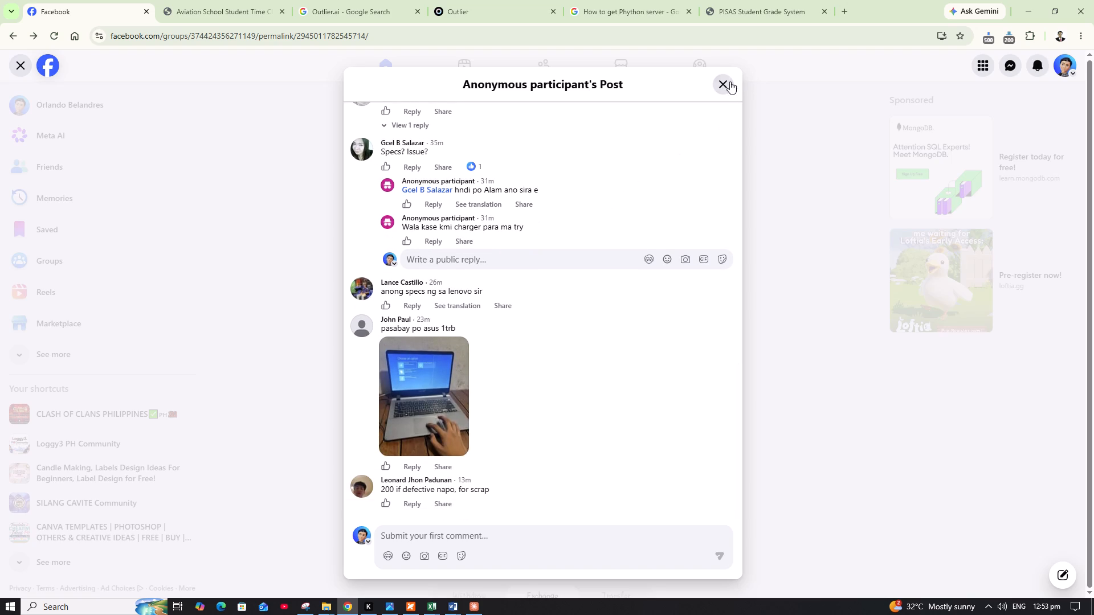
click(719, 83)
Browse the posts and ads further down the Facebook home feed.
scroll(515, 325, down, 5)
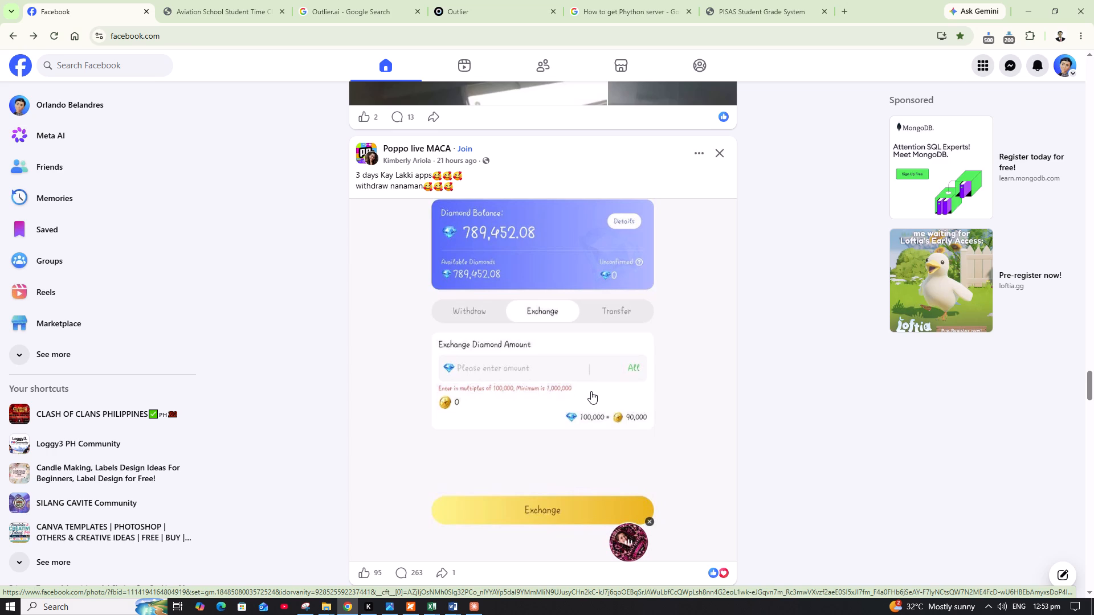
scroll(591, 391, down, 5)
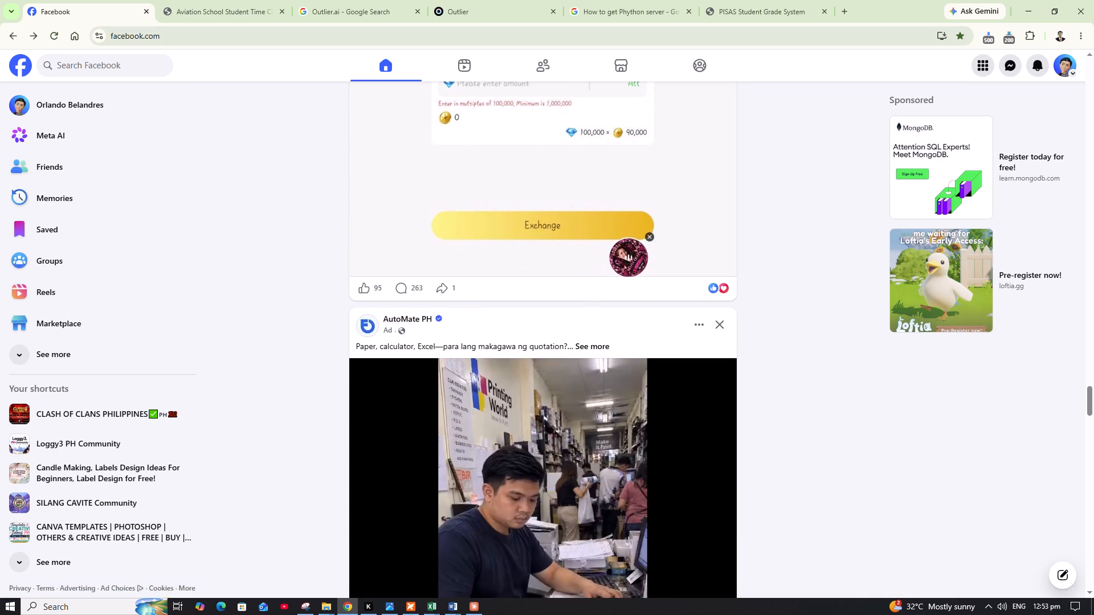
scroll(670, 69, down, 14)
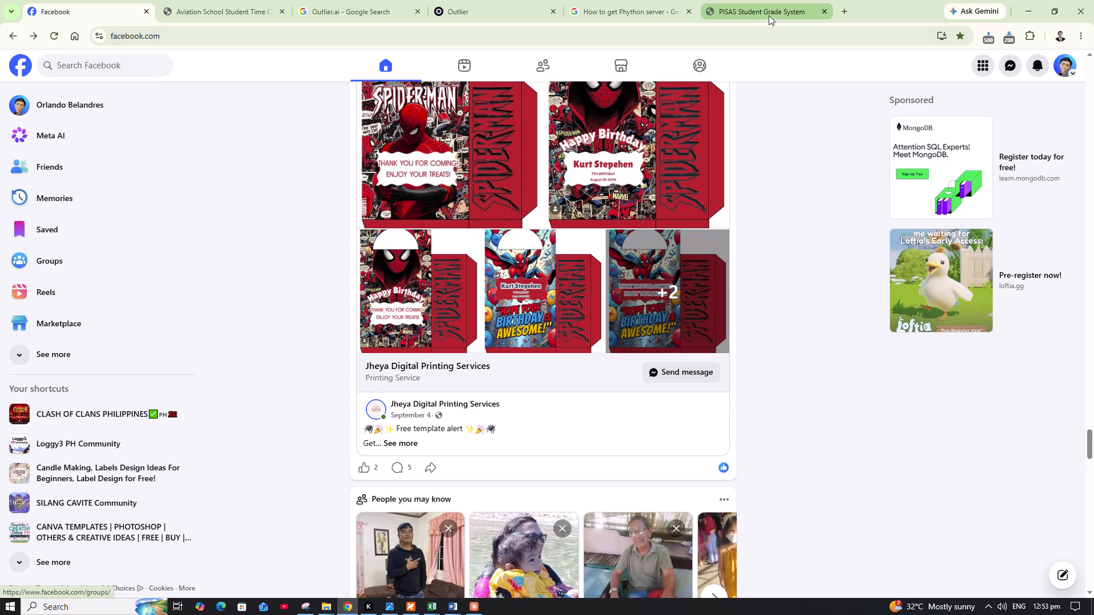
scroll(769, 15, down, 9)
scroll(705, 347, down, 4)
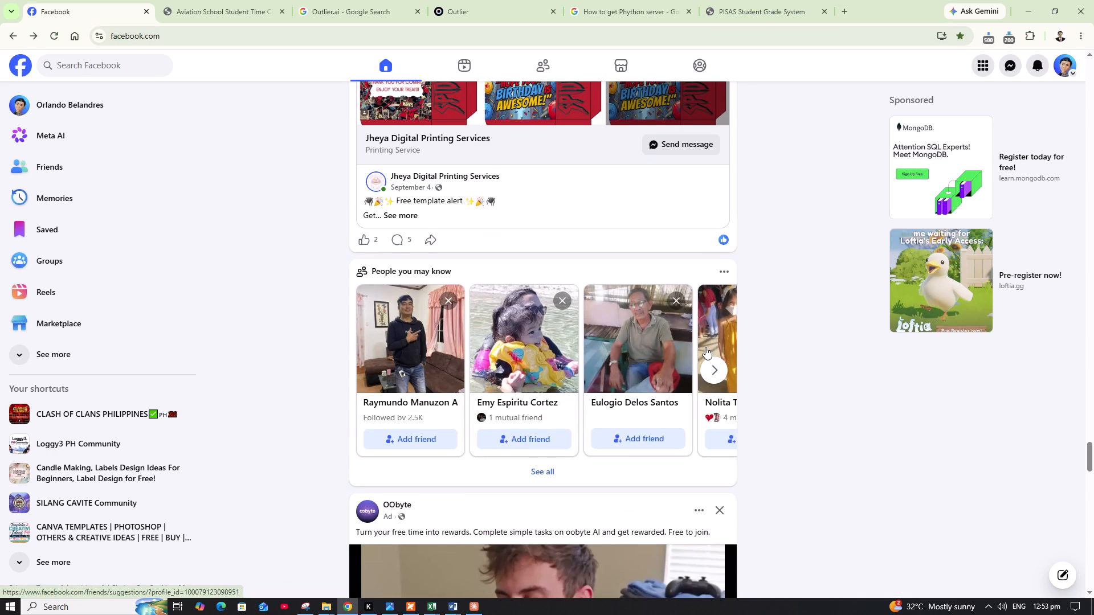
scroll(705, 347, down, 14)
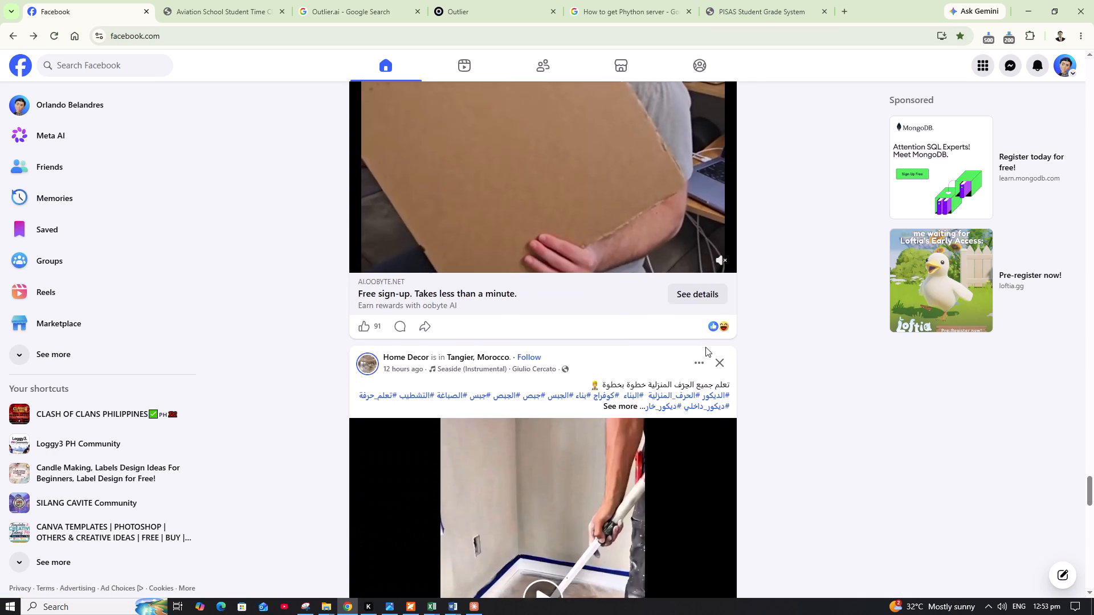
scroll(705, 347, down, 2)
scroll(705, 347, up, 13)
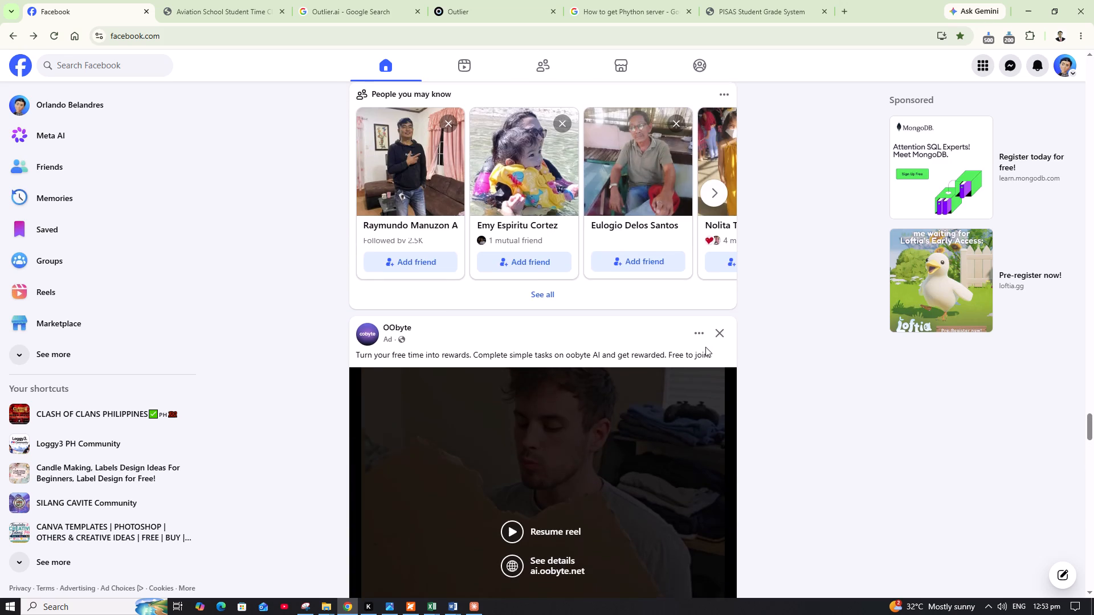
scroll(705, 347, down, 5)
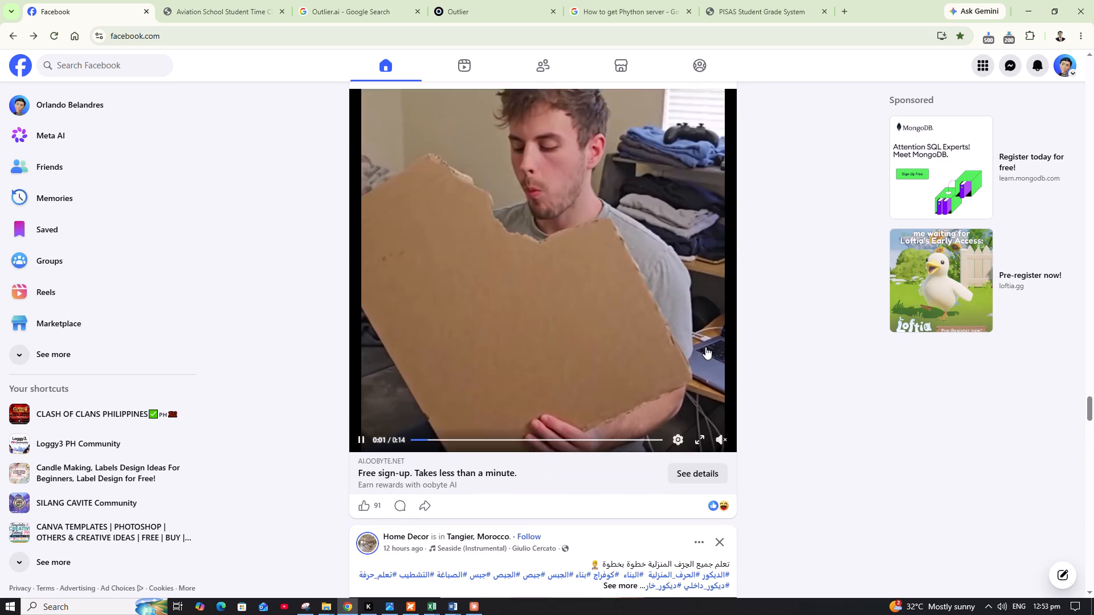
scroll(705, 347, down, 4)
scroll(705, 347, up, 9)
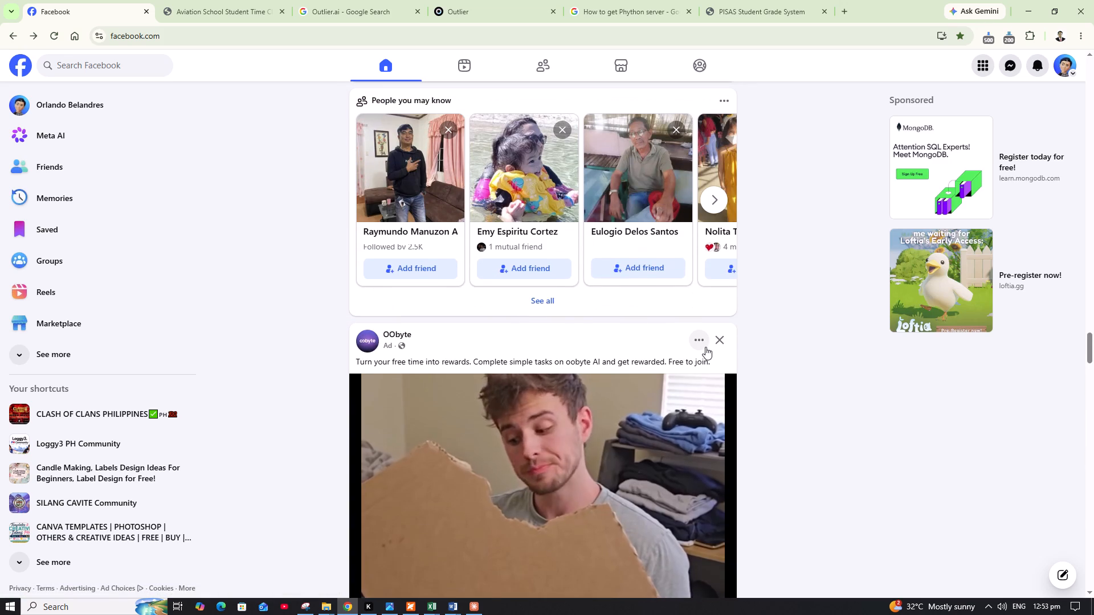
scroll(705, 347, down, 1)
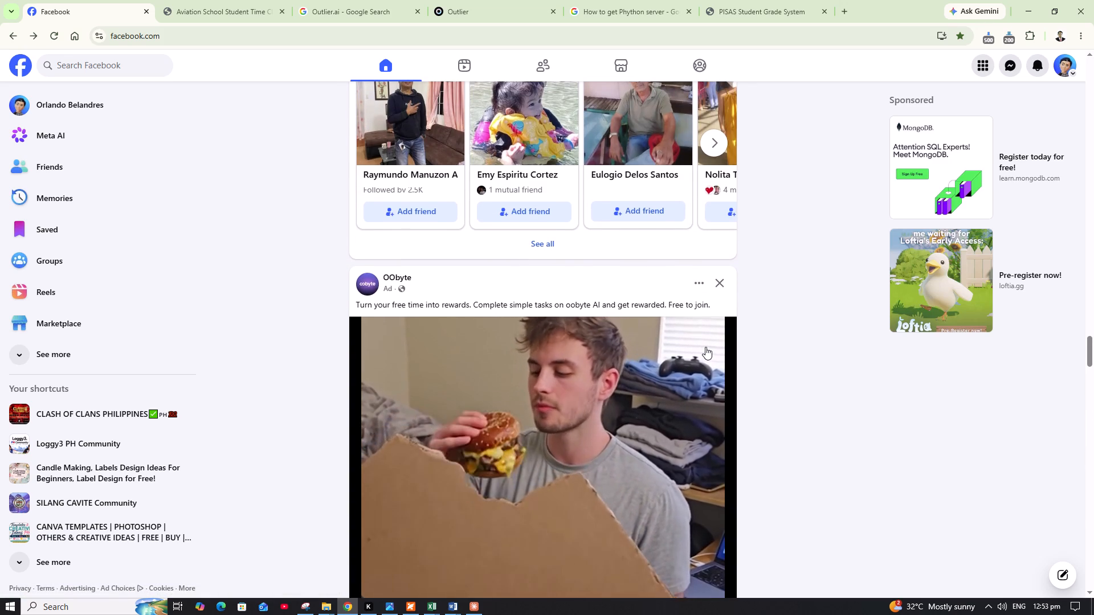
scroll(705, 347, down, 7)
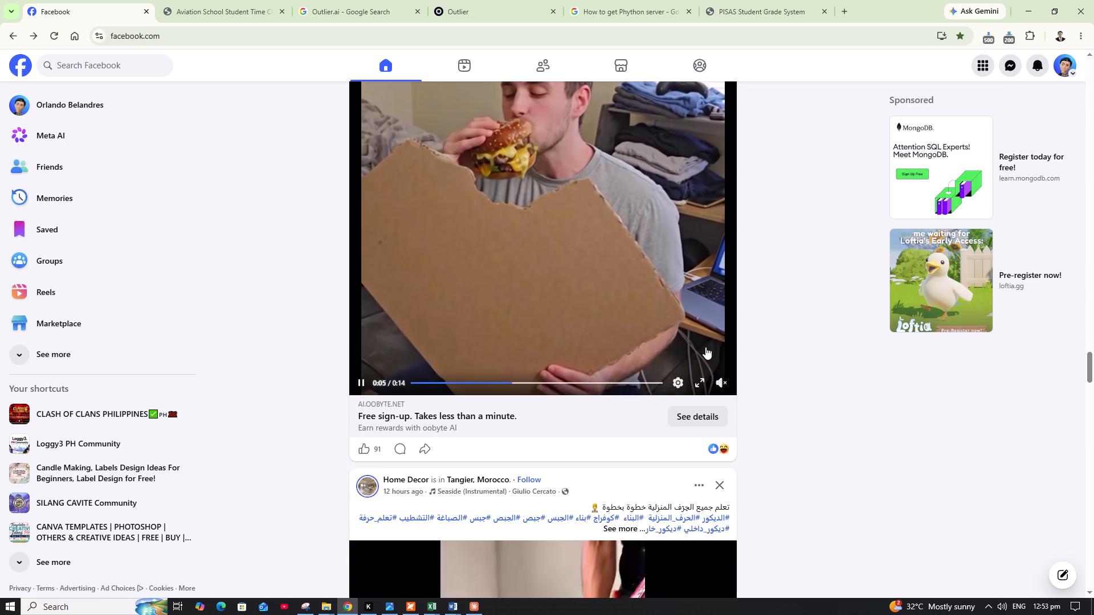
scroll(705, 347, down, 4)
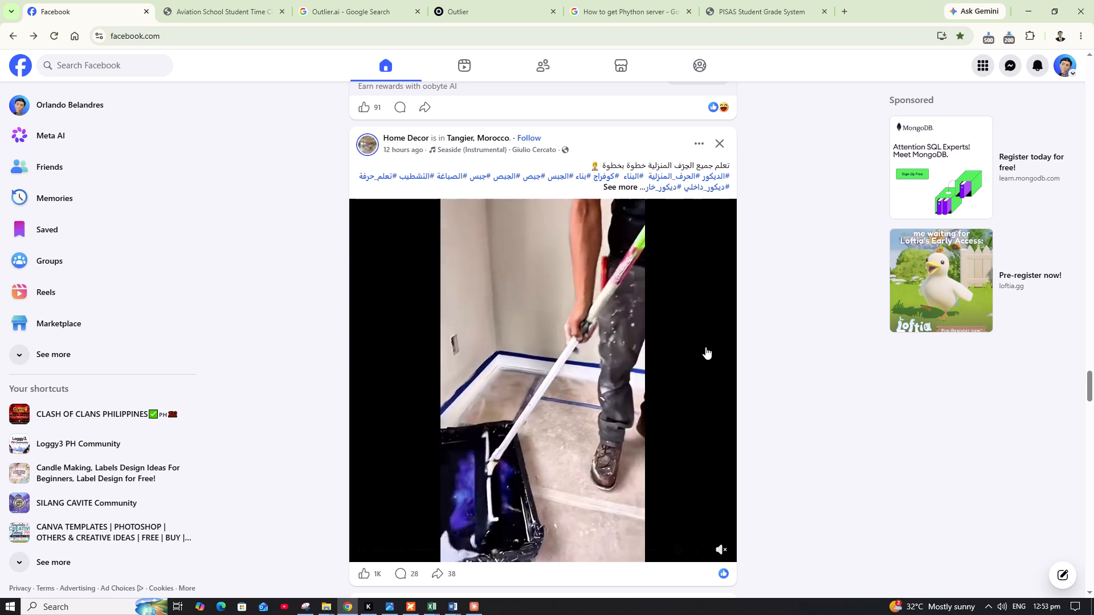
scroll(705, 347, down, 9)
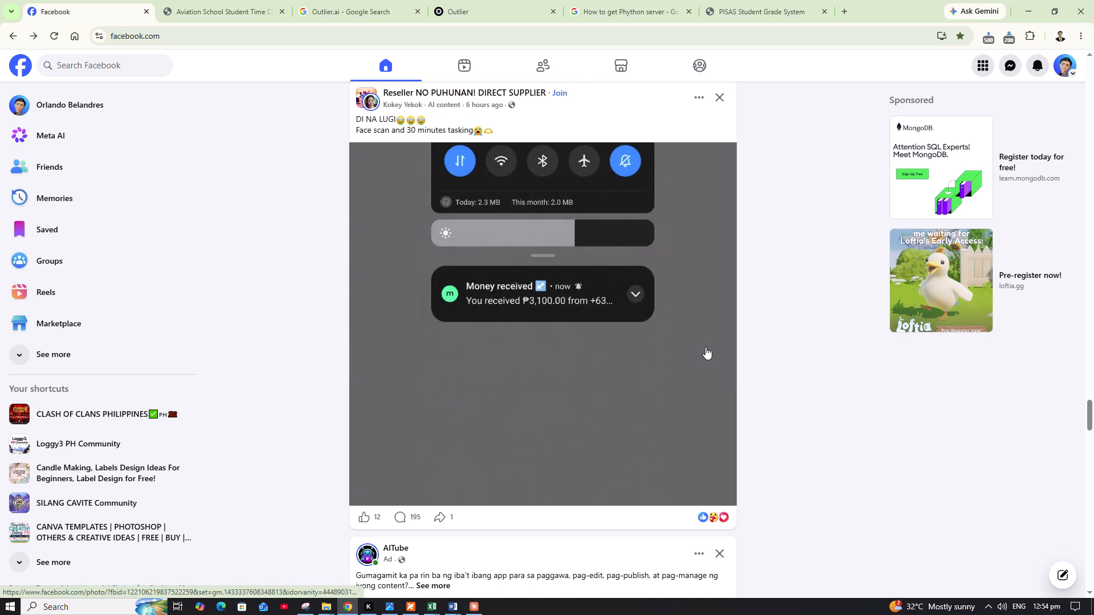
scroll(705, 347, up, 1)
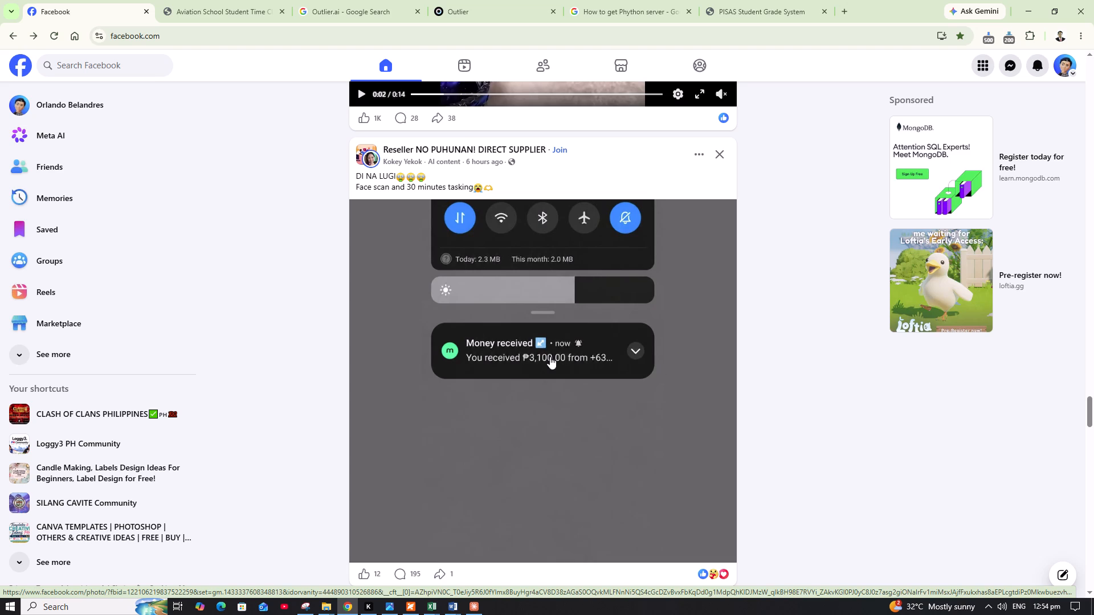
scroll(550, 356, down, 4)
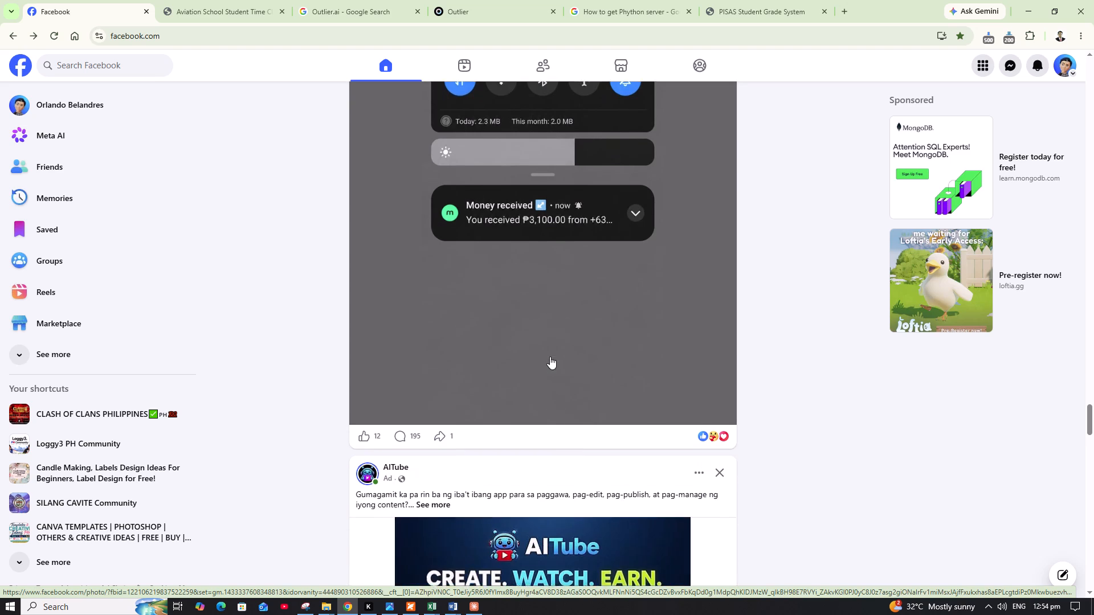
scroll(550, 356, down, 7)
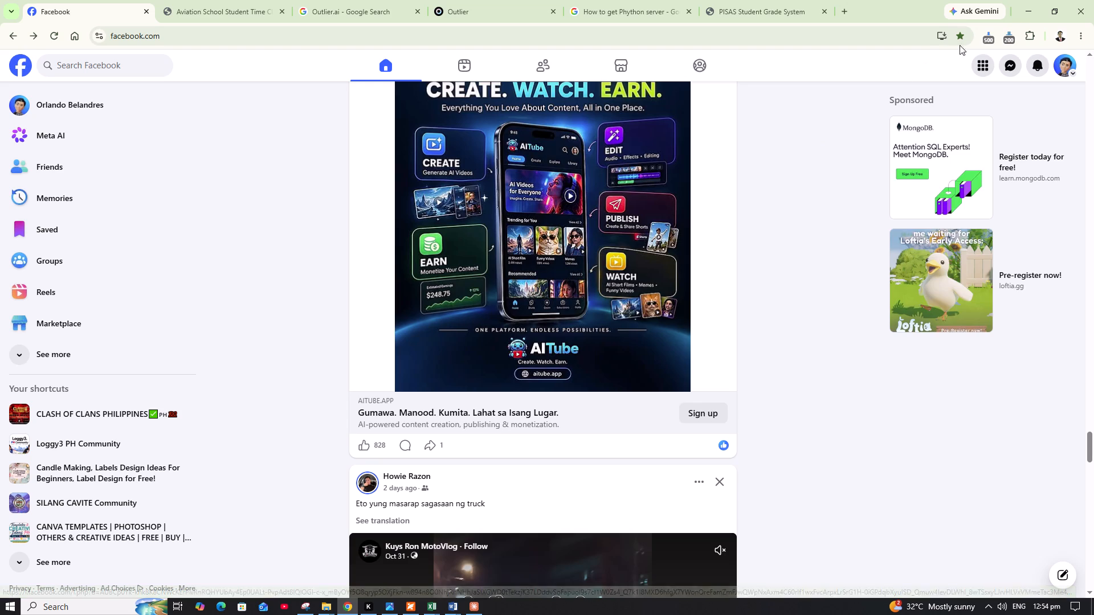
Minimize the browser and show the open File Explorer folder windows.
click(1020, 9)
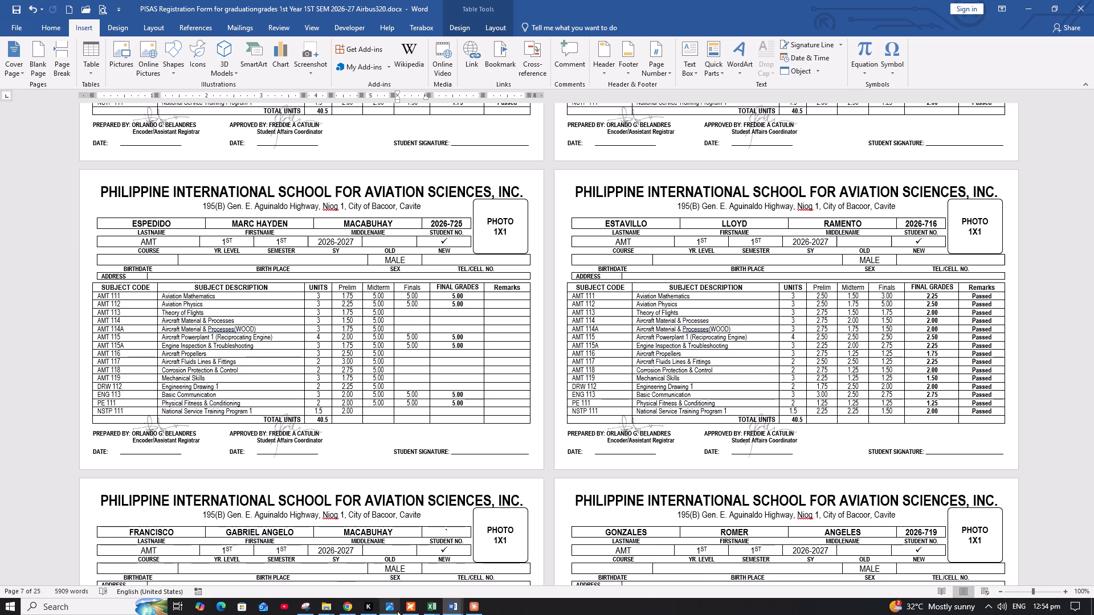
click(328, 608)
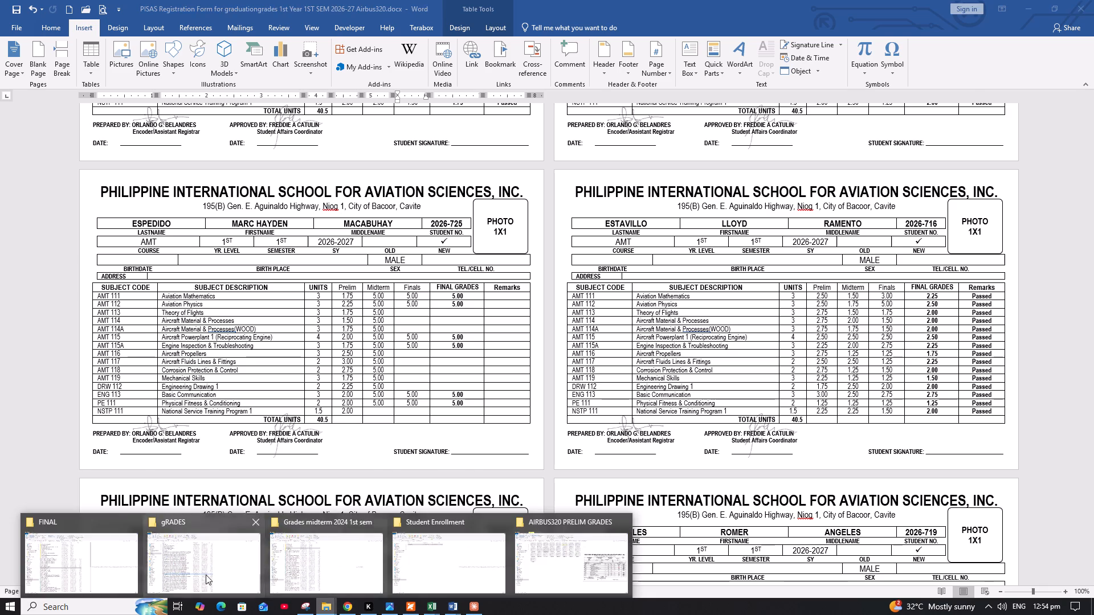
Open the AMT 216 - BOEING class record from the FINAL folder and select Quidan's row in the gradesheet.
click(78, 552)
scroll(211, 457, down, 6)
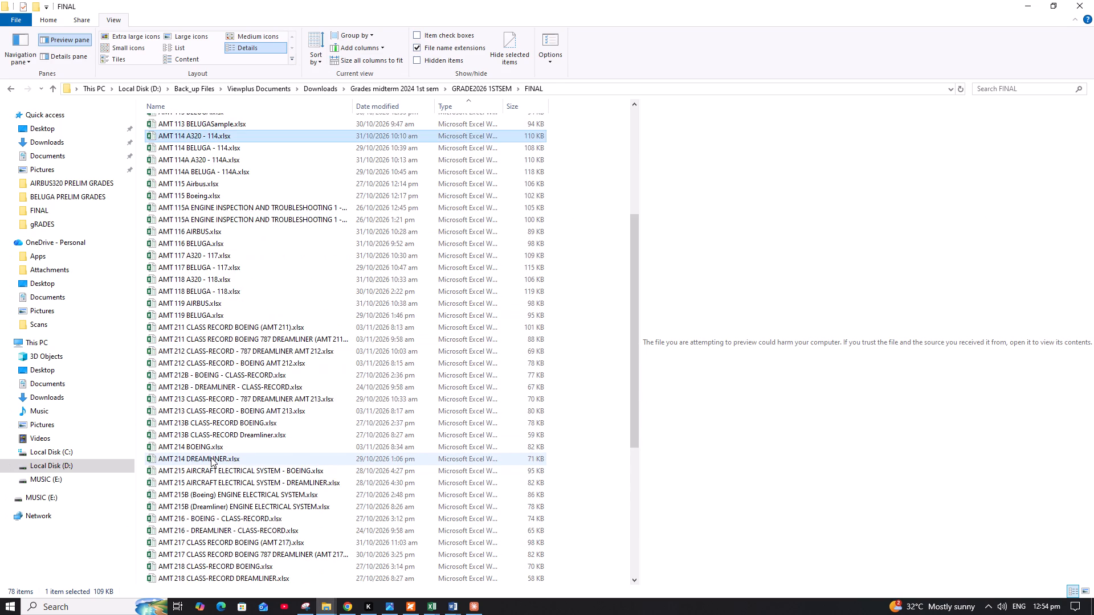
scroll(211, 457, down, 3)
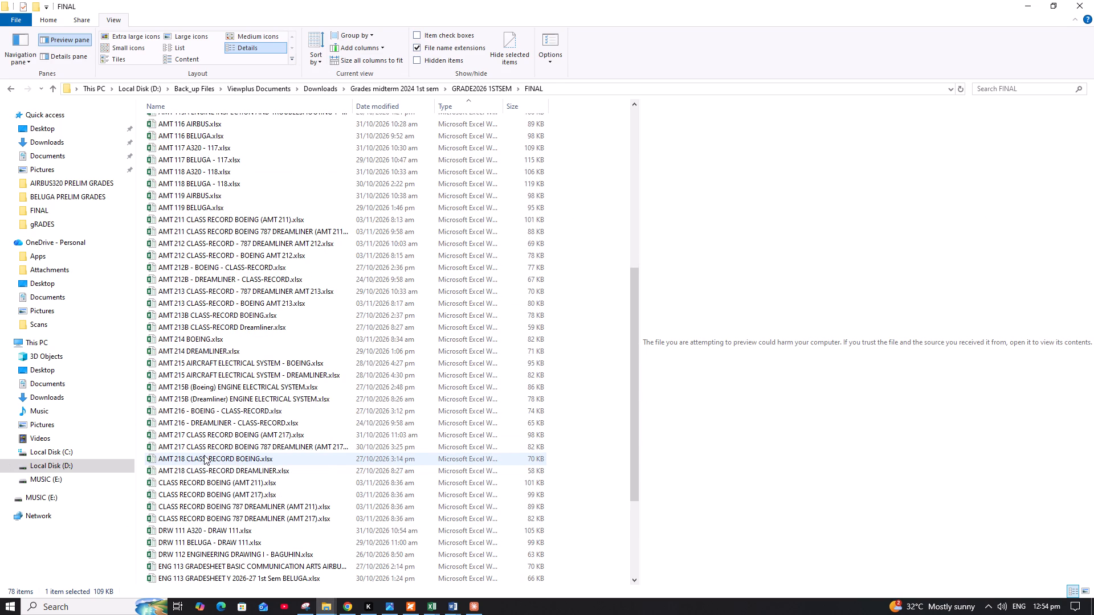
double_click(203, 412)
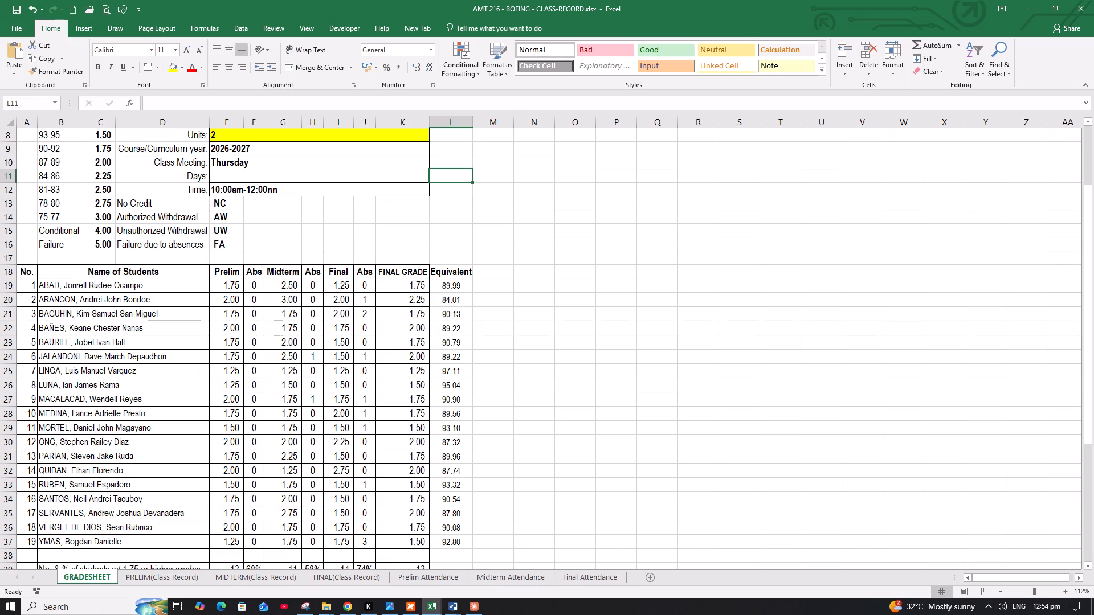
scroll(201, 413, down, 4)
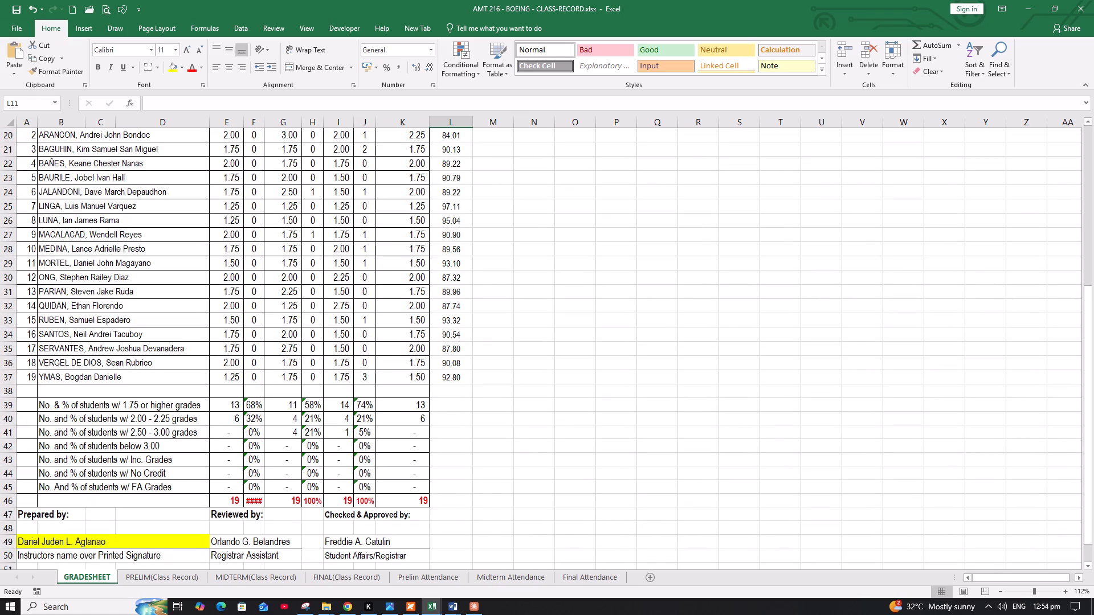
click(13, 306)
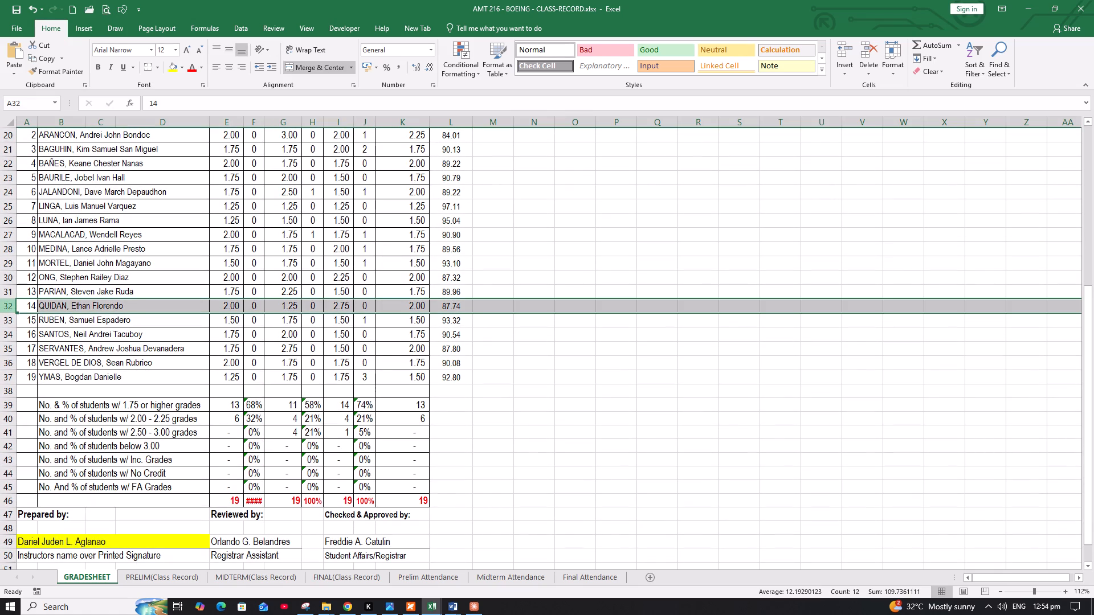
scroll(258, 369, up, 2)
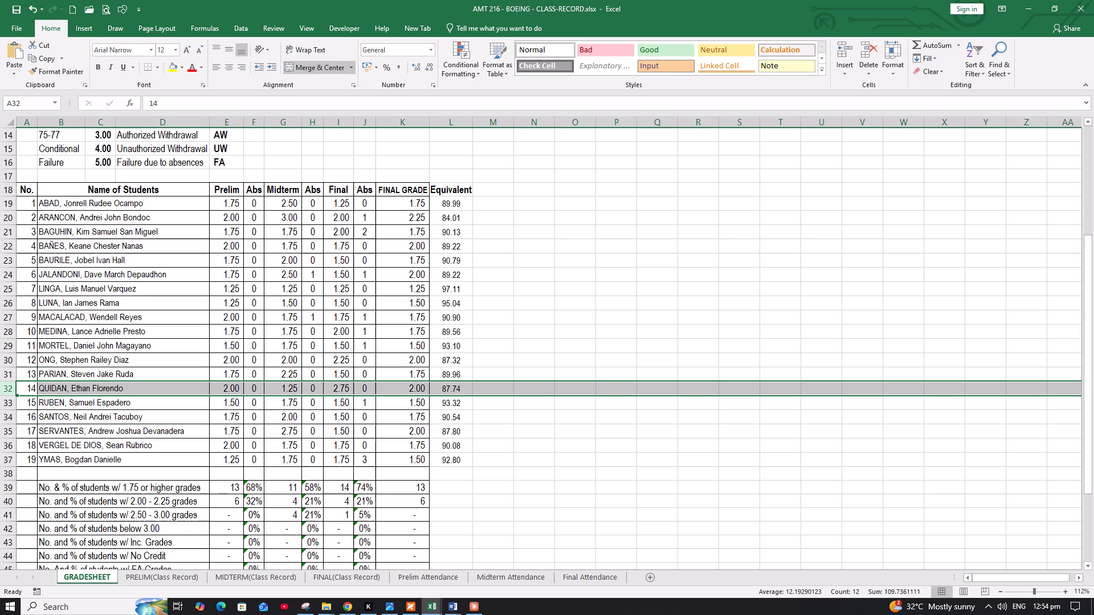
click(338, 580)
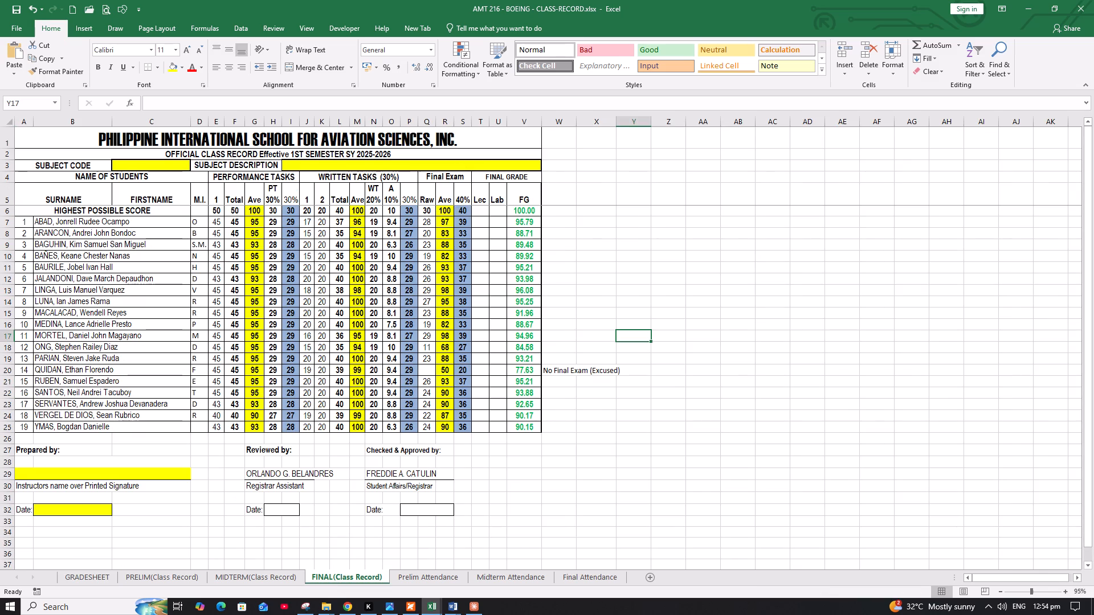
click(427, 371)
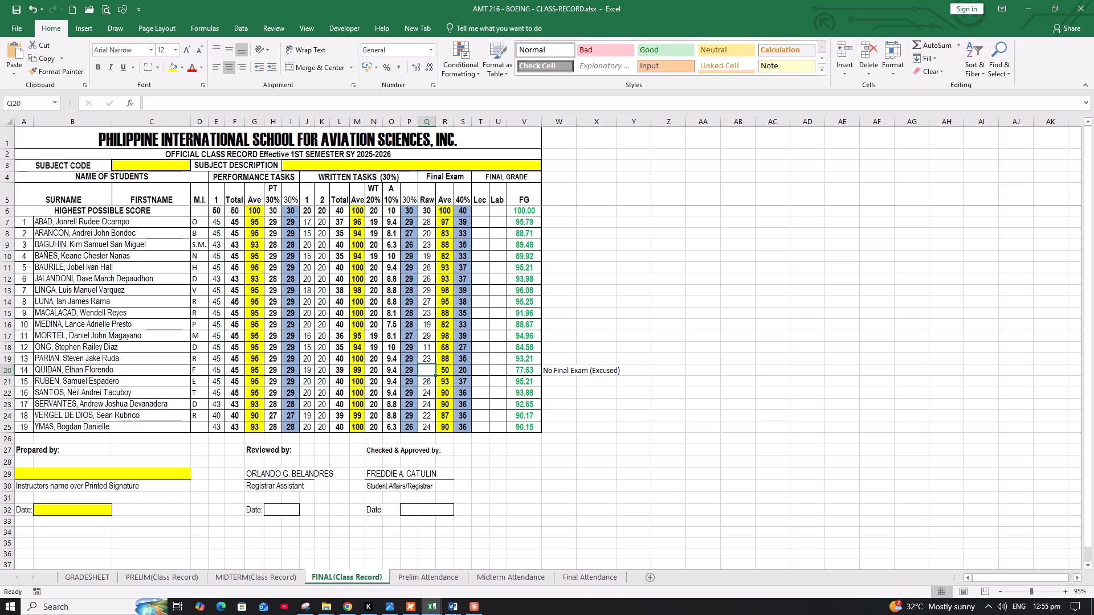
key(Right)
key(Left)
key(6)
key(Down)
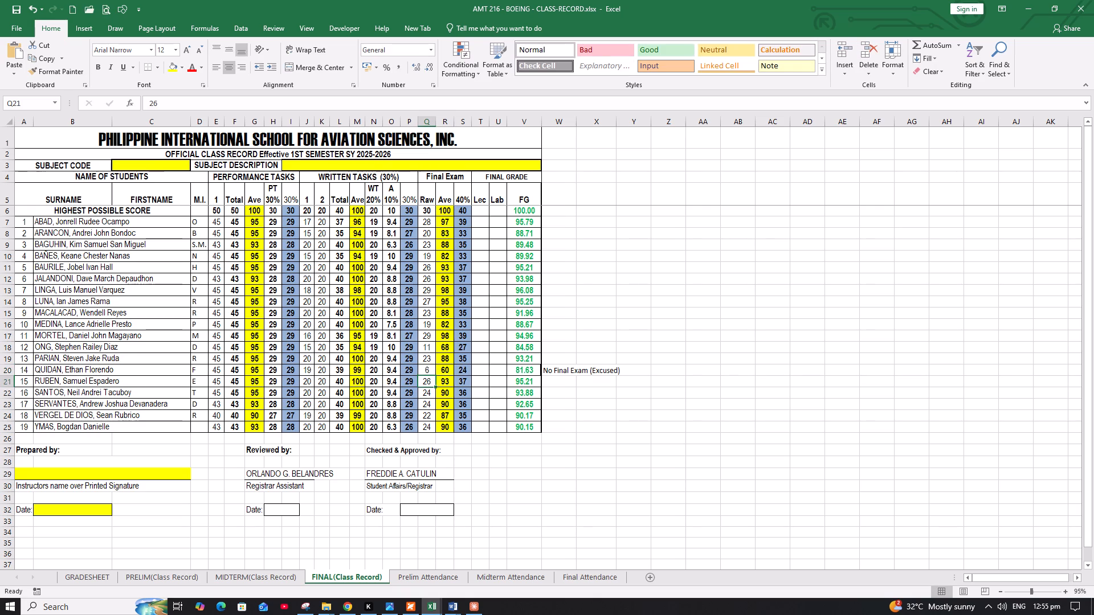
key(Up)
key(Right)
key(Right)
key(Right)
key(Right)
key(Right)
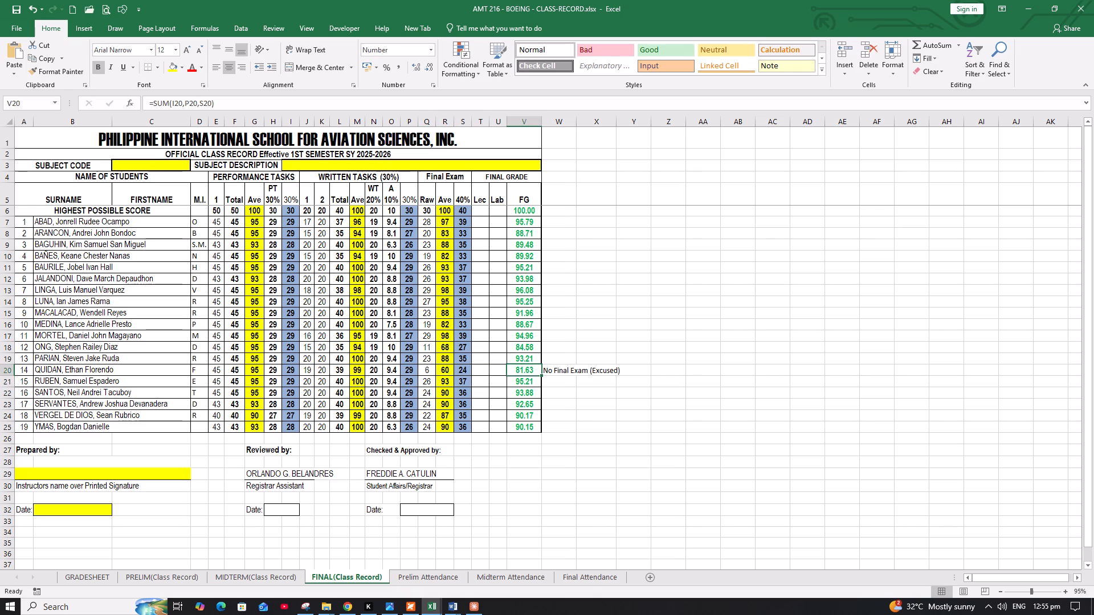
key(Right)
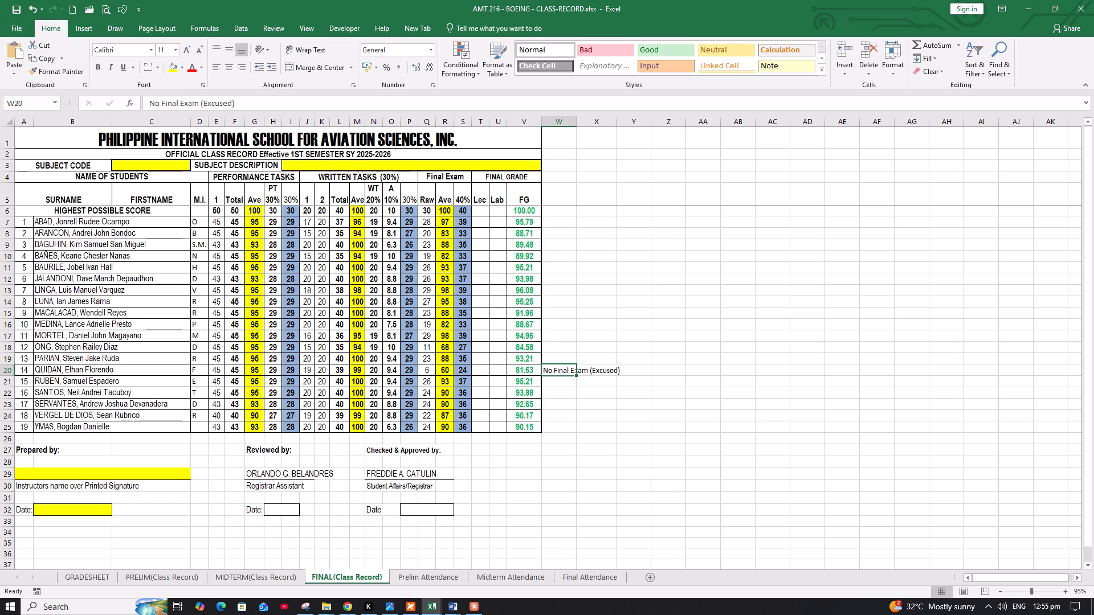
key(Delete)
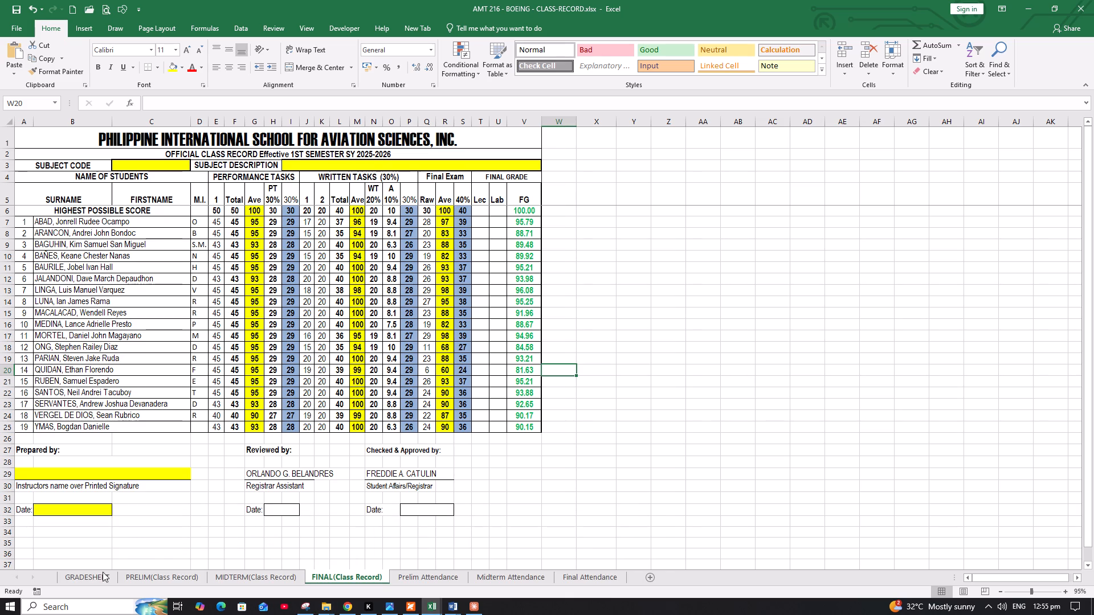
click(97, 576)
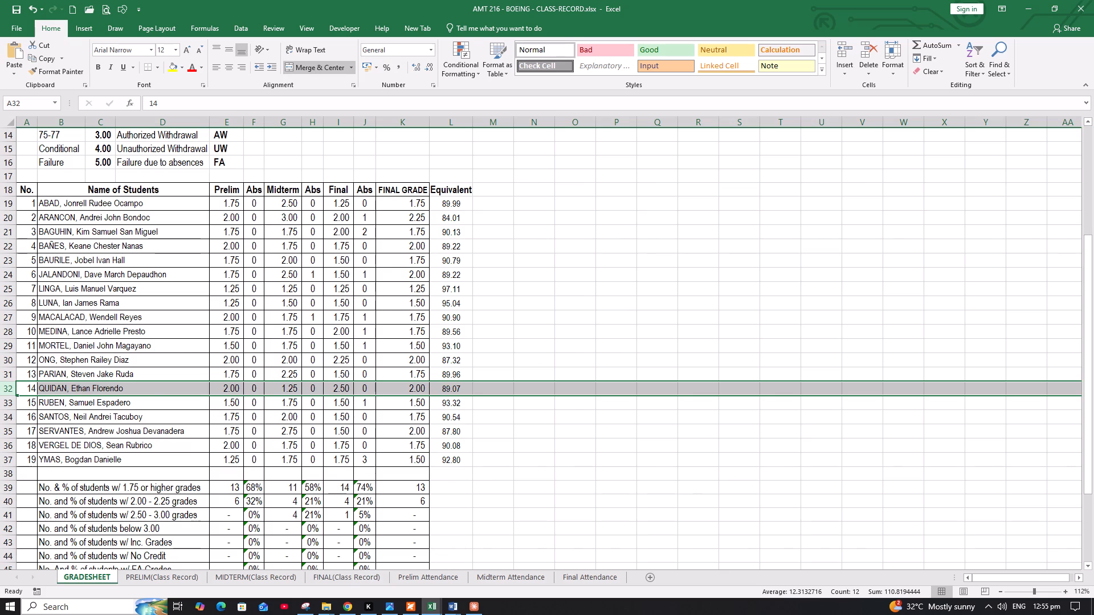
click(403, 388)
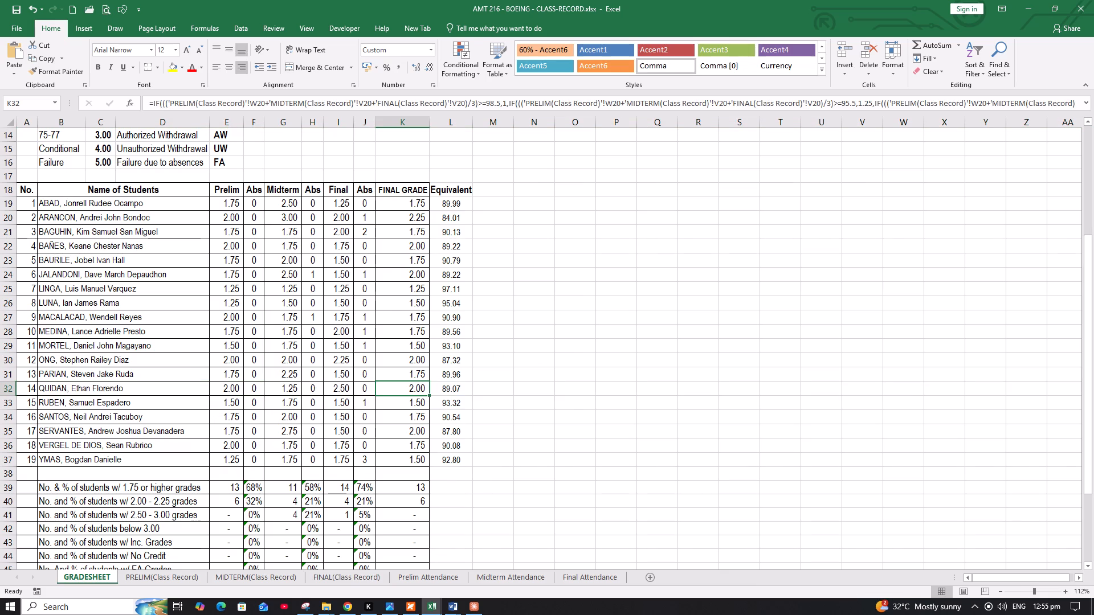
Open the AMT 212B - BOEING class record from the FINAL folder and select Quidan's empty raw final exam score.
click(329, 606)
click(74, 566)
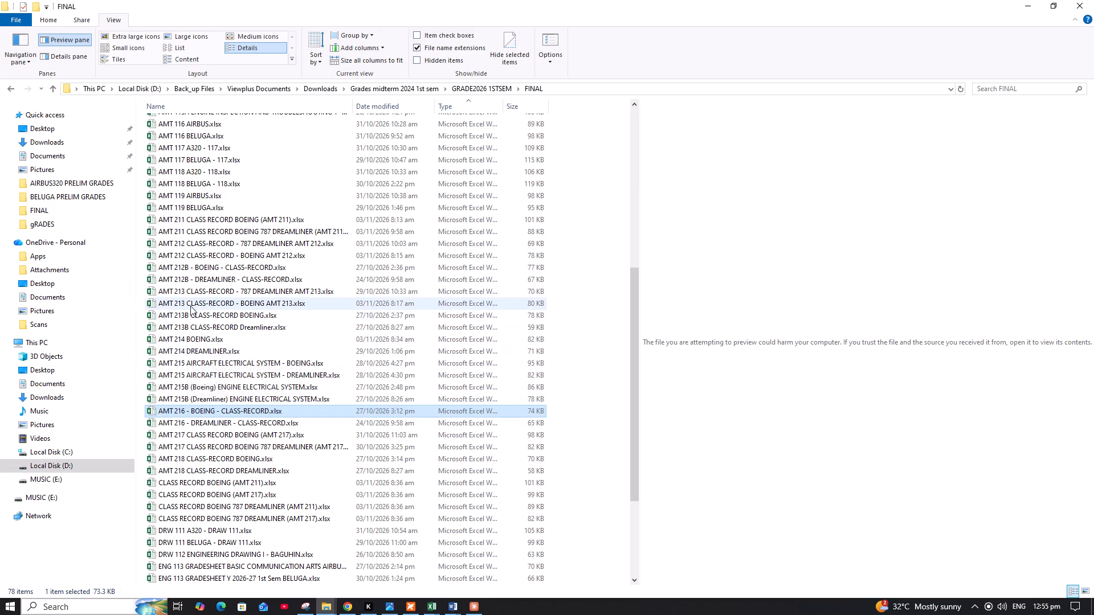
double_click(193, 263)
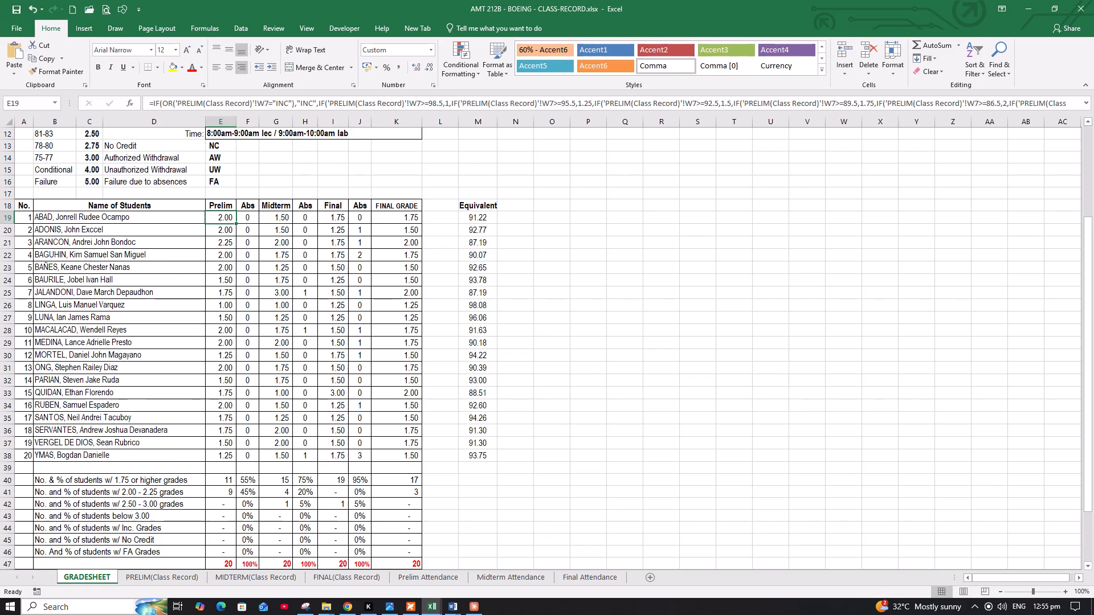
click(327, 579)
click(456, 394)
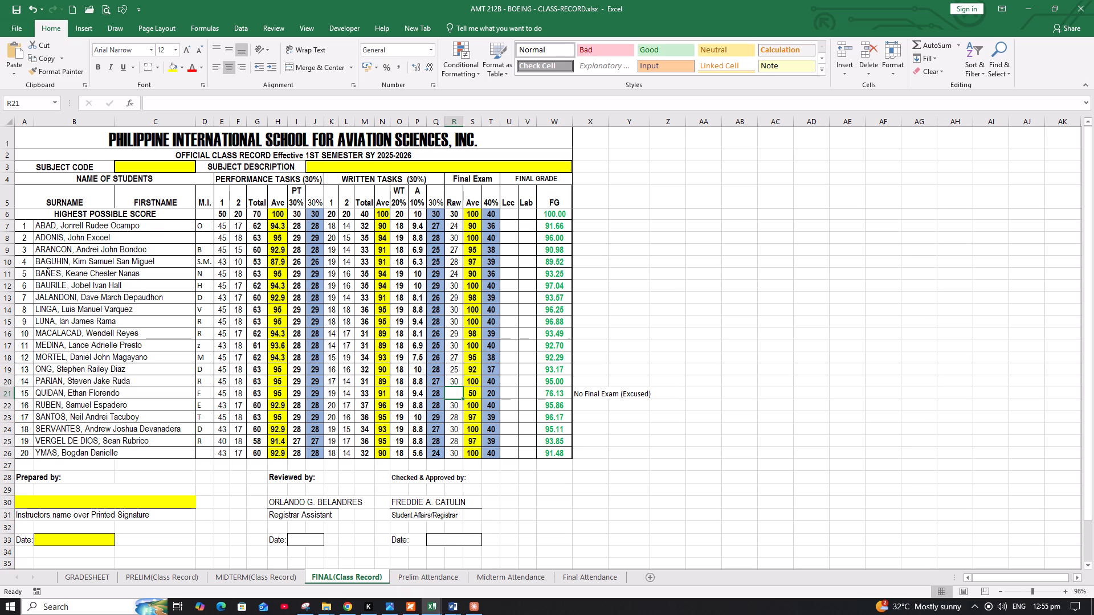
Enter 11 as Quidan's raw final exam score in the final class record and check Quidan's final grade in the gradesheet.
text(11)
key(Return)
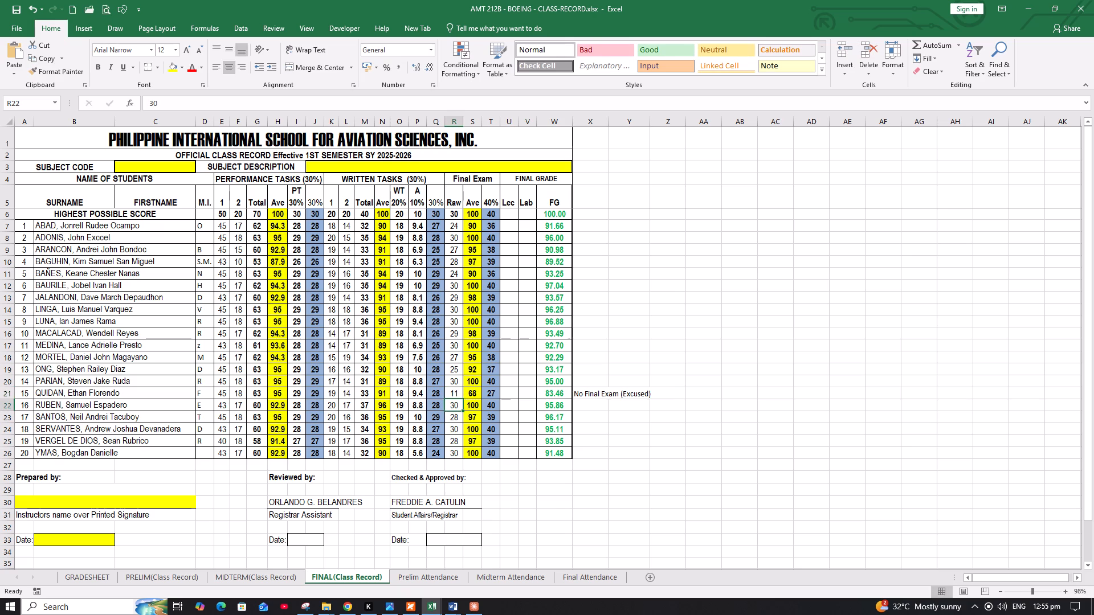
click(89, 579)
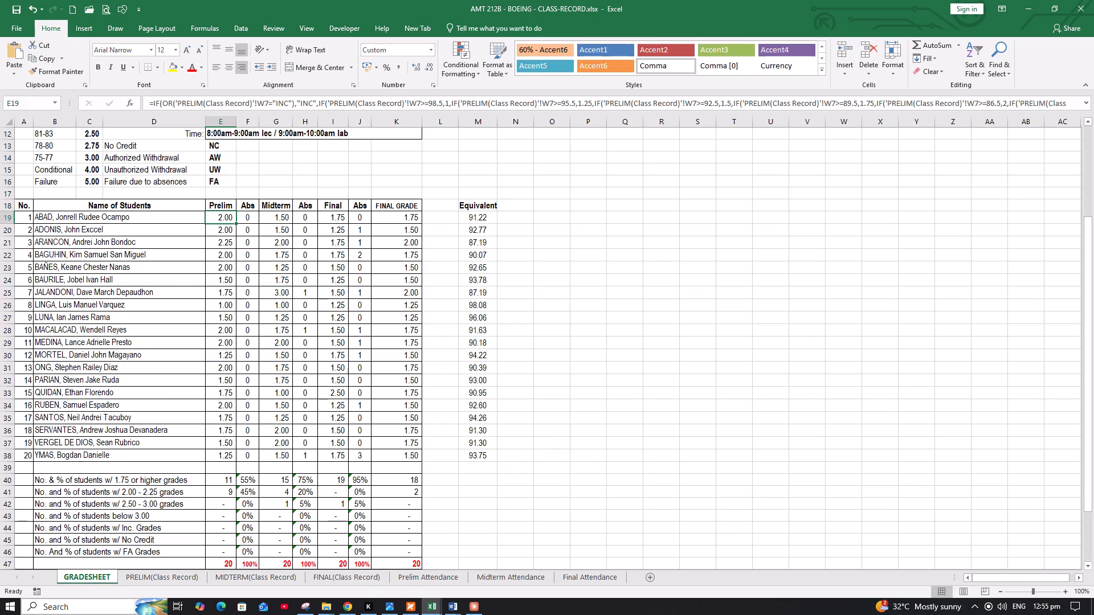
click(398, 392)
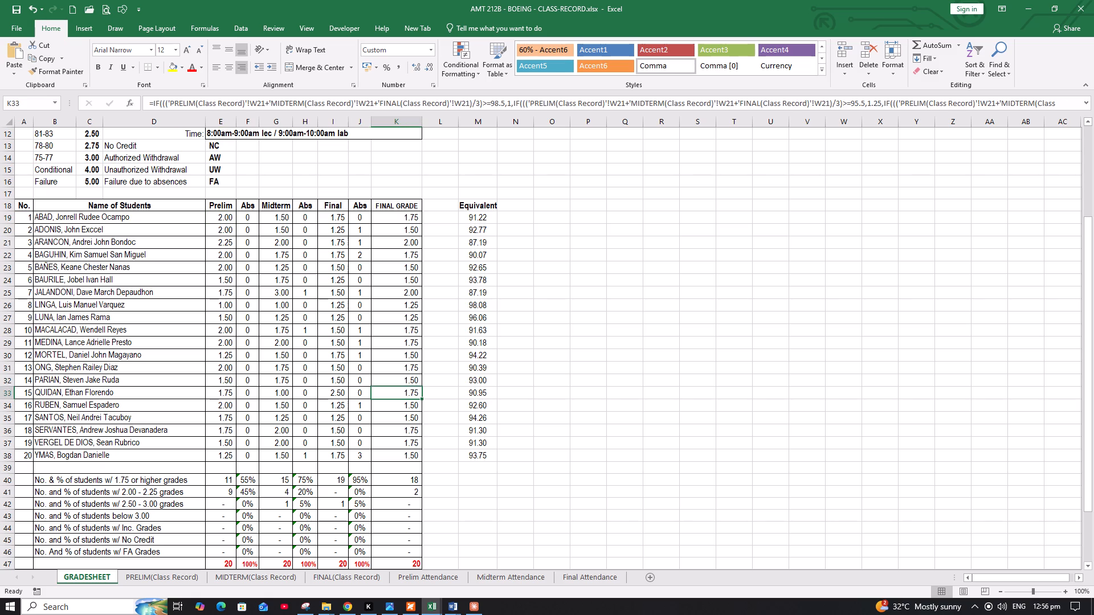
Switch to Chrome and open the Google home page in a new tab.
click(356, 610)
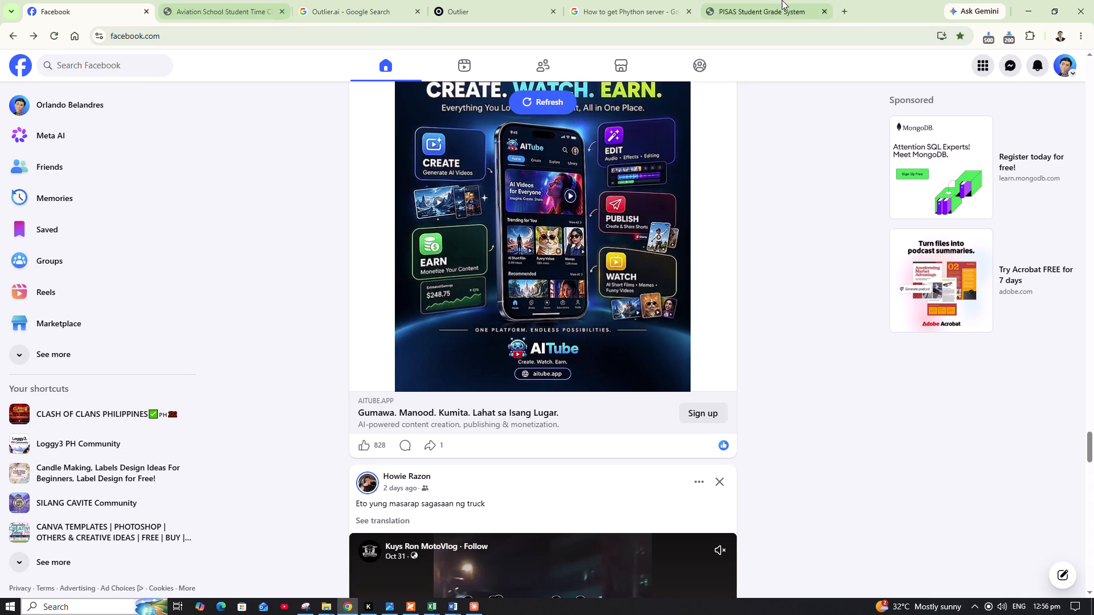
click(843, 11)
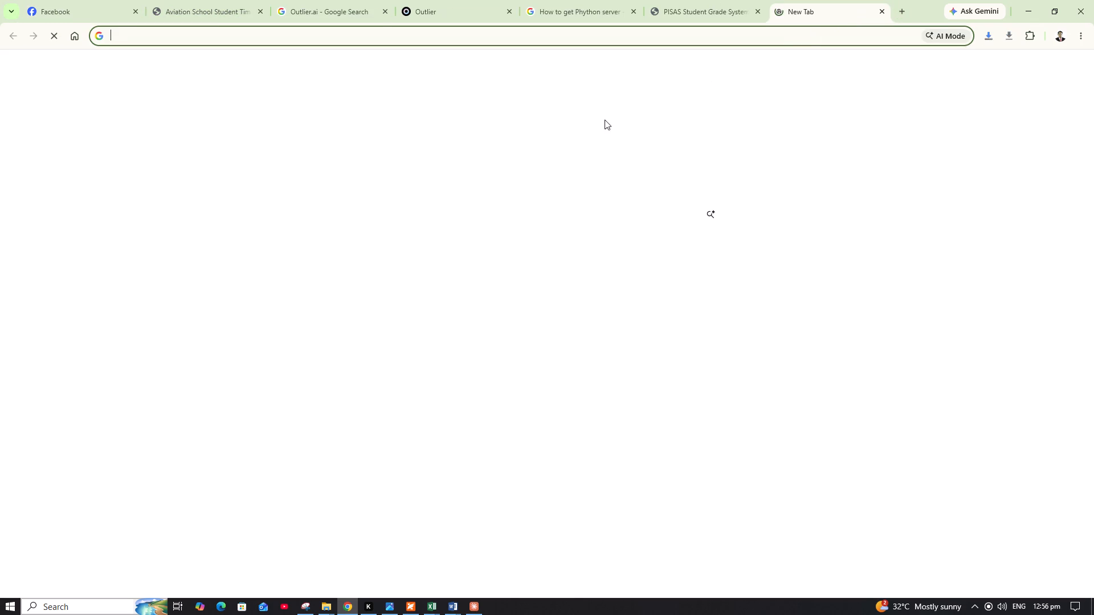
click(427, 327)
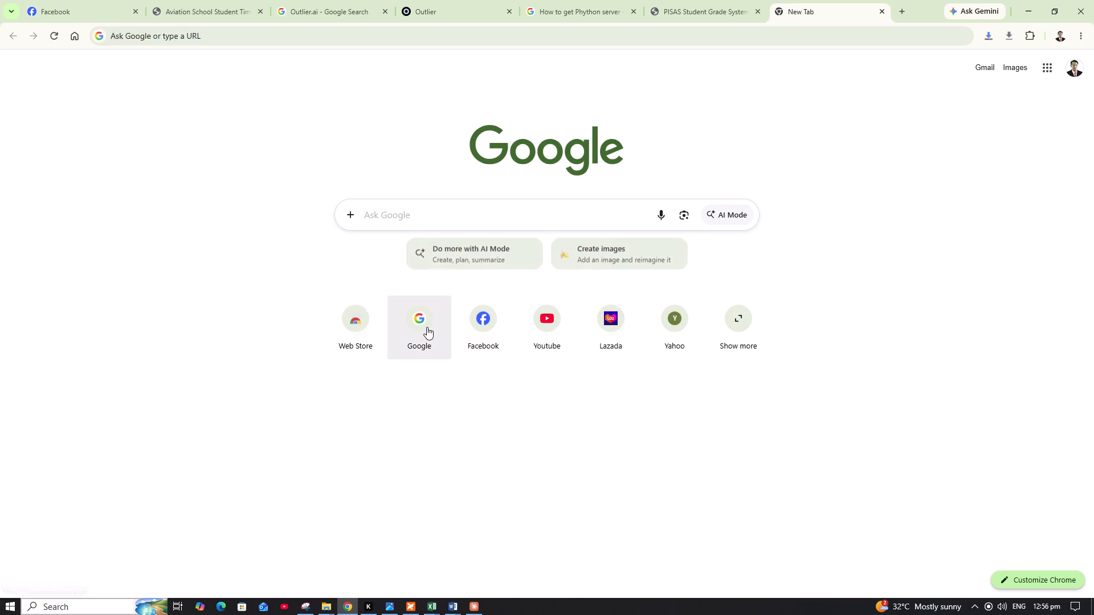
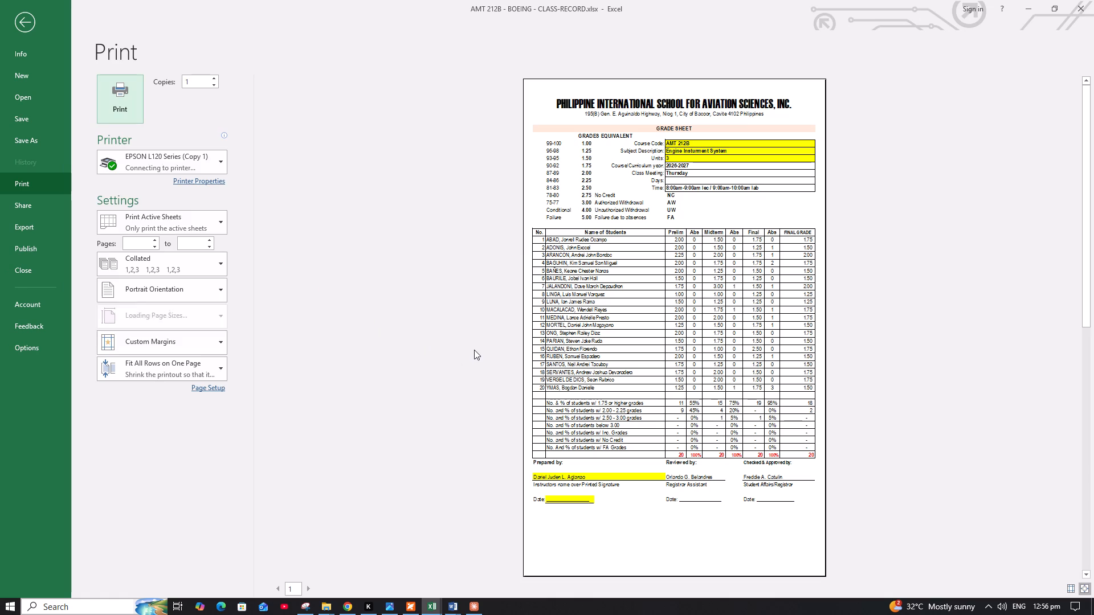
Set the print range of the AMT 212B grade sheet from page 1 to page 1.
click(153, 238)
click(209, 238)
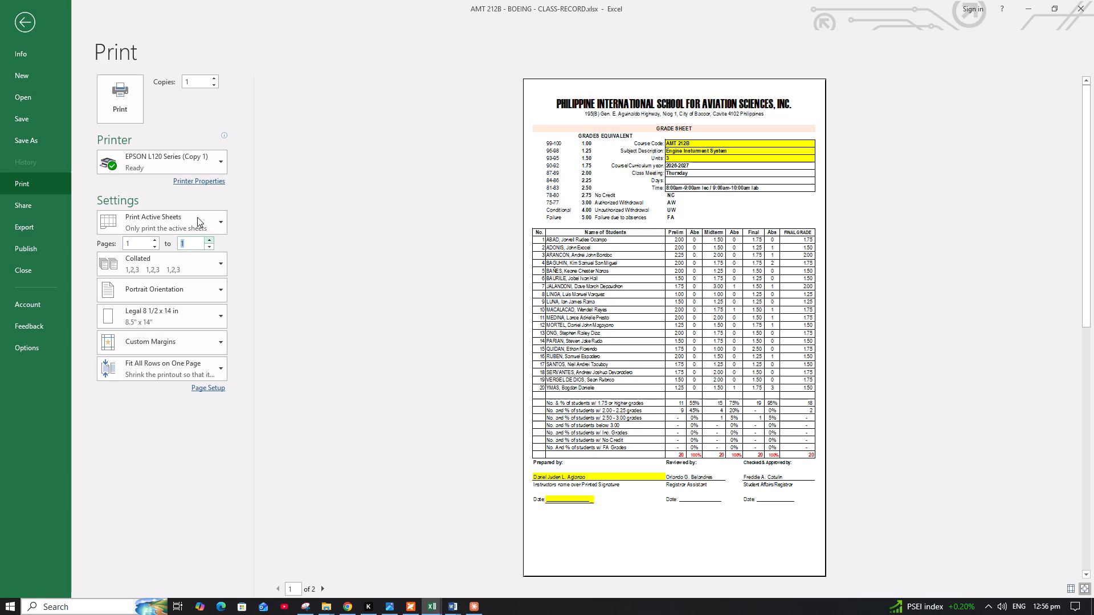
Print one copy of page 1 of the AMT 212B gradesheet on the EPSON L120 Series (Copy 1) printer.
click(129, 112)
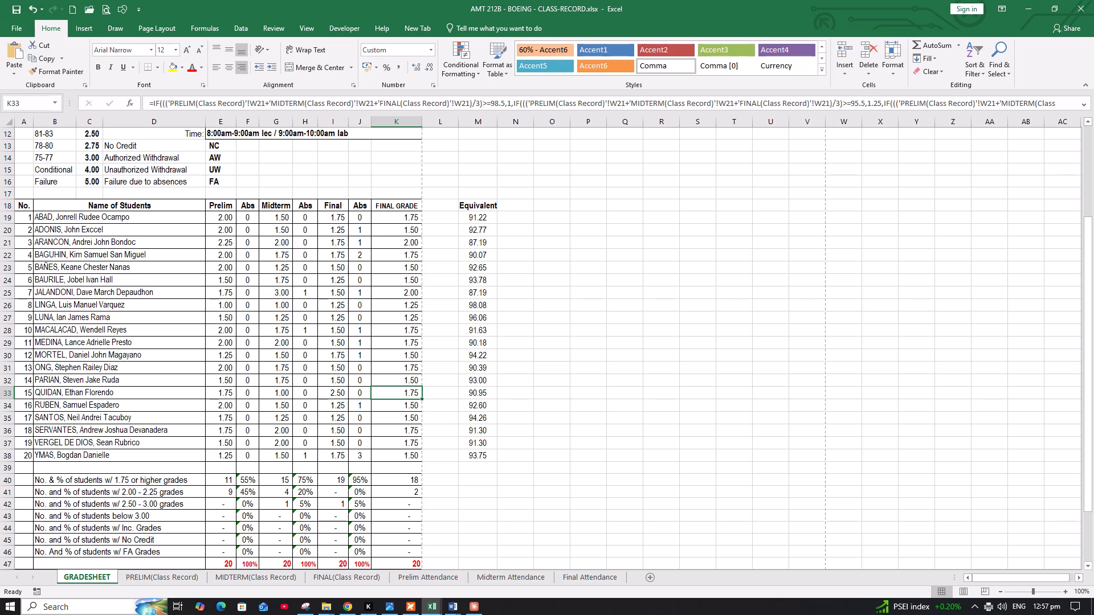
Save the AMT 212B - BOEING class record and close it.
click(19, 6)
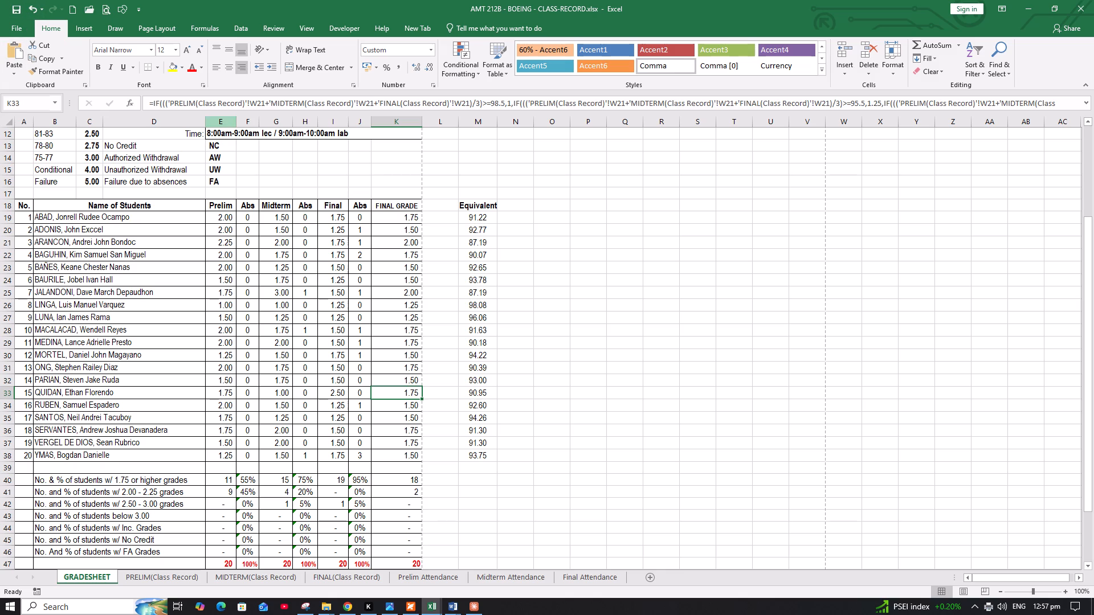
click(1078, 9)
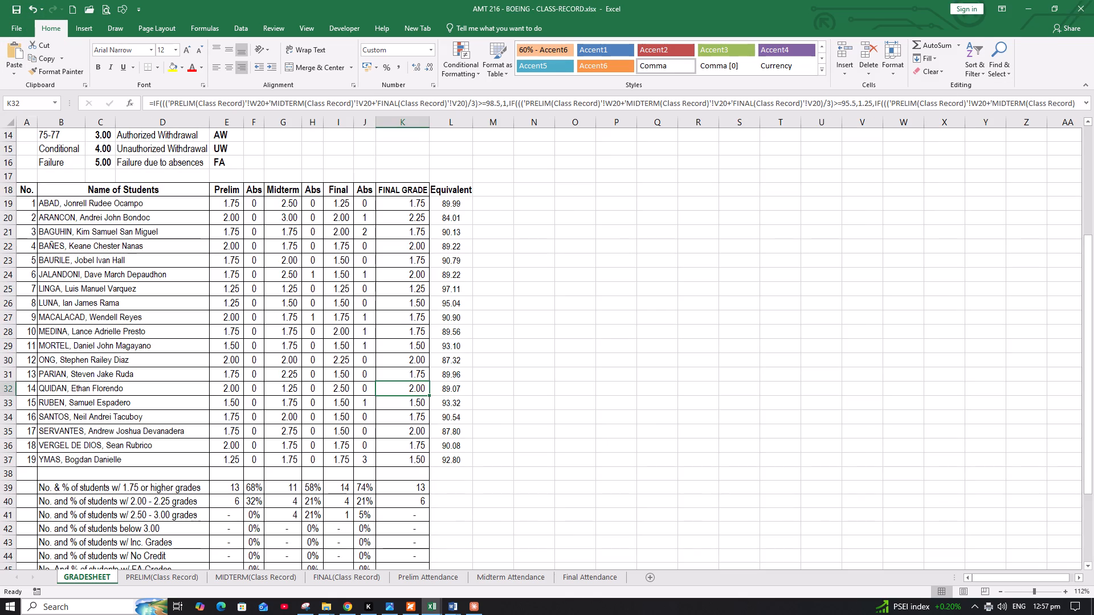
Set up the AMT 216 gradesheet for printing with the page range limited to 1 to 1.
click(108, 11)
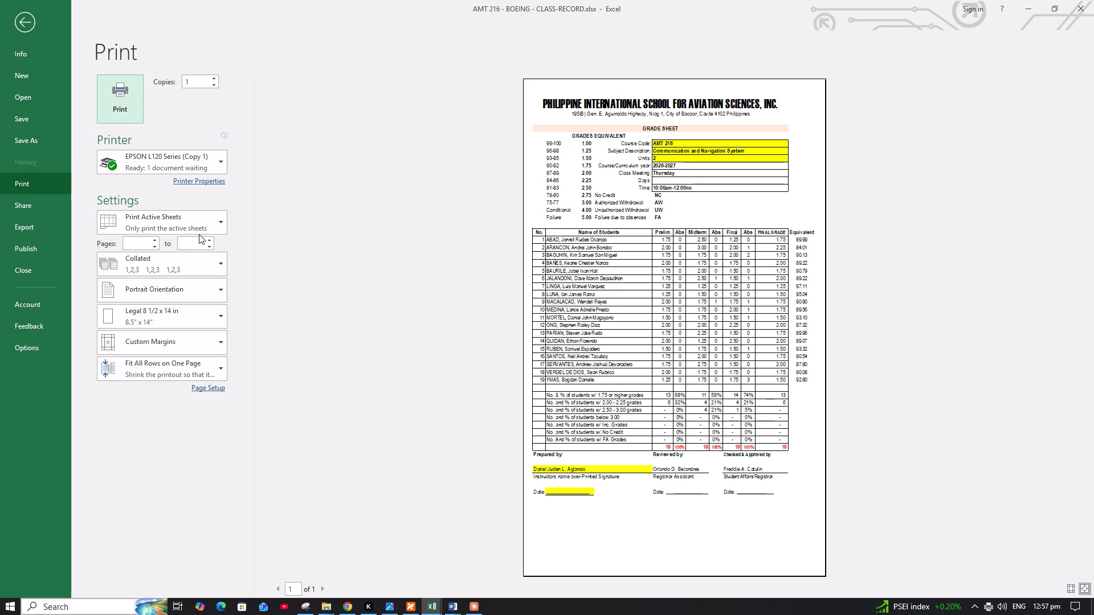
click(155, 240)
click(207, 239)
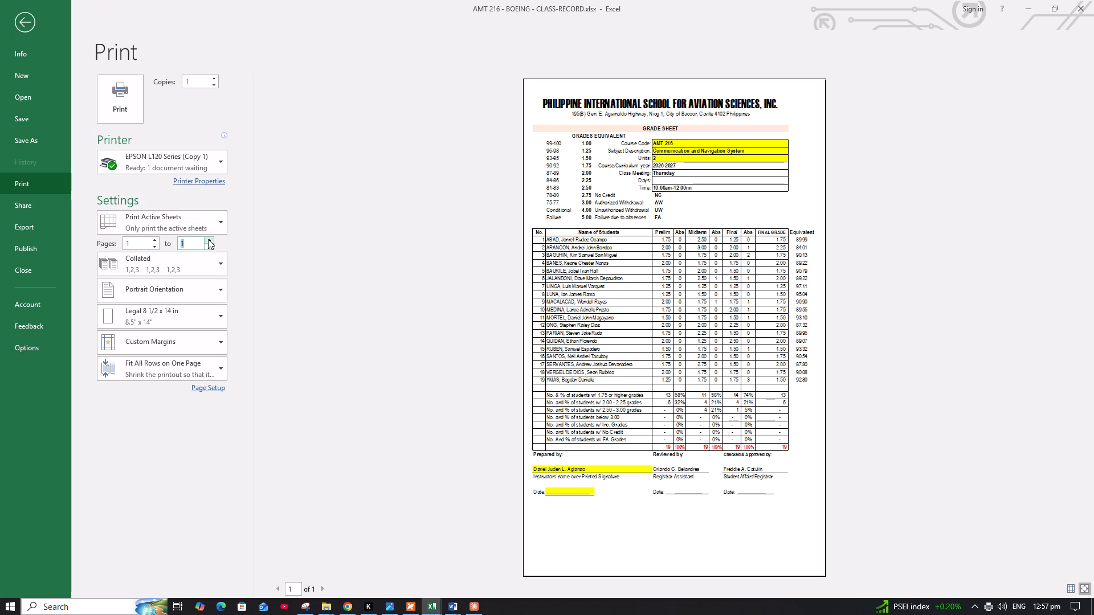
Print one copy of page 1 of the AMT 216 gradesheet on the EPSON L120 Series (Copy 1) printer.
click(128, 101)
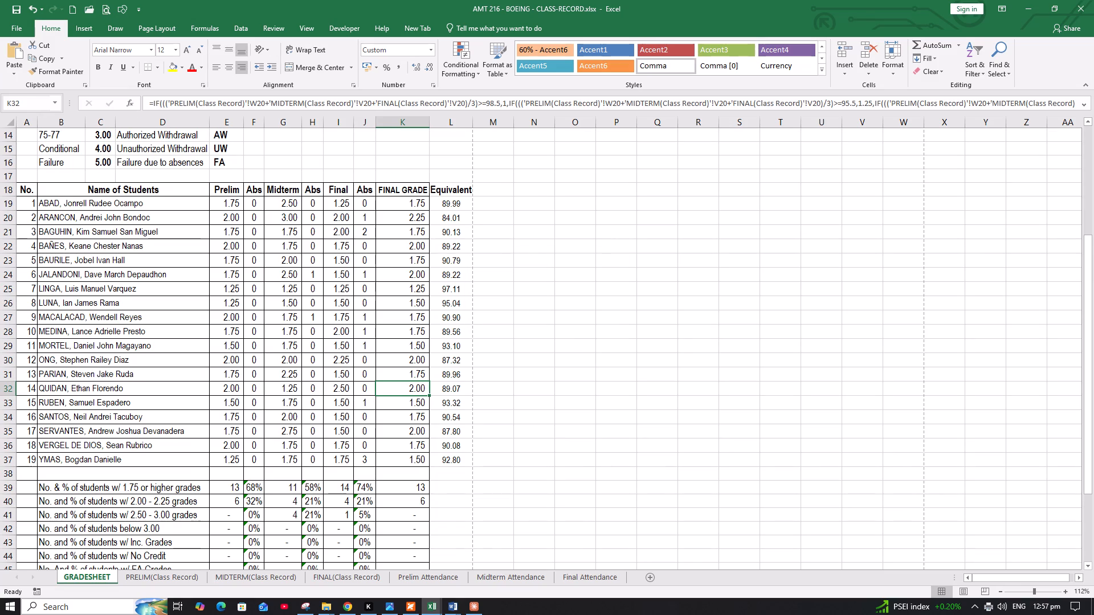
Close the AMT 216 - BOEING class record, saving its changes.
click(1082, 9)
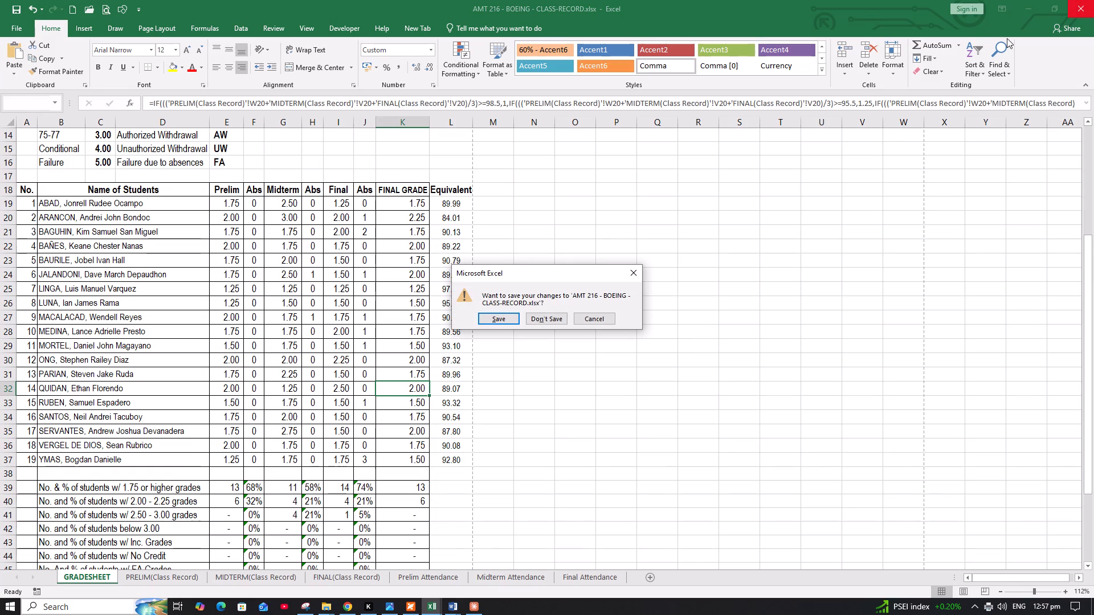
click(505, 321)
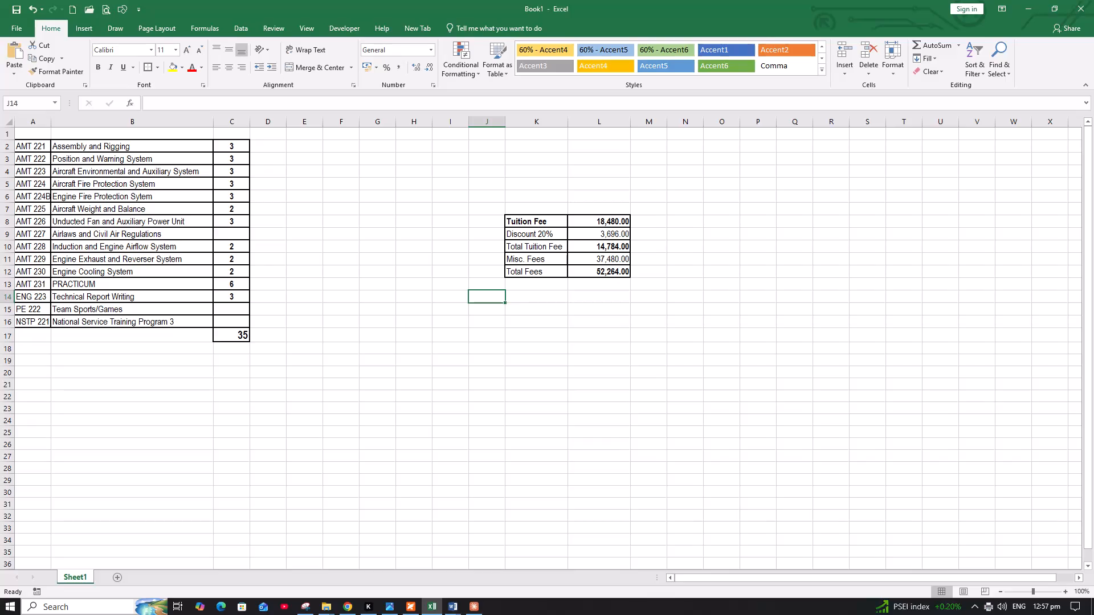
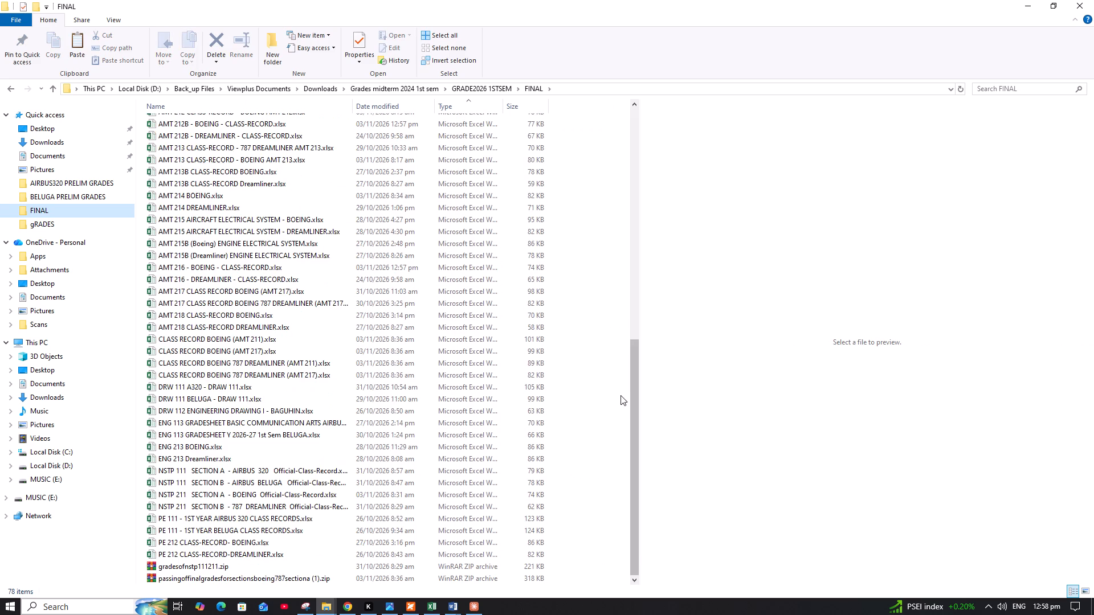
Paste the copied AIRCRAFT ELECTRICAL SYSTEM - BOEING workbook into the FINAL folder and open it.
click(611, 393)
key(ctrl+v)
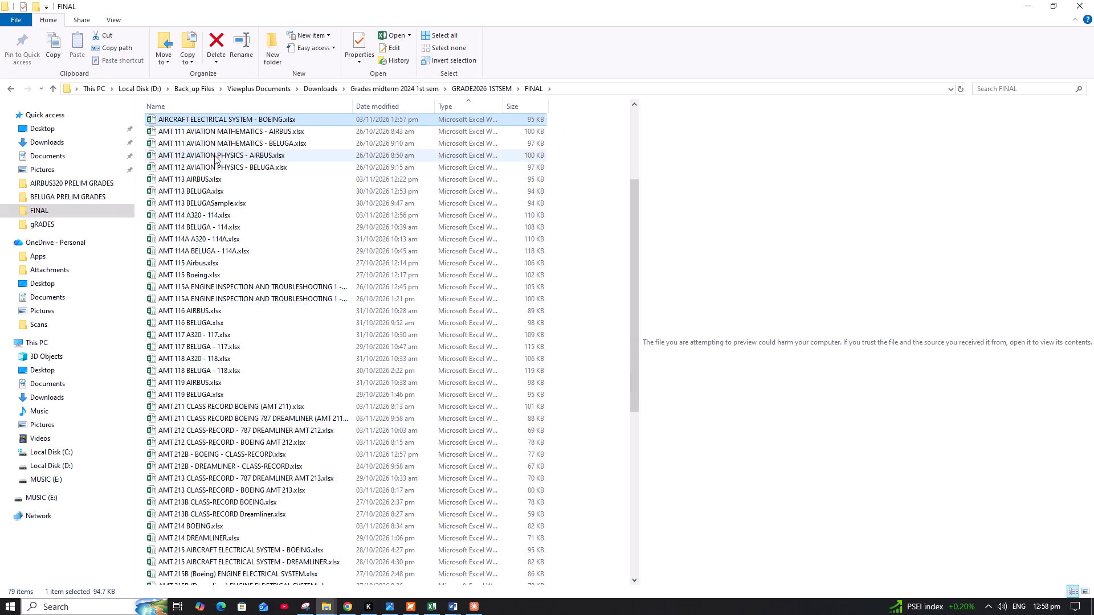
double_click(213, 120)
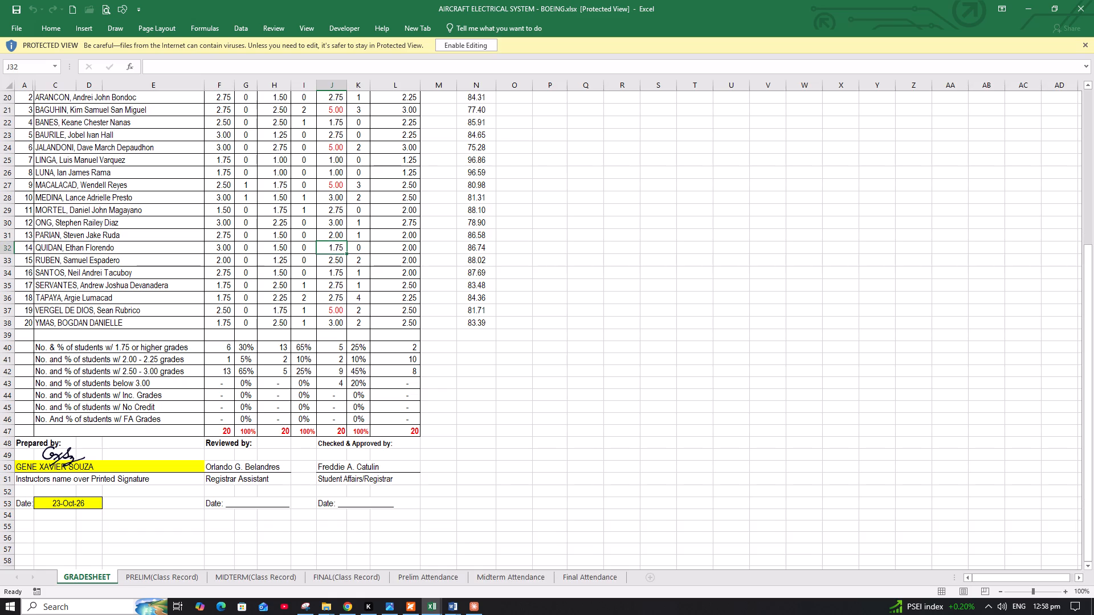
Enable editing in the AMT 215 Boeing workbook and print one copy of gradesheet page 1 only on the EPSON L120 Series (Copy 1) printer.
click(469, 45)
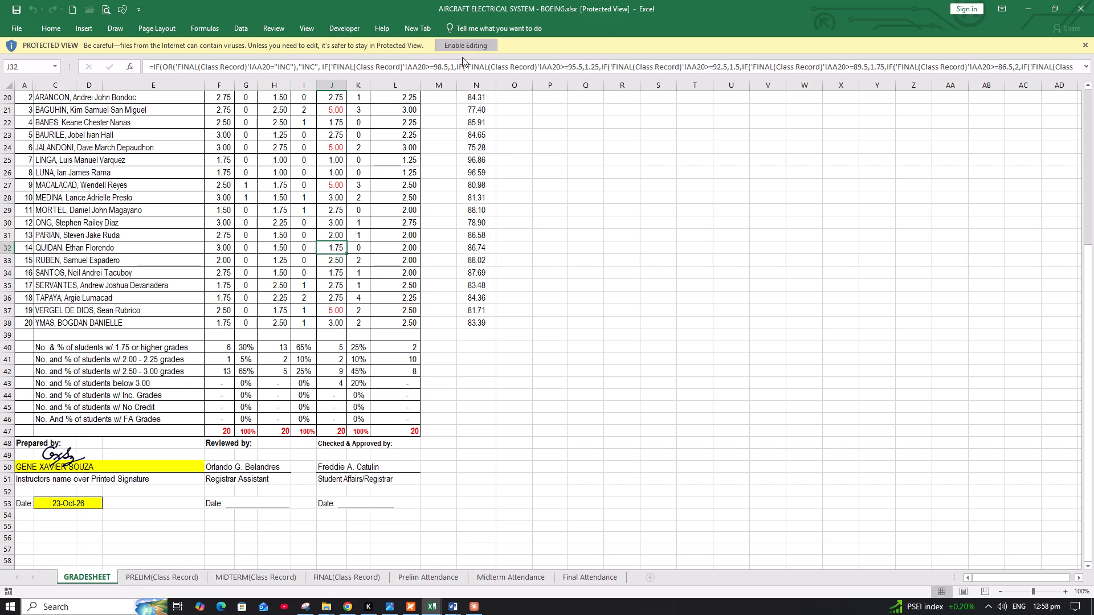
scroll(383, 231, up, 3)
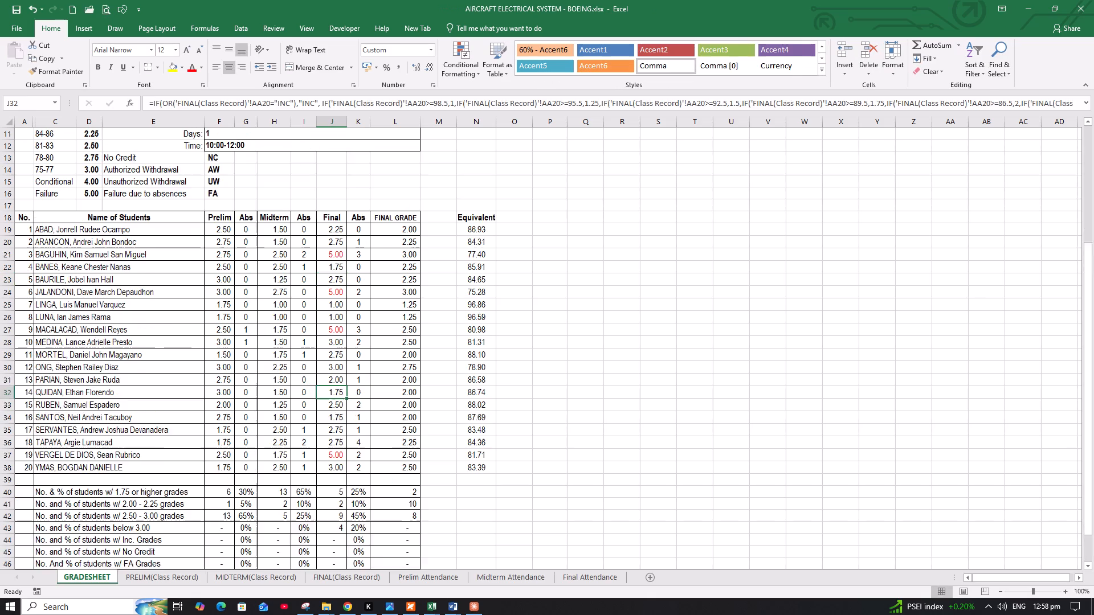
scroll(383, 231, up, 1)
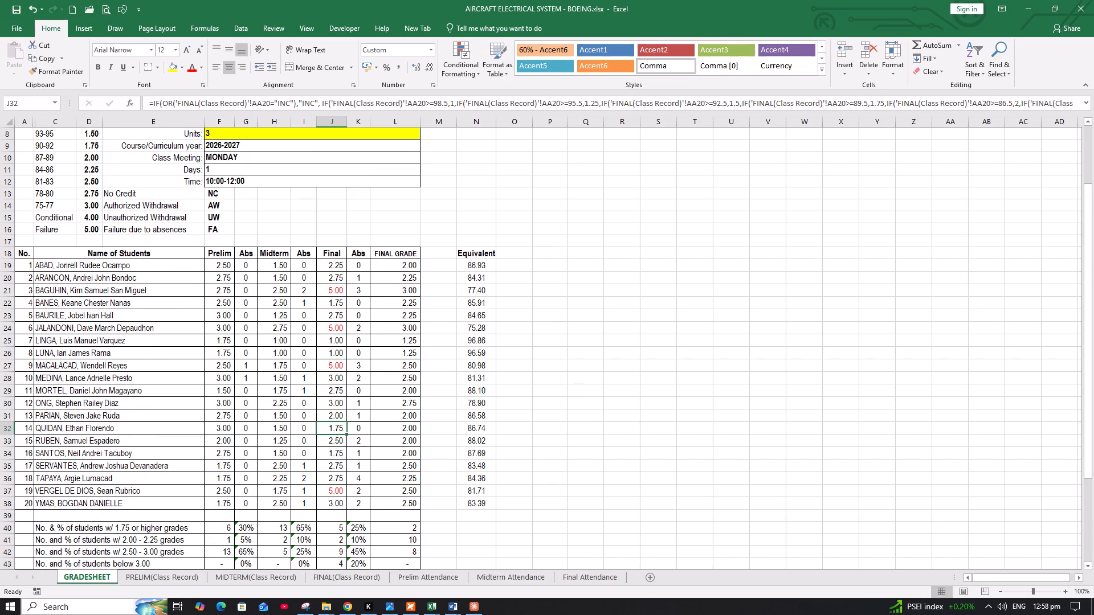
click(108, 12)
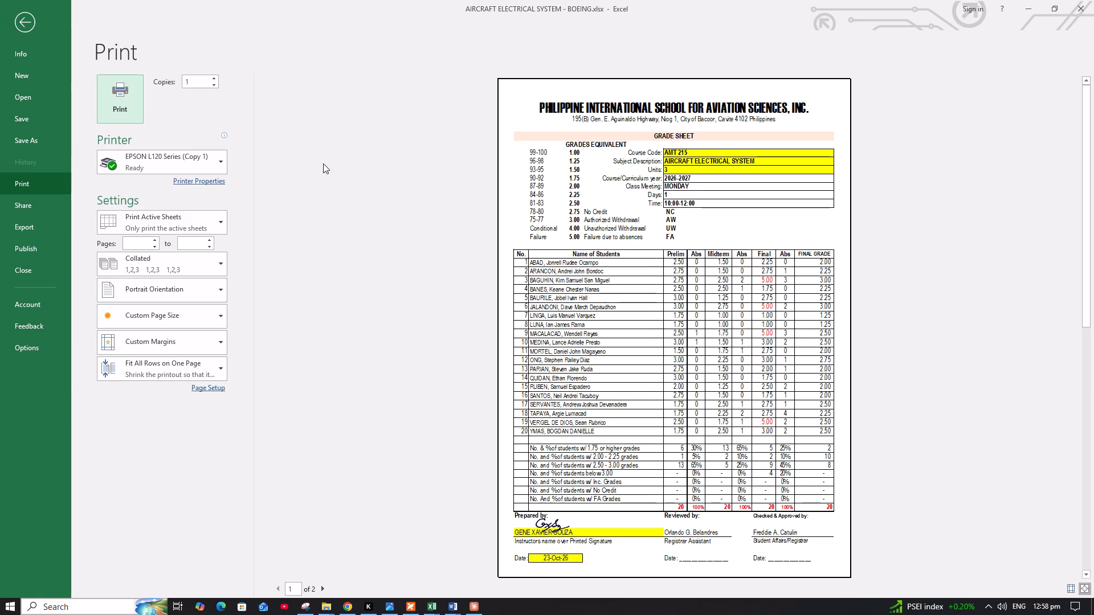
scroll(323, 163, down, 1)
scroll(323, 163, up, 1)
click(154, 237)
click(212, 241)
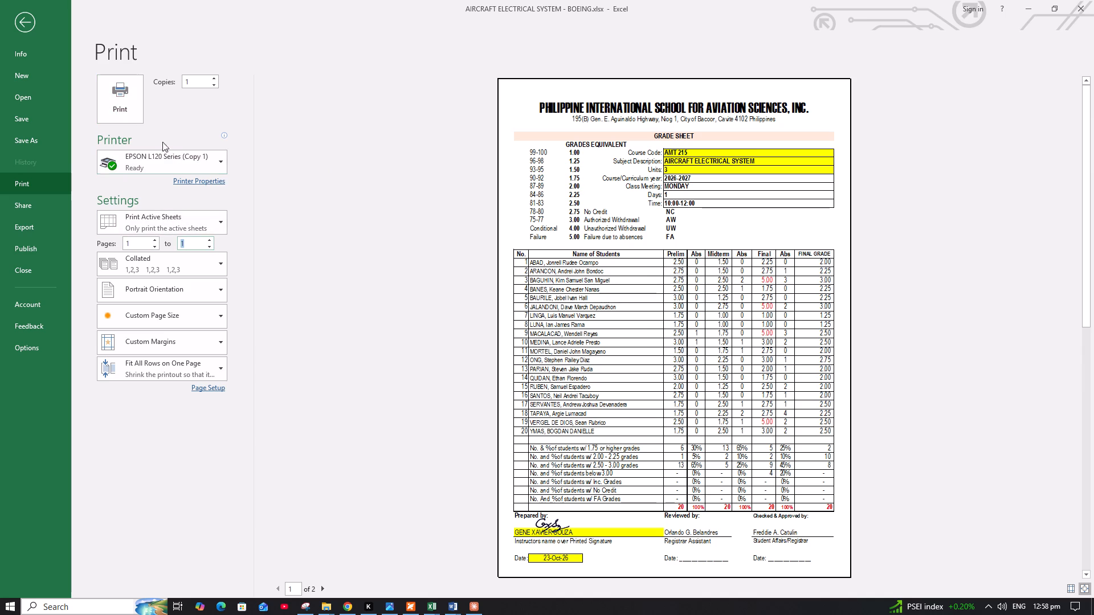
click(128, 104)
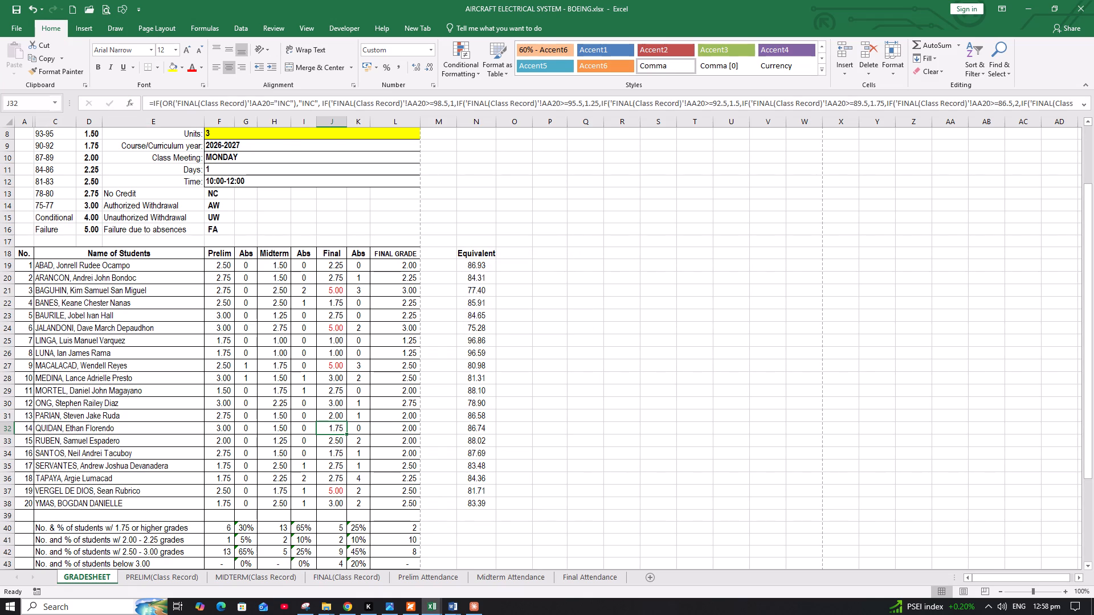
scroll(296, 334, up, 4)
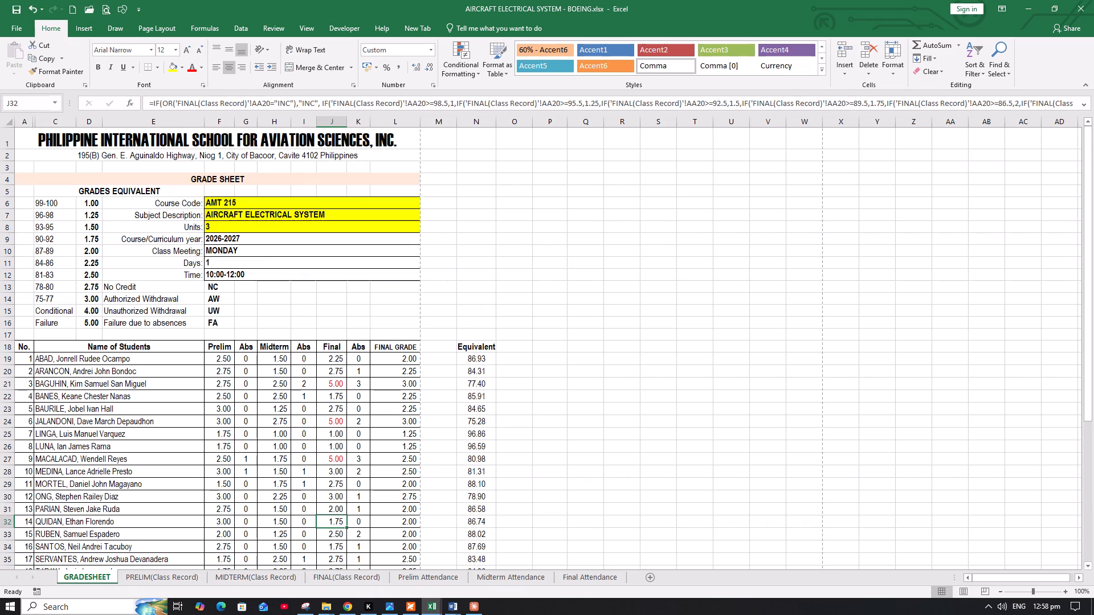
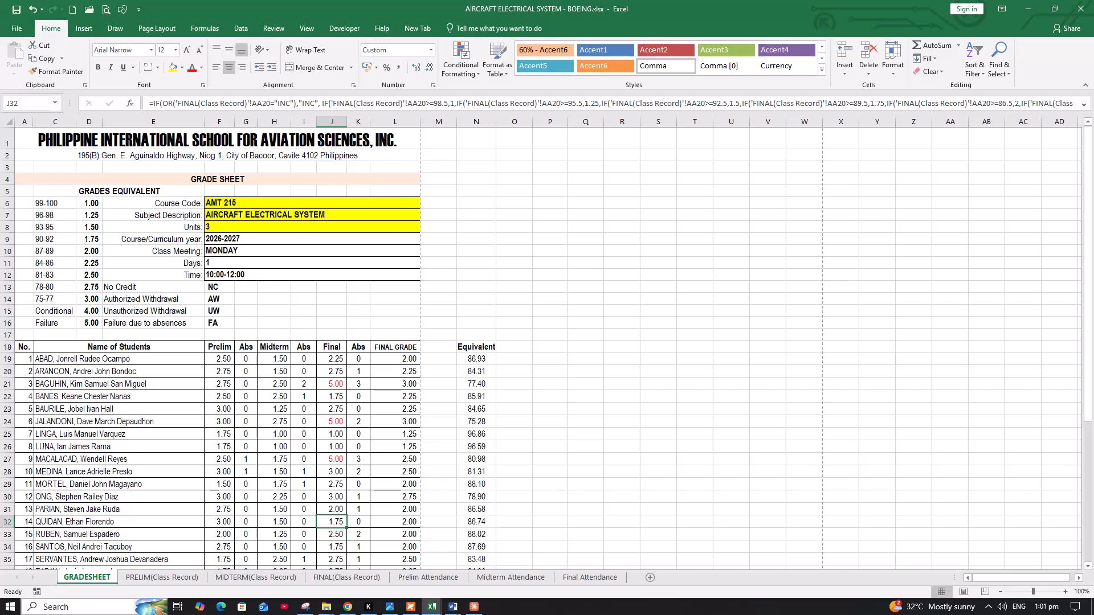
Close the Aircraft Electrical System - Boeing workbook, minimize Book1 and return to the FINAL folder in File Explorer.
click(1073, 7)
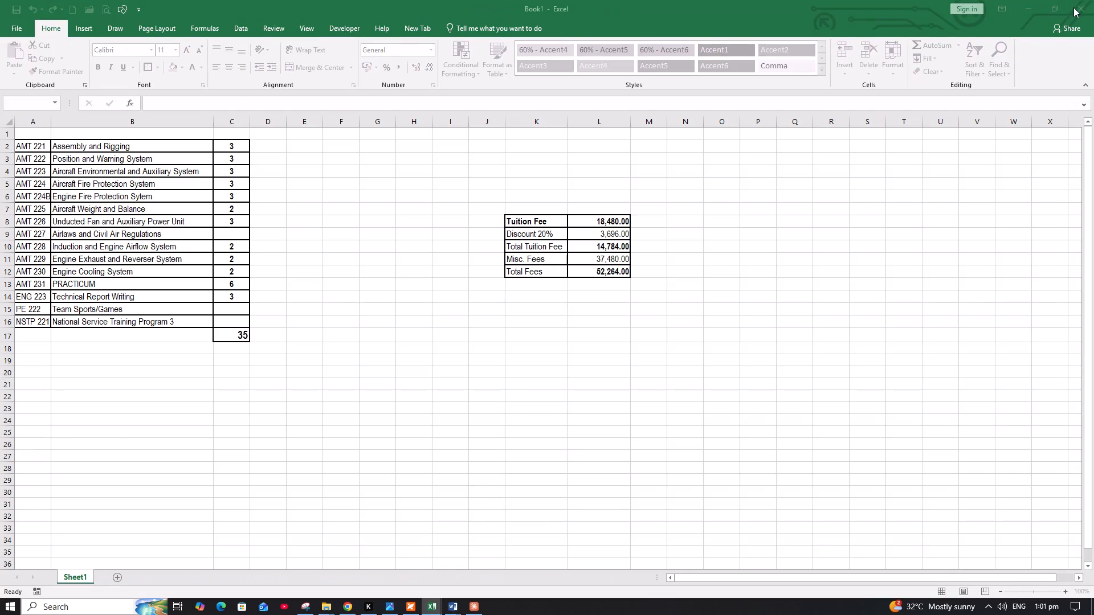
click(1027, 10)
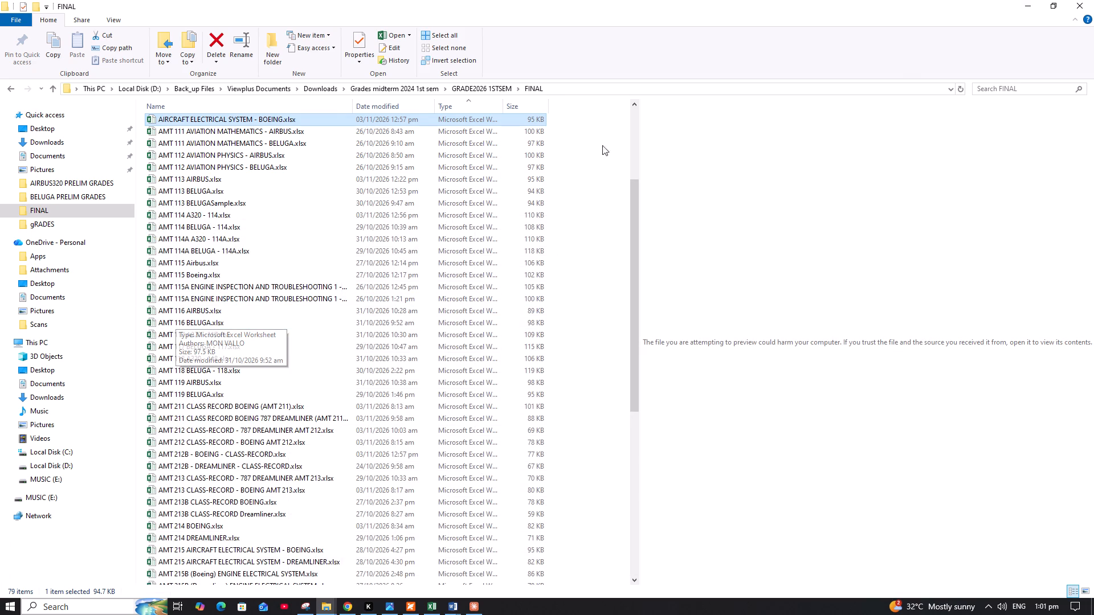
Bring up the view and layout options for the FINAL folder.
click(116, 19)
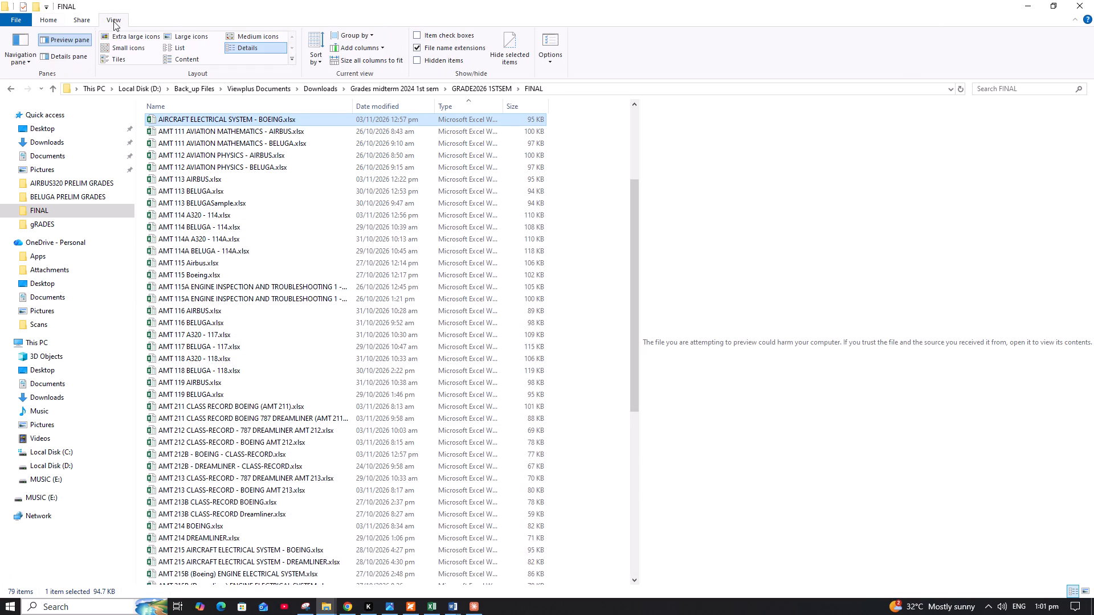
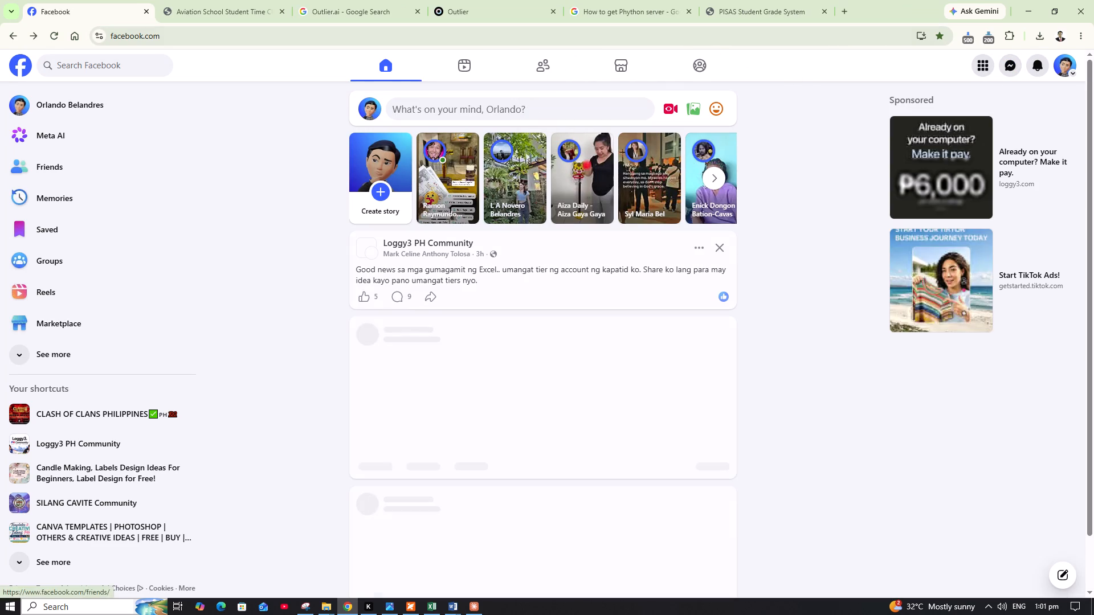
Check the resume file upload requirements on the Outlier Import skills page, and close the upload dialog.
click(475, 13)
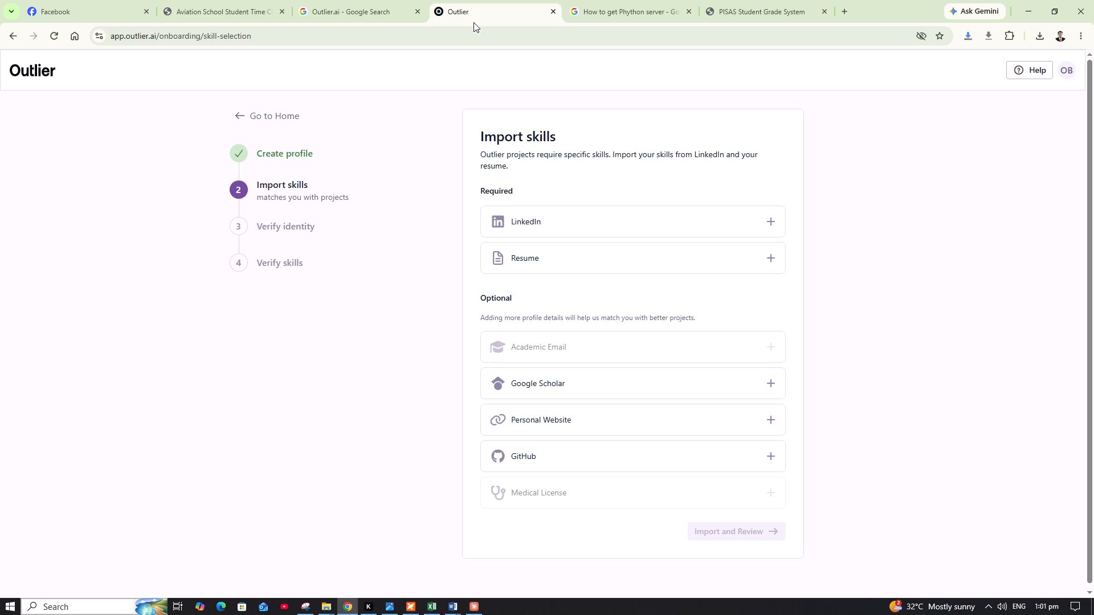
click(768, 260)
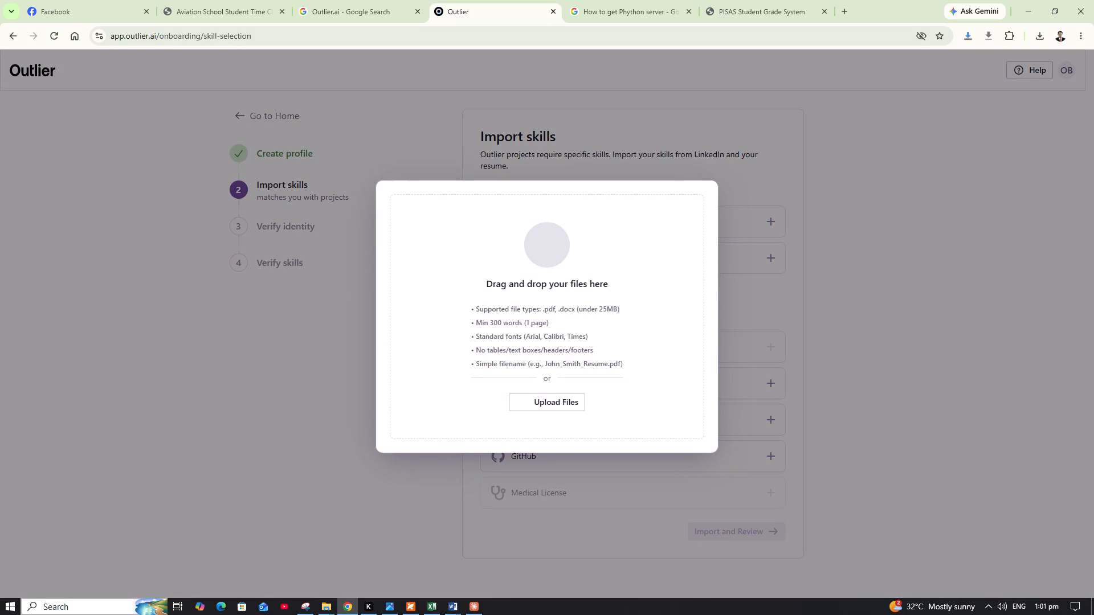
click(792, 327)
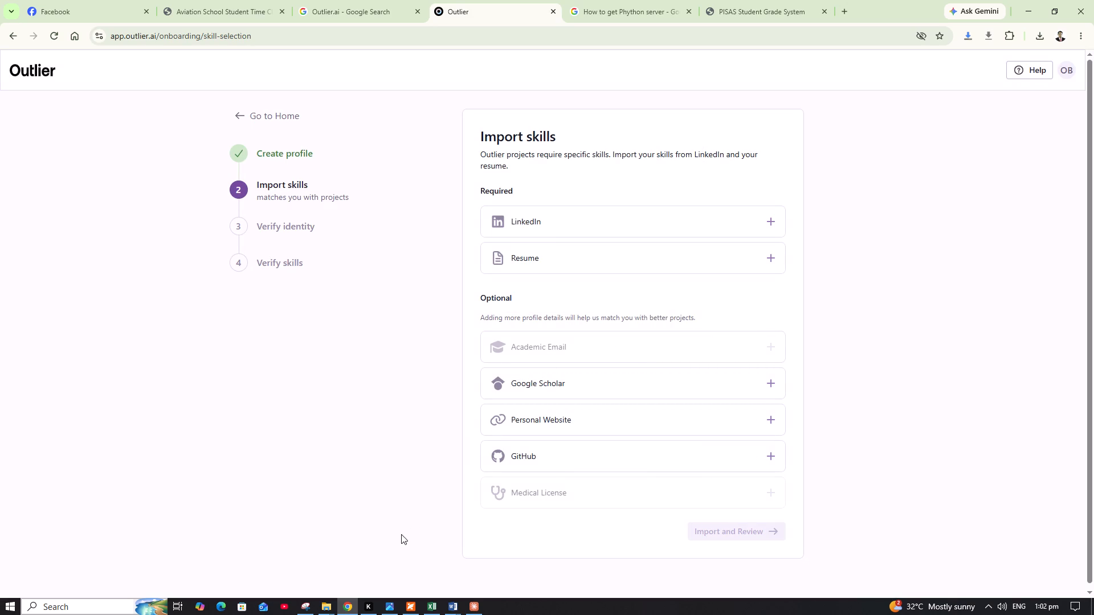
Switch to File Explorer and look through its open folder windows.
click(324, 608)
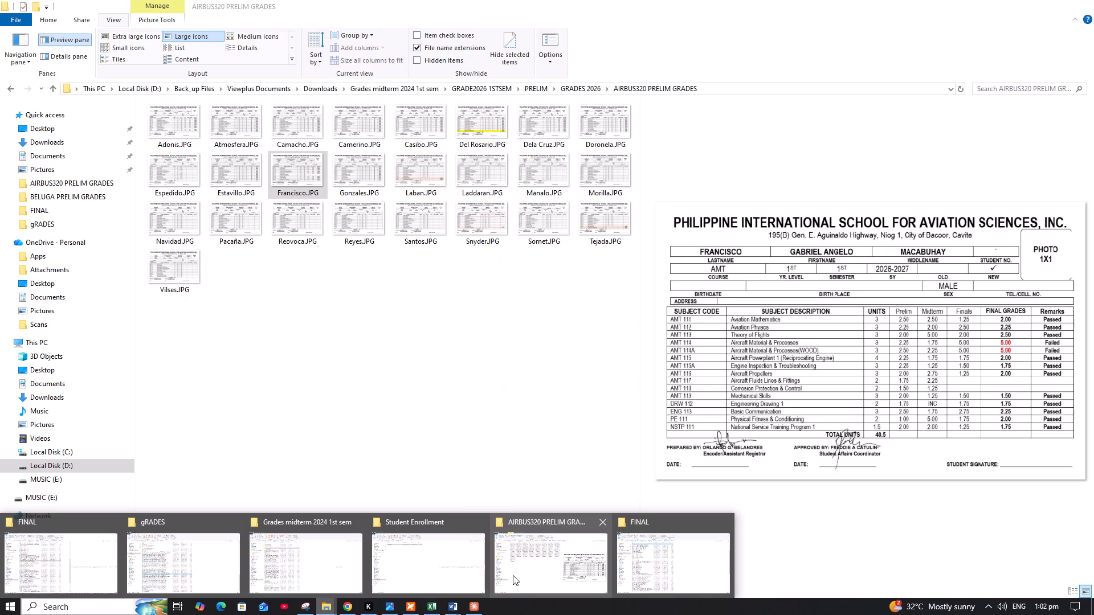
Switch to the AIRBUS320 PRELIM GRADES window in File Explorer and search Local Disk (D:) for "Resume".
click(517, 574)
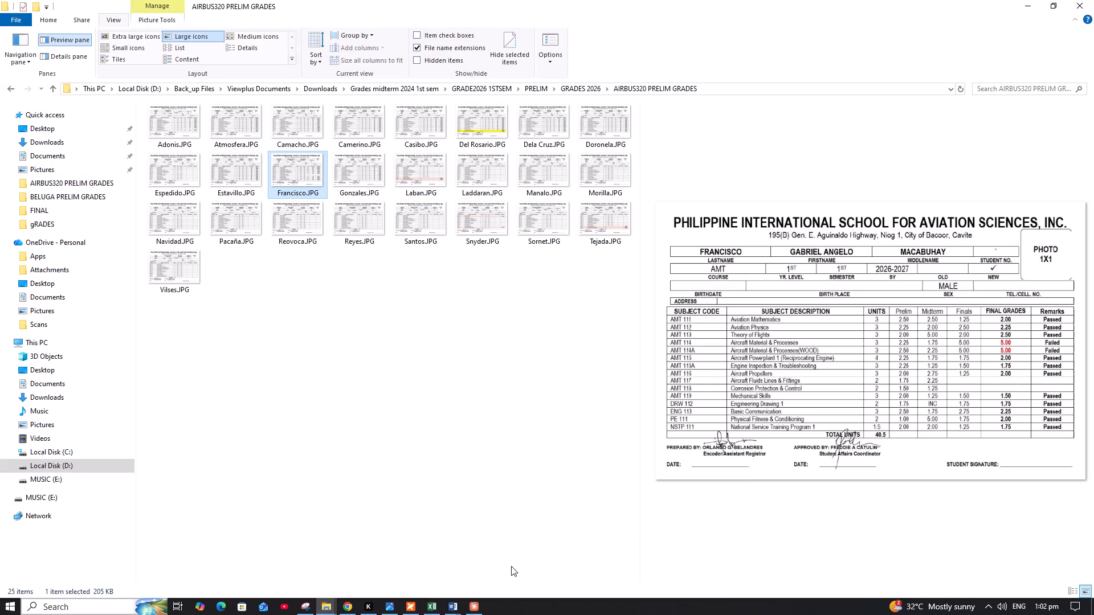
click(67, 467)
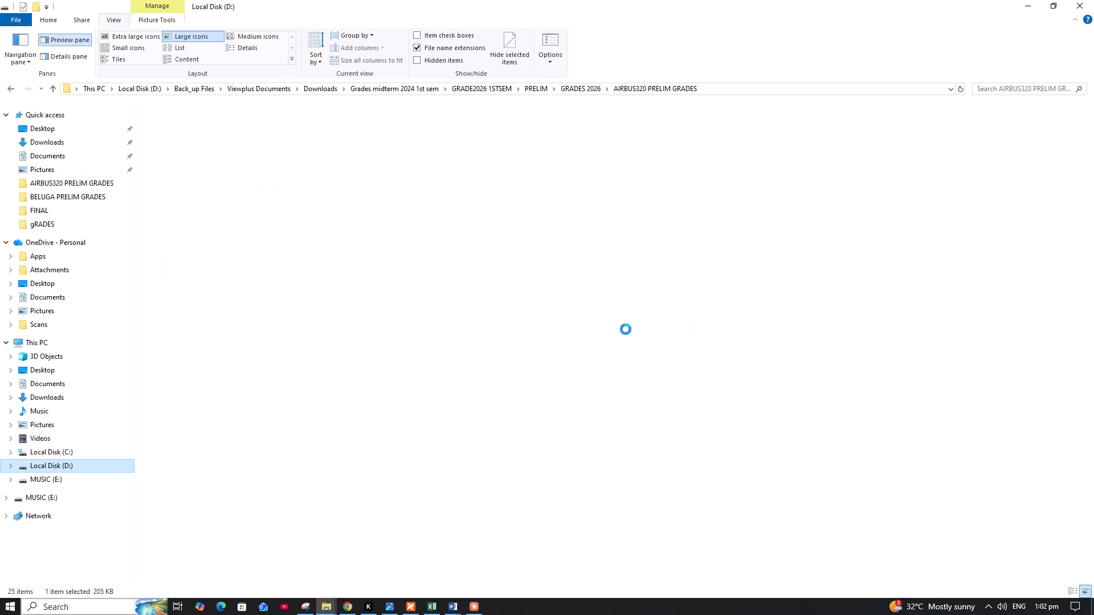
click(1060, 88)
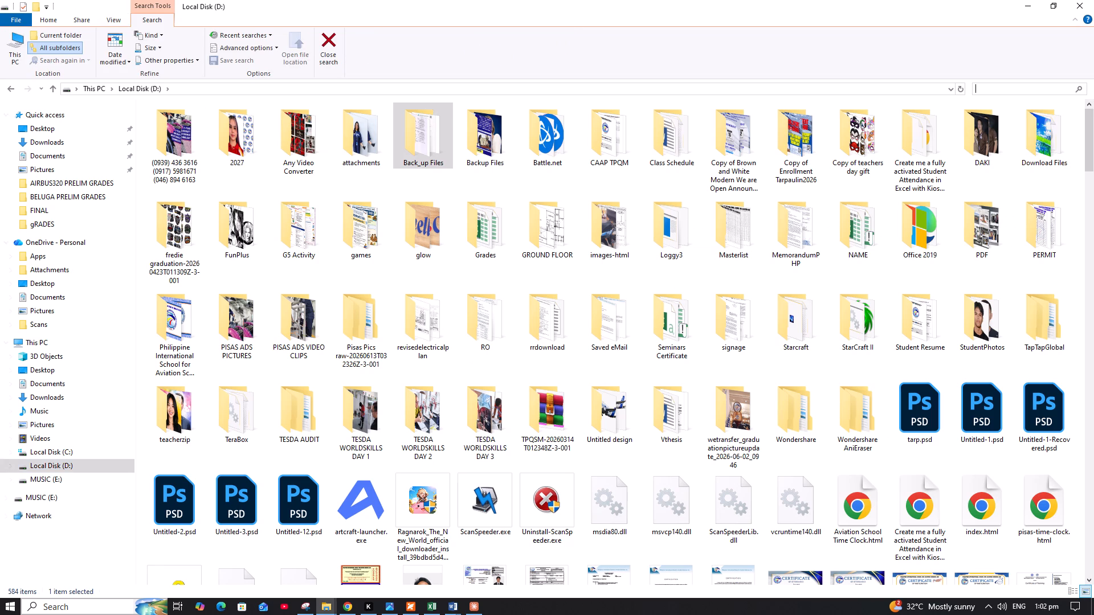
text(Resume)
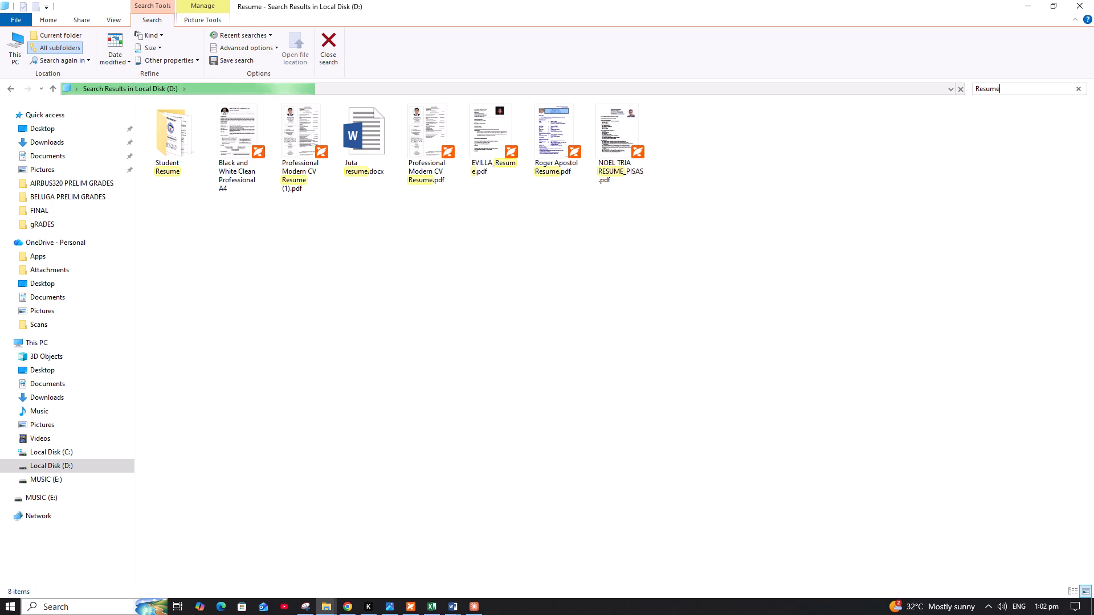
key(q)
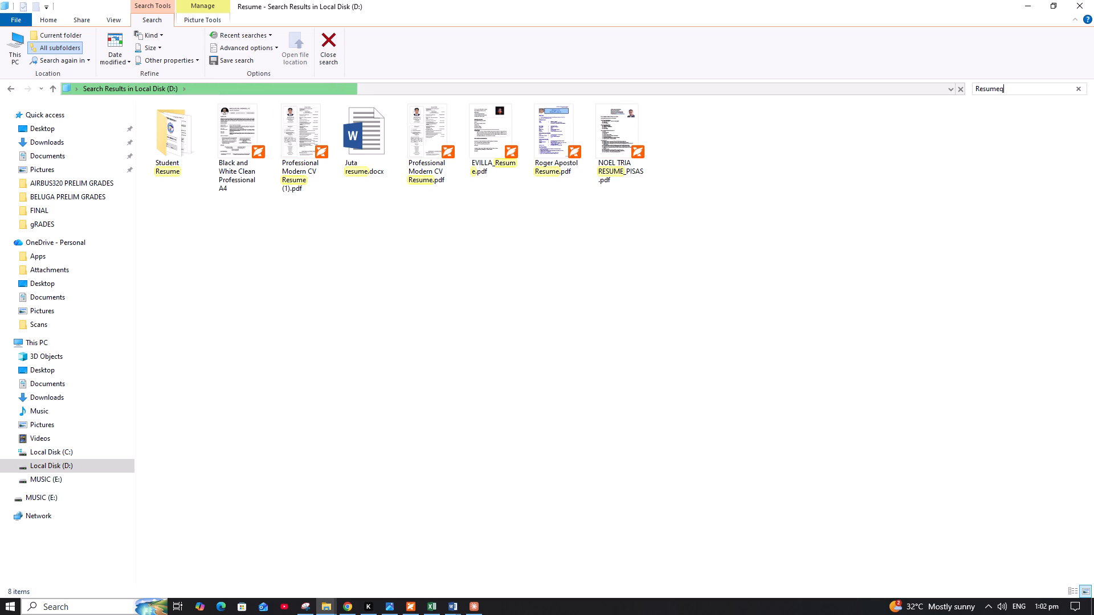
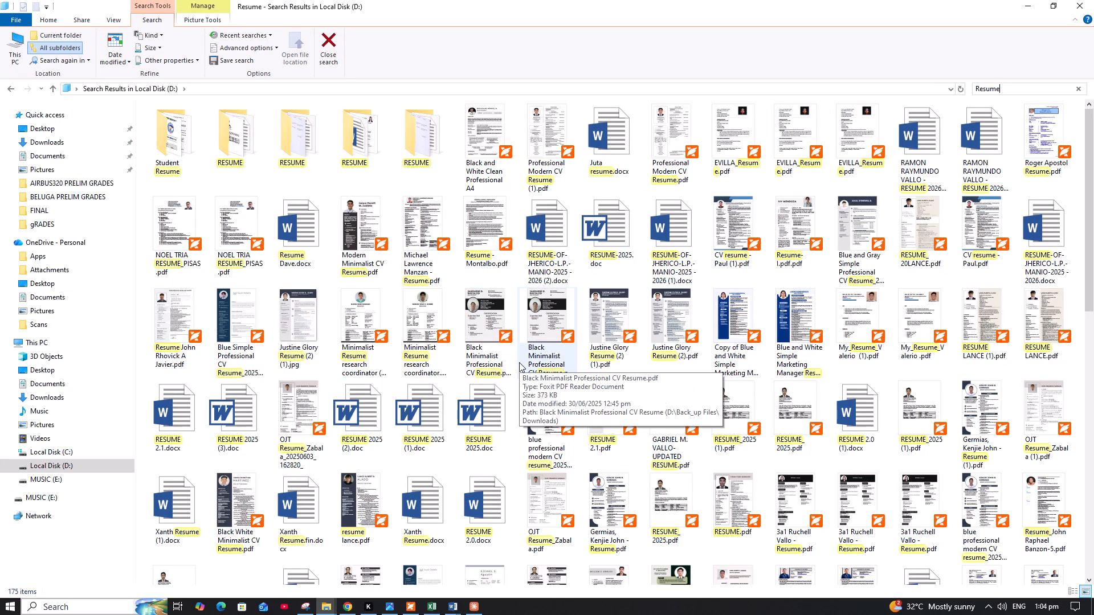
Look through the "Resume" search results on Local Disk (D:) for the needed resume file, leaving the results and browser windows minimized.
scroll(519, 362, down, 2)
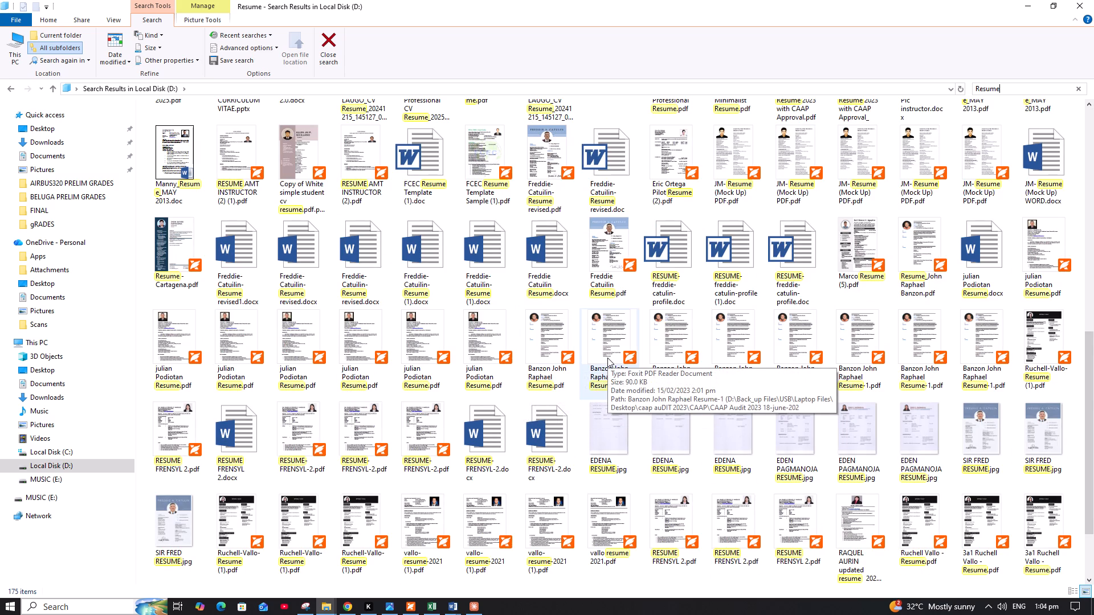
scroll(607, 358, down, 1)
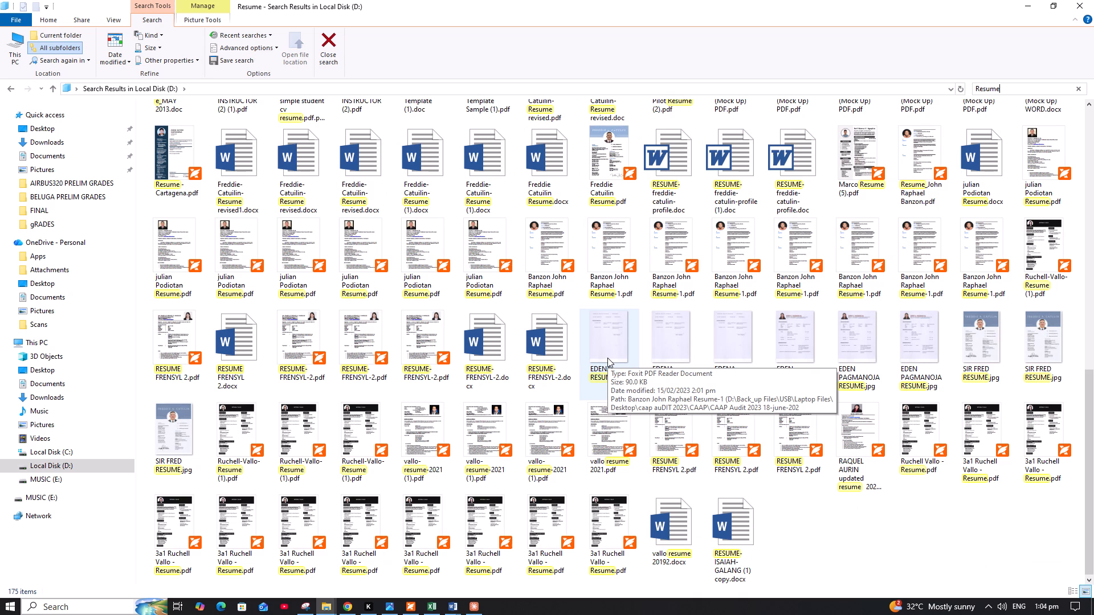
scroll(607, 358, up, 1)
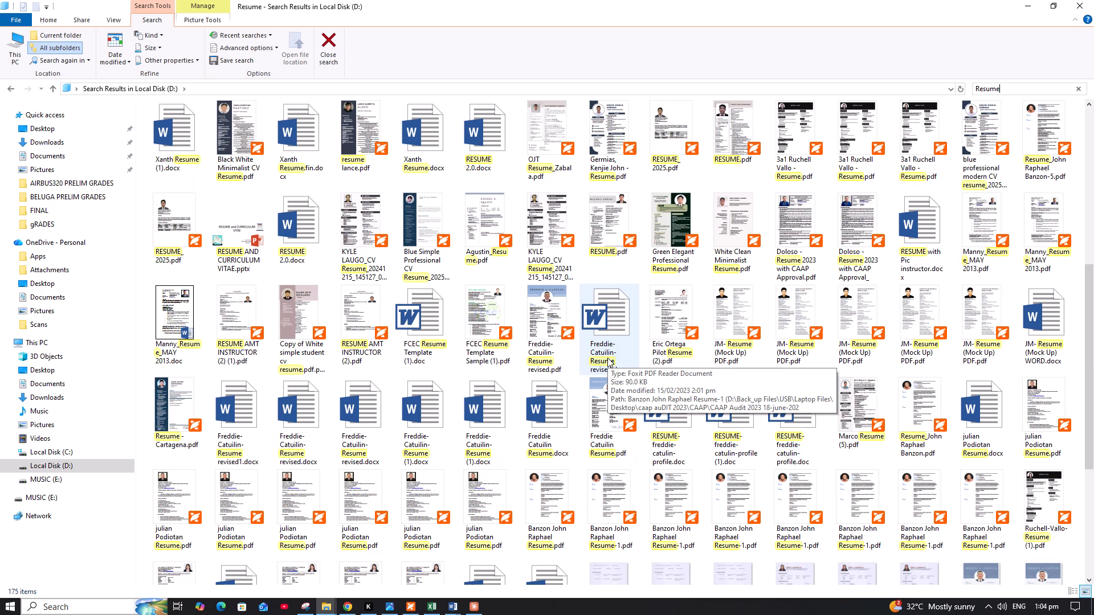
scroll(607, 358, up, 1)
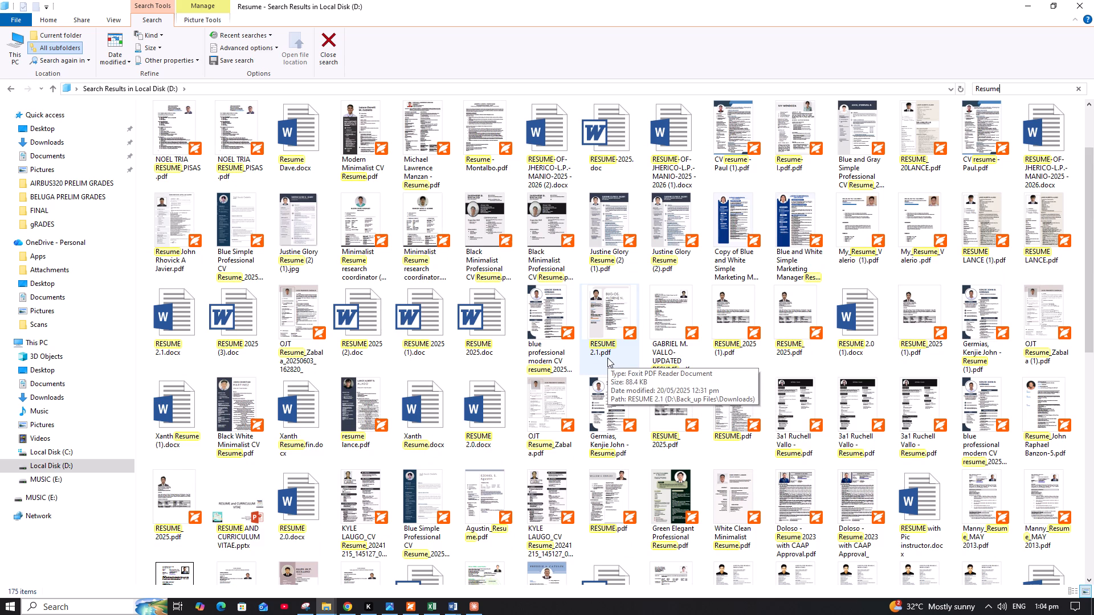
scroll(607, 358, up, 1)
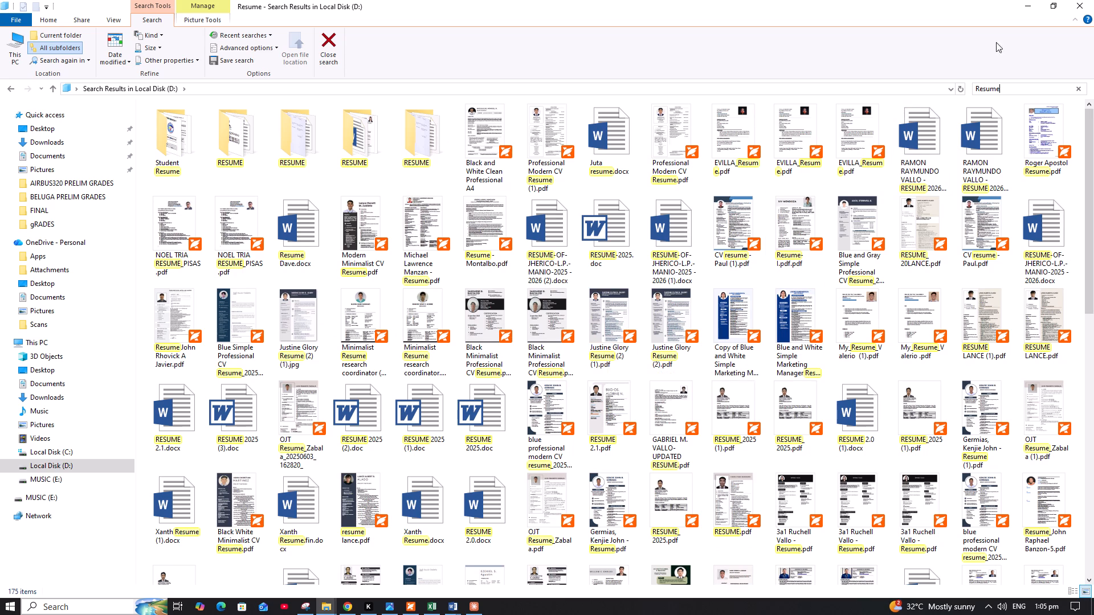
click(1018, 7)
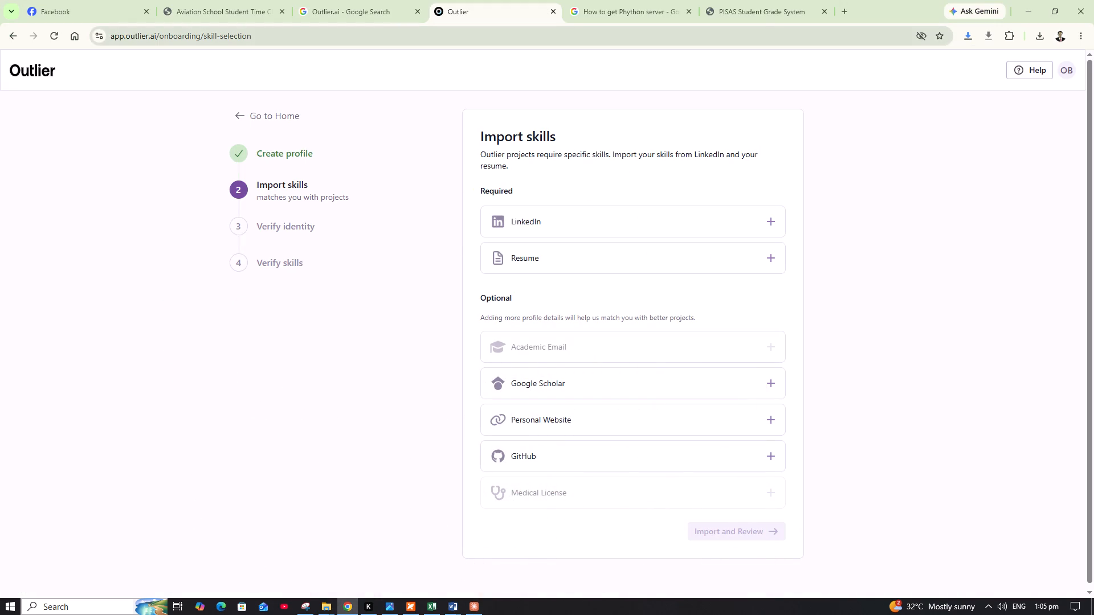
click(1035, 12)
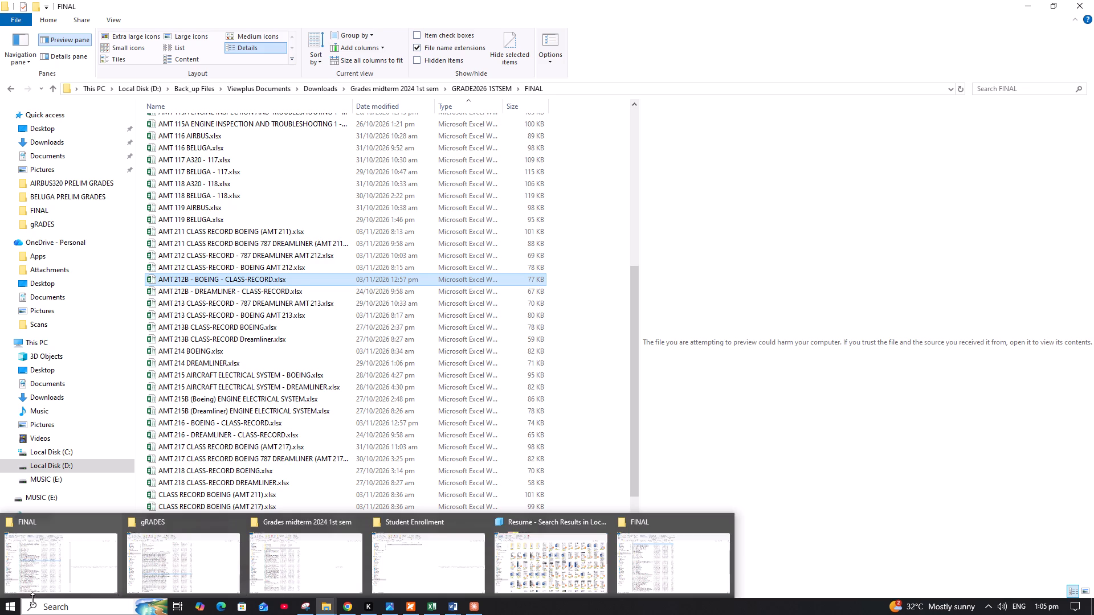
Look through the AIRBUS320, BOEING and DREAMLINER gradesheet image folders in GRADES 2026.
click(7, 610)
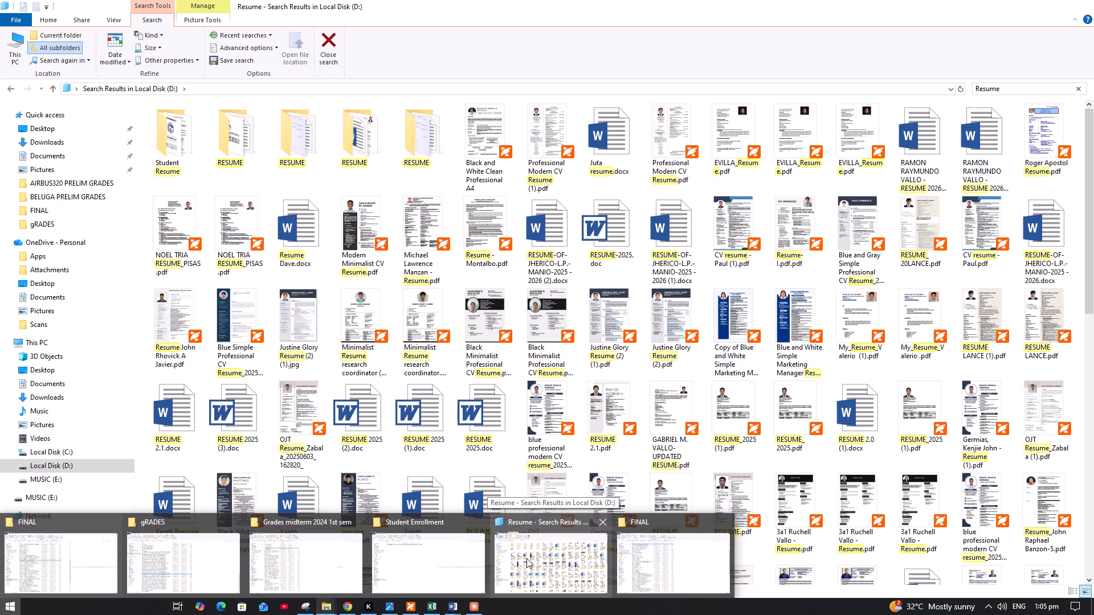
click(77, 181)
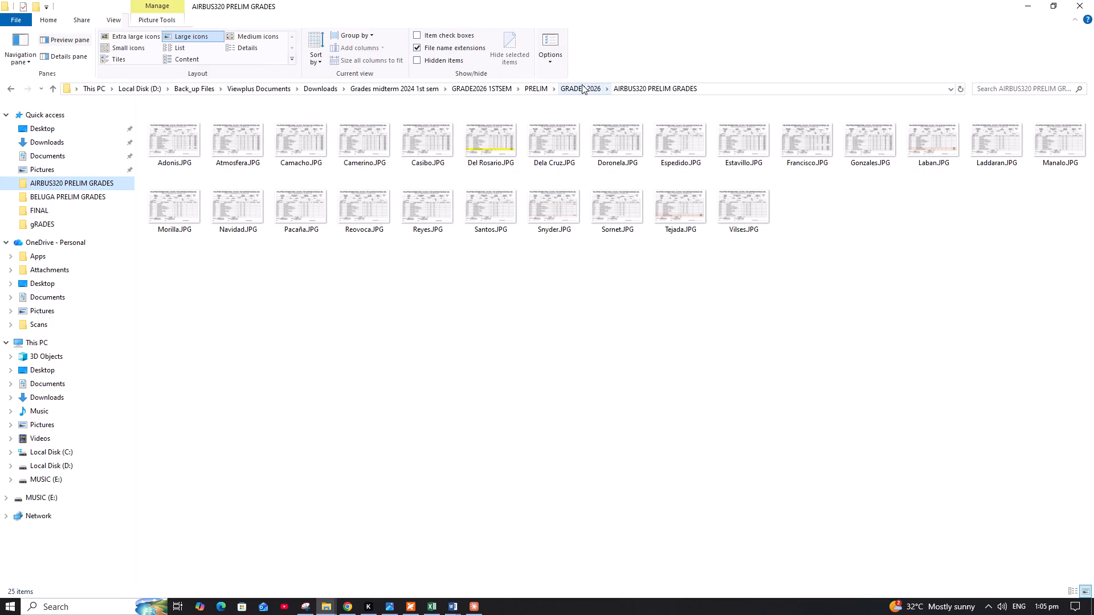
click(582, 84)
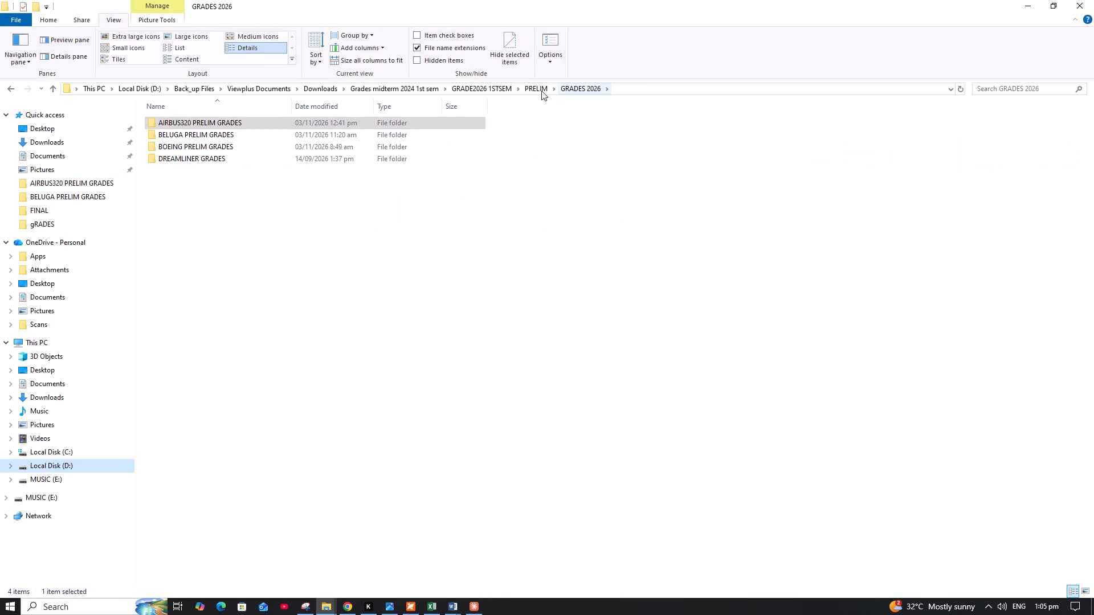
double_click(213, 143)
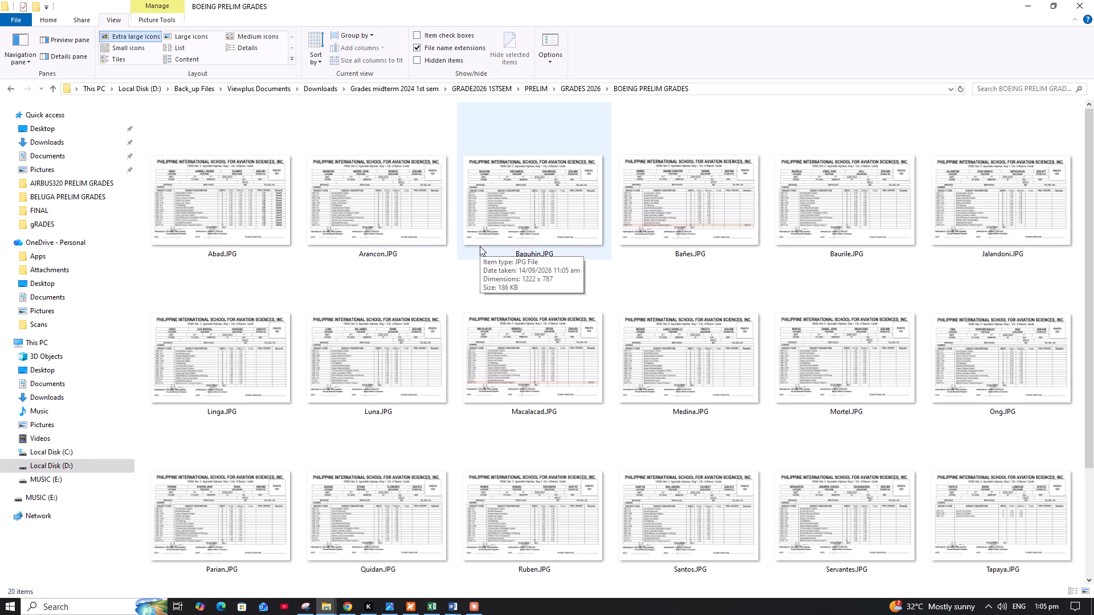
click(577, 88)
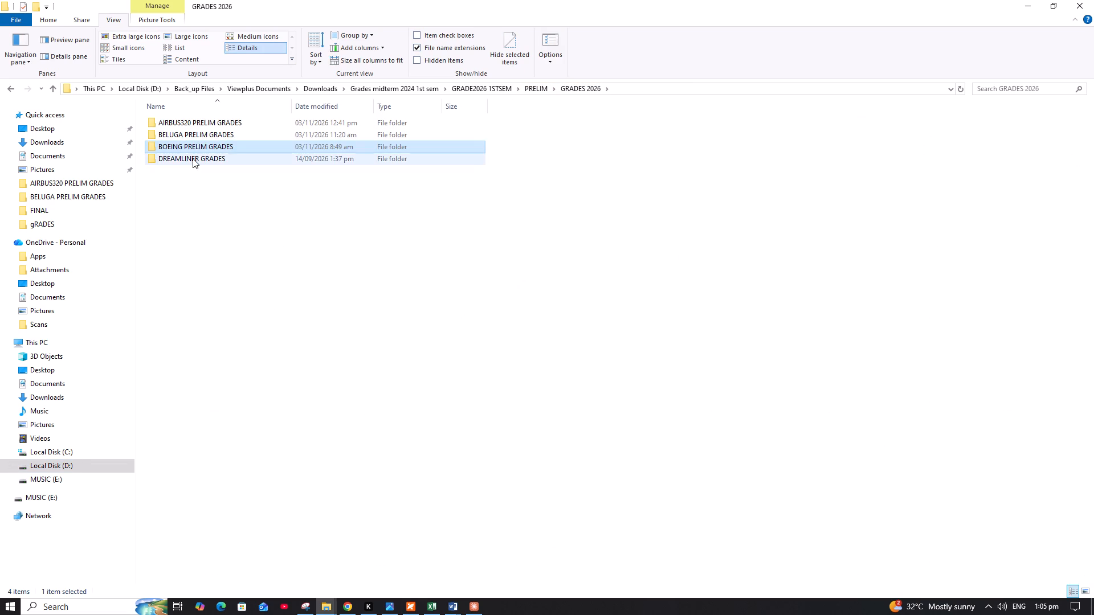
double_click(193, 158)
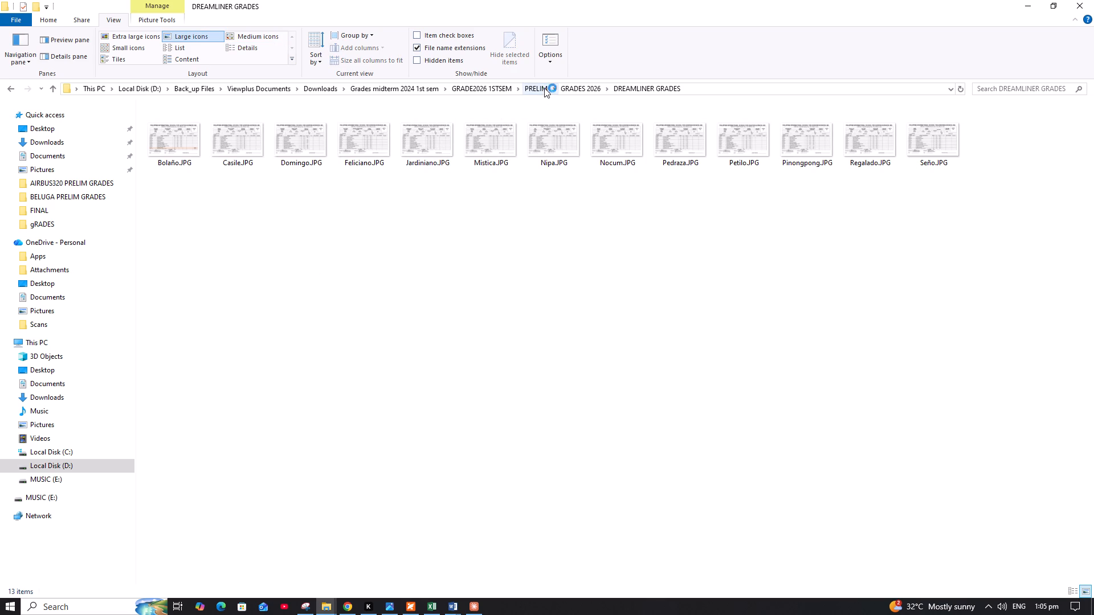
click(581, 81)
click(581, 85)
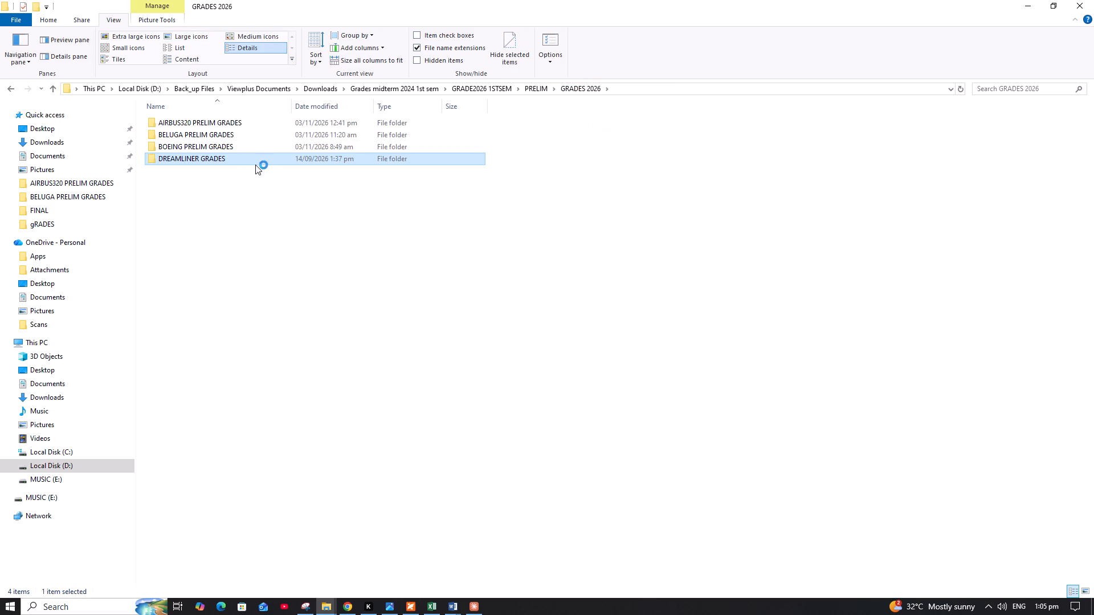
double_click(220, 136)
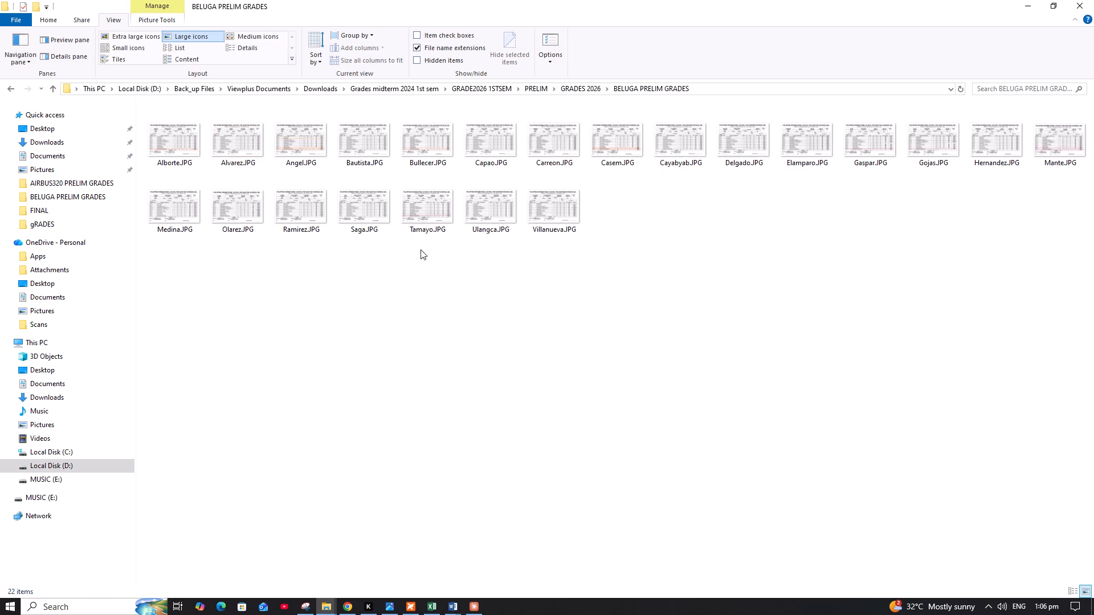
click(240, 216)
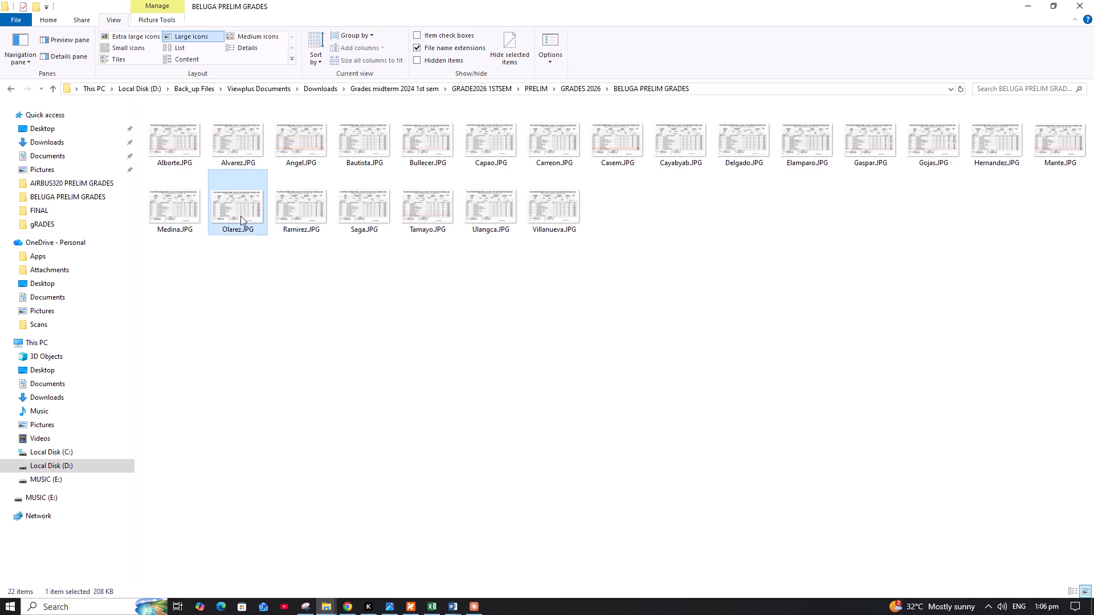
click(79, 39)
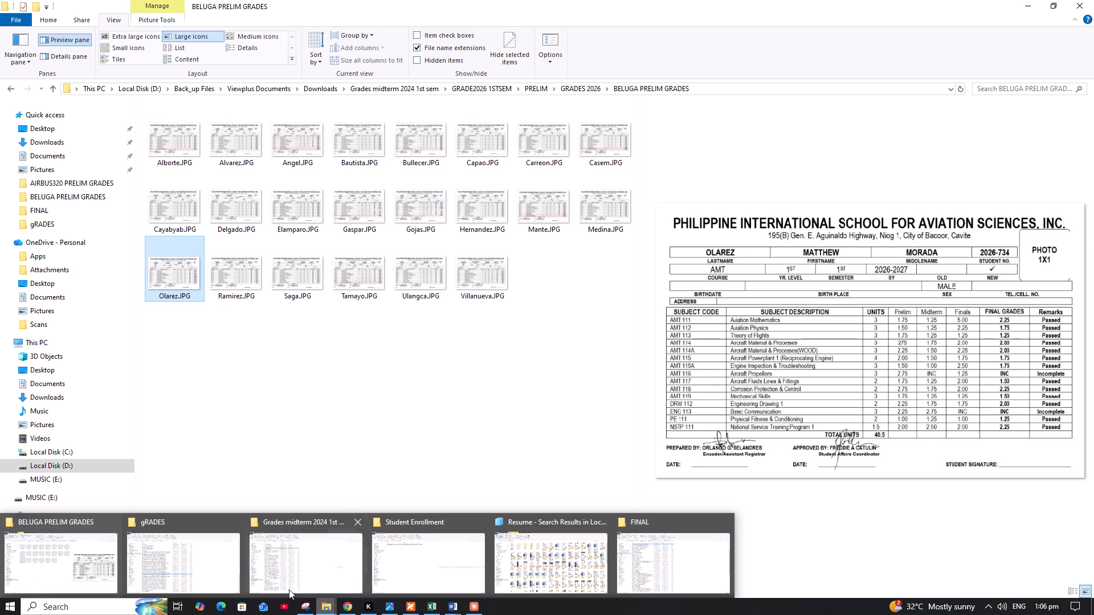
Open AMT 116 BELUGA.xlsx from the FINAL folder and review the student grades on its GRADESHEET (2) sheet.
click(619, 561)
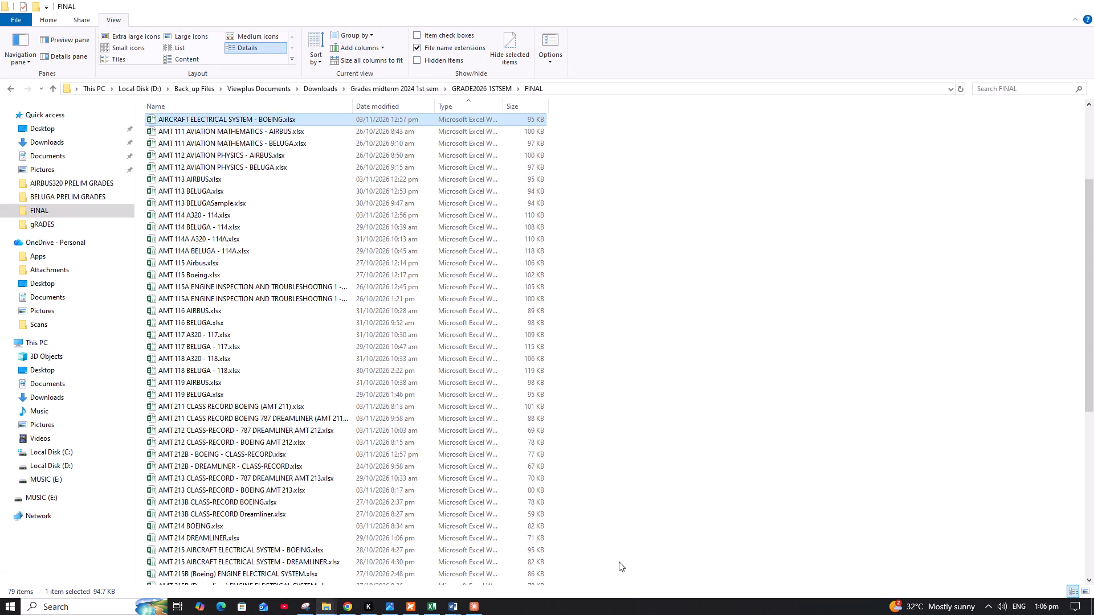
double_click(187, 322)
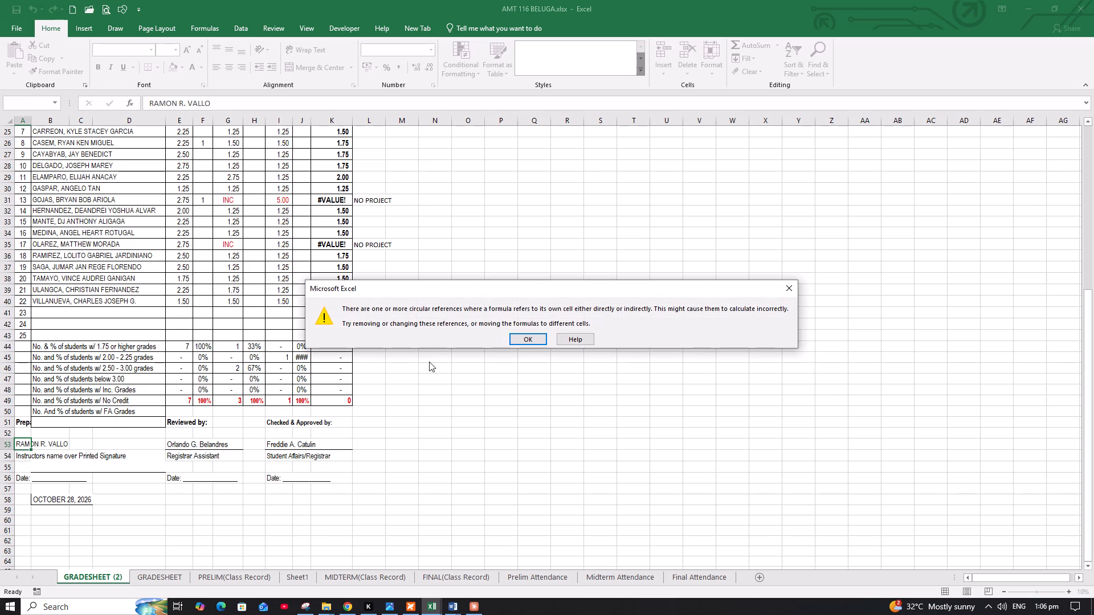
click(525, 342)
scroll(406, 346, up, 2)
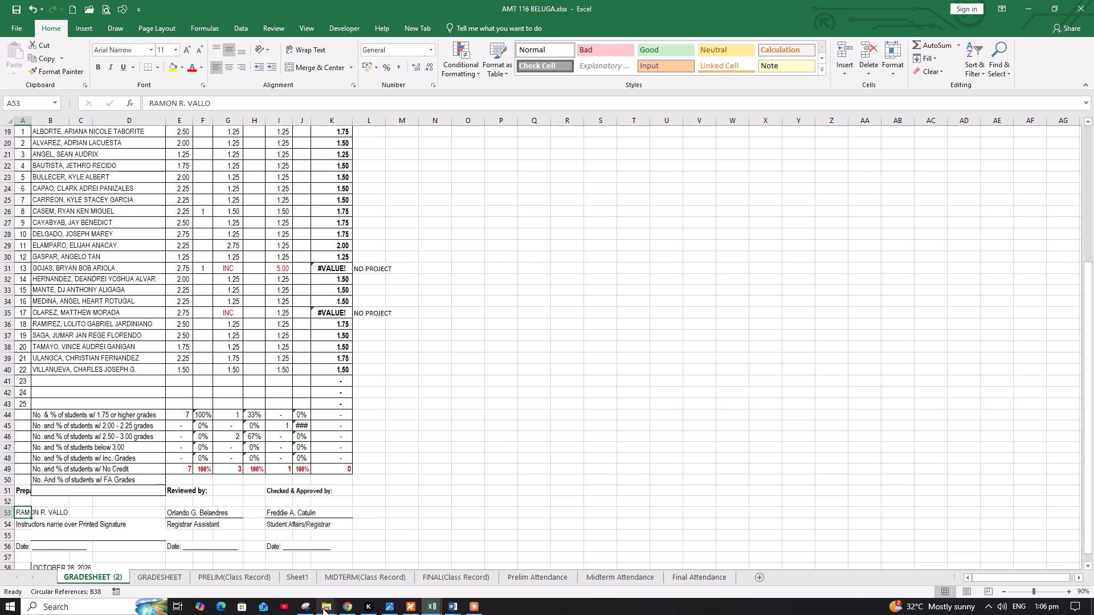
Copy AMT 116 BELUGA.xlsx from the FINAL folder and send a single copy in the Facebook chat with the instructor who requested the revision.
click(702, 552)
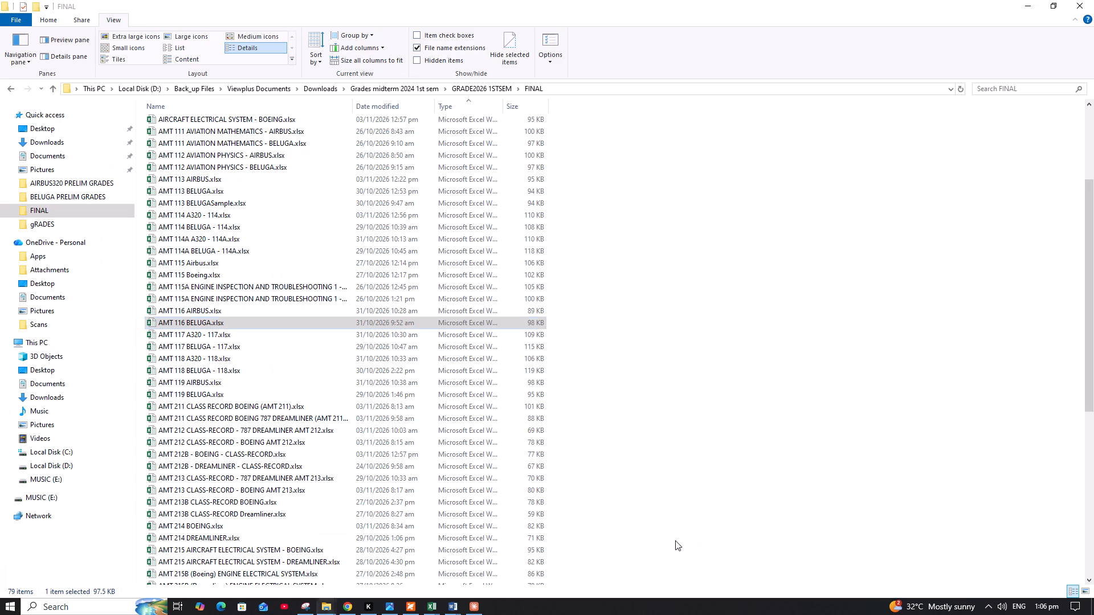
right_click(211, 321)
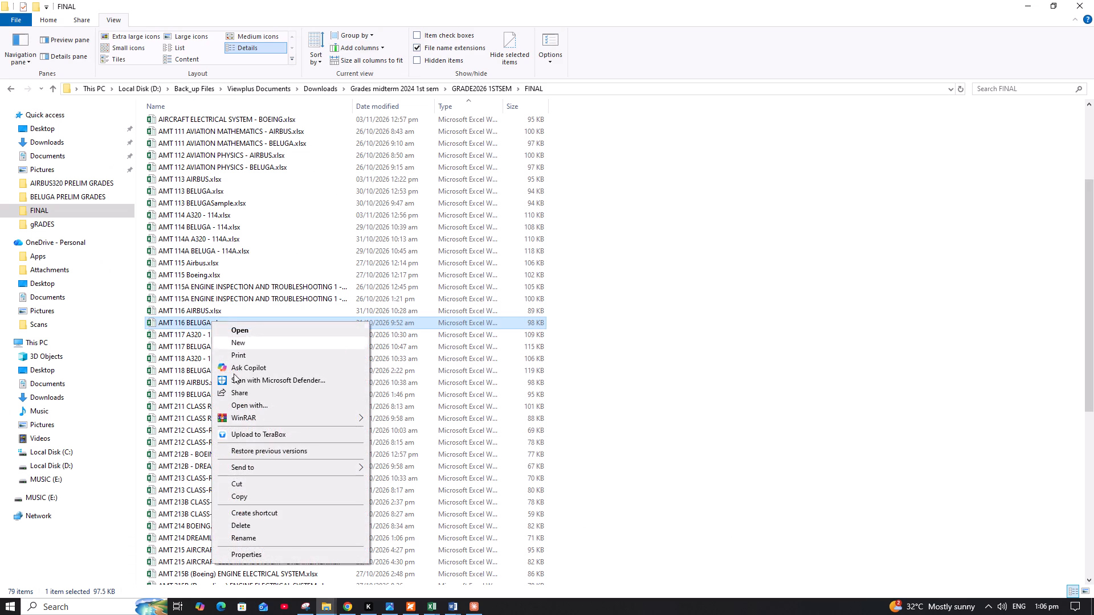
click(248, 494)
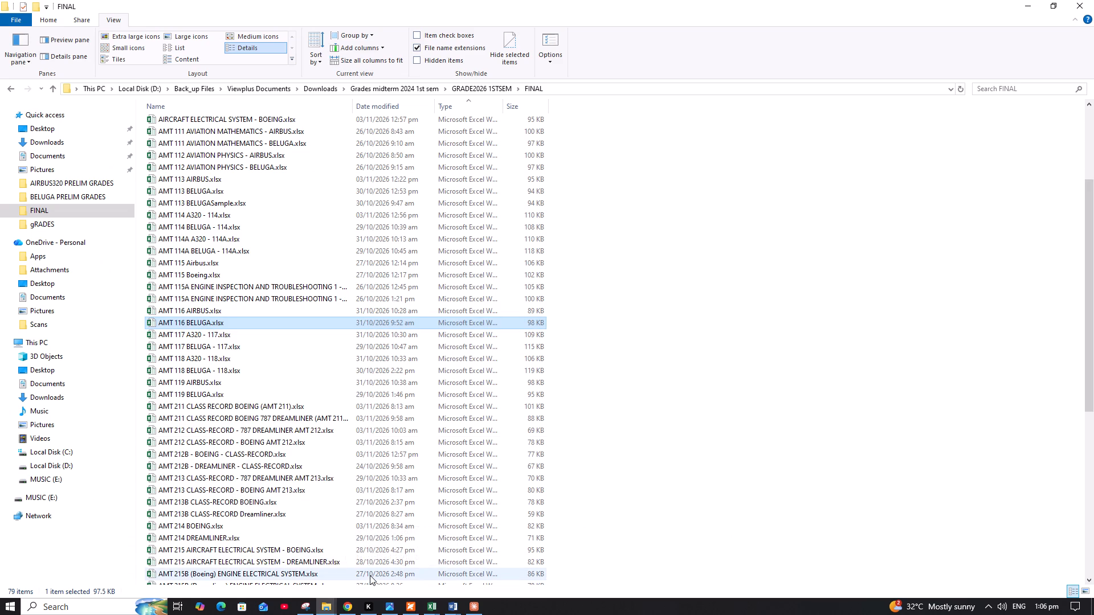
click(343, 608)
click(85, 10)
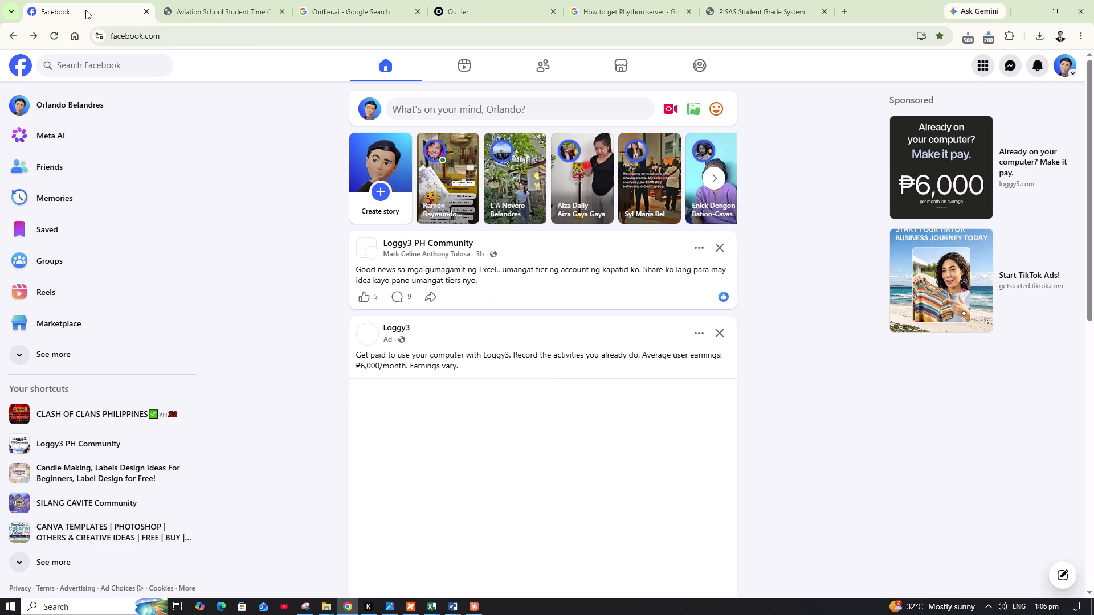
click(1006, 65)
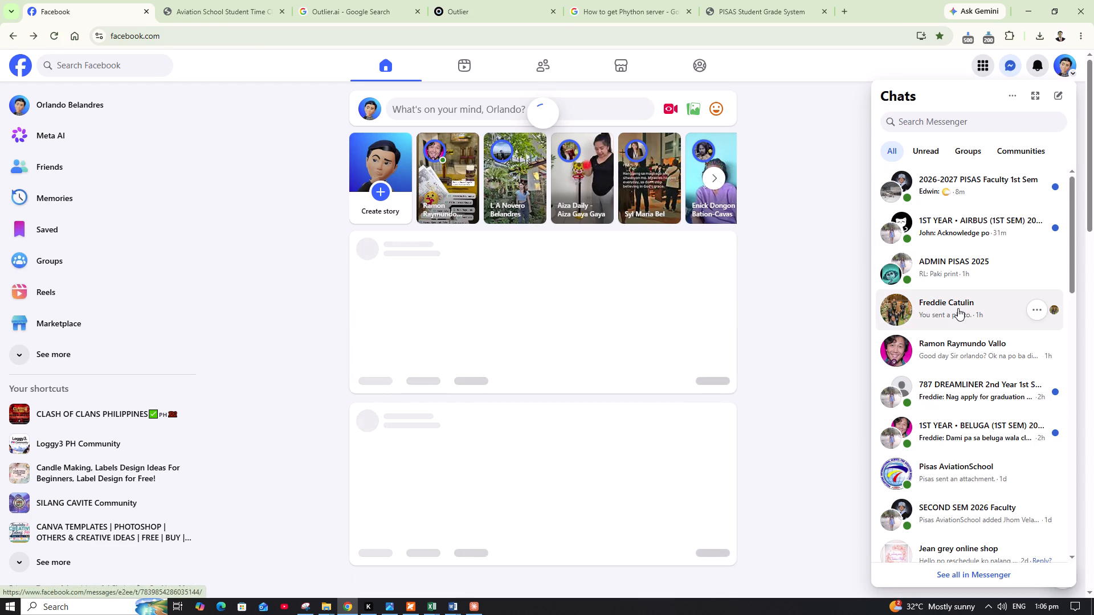
click(954, 355)
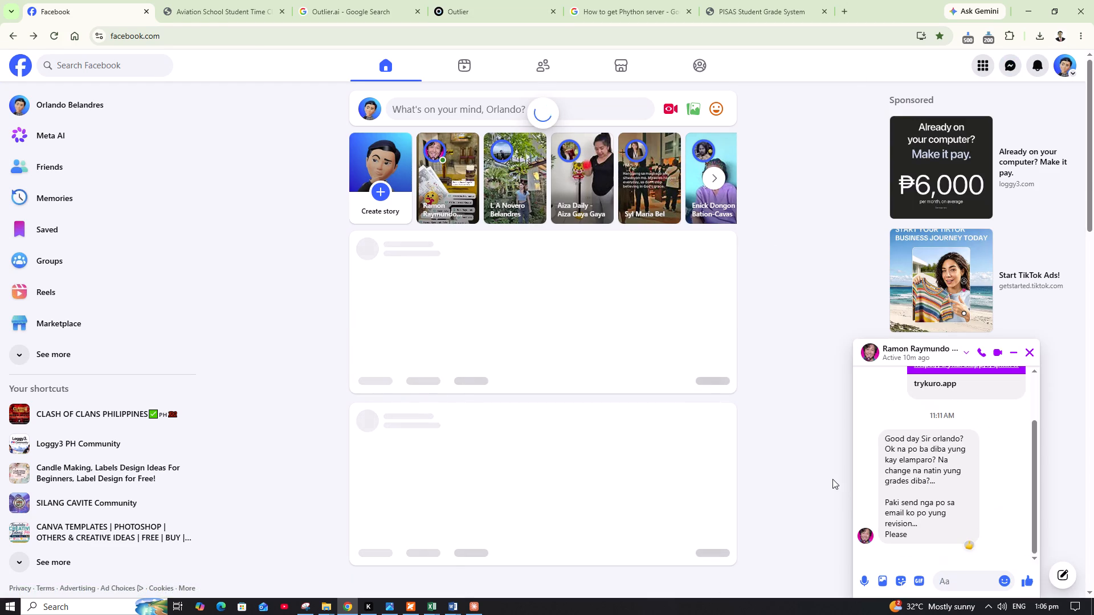
key(ctrl+v)
click(954, 587)
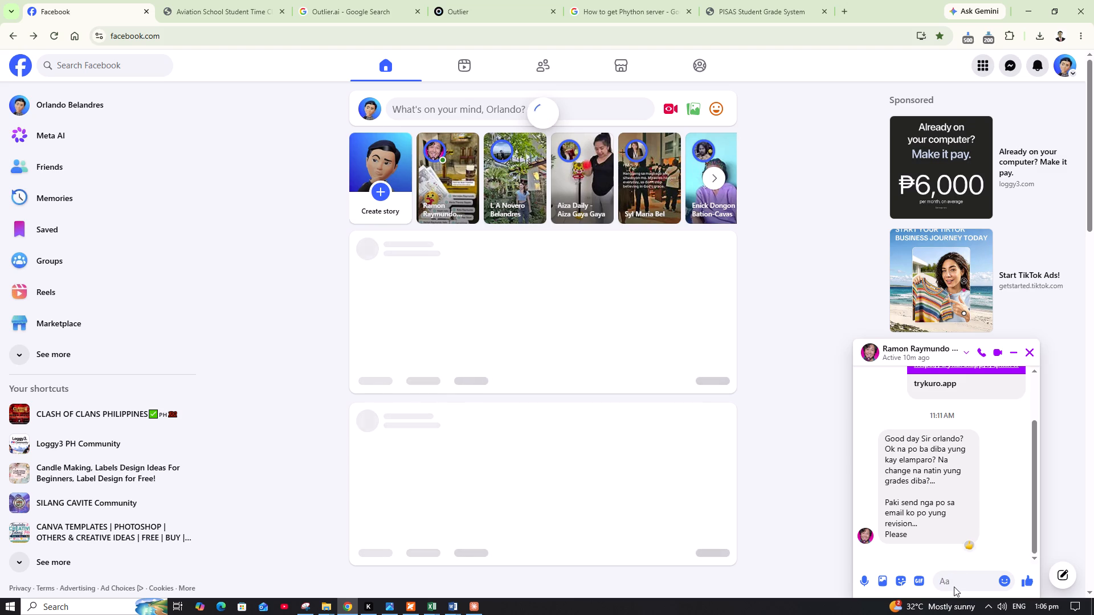
key(ctrl+v)
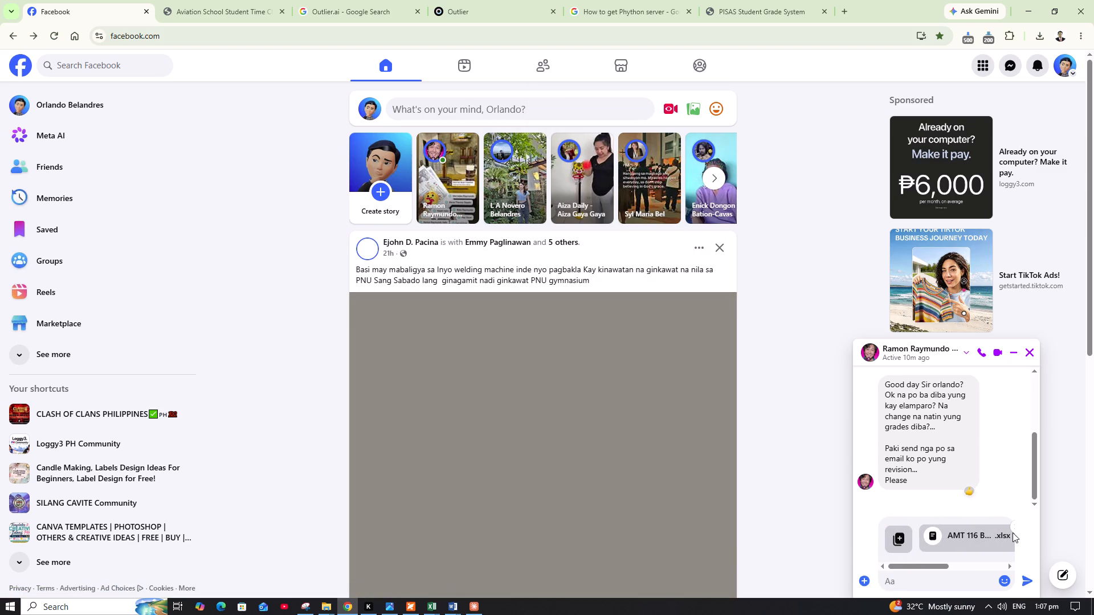
drag(918, 571, 979, 564)
click(979, 564)
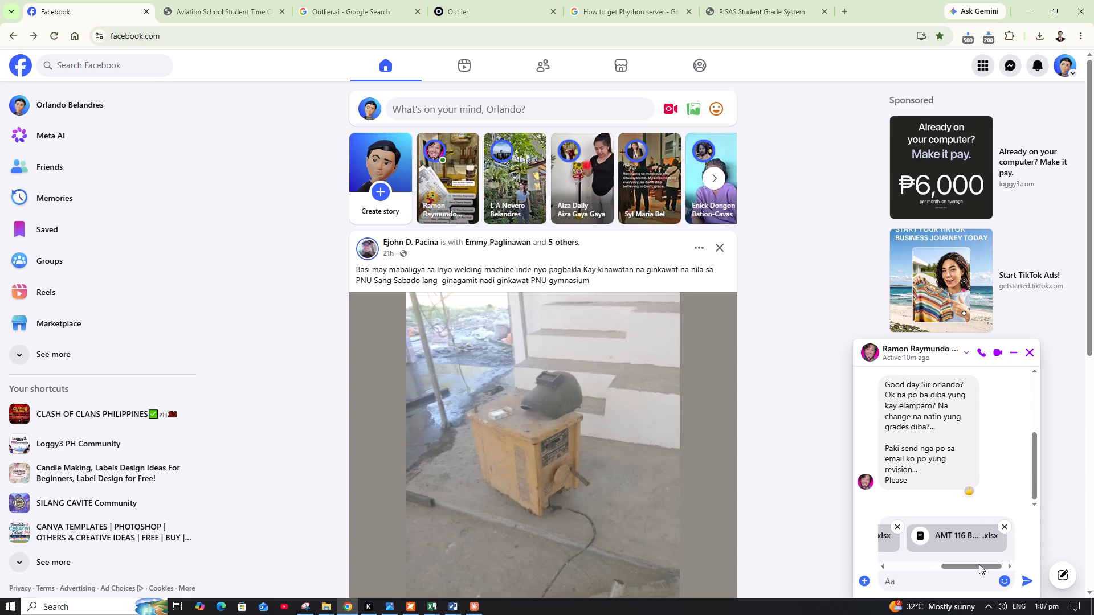
click(1002, 524)
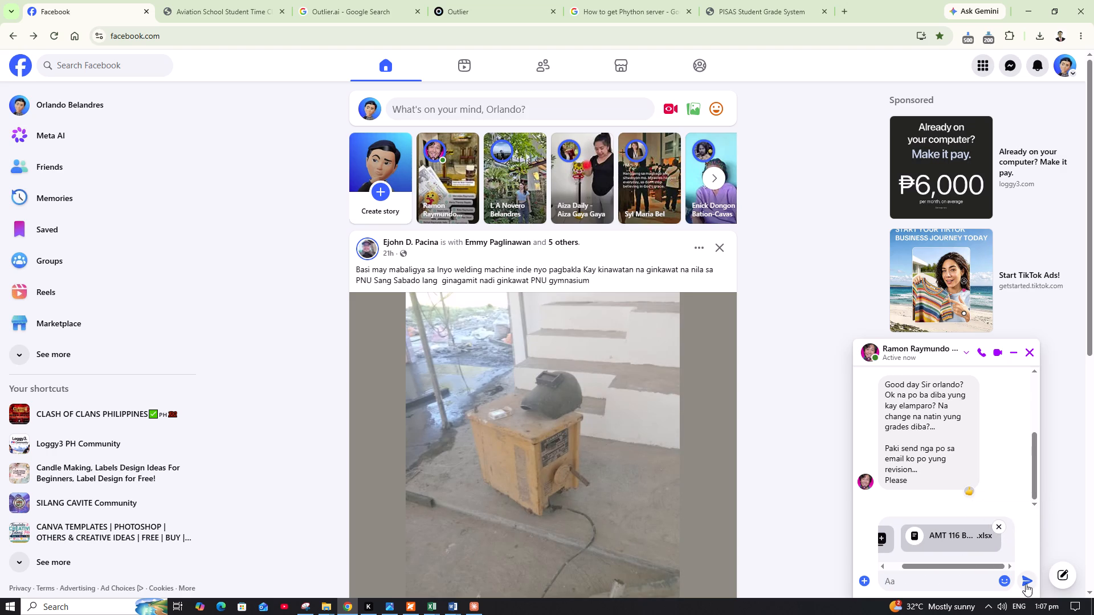
click(1028, 583)
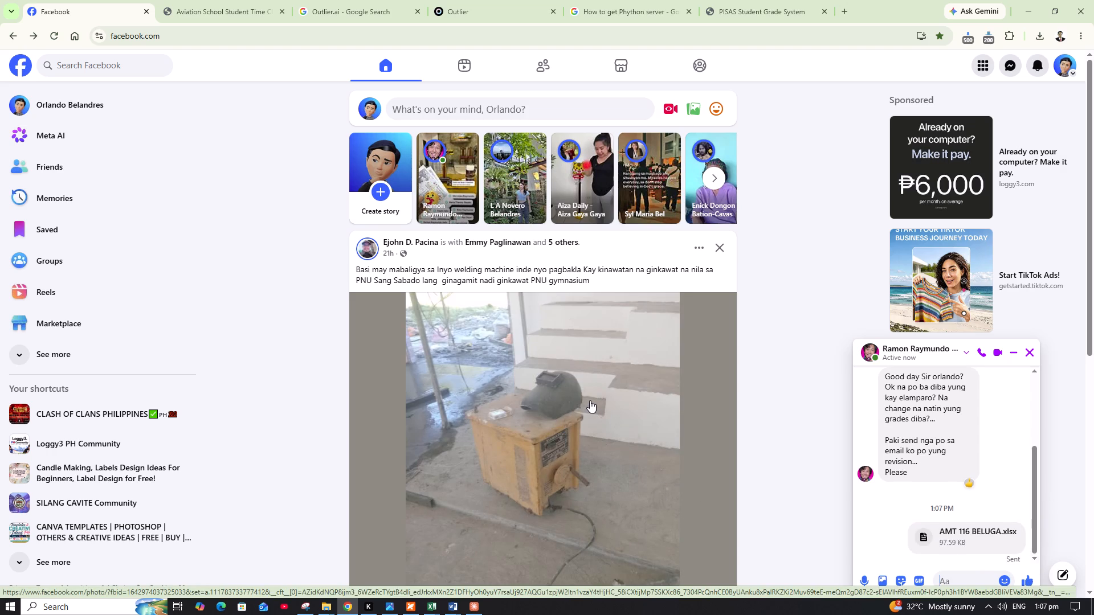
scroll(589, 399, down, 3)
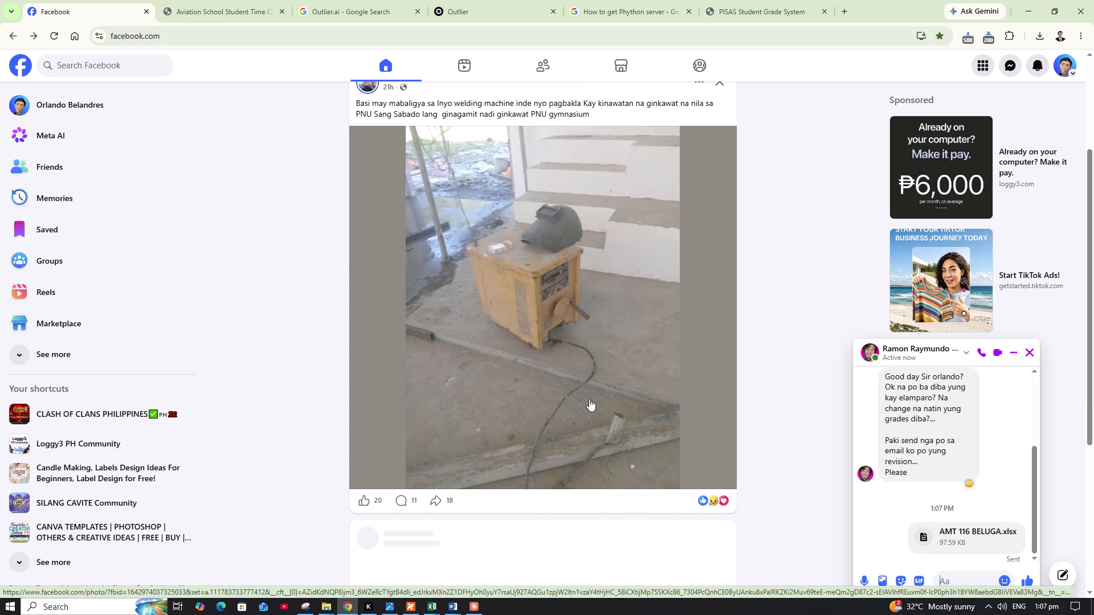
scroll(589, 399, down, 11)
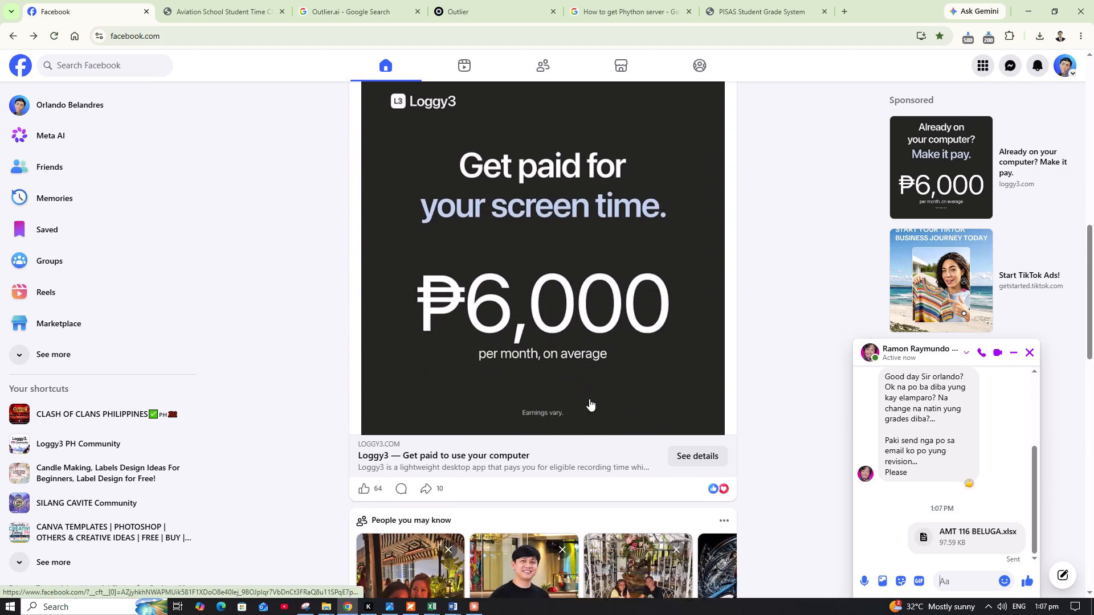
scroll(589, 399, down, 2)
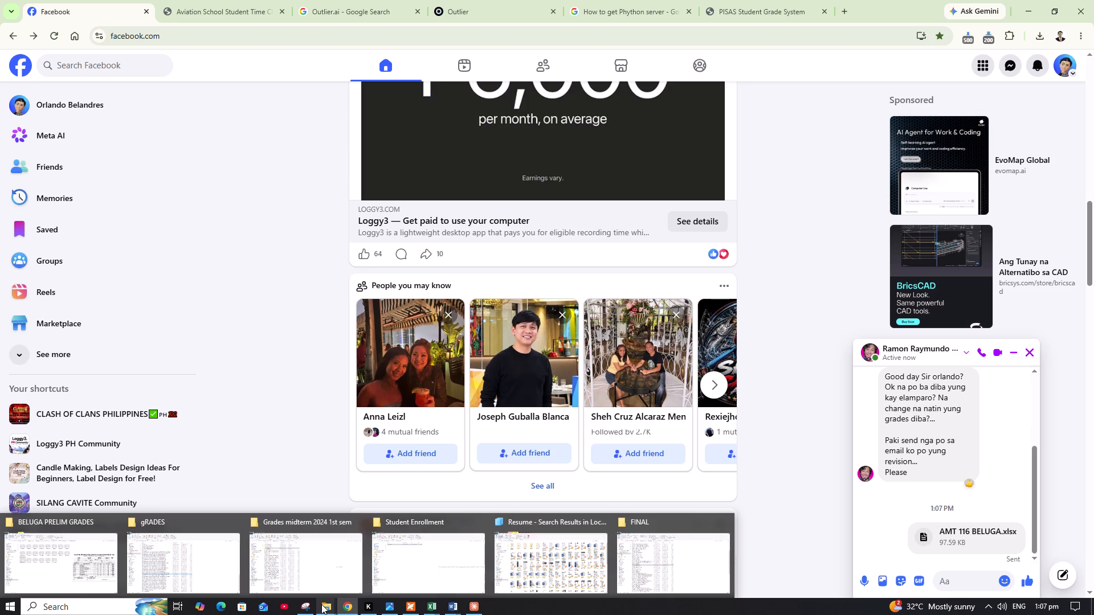
Return to the AMT 116 BELUGA workbook in Excel and close it without saving changes.
click(630, 559)
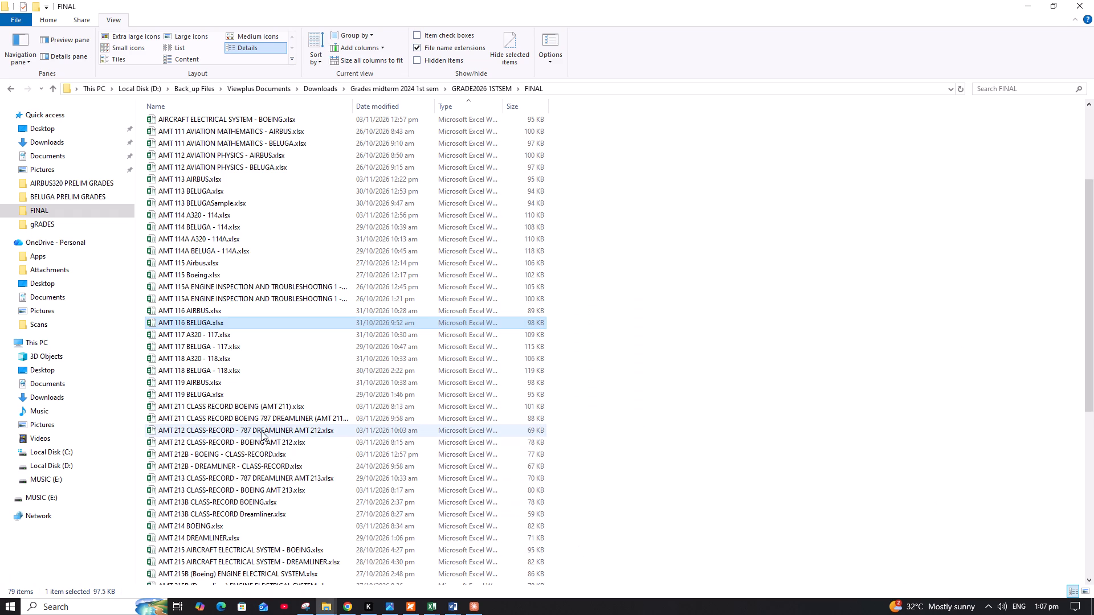
click(431, 608)
click(472, 567)
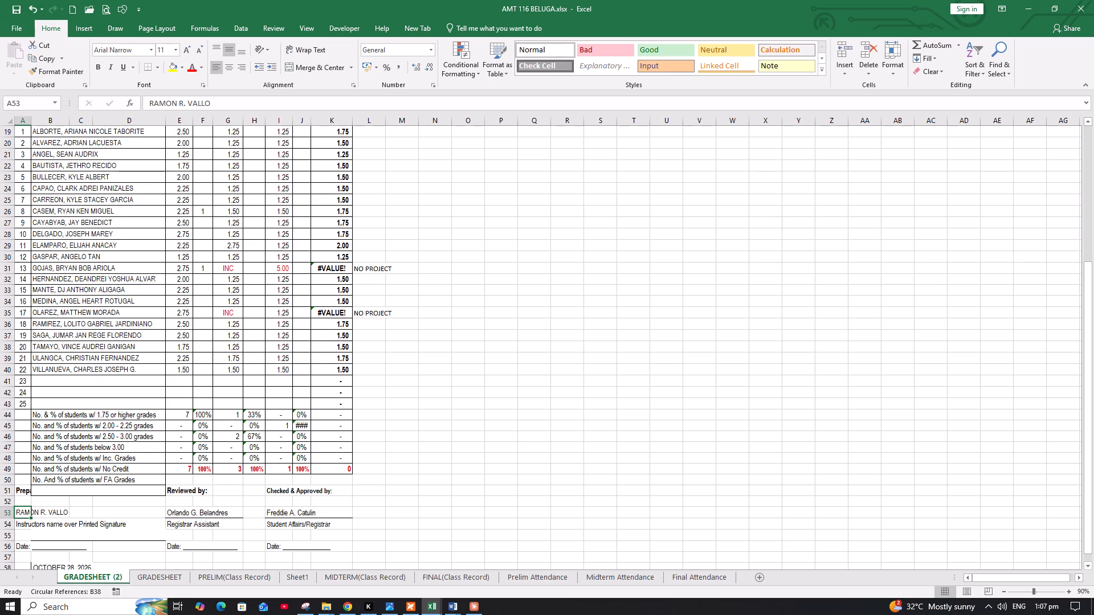
click(1075, 11)
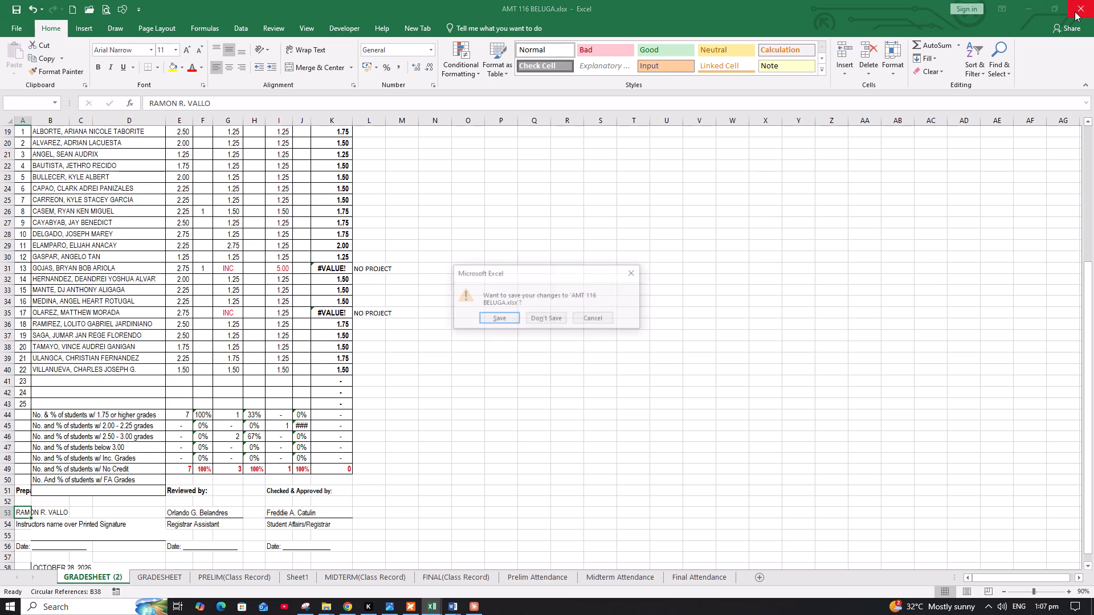
click(542, 317)
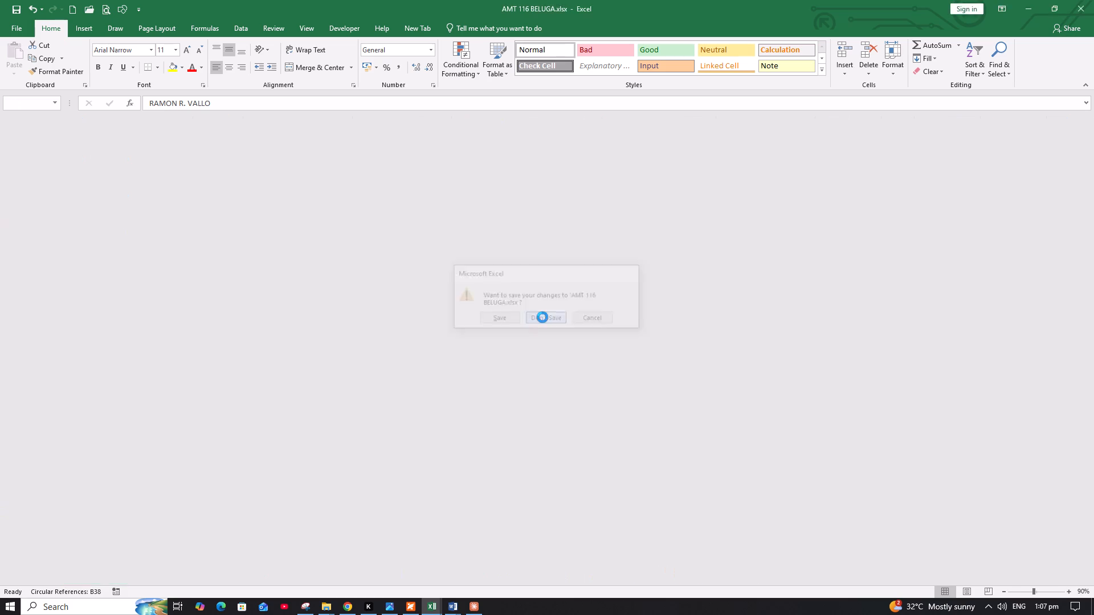
Close the recovered Document2 containing the tuition fee table in Word without saving it.
click(450, 605)
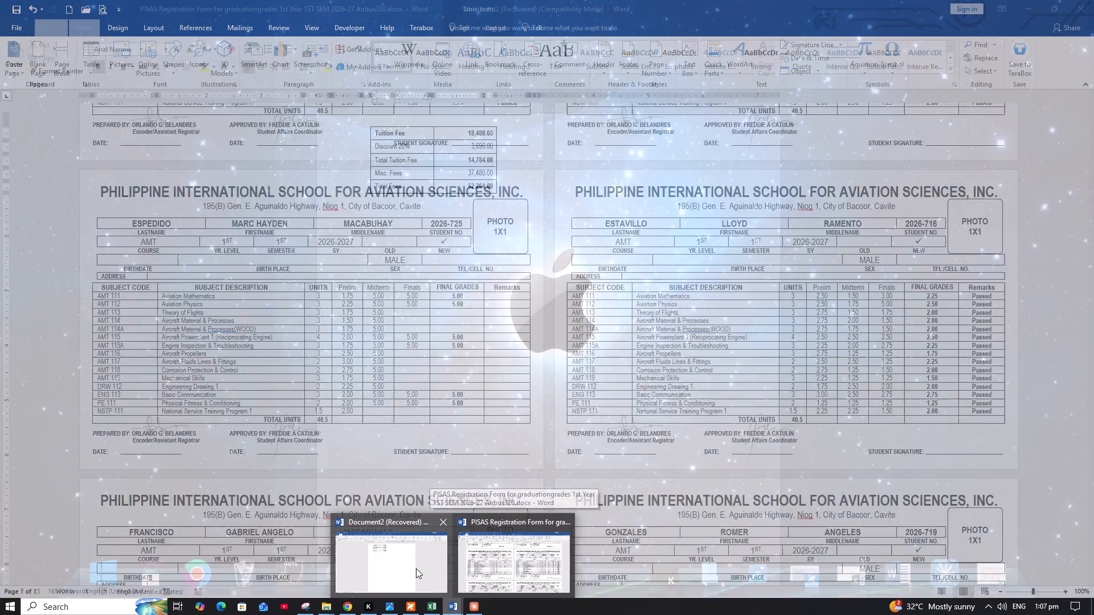
click(416, 568)
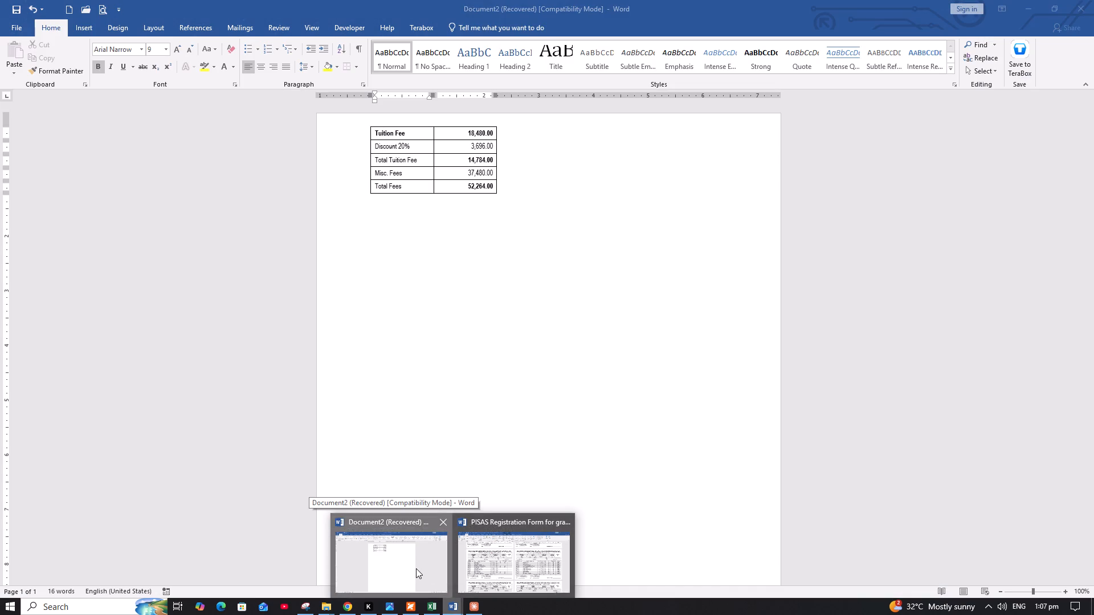
click(1079, 6)
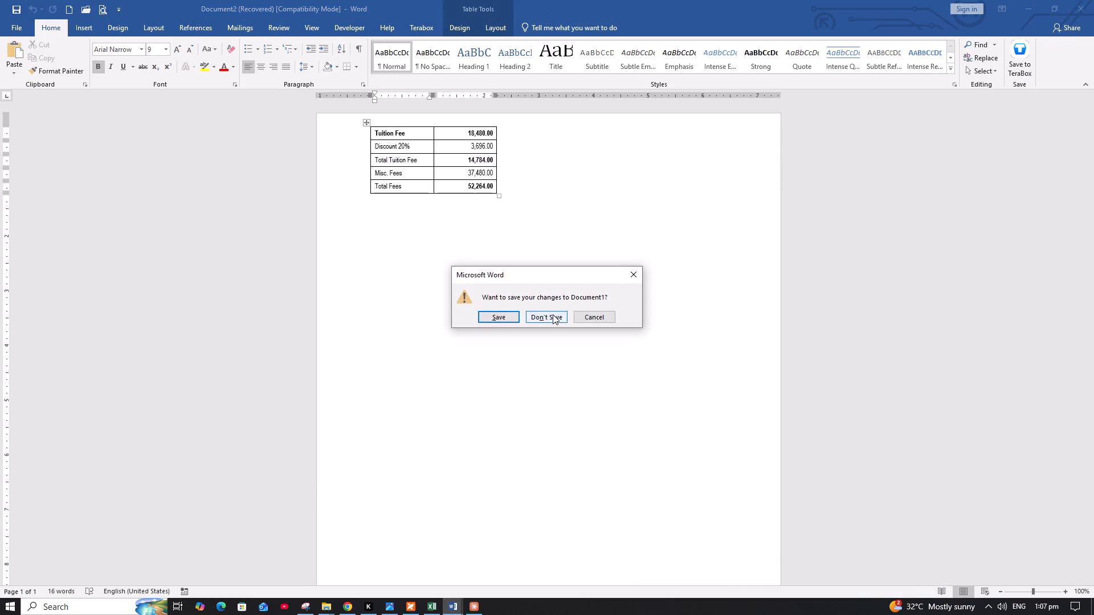
click(553, 314)
click(451, 607)
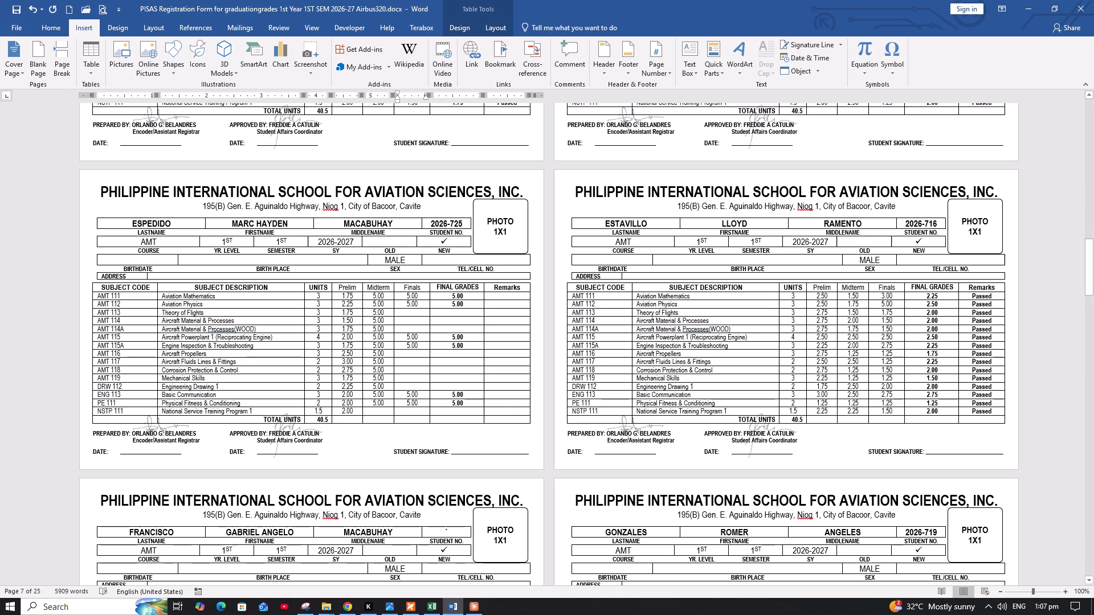
scroll(460, 327, down, 15)
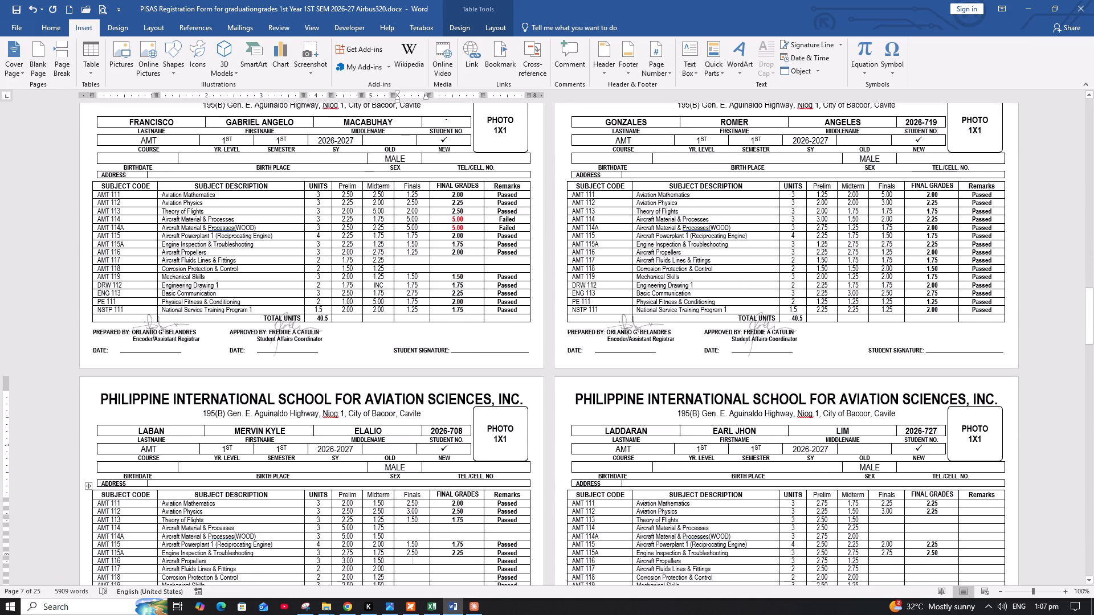
scroll(460, 327, down, 7)
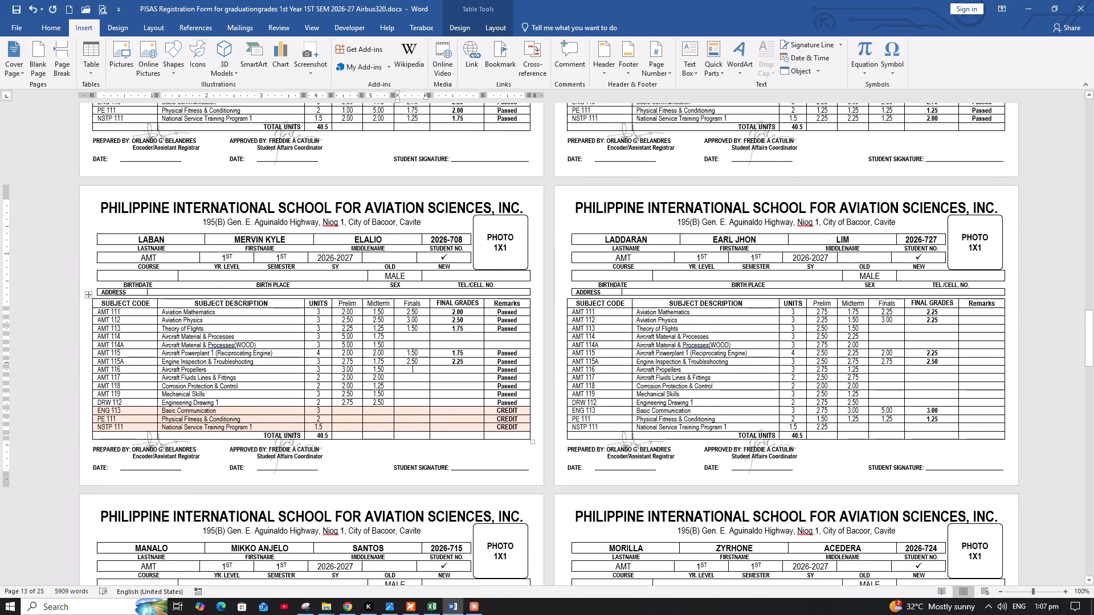
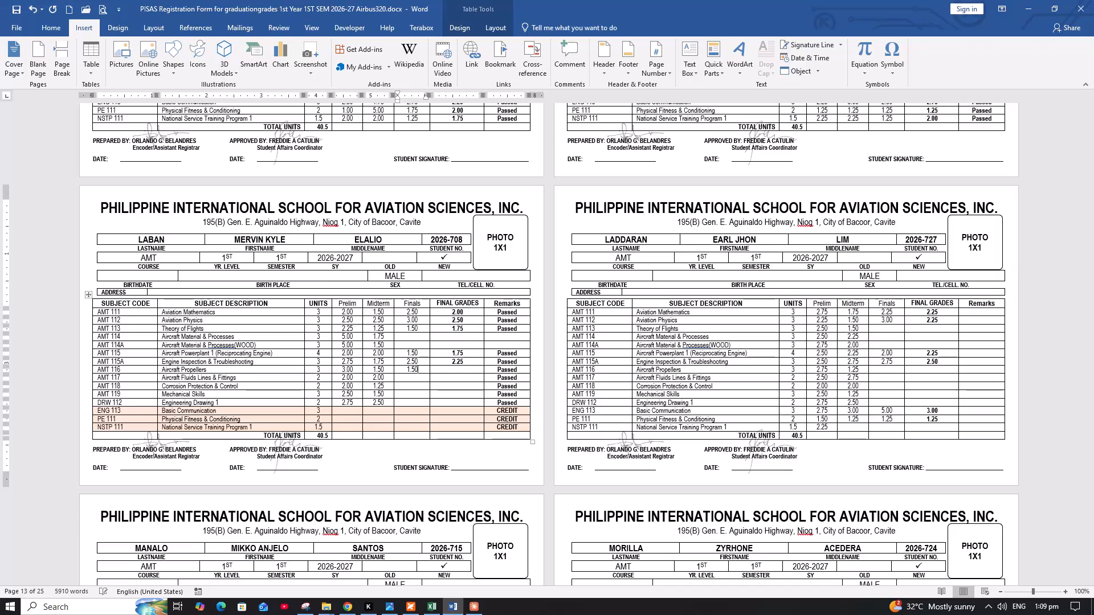
Complete Laban's gradesheet with AMT 116 final grade 2.00, AMT 119 finals and final grade 2.00, and DRW 112 finals 2.25 and final grade 2.50.
text(2.00)
key(Down)
key(Left)
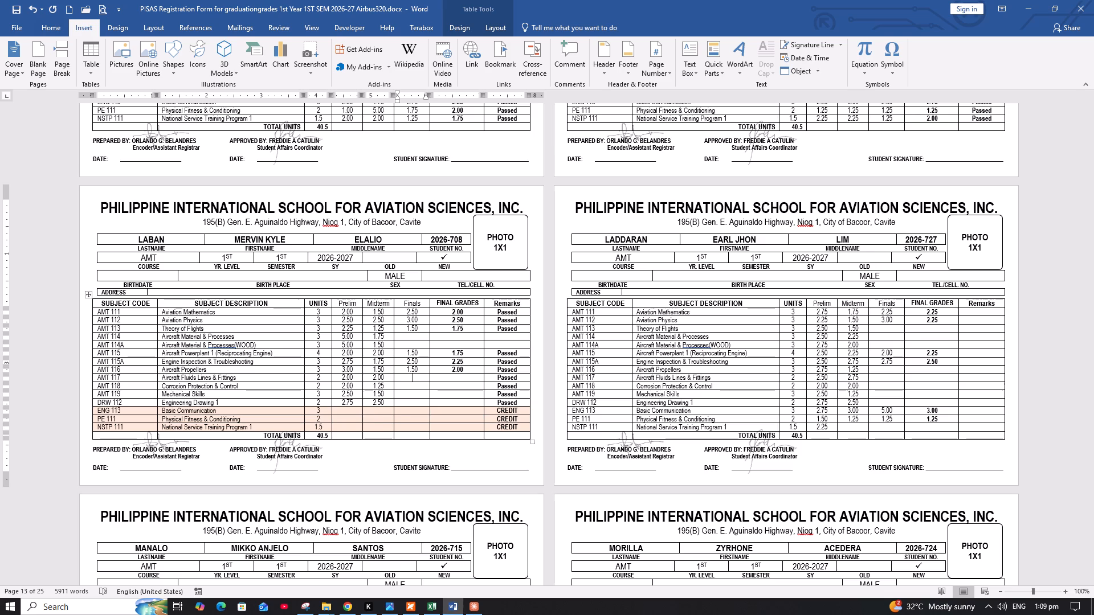
key(Down)
key(Down)
text(2.00)
key(Right)
text(2.00)
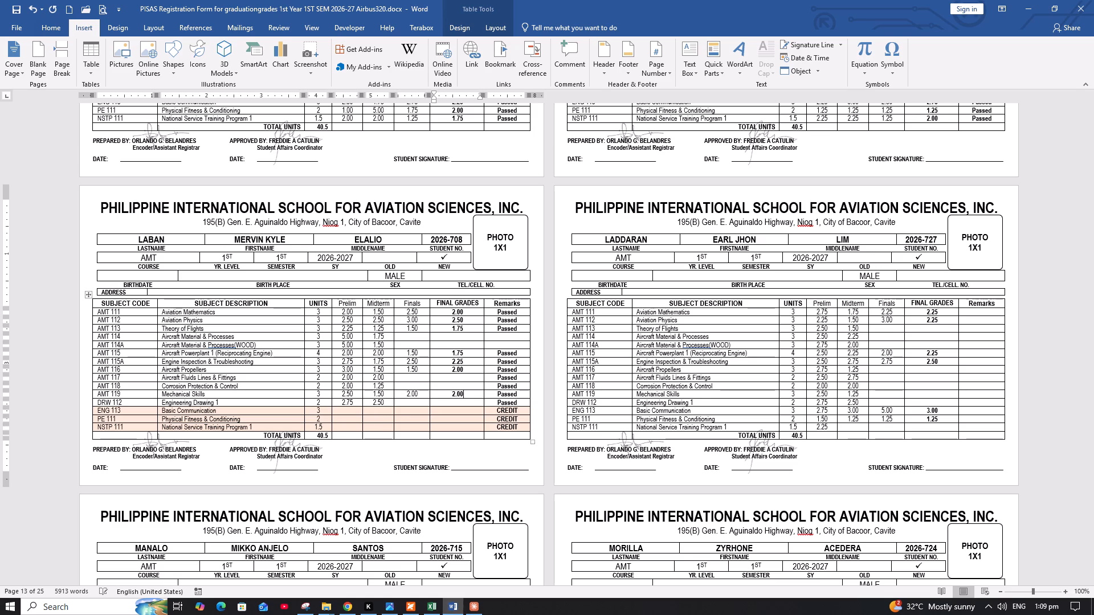
key(Down)
key(Left)
text(2.25)
key(Right)
text(2.50)
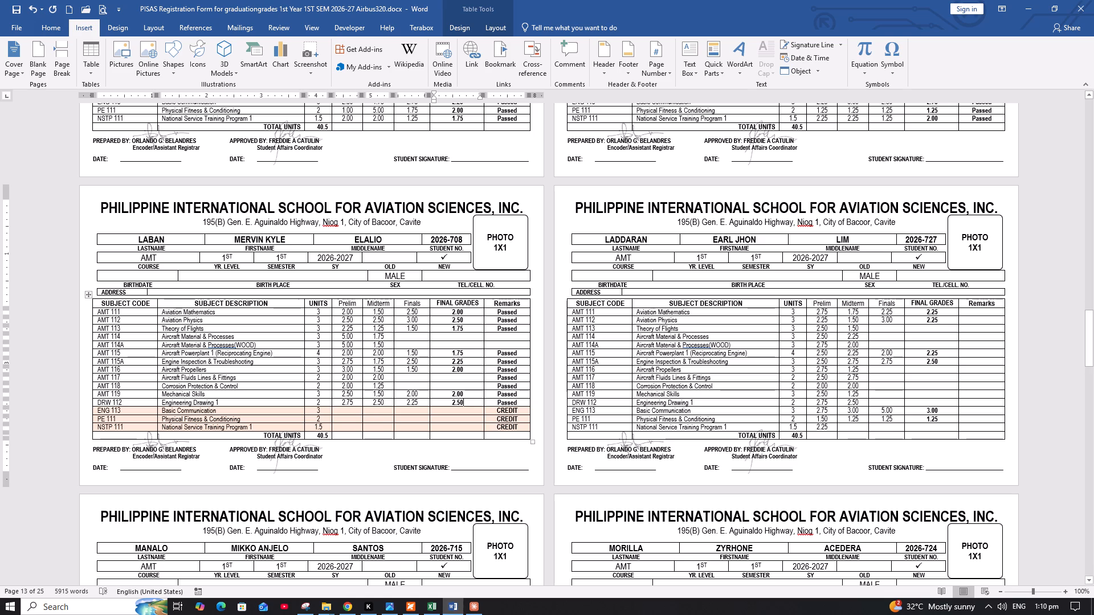
Clear the Passed remarks for AMT 117 and AMT 118 on Laban's gradesheet.
drag(512, 376, 512, 384)
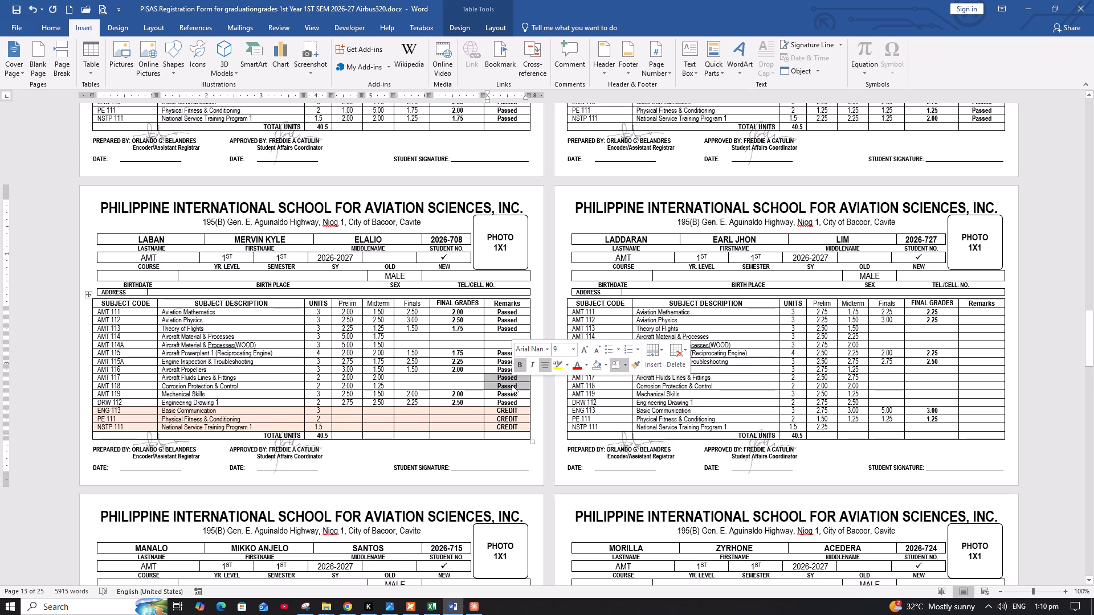
key(Delete)
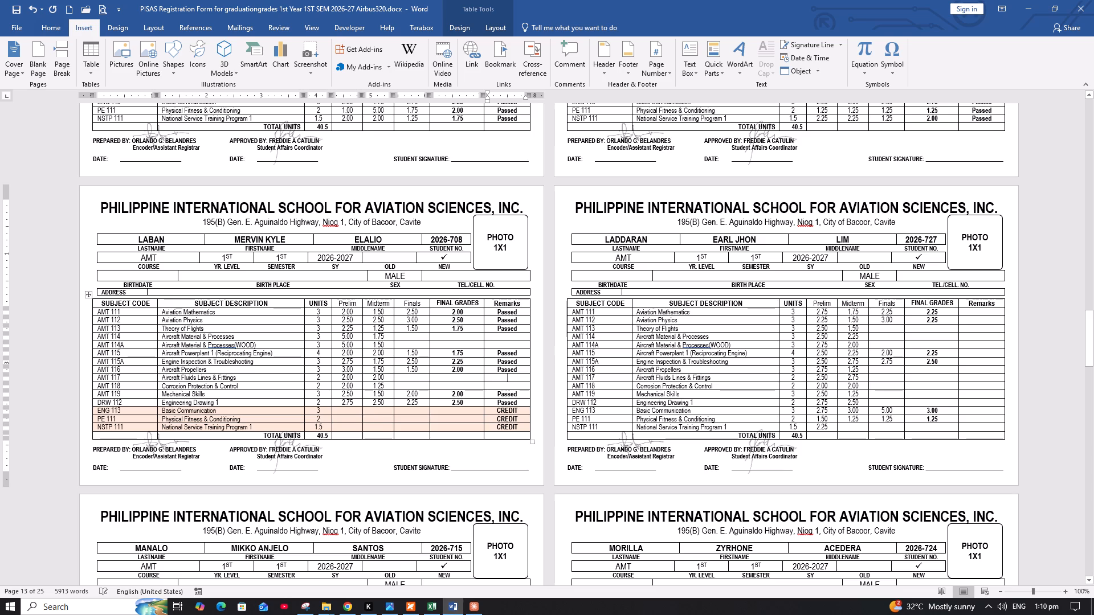
click(512, 385)
click(434, 613)
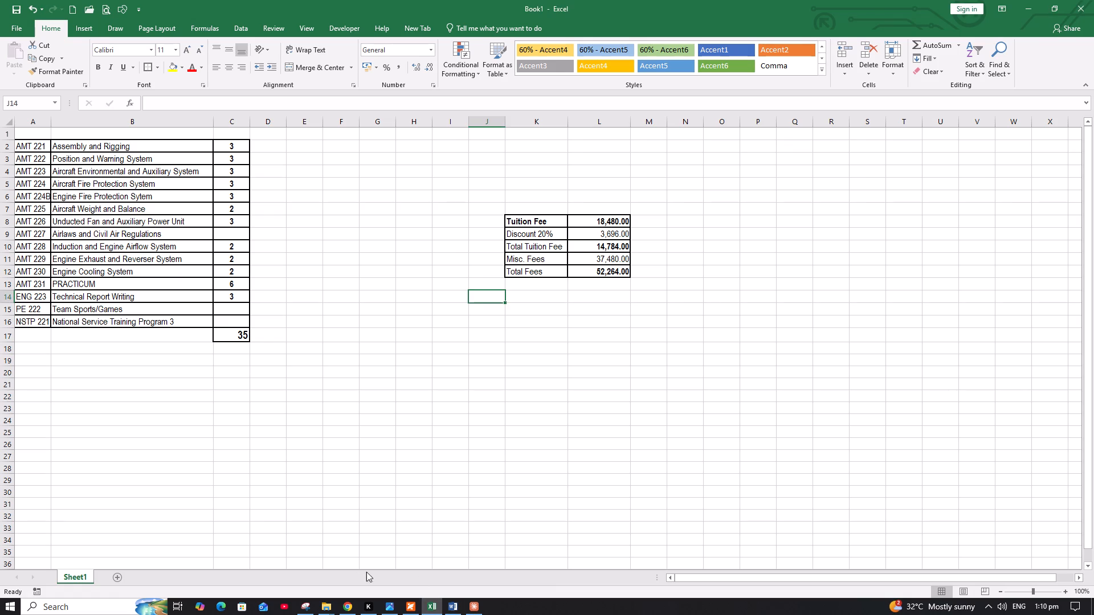
click(333, 605)
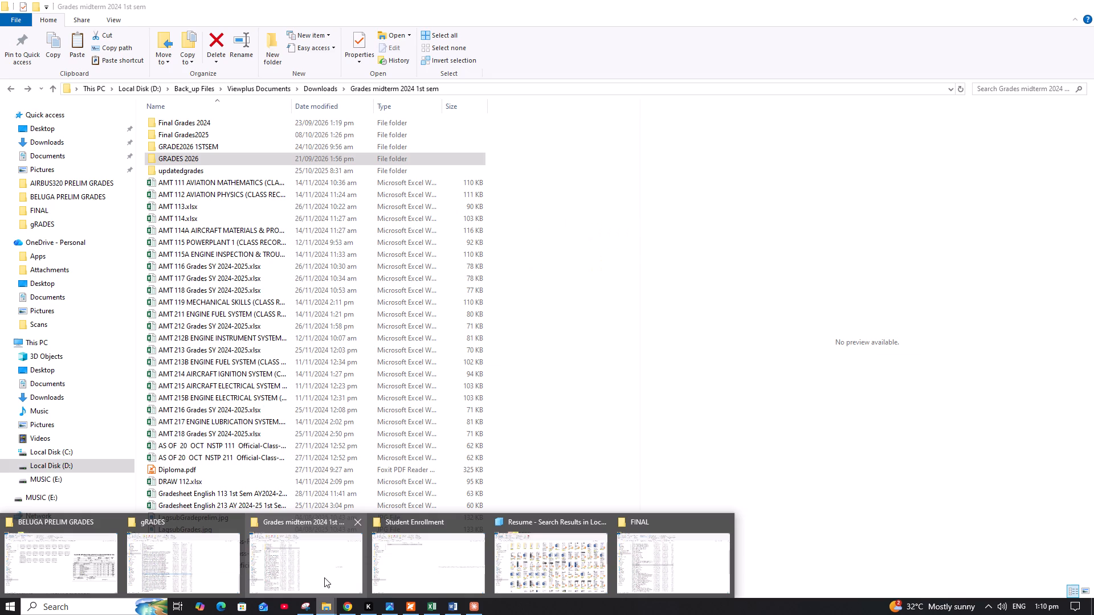
click(603, 527)
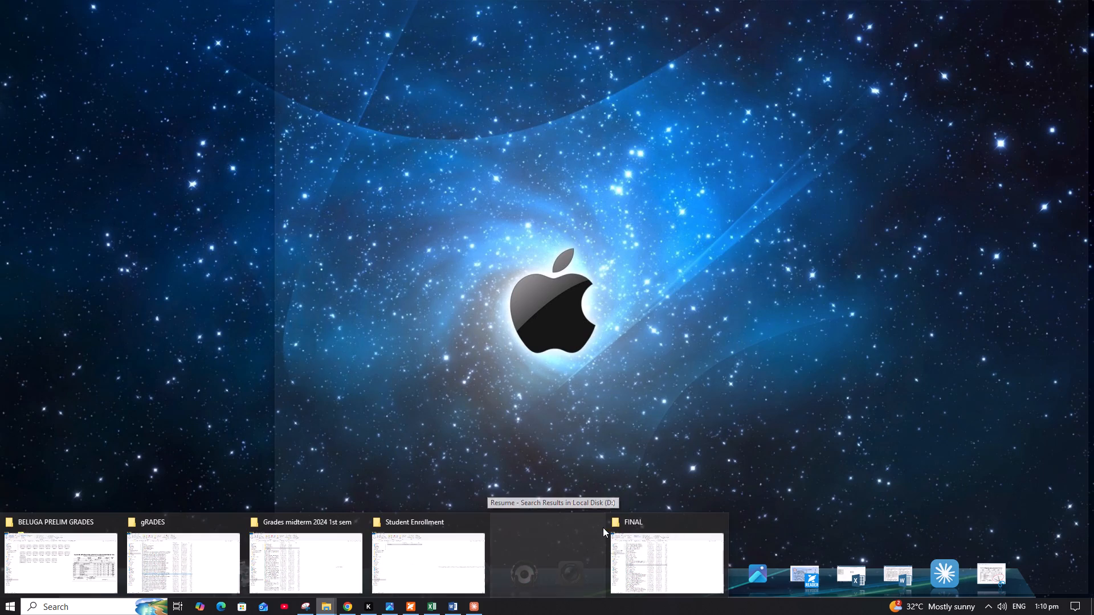
click(600, 541)
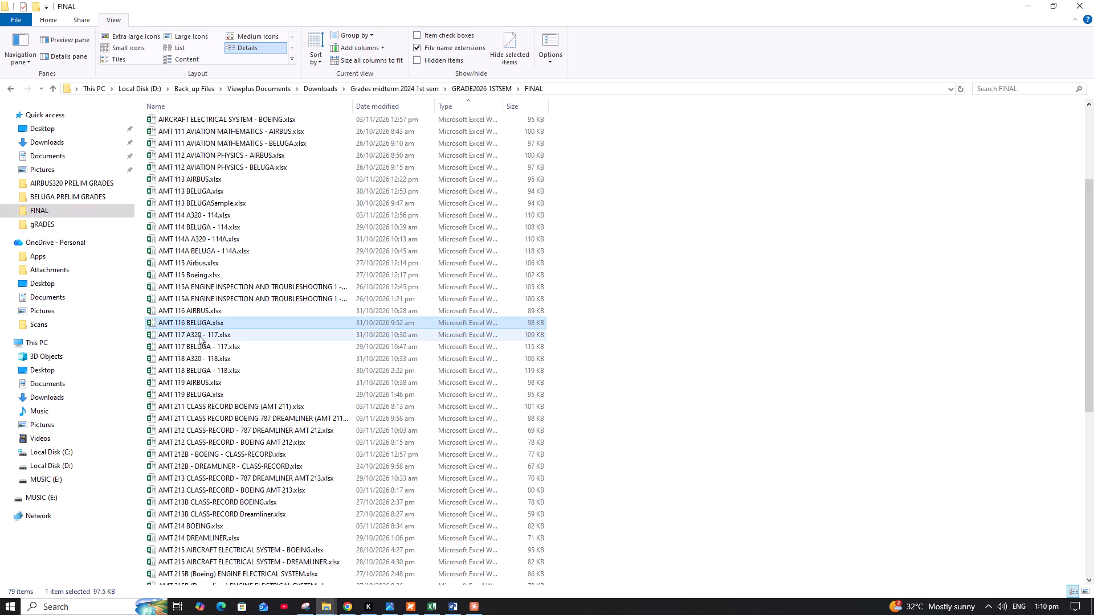
double_click(199, 334)
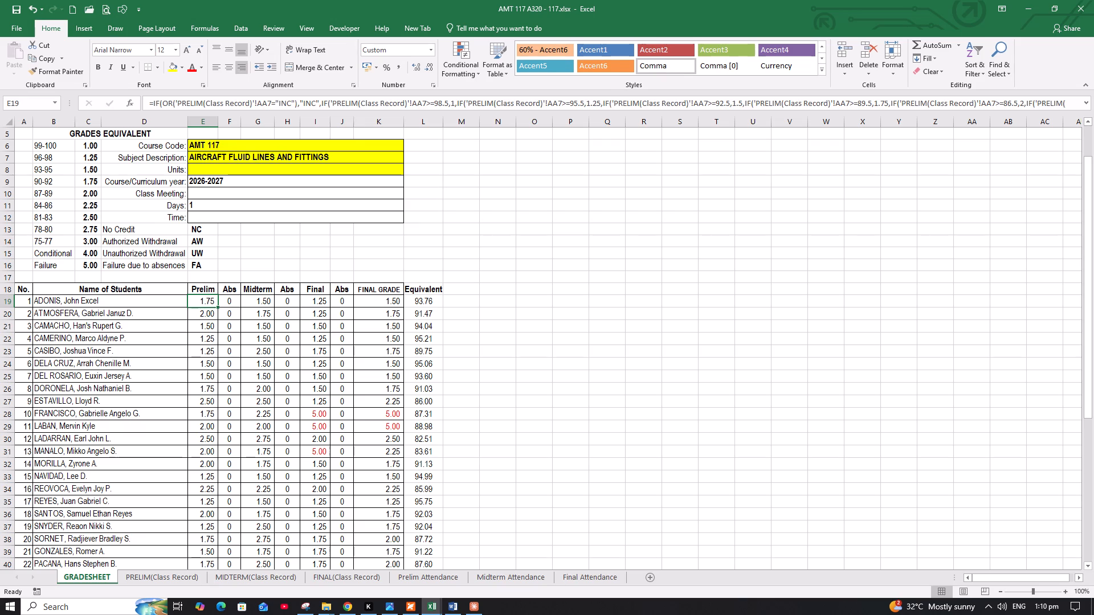
click(332, 577)
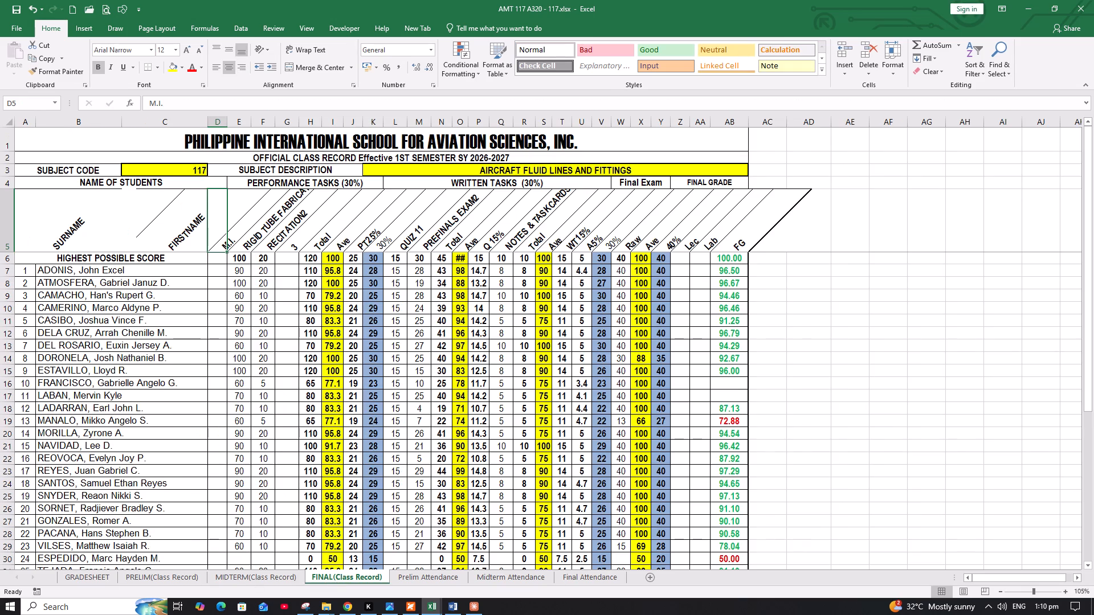
scroll(158, 480, down, 3)
scroll(158, 480, up, 3)
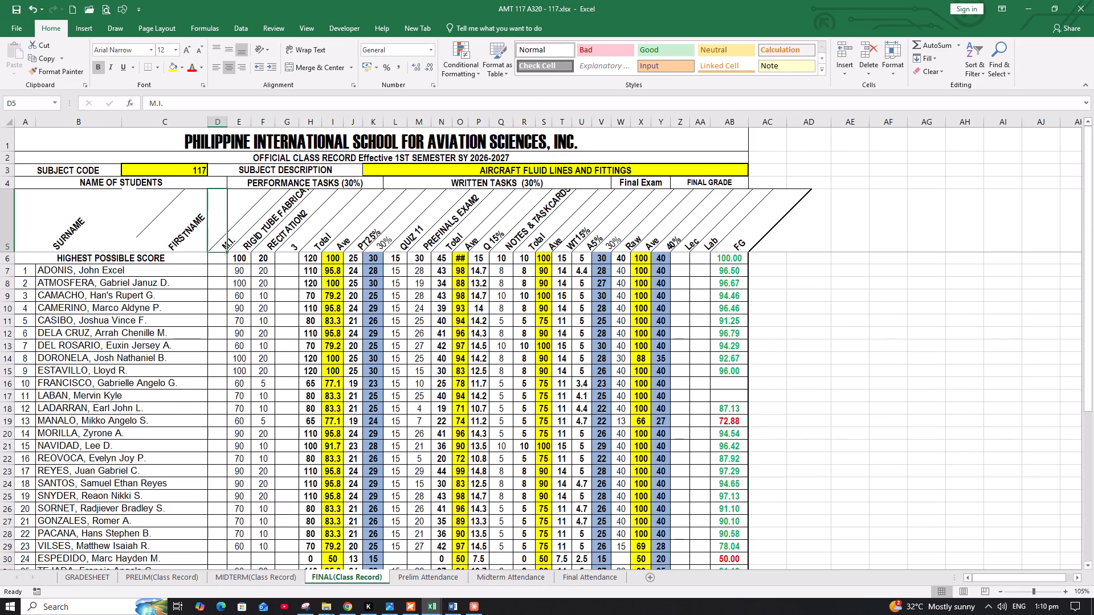
click(7, 392)
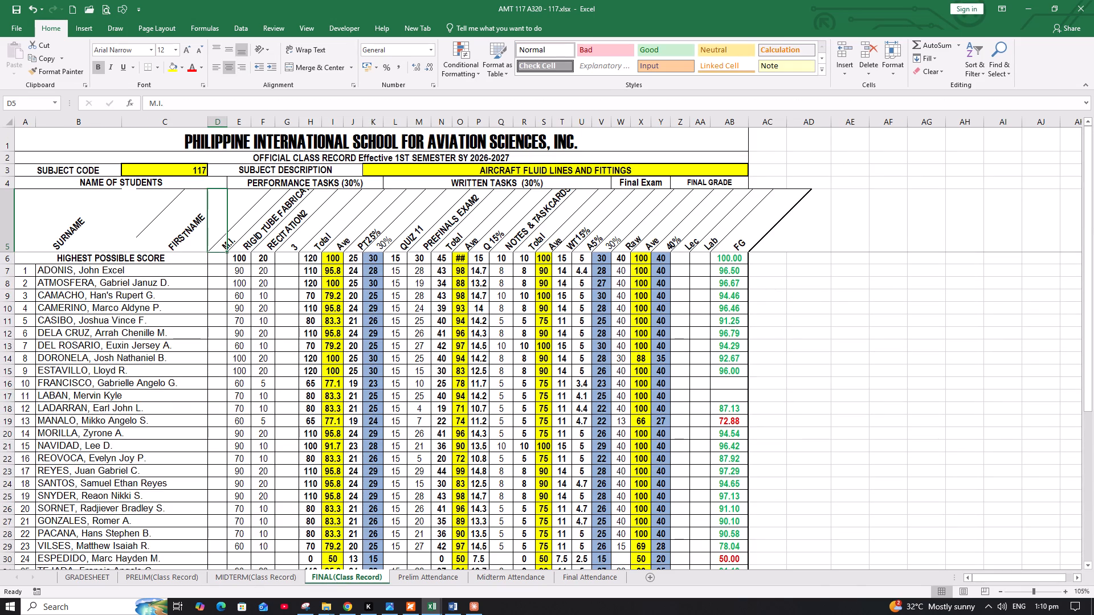
click(7, 394)
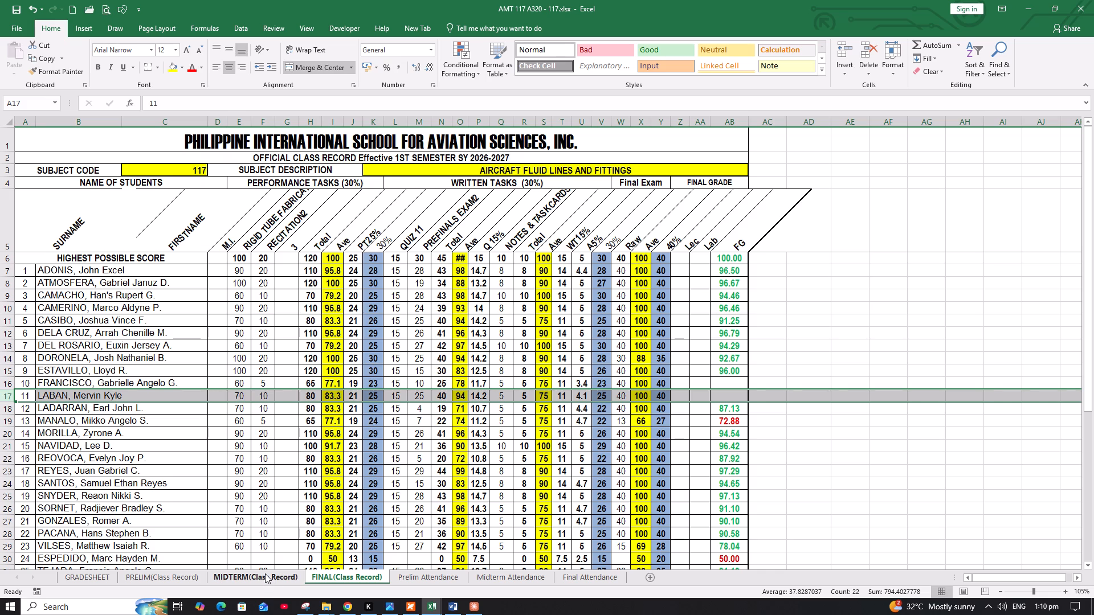
click(97, 573)
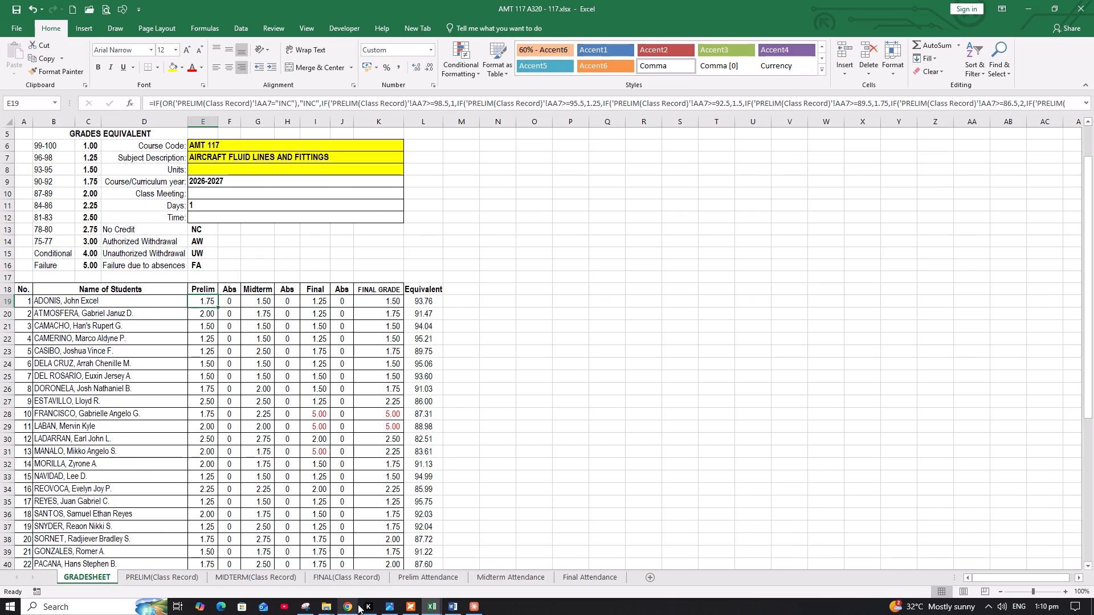
Open AMT 118 A320 - 118.xlsx from the FINAL folder, examine its final class record, and close both the AMT 118 and AMT 117 workbooks.
click(322, 604)
click(557, 571)
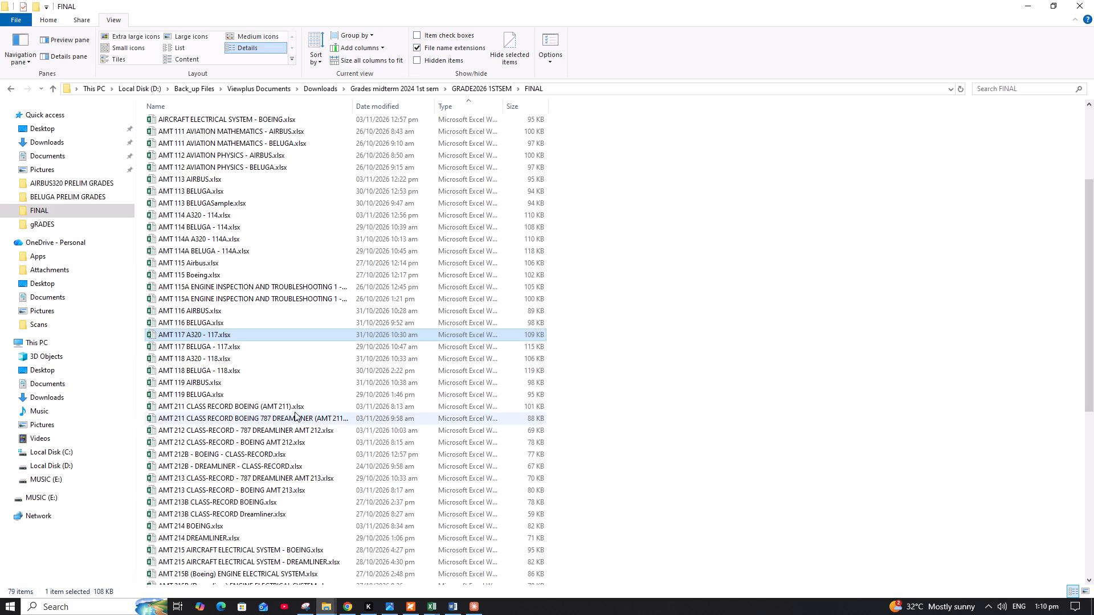
double_click(210, 360)
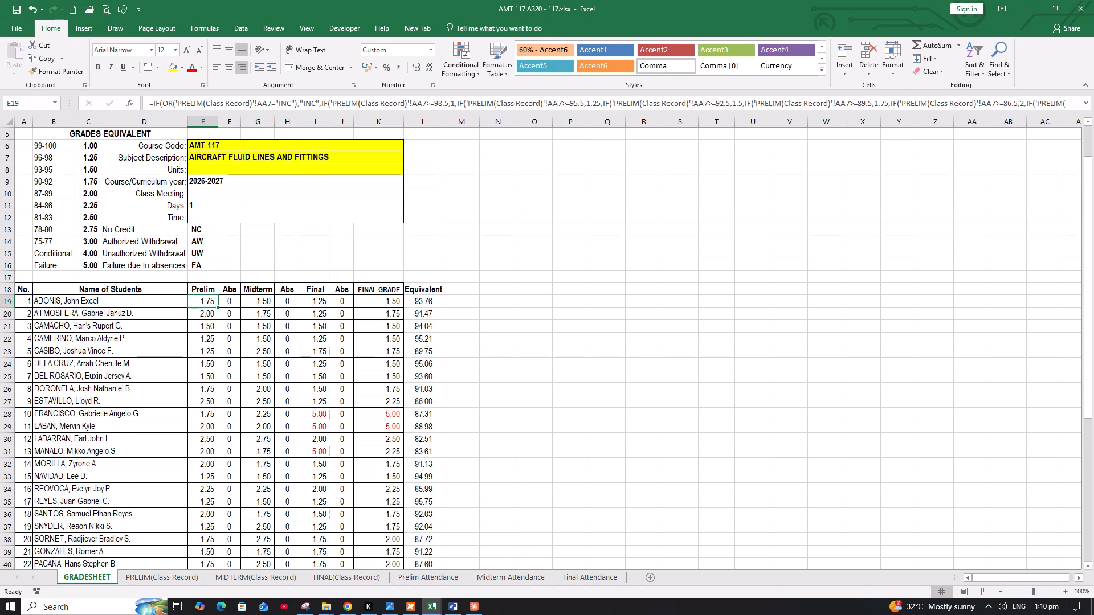
click(332, 577)
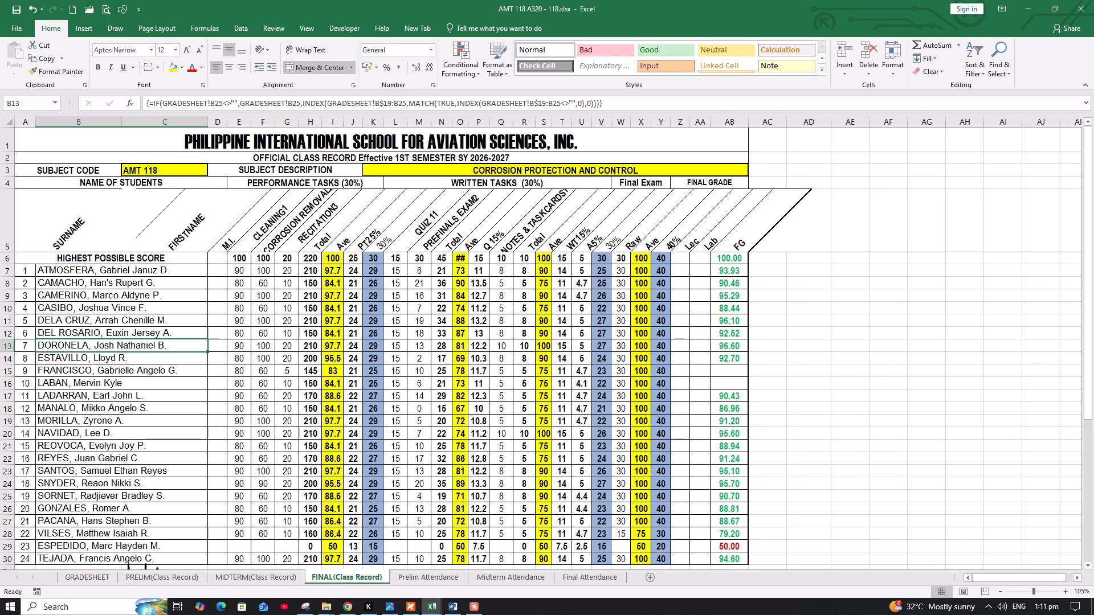
click(1091, 13)
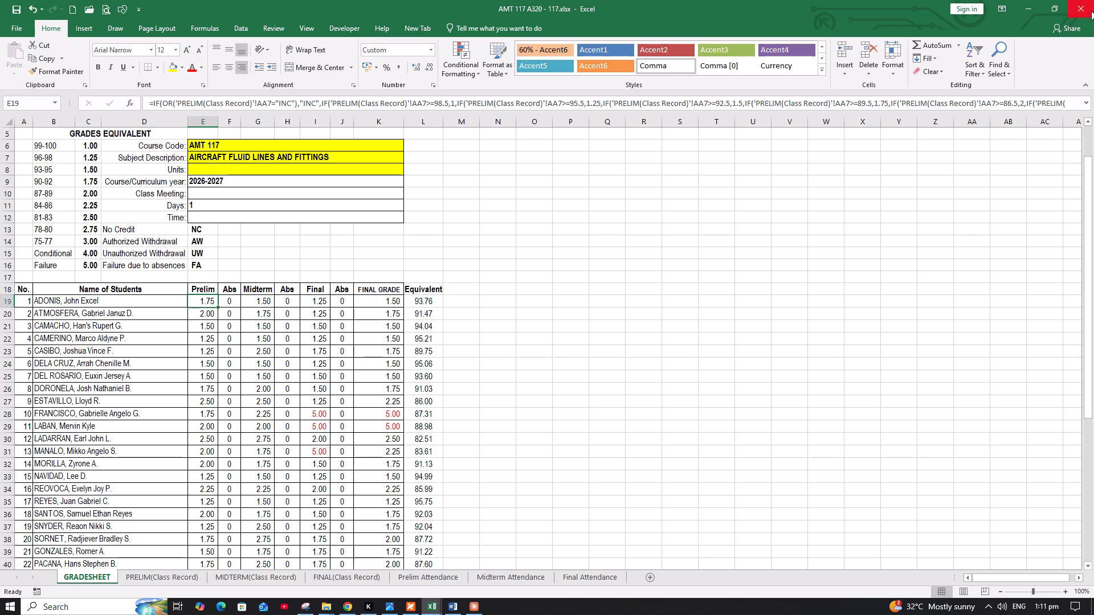
click(1086, 8)
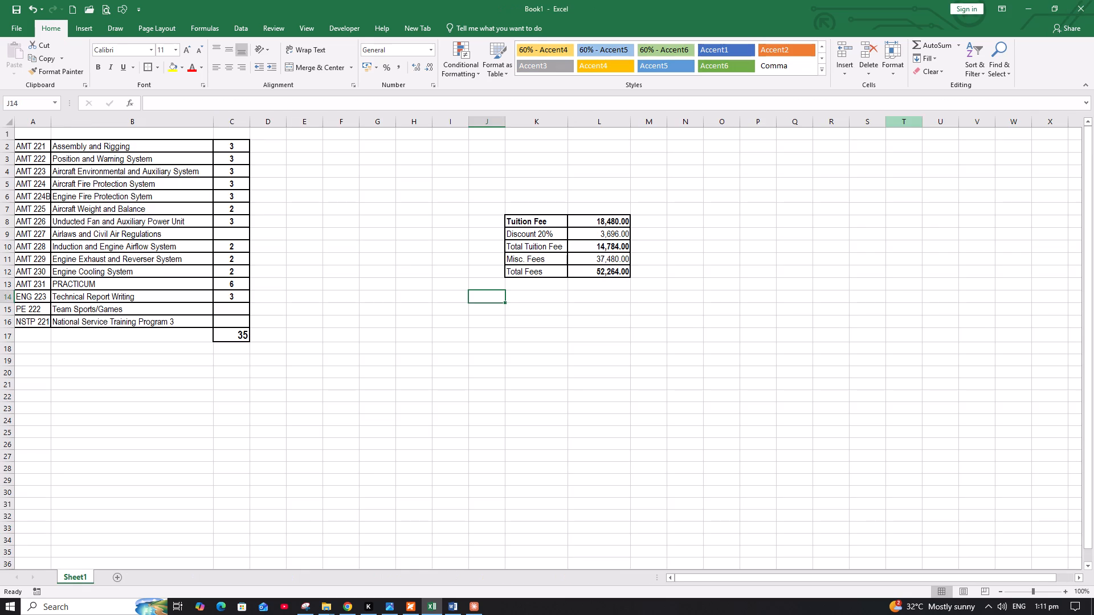
Switch back to the Airbus320 registration form document in Word and save it.
click(454, 603)
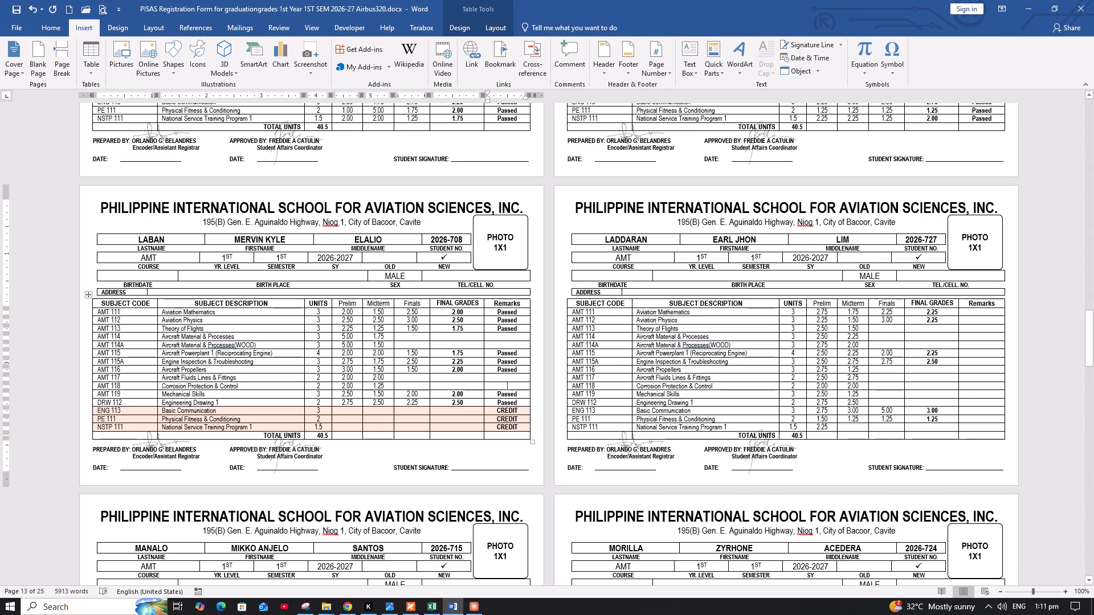
click(25, 13)
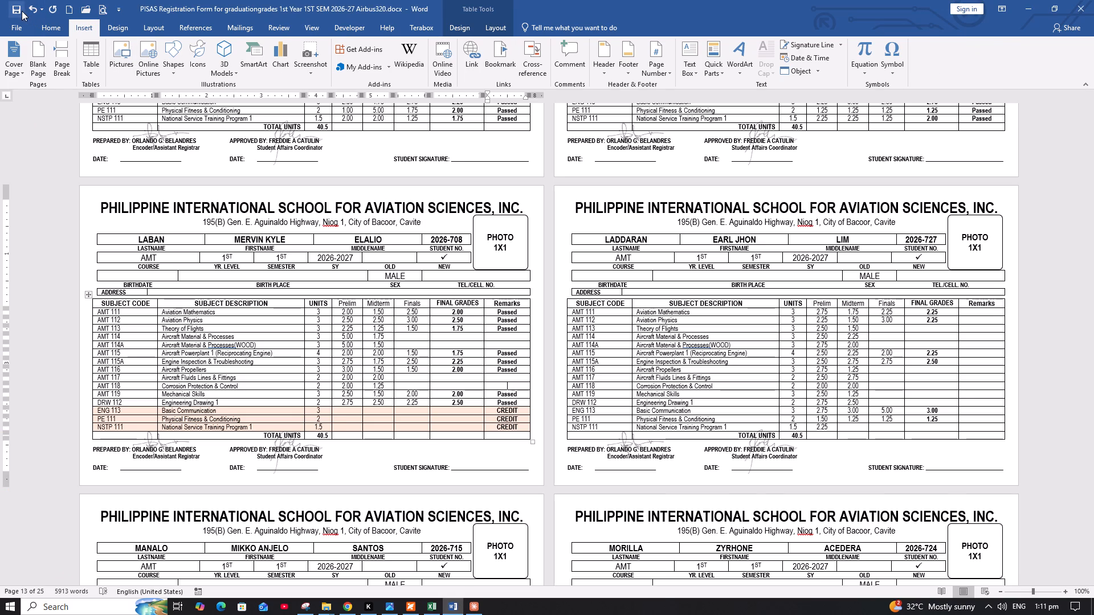
click(19, 9)
Capture Laban's gradesheet from the print preview with Snipping Tool, replacing Laban.JPG in AIRBUS320 PRELIM GRADES, and return to the document.
click(101, 7)
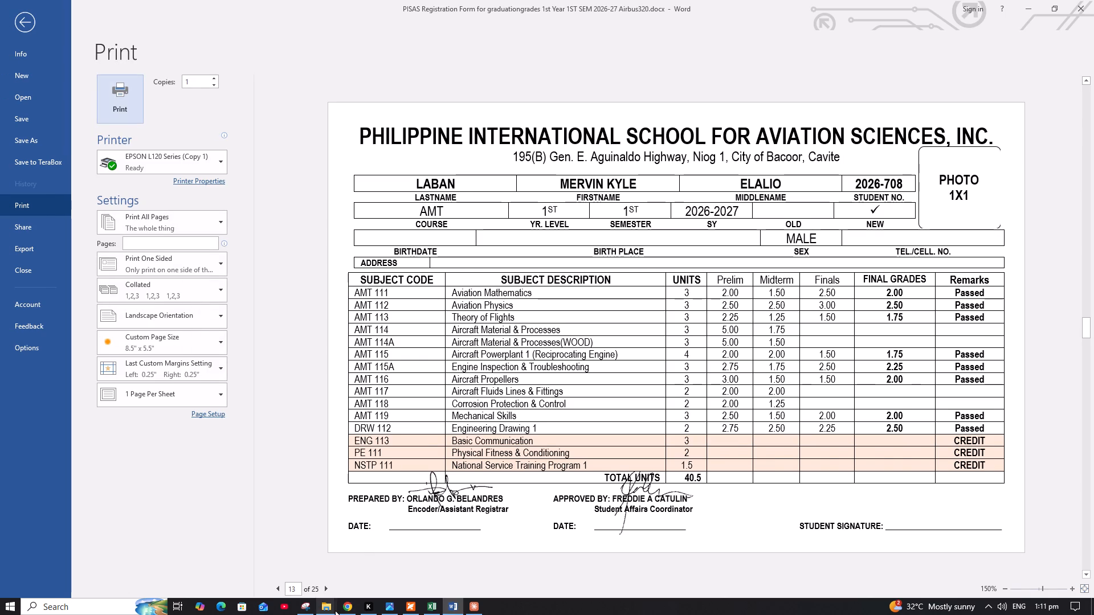
click(308, 610)
click(288, 46)
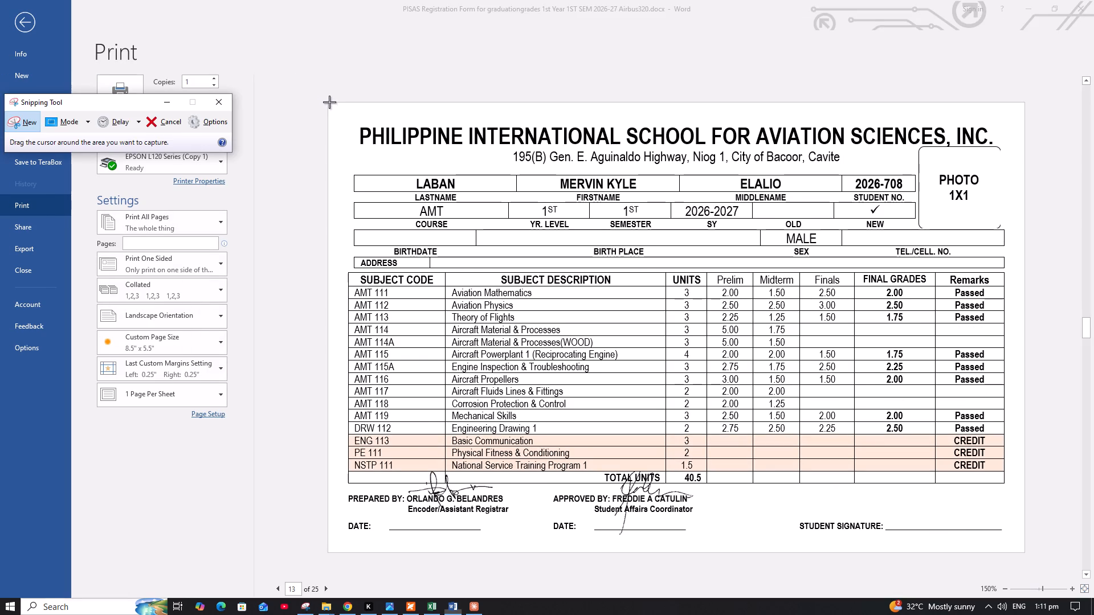
drag(329, 102, 1023, 552)
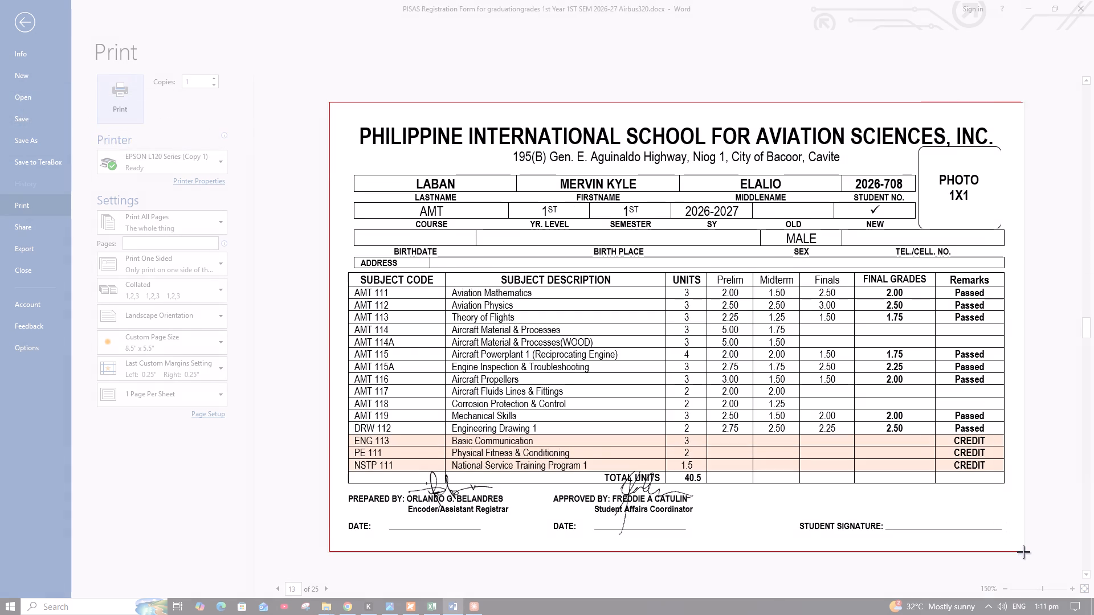
drag(1023, 552, 1023, 550)
click(420, 35)
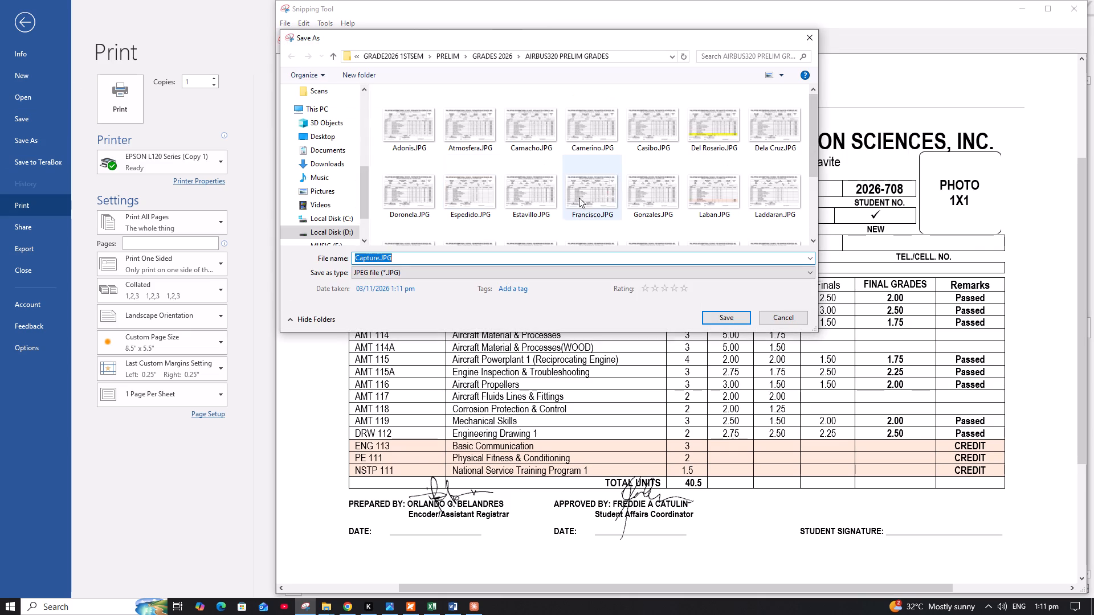
click(697, 196)
click(738, 319)
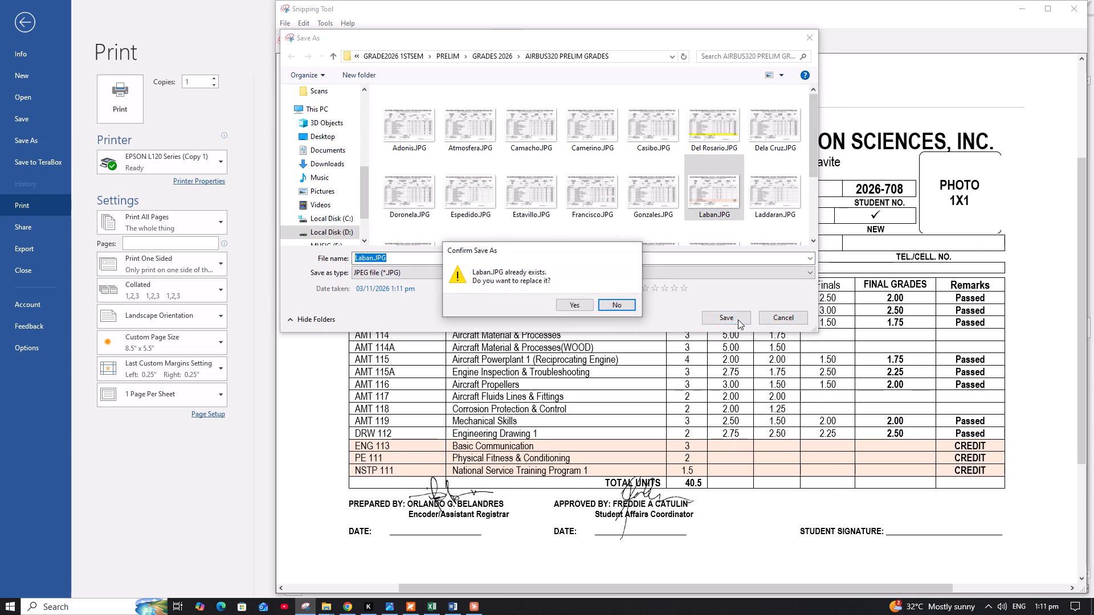
click(582, 308)
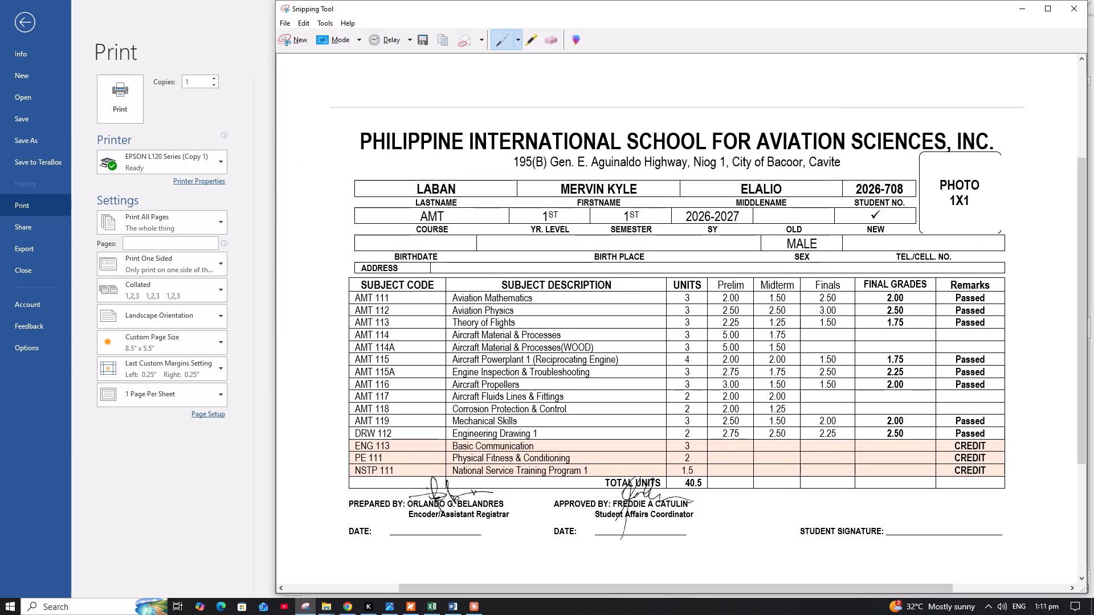
click(233, 106)
scroll(446, 210, down, 1)
scroll(446, 212, up, 1)
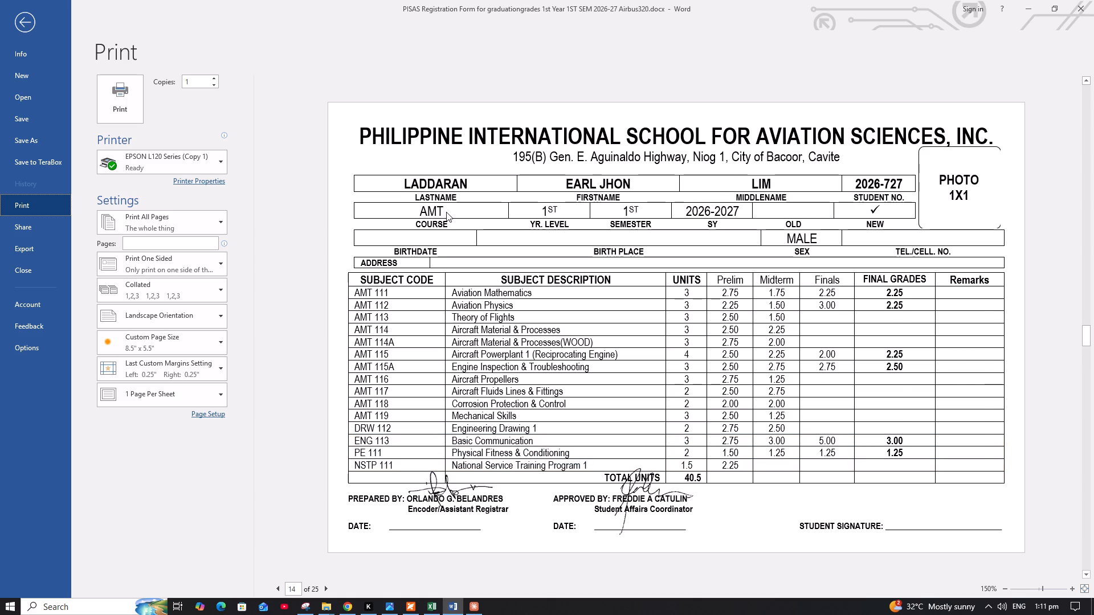
scroll(446, 212, up, 1)
scroll(444, 208, down, 1)
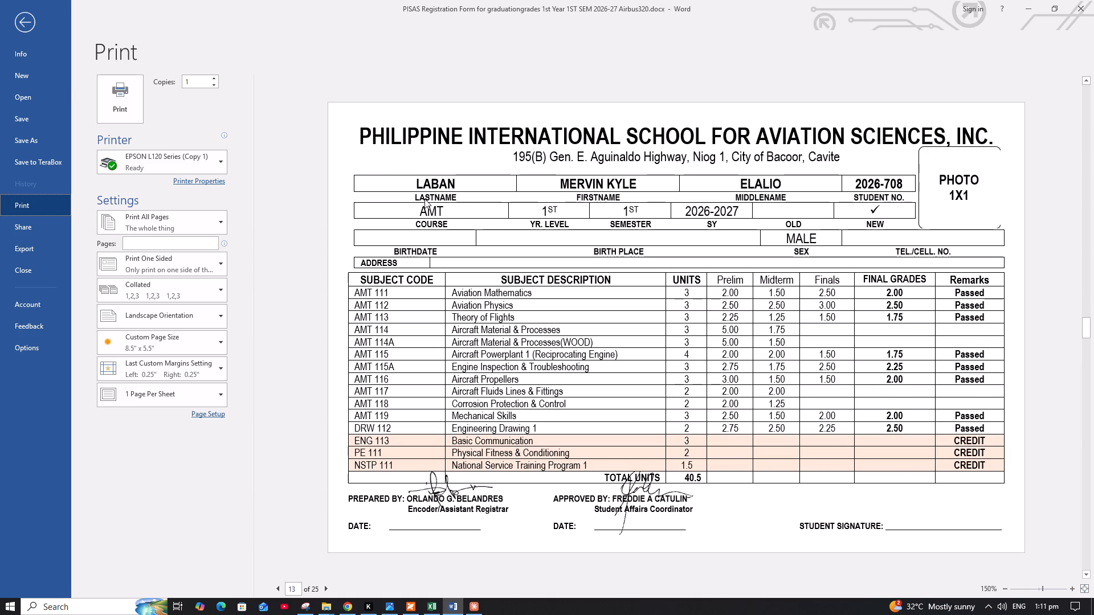
click(26, 20)
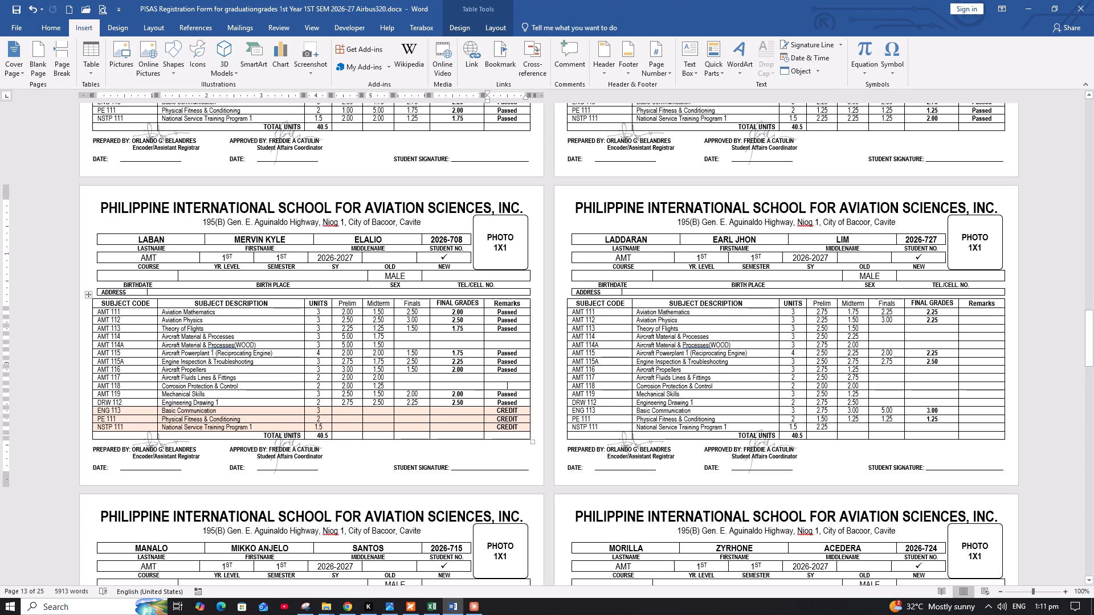
Place the cursor in the Finals cell for AMT 113 on Laddaran's gradesheet.
click(893, 329)
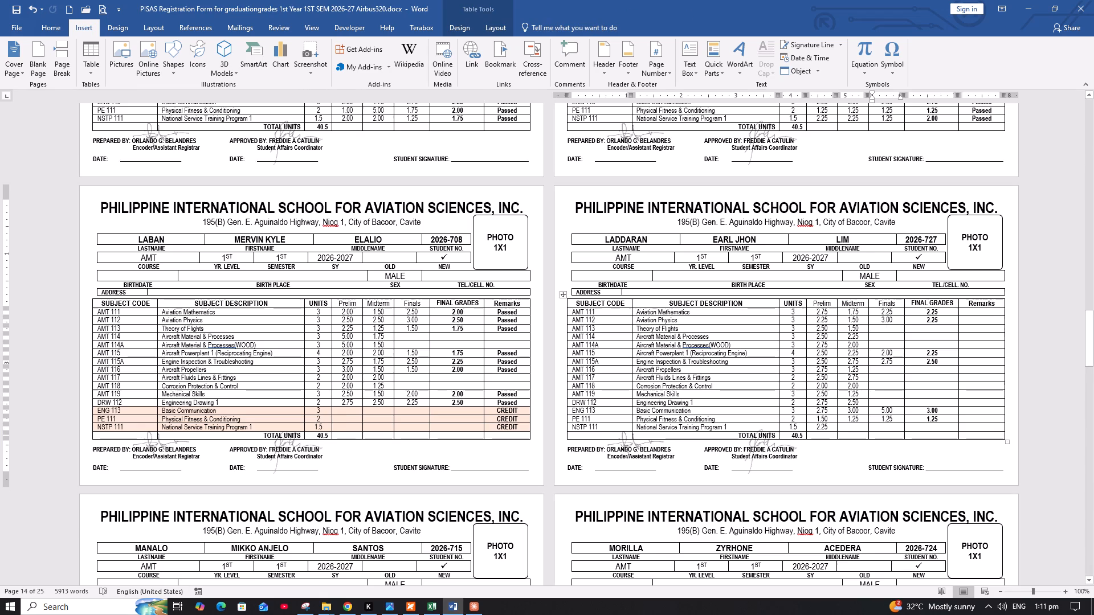
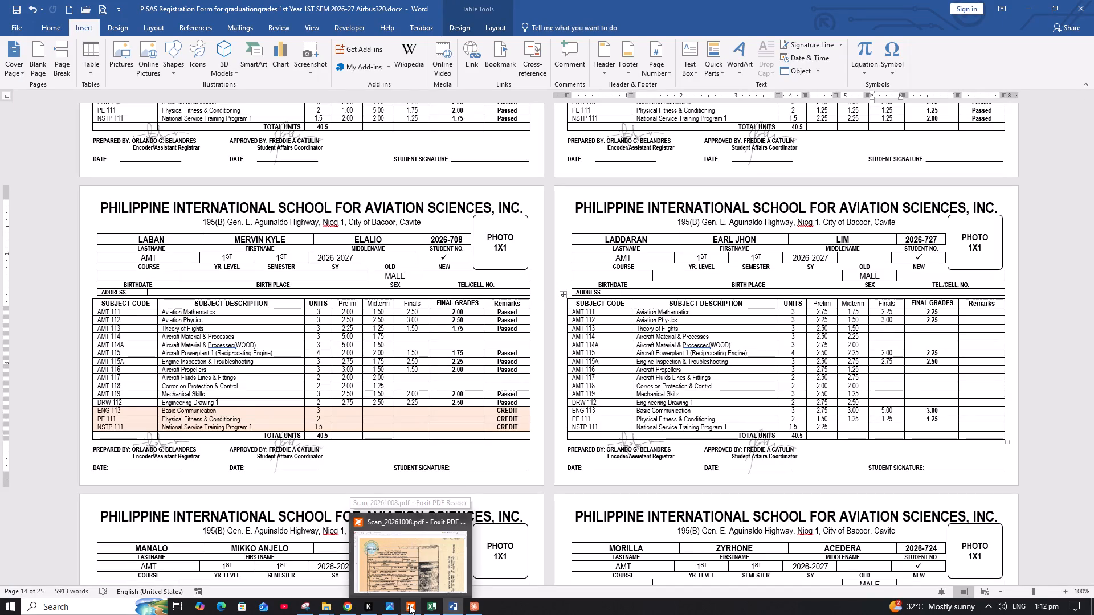
Switch to Scan_20261008.pdf in Foxit PDF Reader and close it.
click(408, 571)
click(1072, 19)
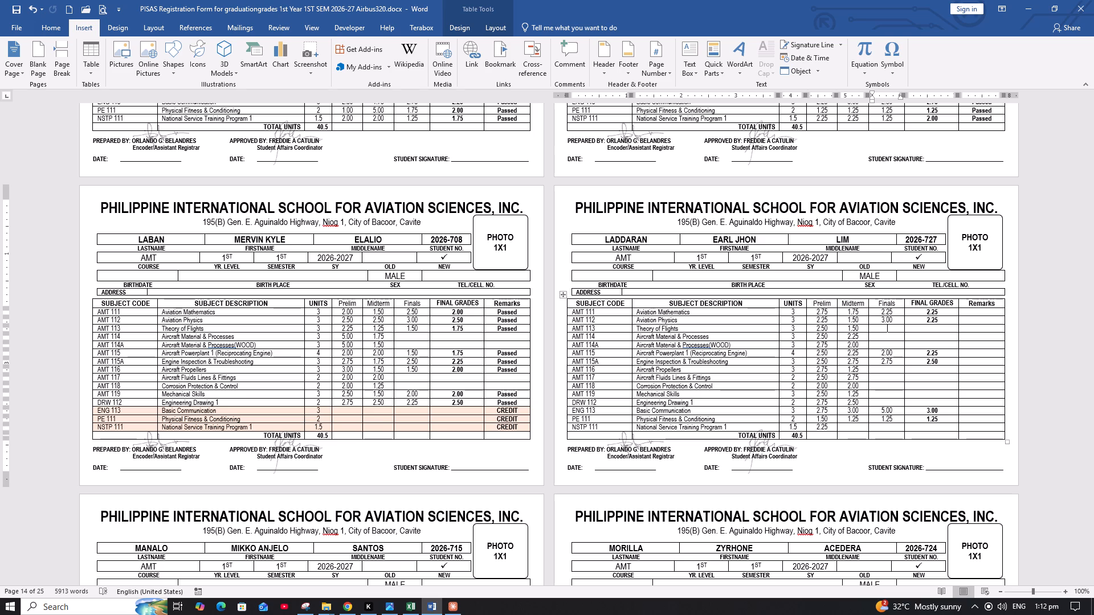
key(End)
key(Delete)
text(1.75)
key(Right)
text(2.00)
Enter a Finals grade of 2.00 and a final grade of 2.25 for Laddaran's AMT 114.
key(Down)
key(Left)
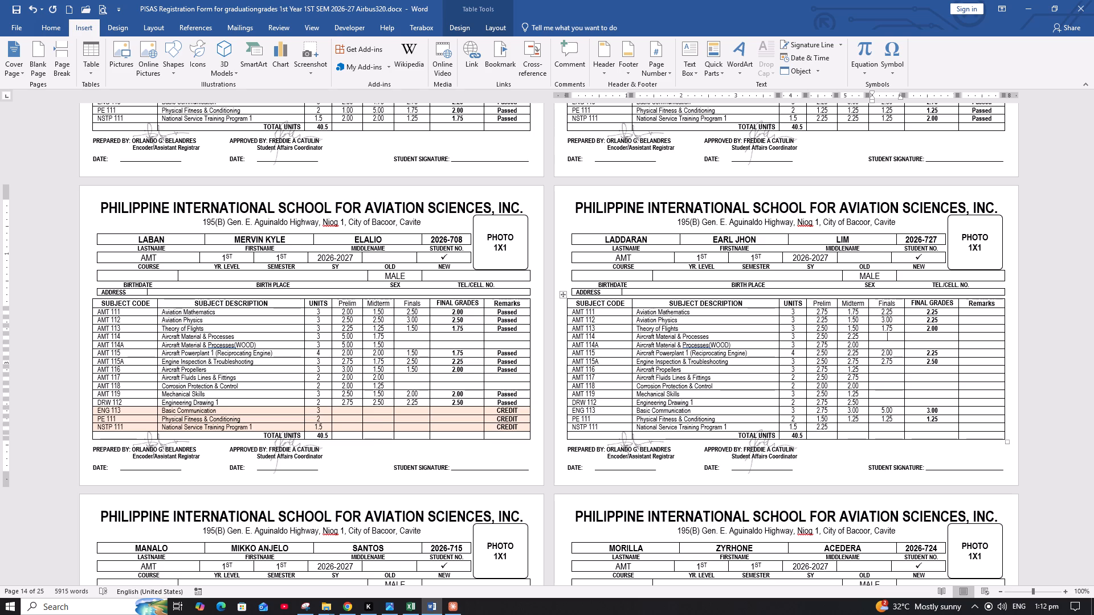
text(2.00)
key(Right)
text(2.25)
key(Down)
key(Left)
text(2.00)
key(Right)
text(2.25)
Enter a Finals grade of 1.25 and a final grade of 1.75 for Laddaran's AMT 116.
key(Down)
key(Down)
key(Down)
key(Left)
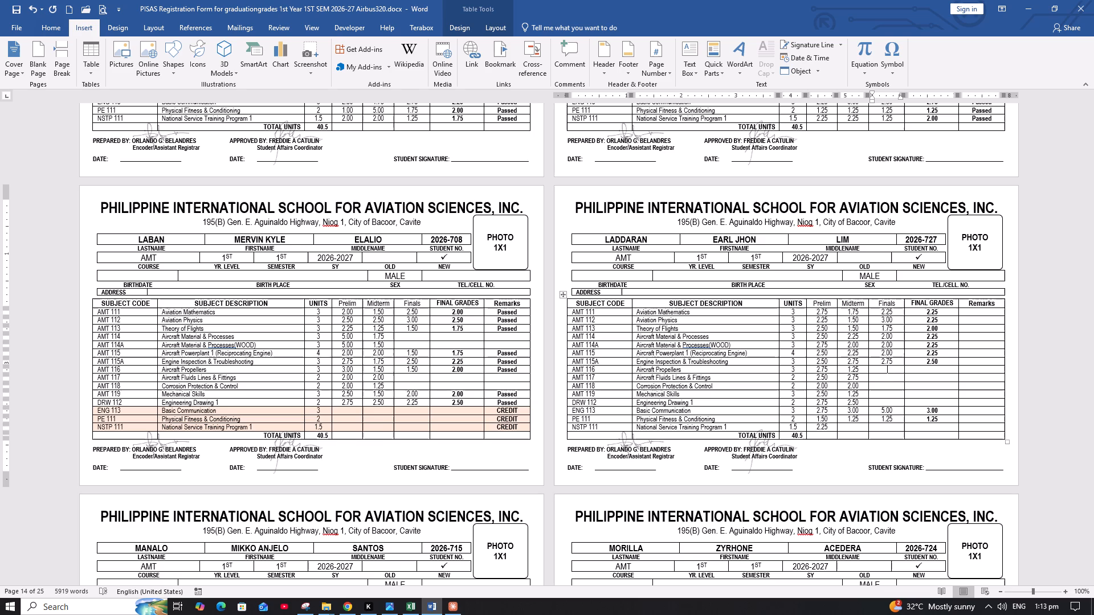
text(1.25)
key(Right)
text(1.75)
key(Down)
key(Left)
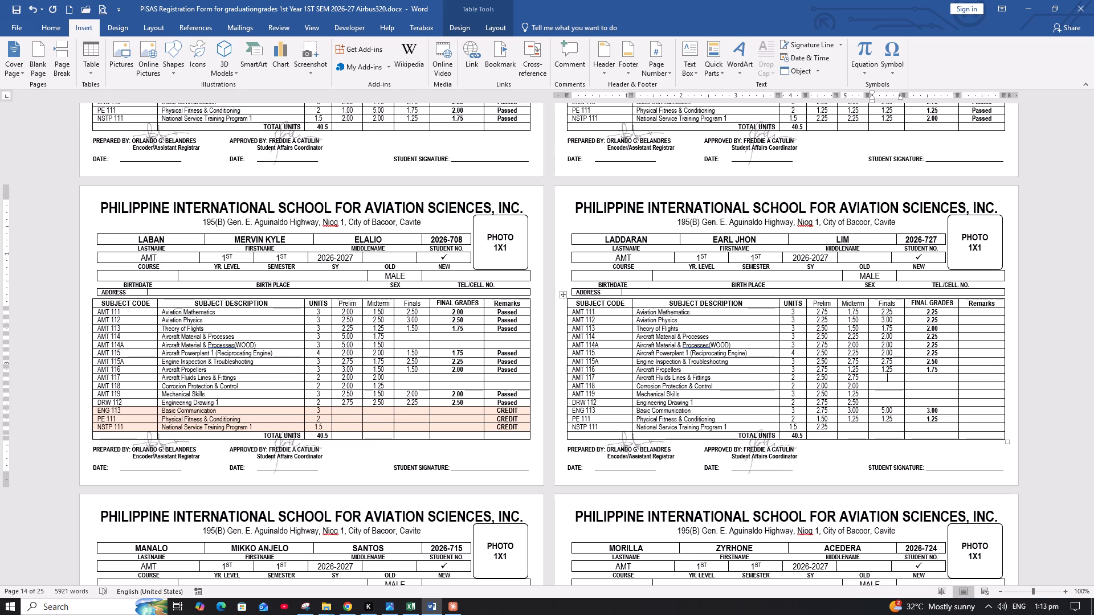
text(2.00)
key(Right)
text(2.50)
Enter a Finals grade of 1.75 and a final grade of 2.00 for Laddaran's AMT 118.
key(Down)
key(Left)
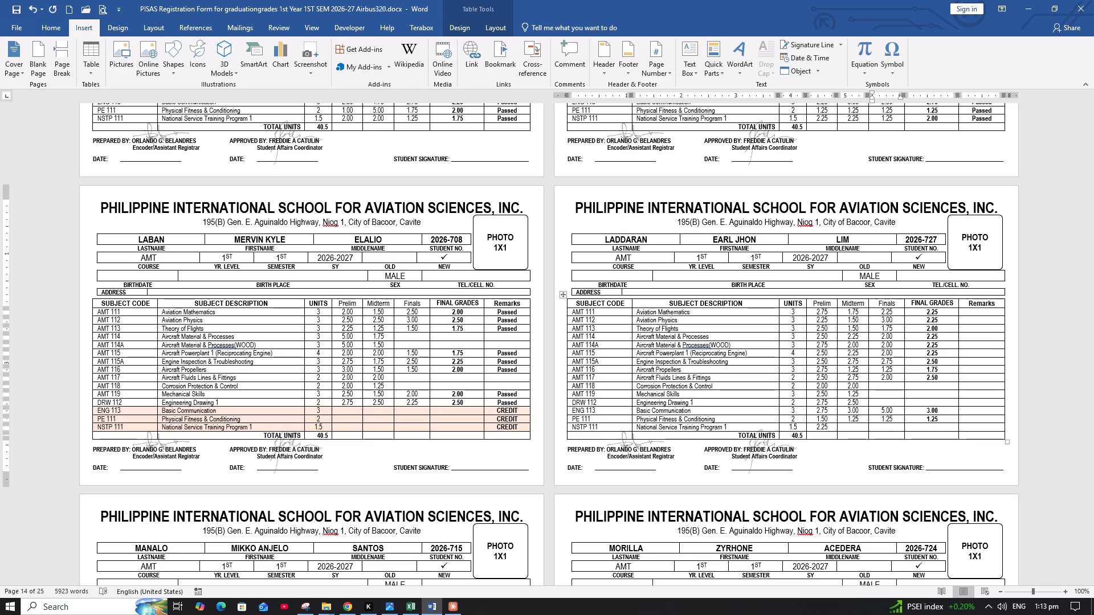
text(1.75)
key(Right)
text(2.00)
Switch to Excel and open the recent workbook AMT 116 BELUGA.xlsx.
click(408, 610)
click(12, 20)
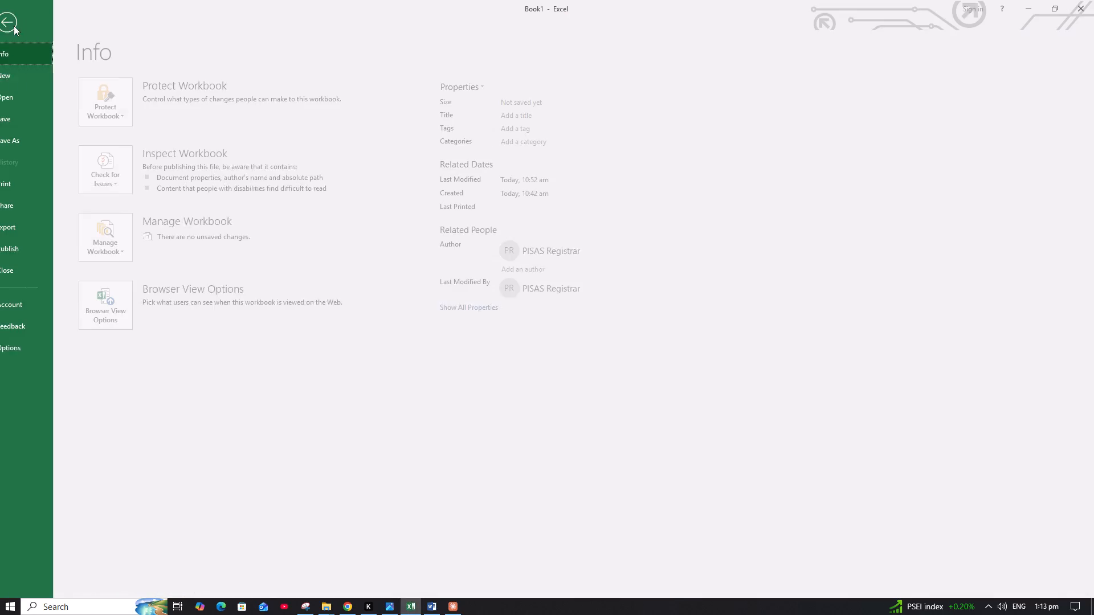
click(23, 92)
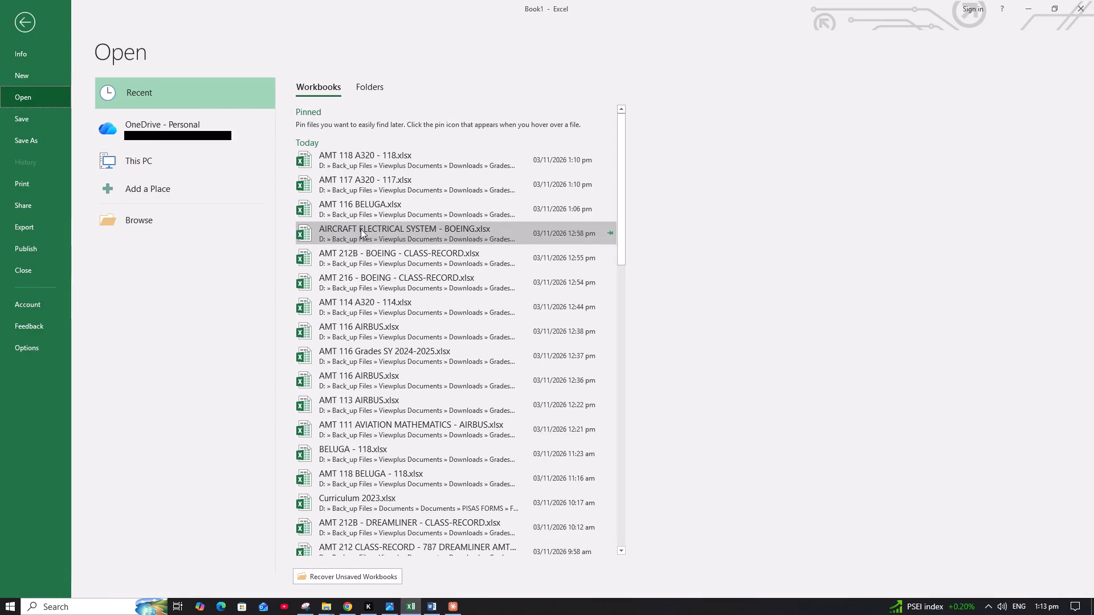
click(377, 210)
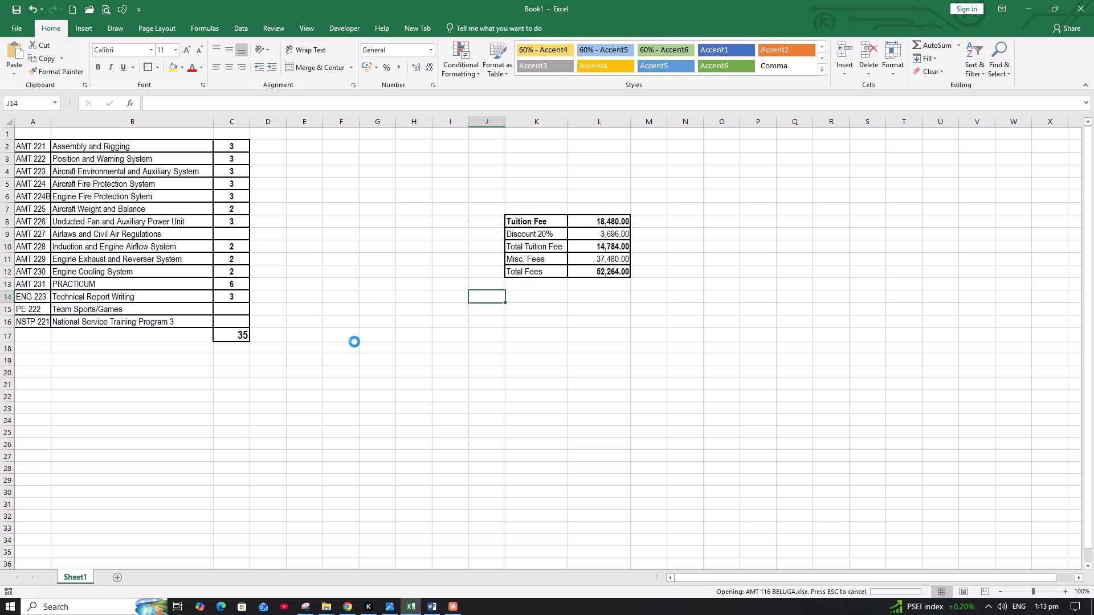
click(516, 335)
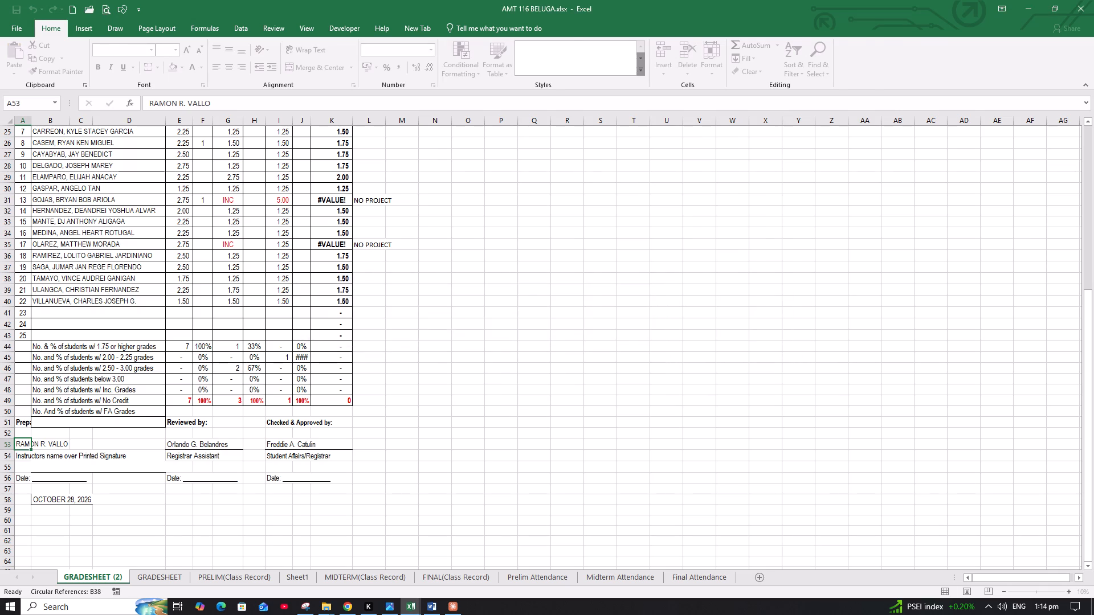
On GRADESHEET (2), fill the Midterm grade formula from Medina's row down to Olarez's row and check both cells.
scroll(437, 345, up, 5)
click(223, 354)
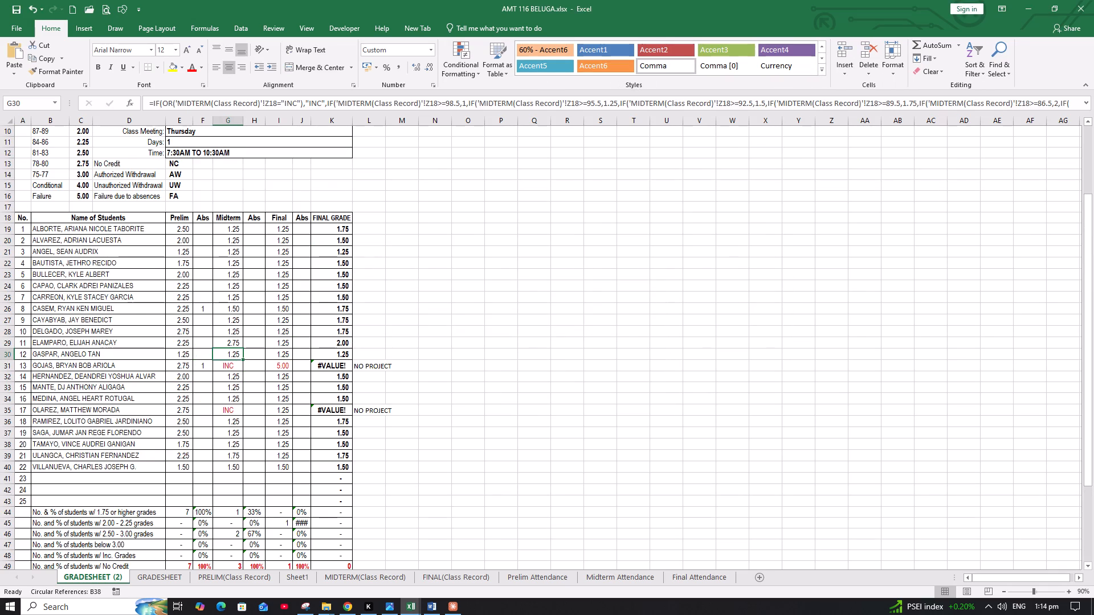
click(225, 399)
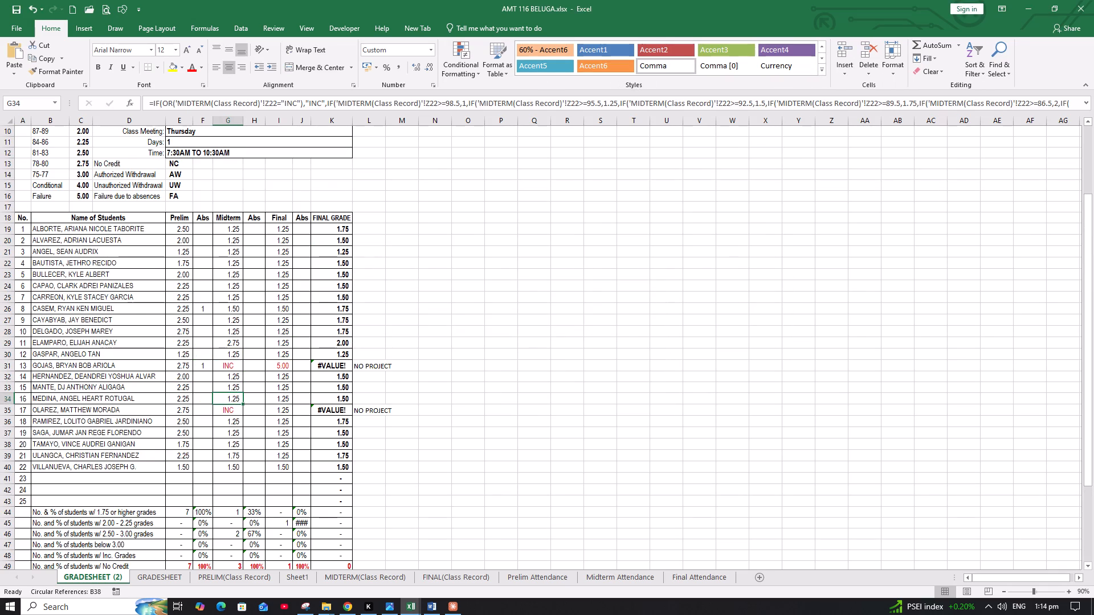
drag(246, 403, 244, 413)
click(238, 399)
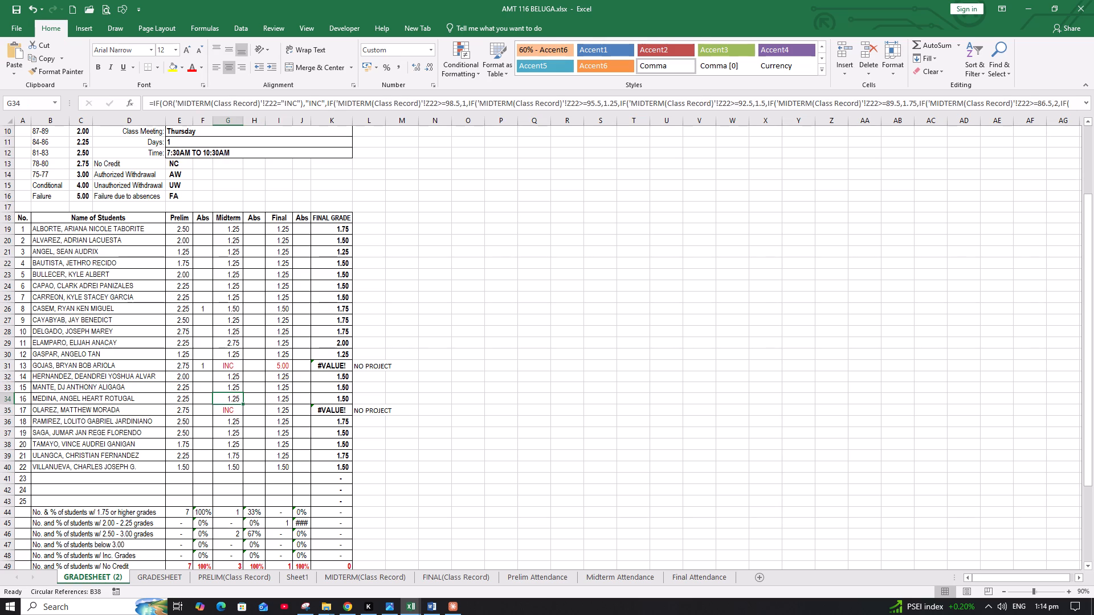
drag(241, 403, 242, 412)
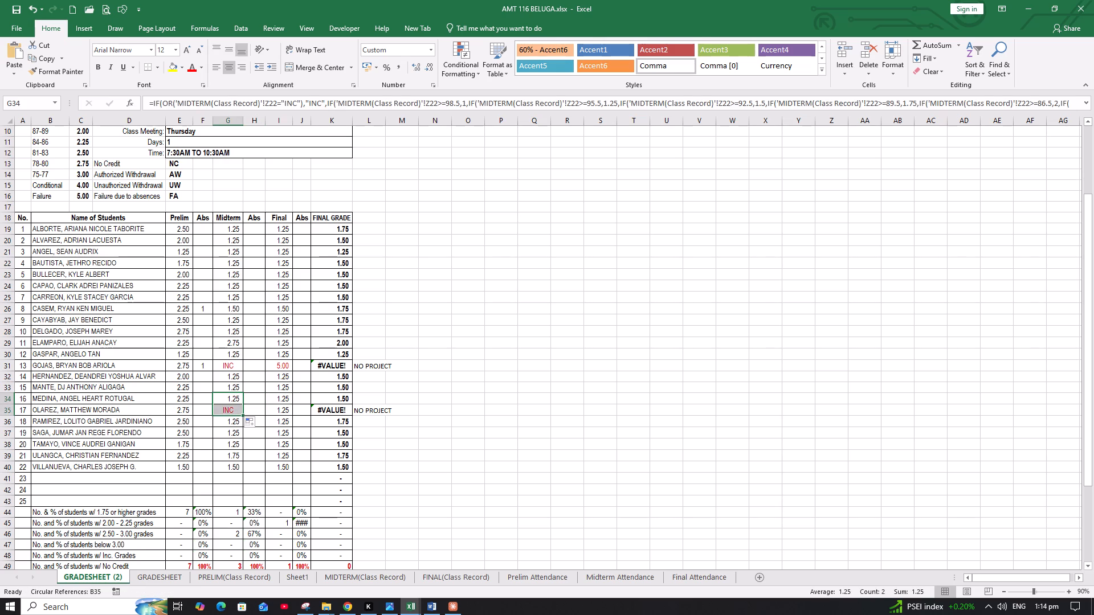
click(231, 410)
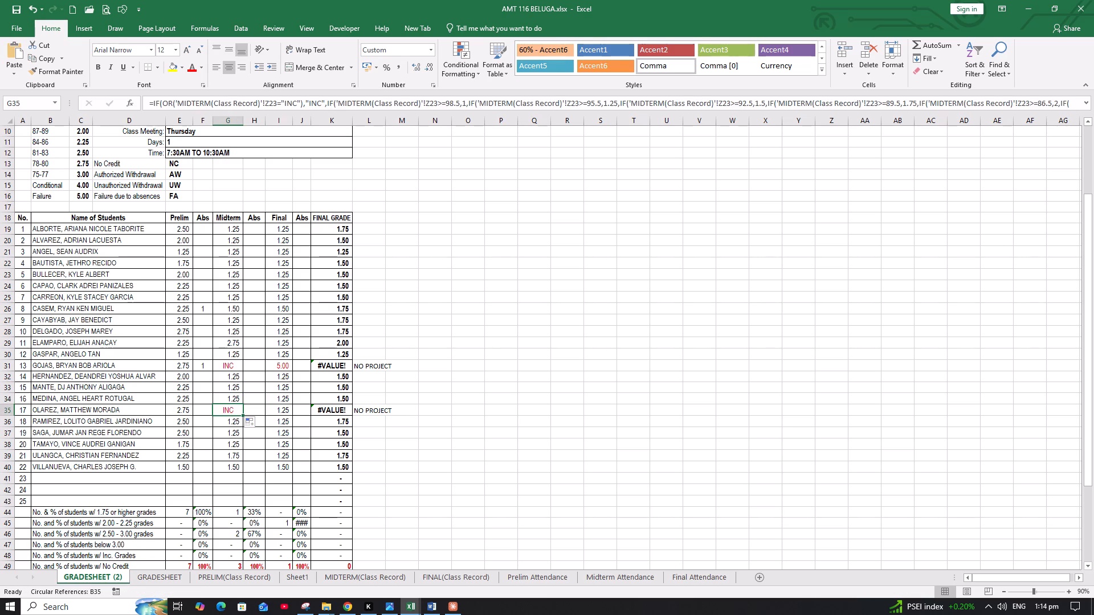
click(229, 399)
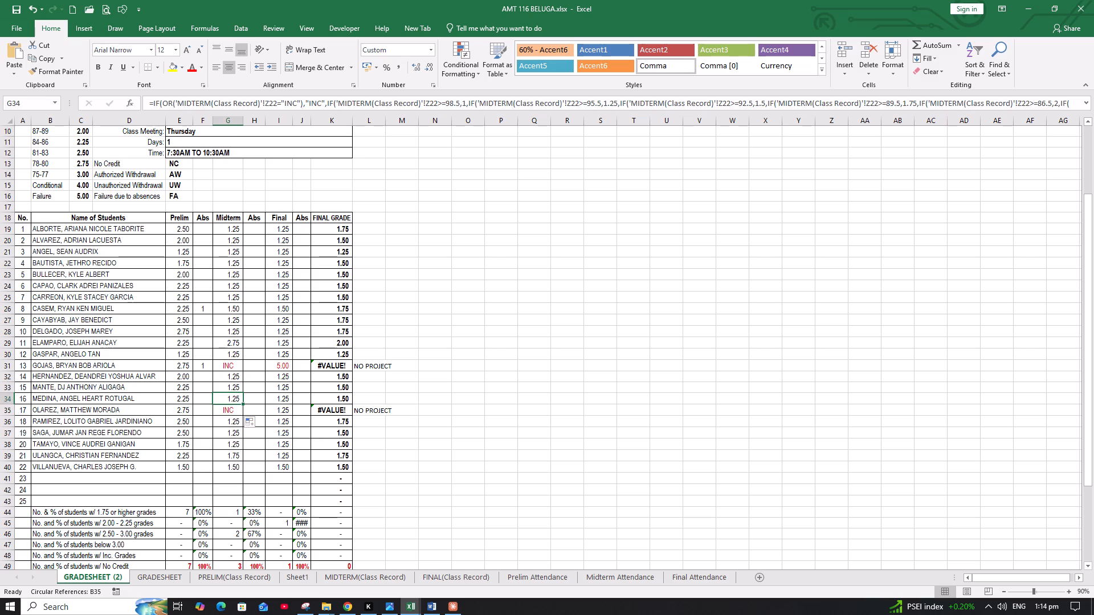
In the MIDTERM(Class Record) sheet, fill the FG sum formula from Medina's row down over Olarez's INC entry.
click(402, 576)
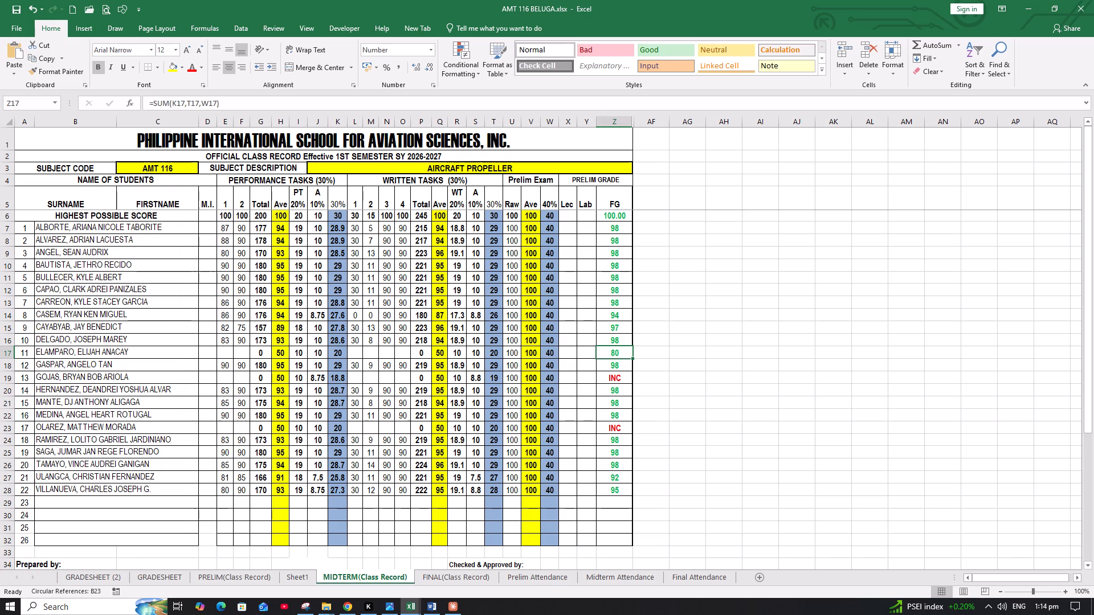
click(6, 429)
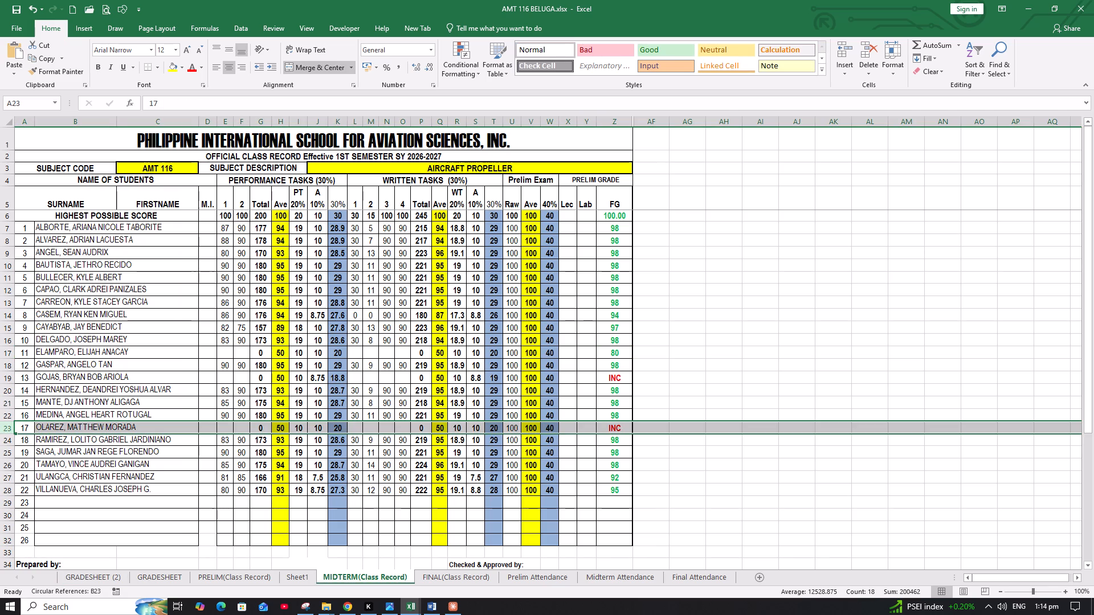
click(606, 414)
drag(631, 422, 632, 434)
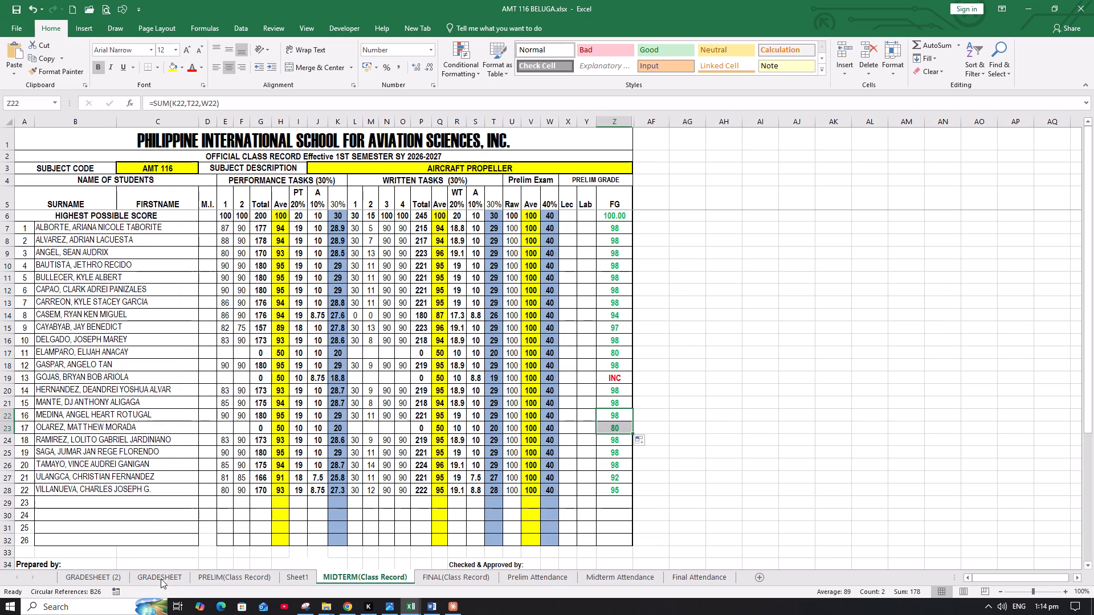
click(113, 579)
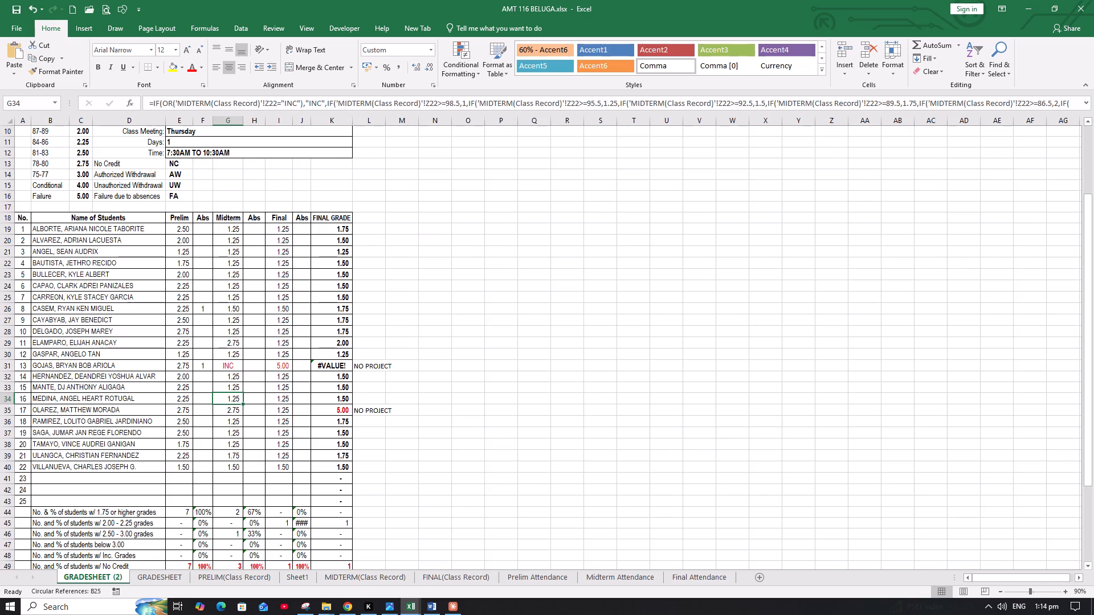
click(238, 409)
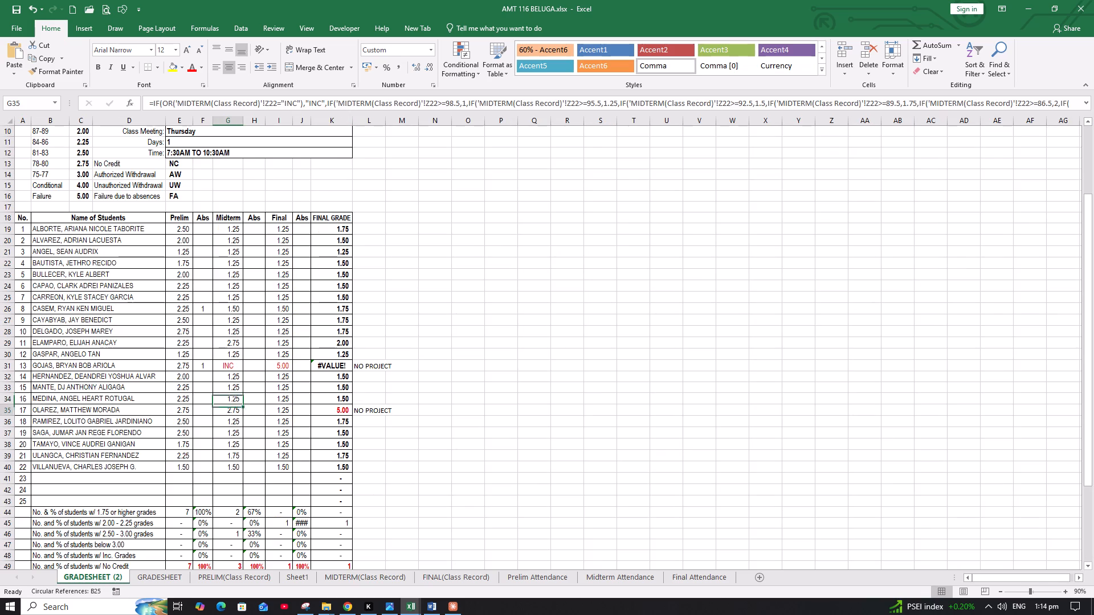
click(330, 412)
click(333, 400)
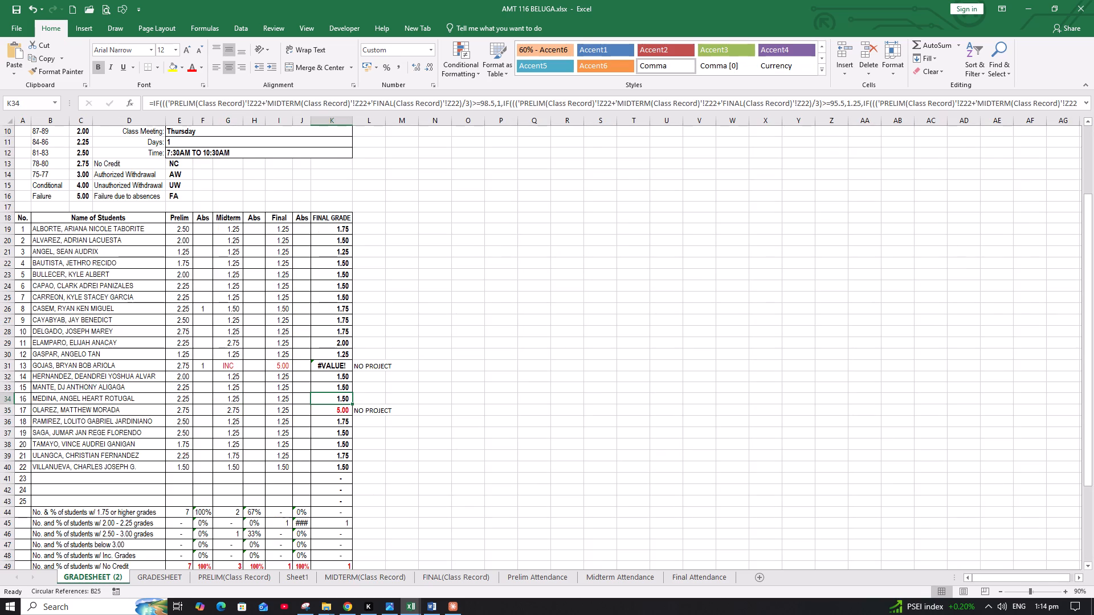
drag(350, 405, 350, 416)
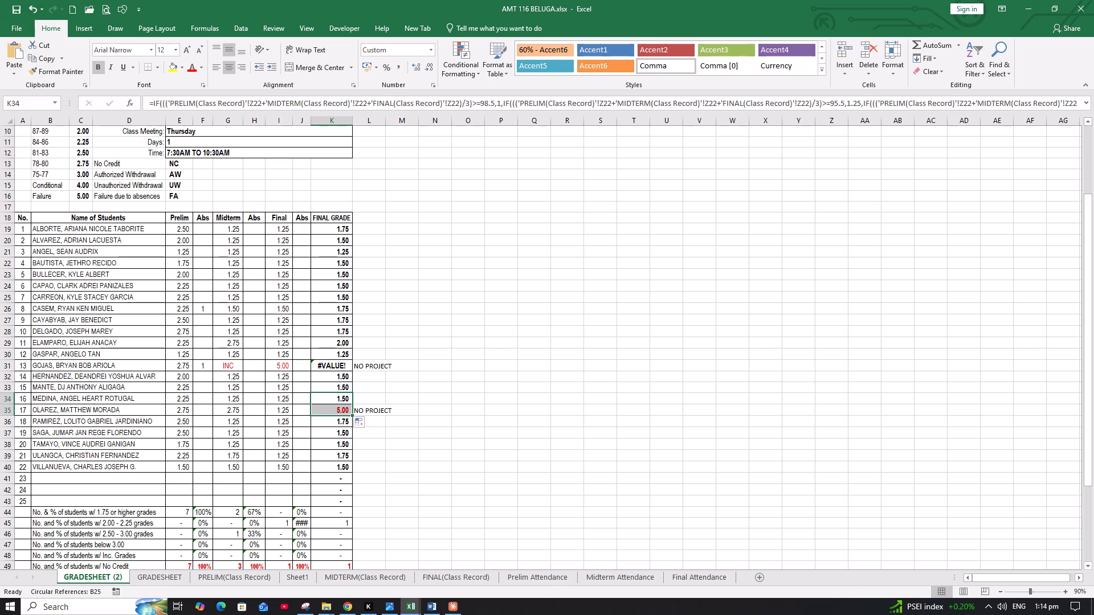
click(273, 410)
click(329, 410)
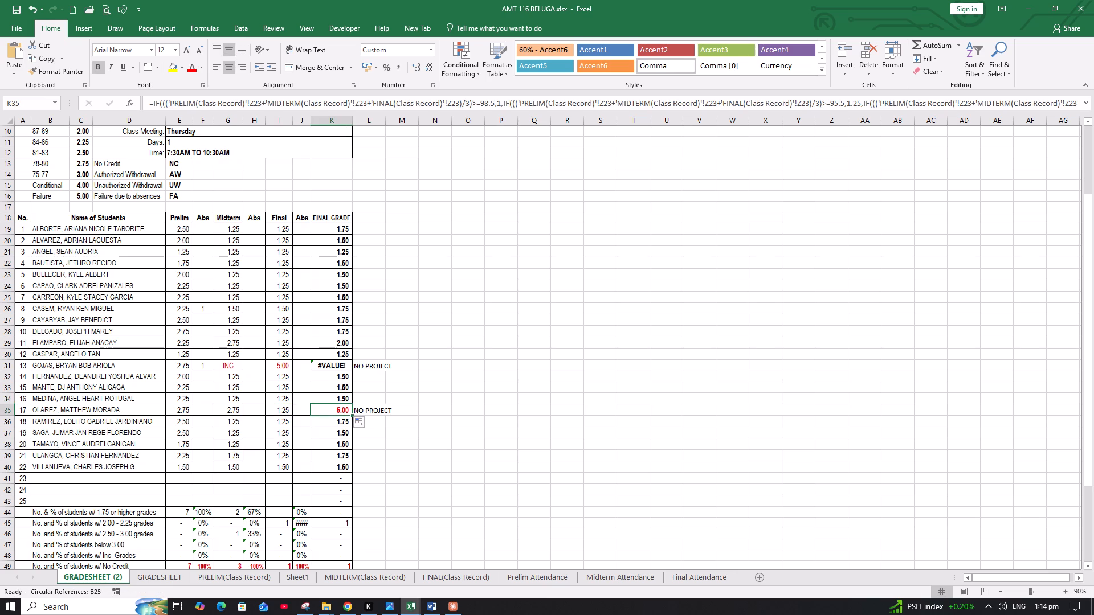
click(236, 411)
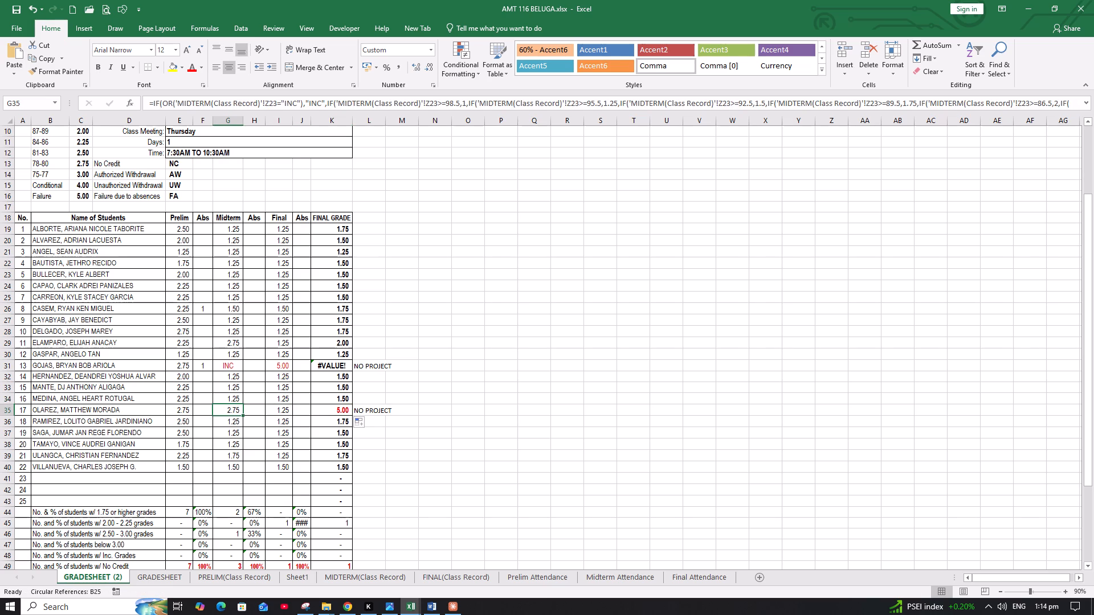
click(286, 408)
click(333, 407)
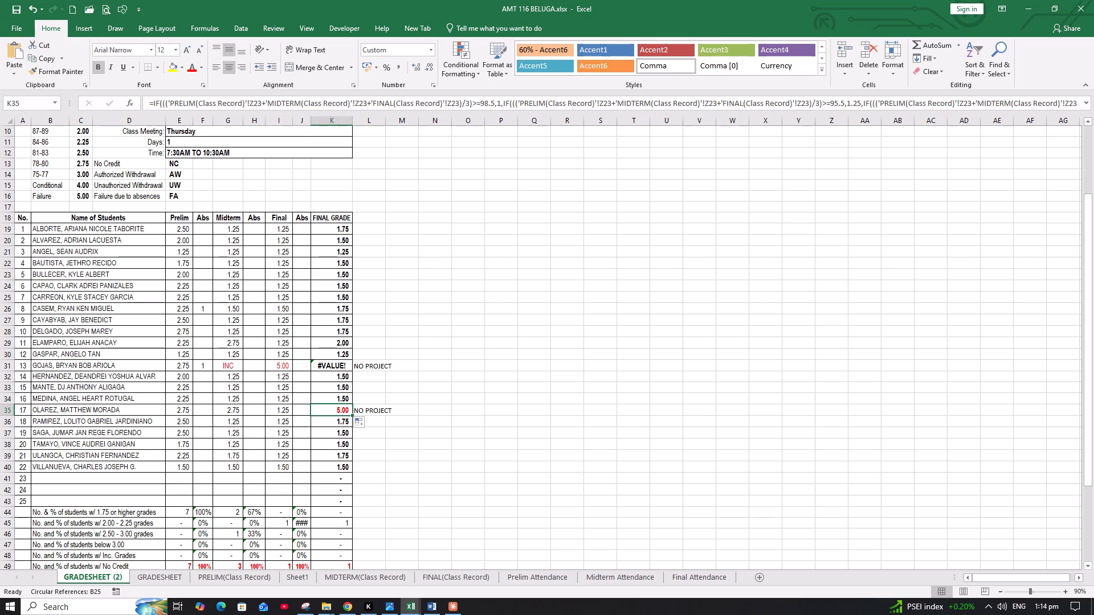
click(448, 578)
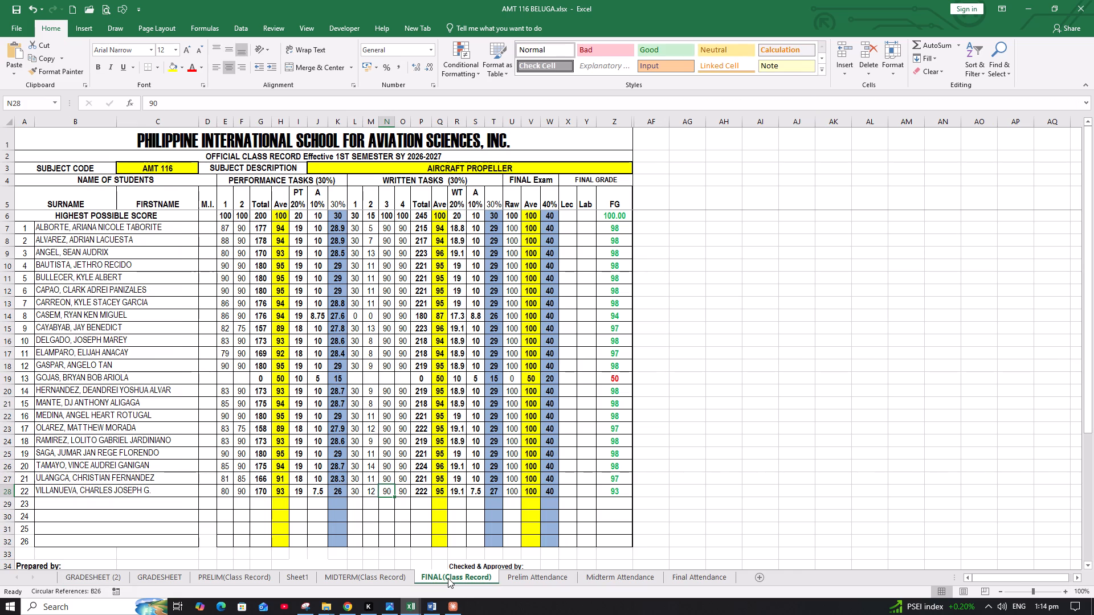
click(378, 578)
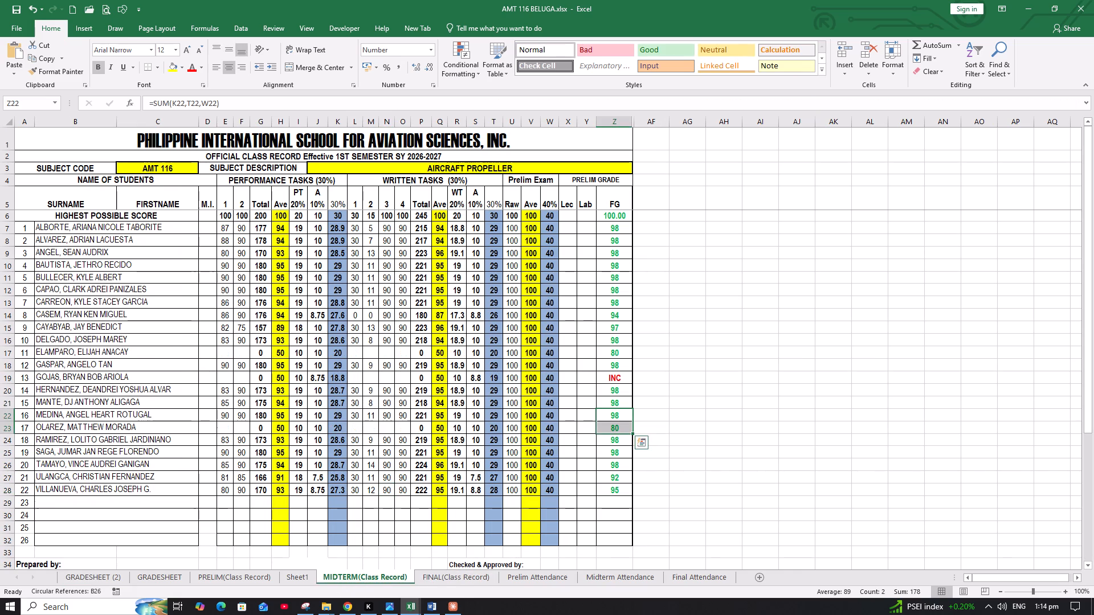
click(611, 430)
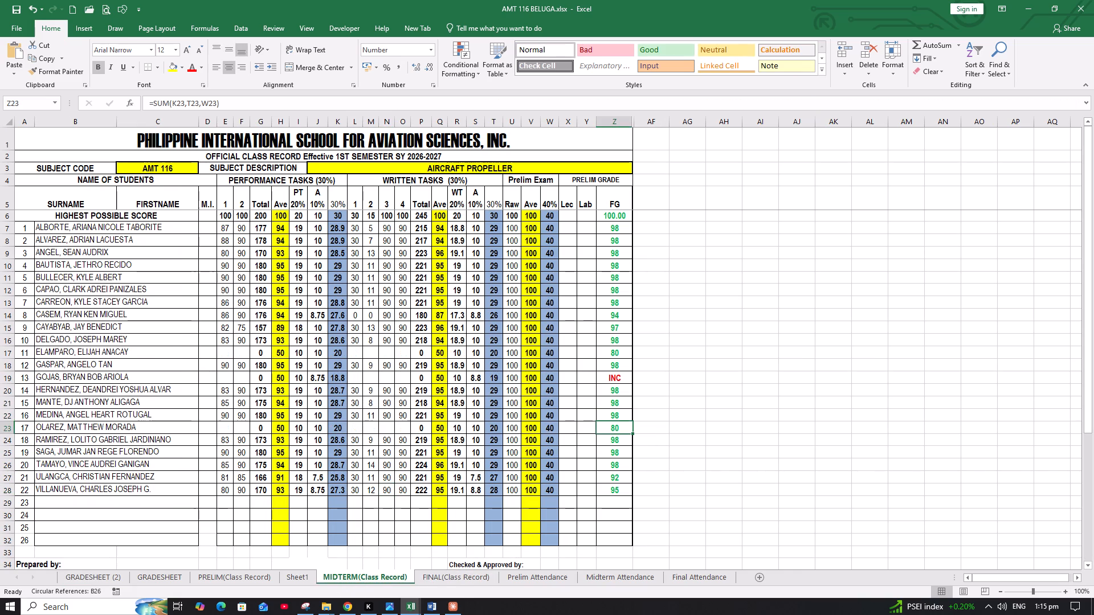
click(239, 575)
click(284, 479)
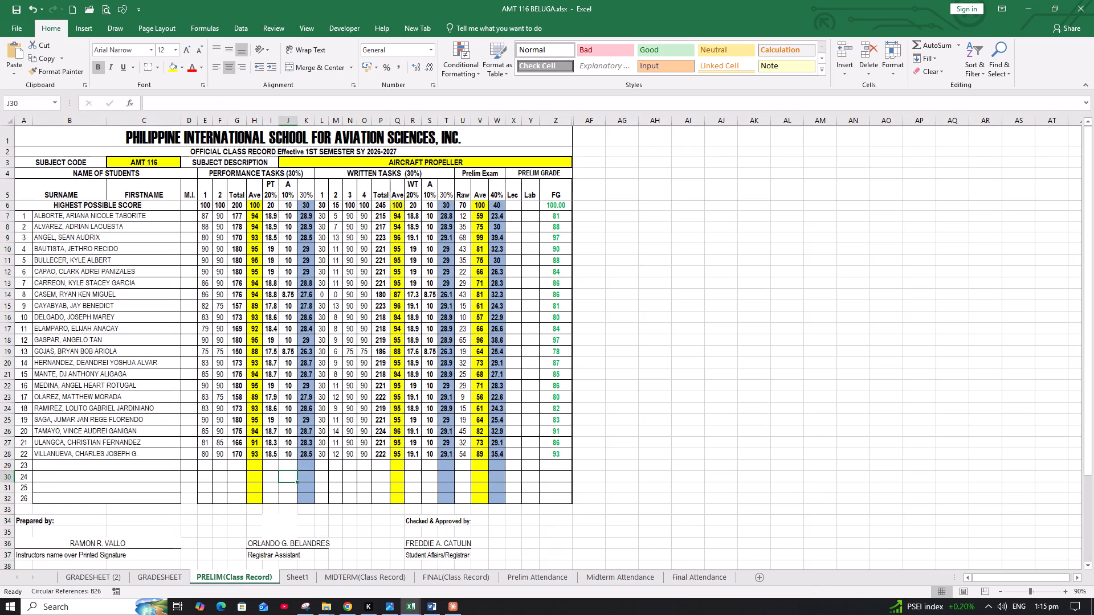
click(87, 579)
click(153, 576)
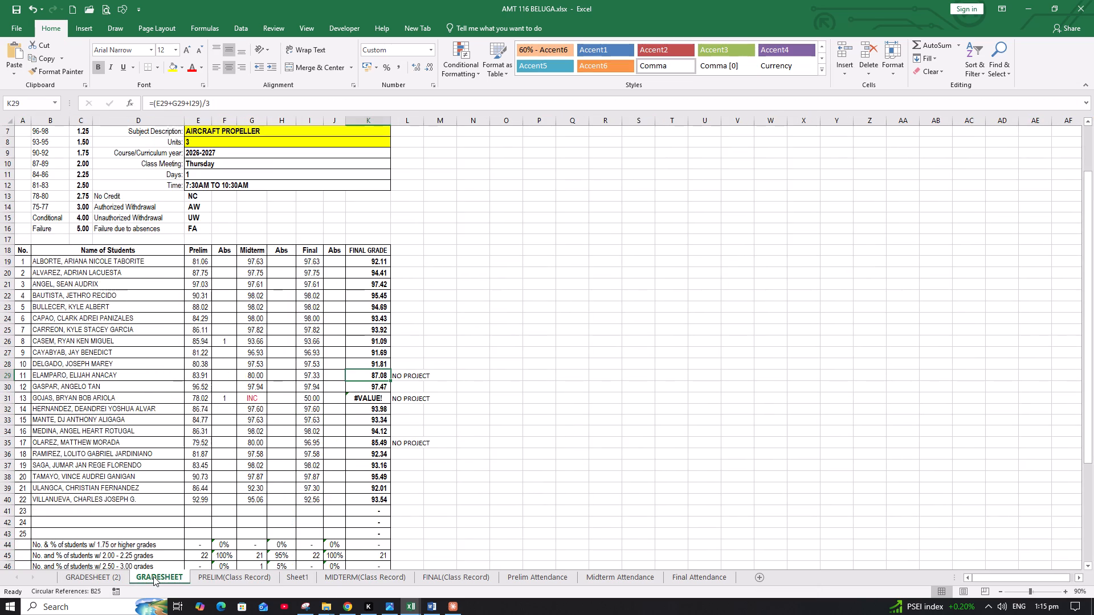
click(353, 445)
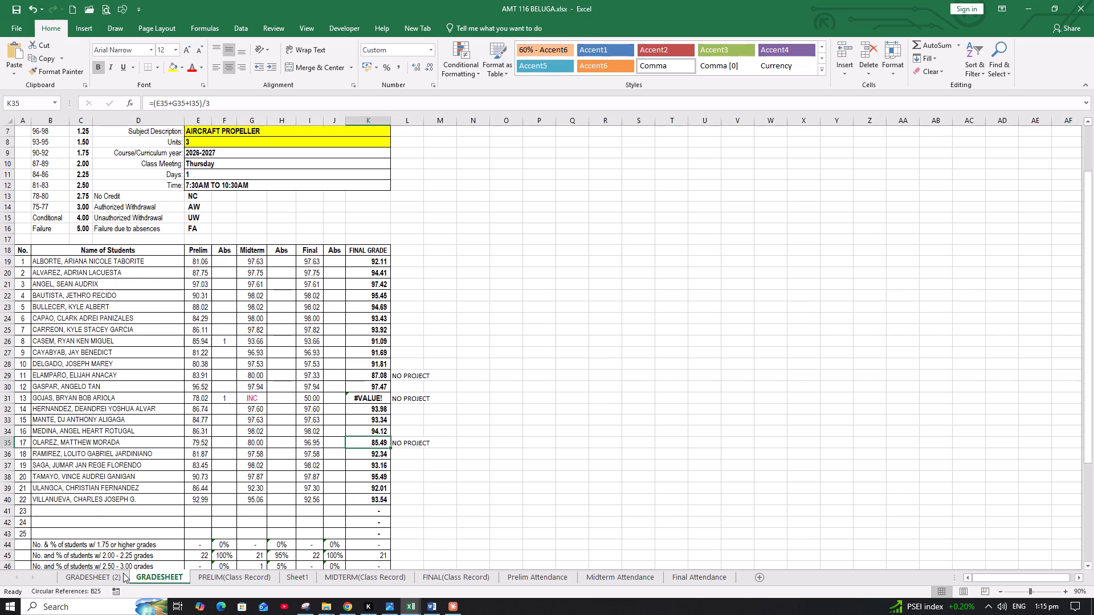
click(115, 576)
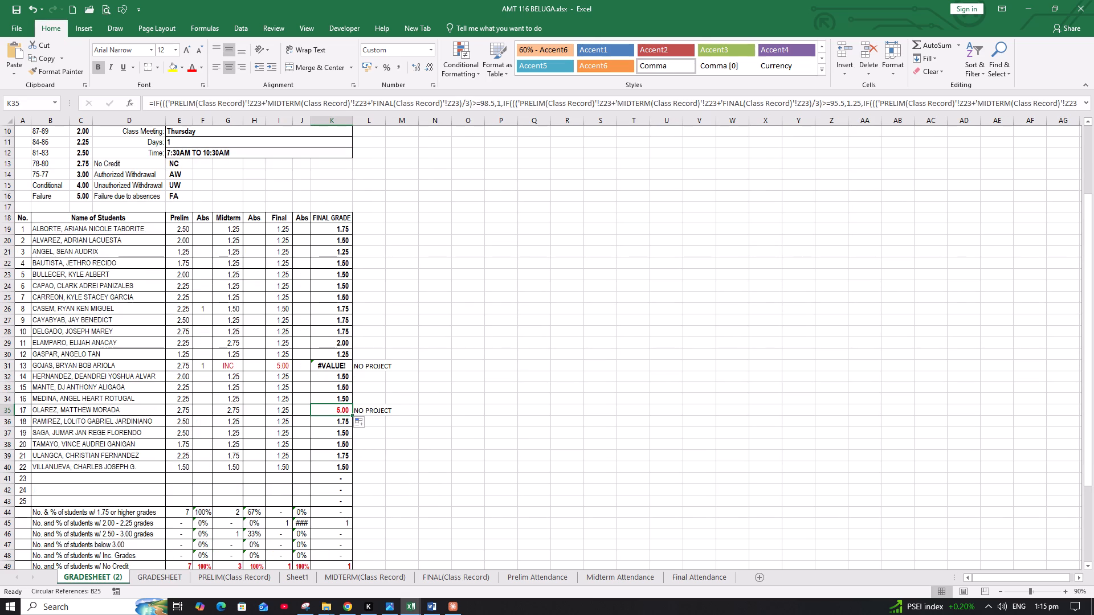
click(336, 230)
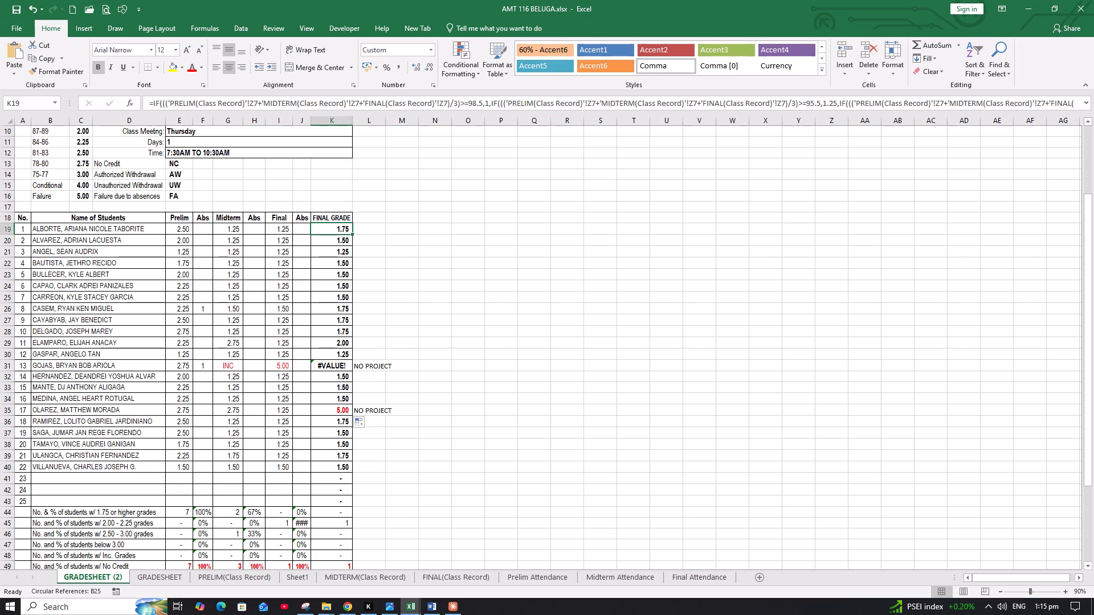
drag(351, 235, 352, 473)
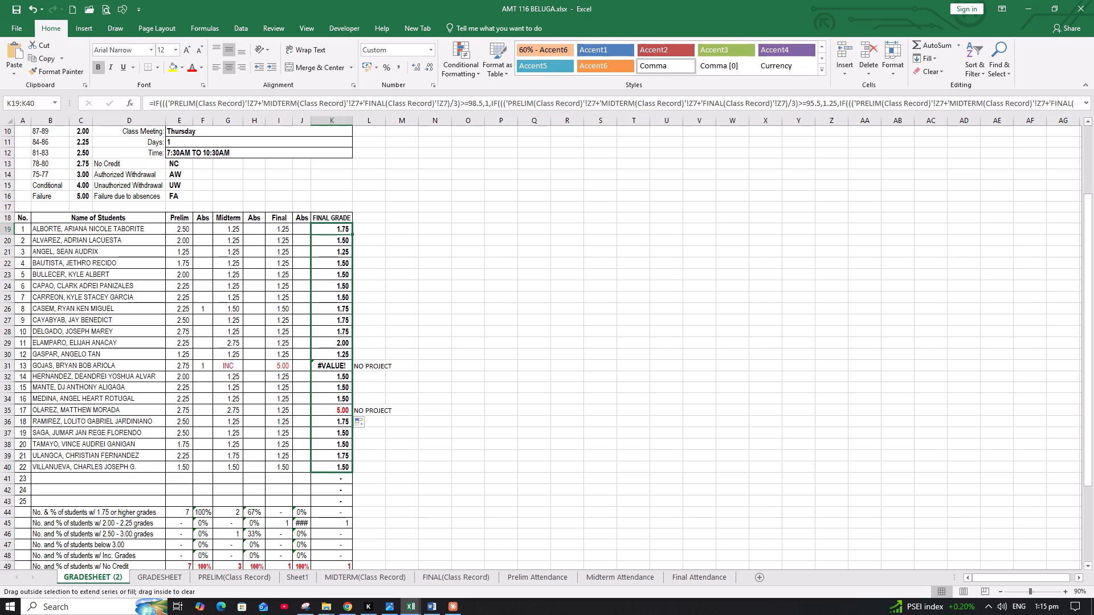
Read through Olarez's FINAL GRADE formula on GRADESHEET (2), checking its class-record references and grade thresholds without changing it.
click(342, 409)
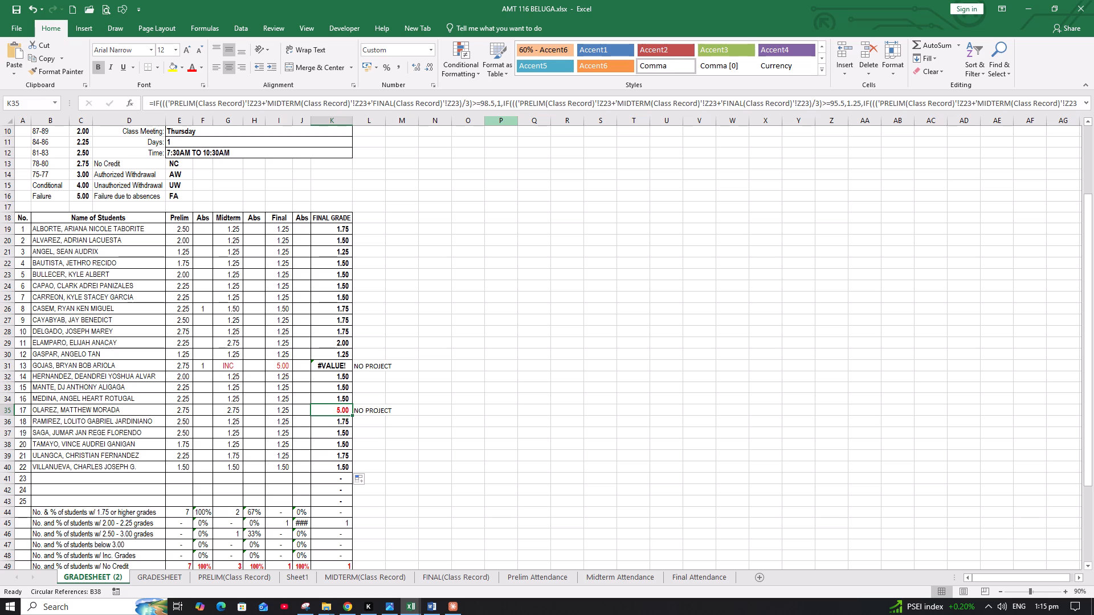
key(Up)
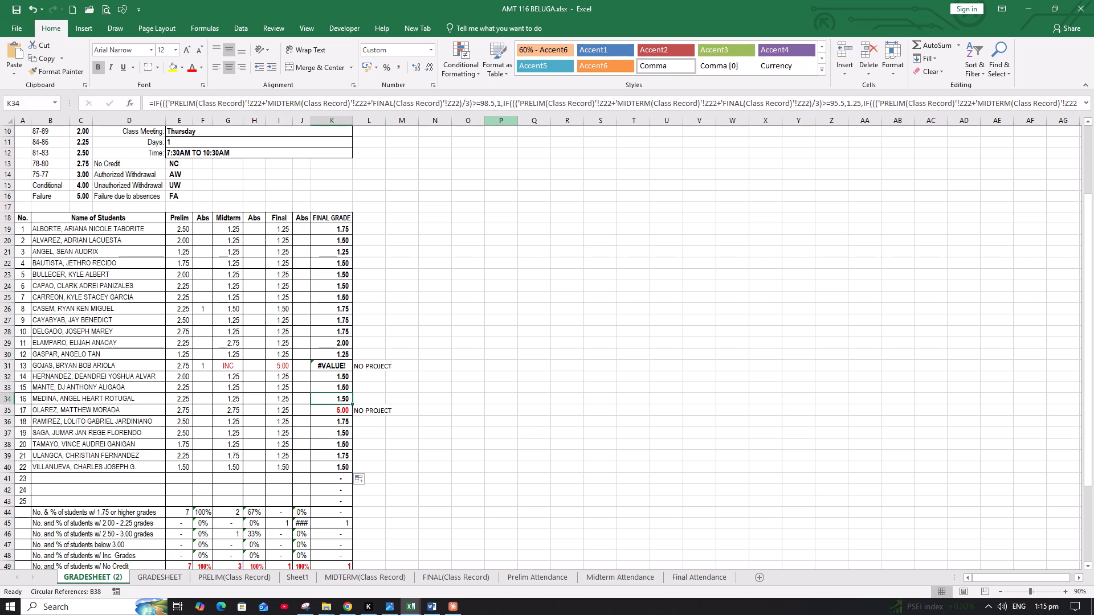
key(Down)
click(508, 106)
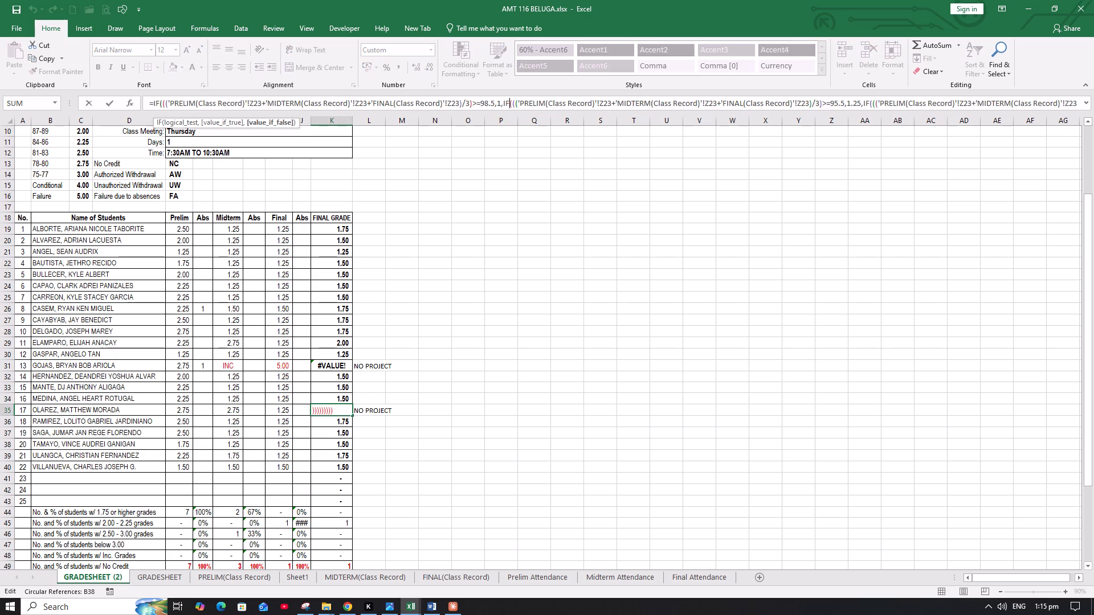
key(Right)
key(Right)
key(Right)
key(Right)
key(Right)
key(Right)
key(Right)
key(Right)
key(Right)
key(Right)
key(Right)
key(Right)
key(Right)
key(Right)
key(Right)
key(Right)
key(Right)
key(Right)
key(Right)
key(Right)
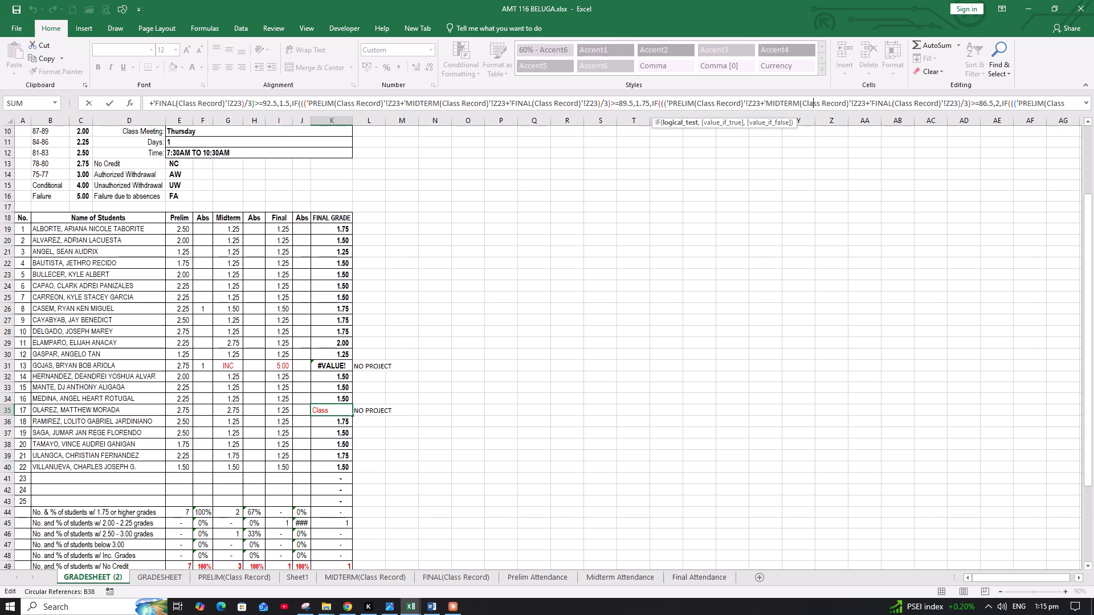
key(Right)
key(Right)
key(Right)
key(Right)
key(Right)
key(Right)
key(Right)
key(Right)
key(Right)
key(Right)
key(Right)
key(Right)
key(Right)
key(Right)
key(Right)
key(Right)
key(Right)
key(Right)
key(Right)
key(Right)
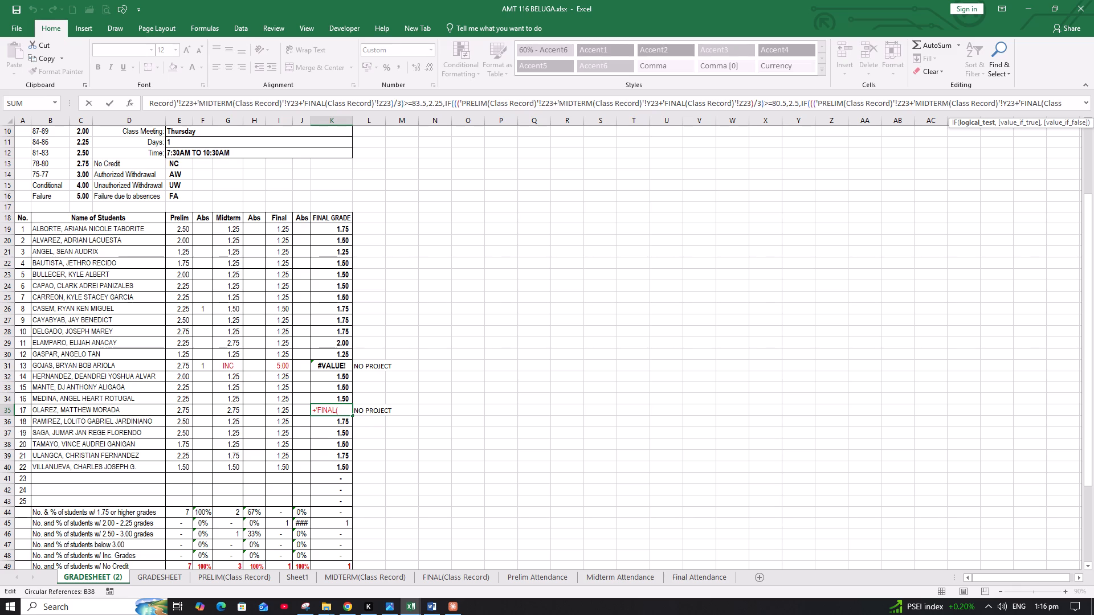
key(Escape)
Examine Alborte's Final, Midterm, Prelim and FINAL GRADE formulas, and read through Medina's FINAL GRADE formula to compare with Olarez's.
click(273, 228)
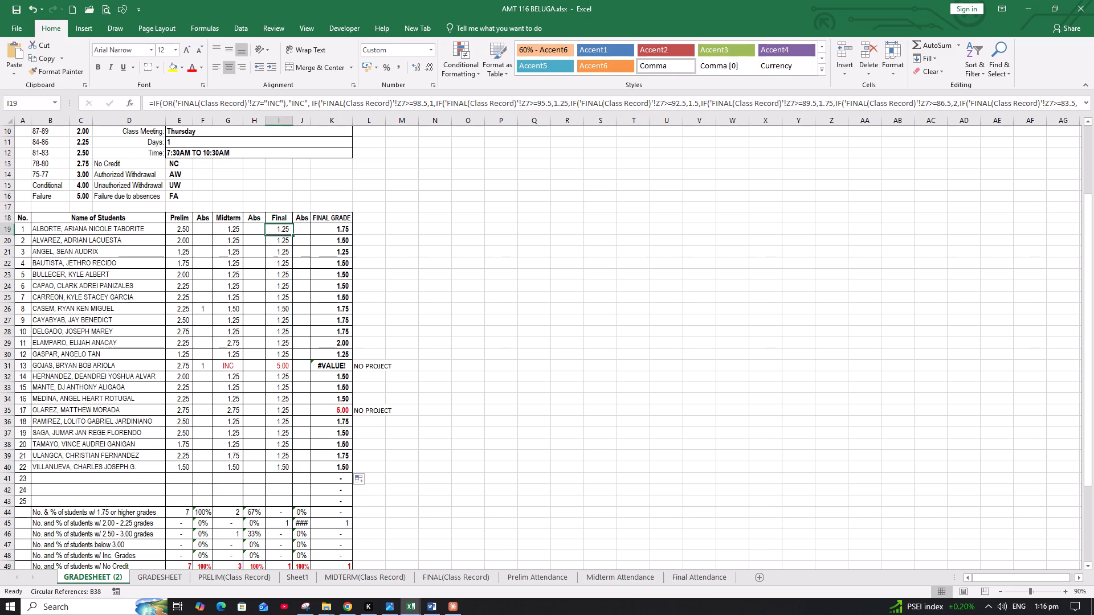
click(232, 230)
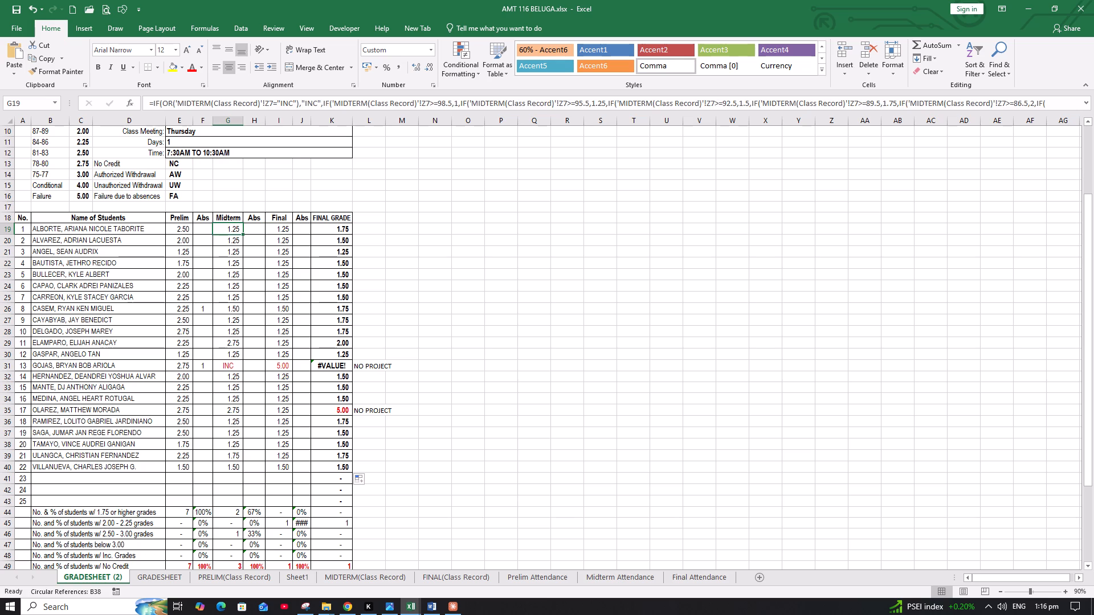
click(186, 229)
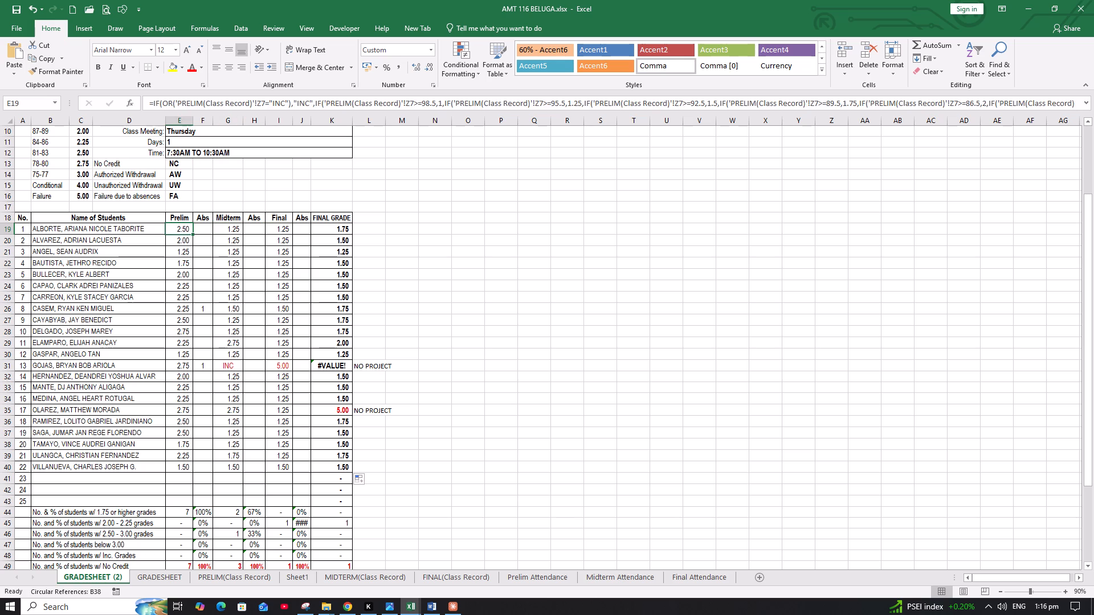
click(337, 231)
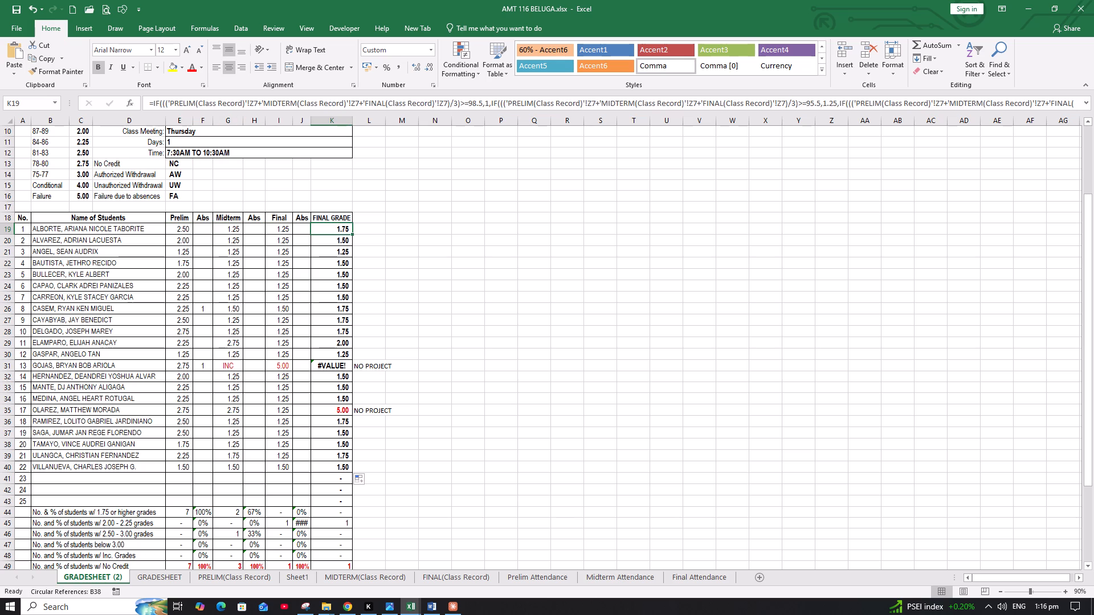
click(340, 411)
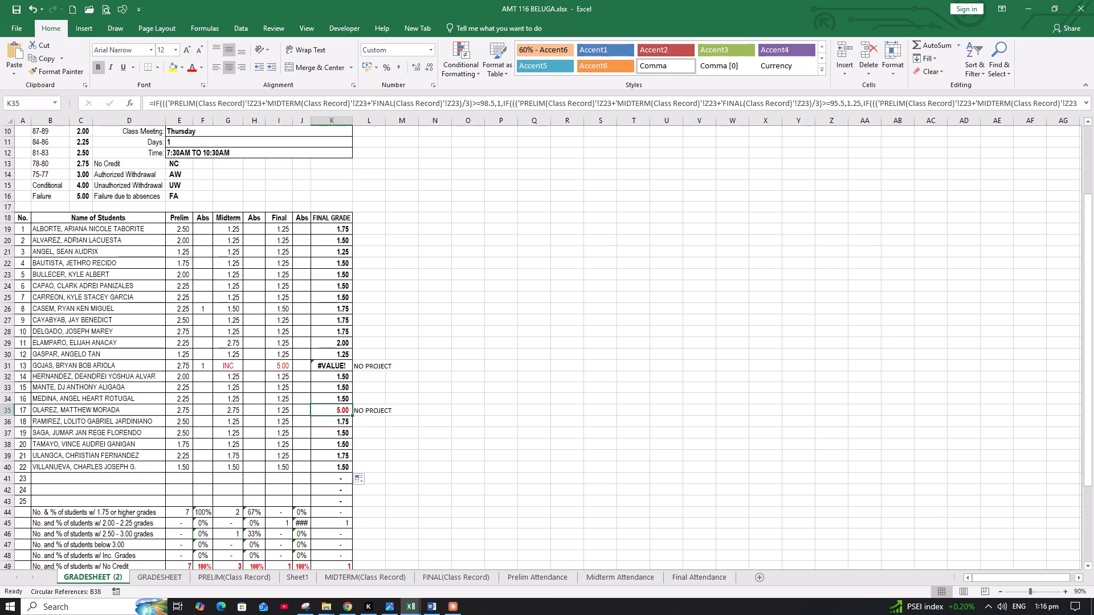
click(340, 397)
click(458, 105)
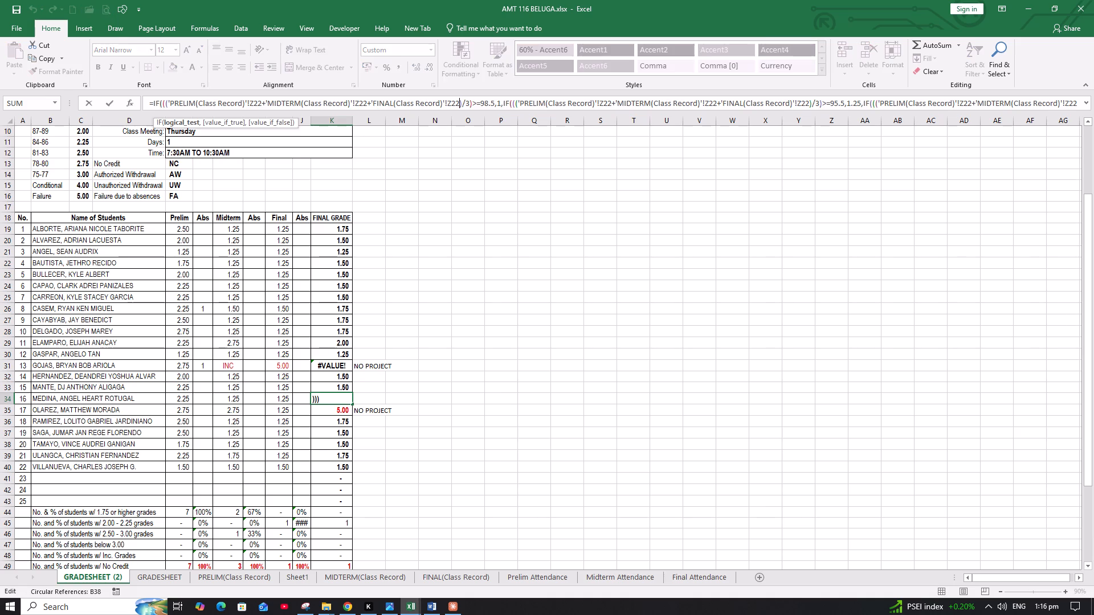
key(Right)
key(Right)
key(Right)
key(Right)
key(Right)
key(Right)
click(1020, 100)
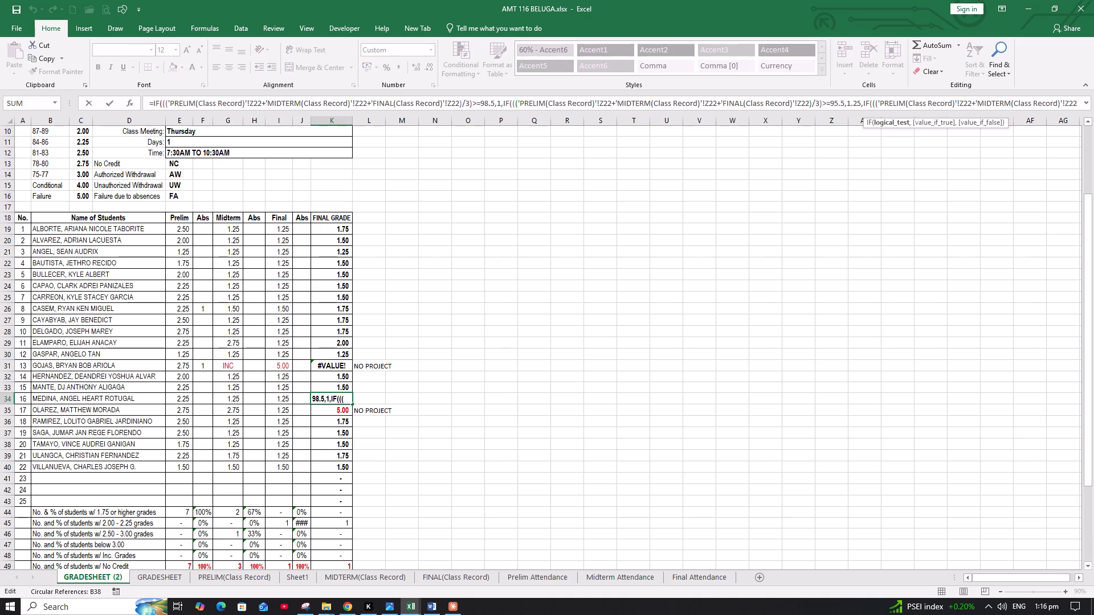
key(Right)
key(Right)
key(Right)
key(Right)
key(Right)
key(Right)
key(Right)
key(Right)
key(Right)
key(Right)
key(Right)
key(Right)
key(Right)
key(Right)
key(Right)
key(Right)
key(Right)
key(Right)
key(Right)
key(Right)
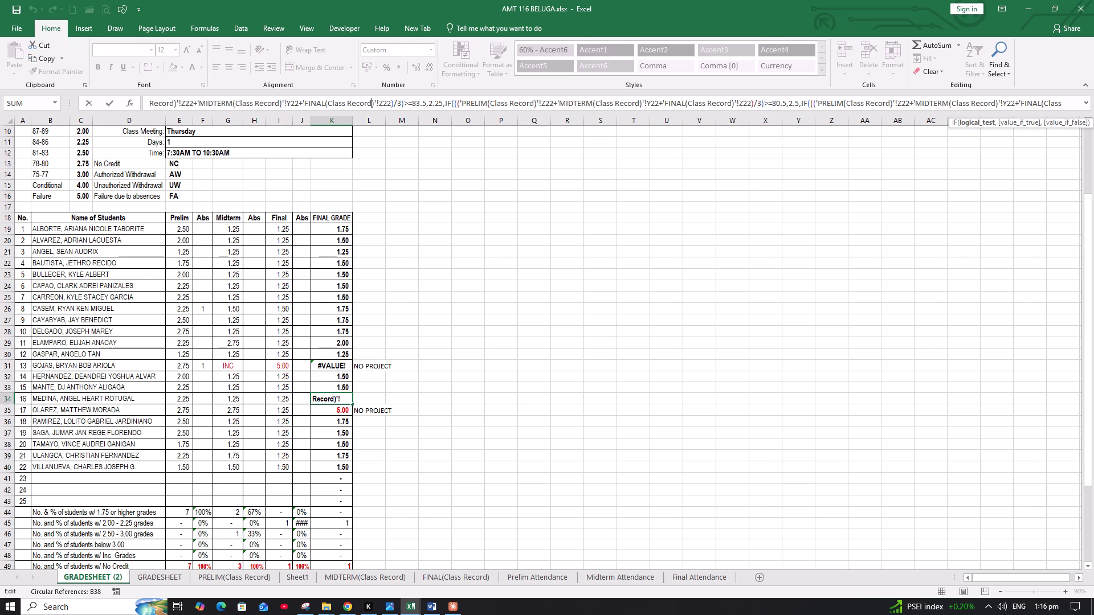
key(Right)
key(Right)
key(Right)
key(Right)
key(Right)
key(Right)
key(Right)
key(Right)
key(Right)
key(Right)
key(Right)
key(Right)
key(Right)
key(Right)
key(Right)
key(Right)
key(Right)
key(Right)
key(Right)
key(Right)
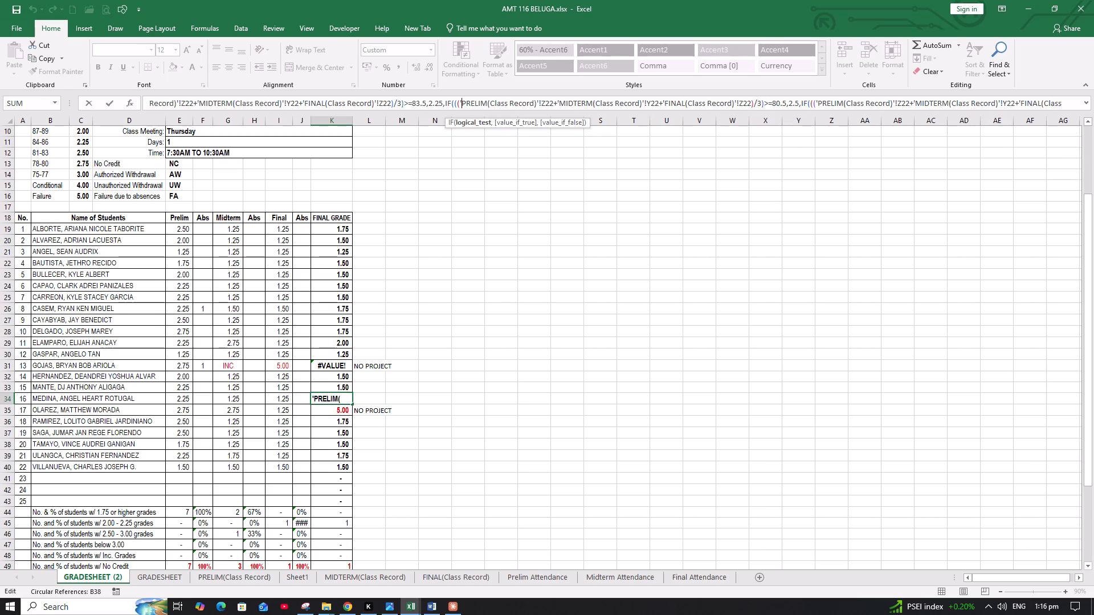
key(Right)
key(Right)
key(Right)
key(Right)
key(Right)
key(Right)
key(Right)
key(Right)
key(Right)
key(Right)
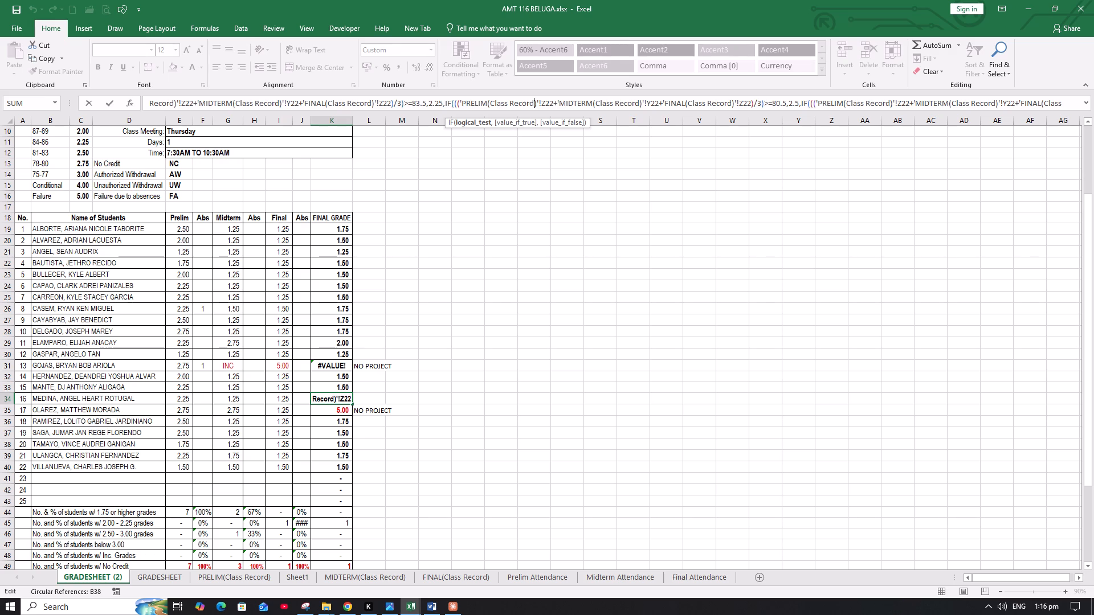
key(Escape)
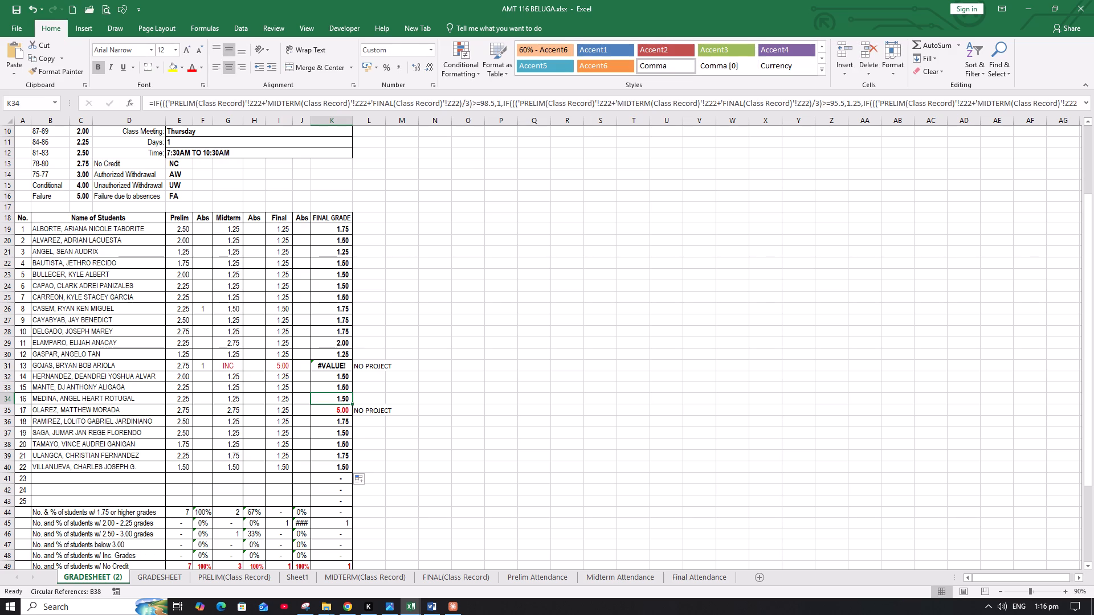
Fill Medina's FINAL GRADE formula down into Olarez's row on GRADESHEET (2).
drag(350, 405, 348, 413)
click(341, 396)
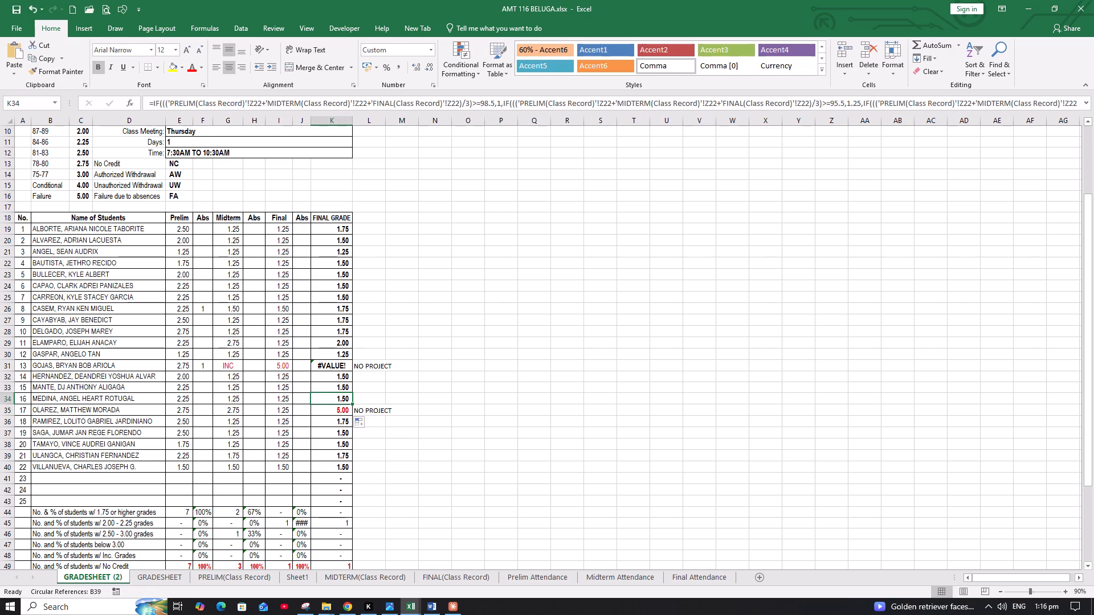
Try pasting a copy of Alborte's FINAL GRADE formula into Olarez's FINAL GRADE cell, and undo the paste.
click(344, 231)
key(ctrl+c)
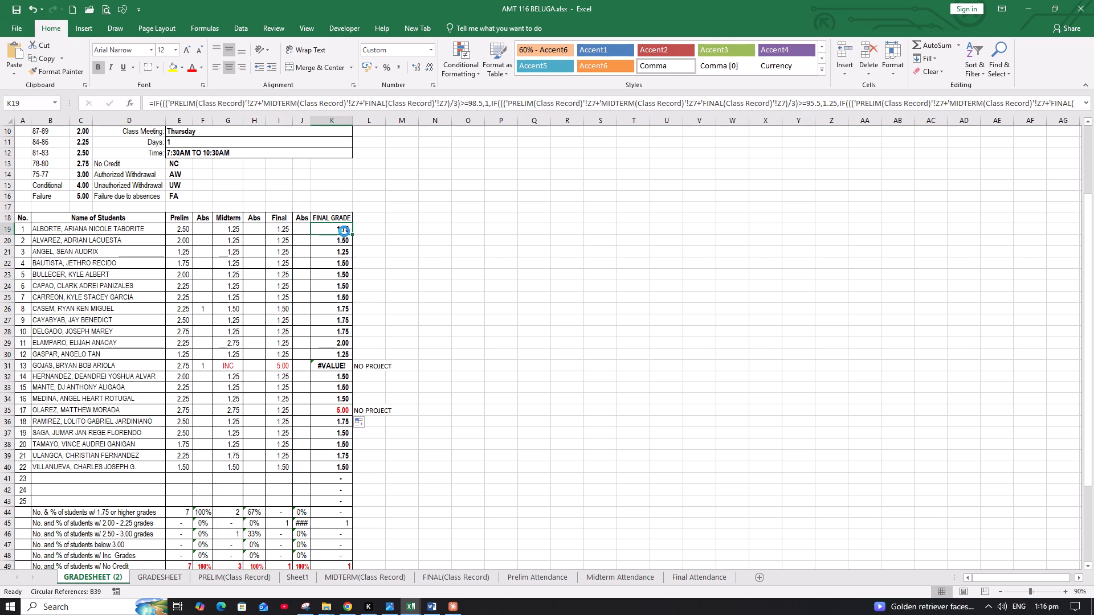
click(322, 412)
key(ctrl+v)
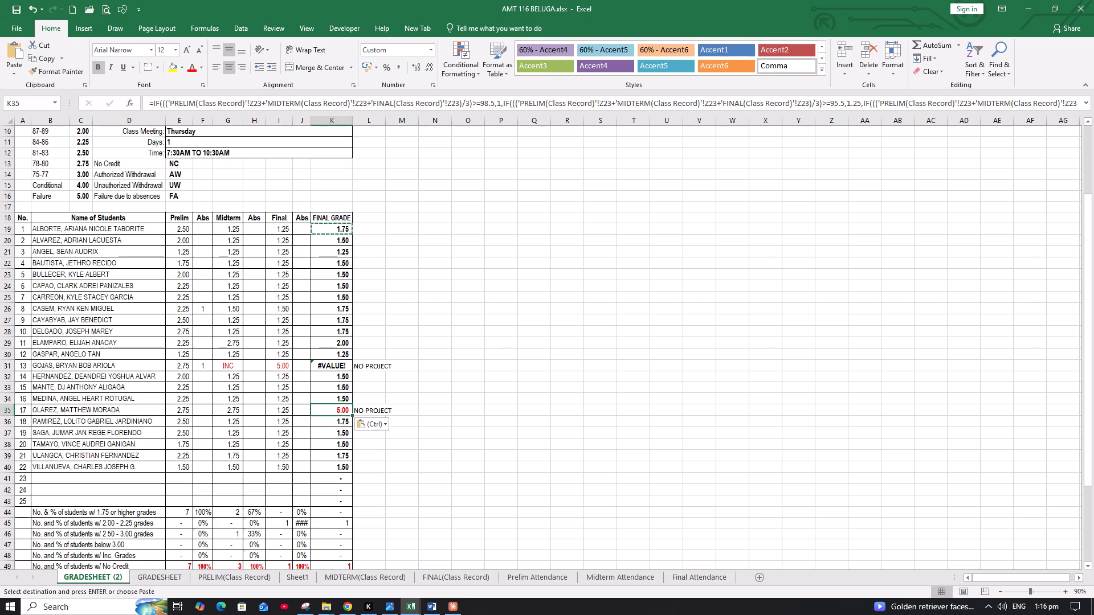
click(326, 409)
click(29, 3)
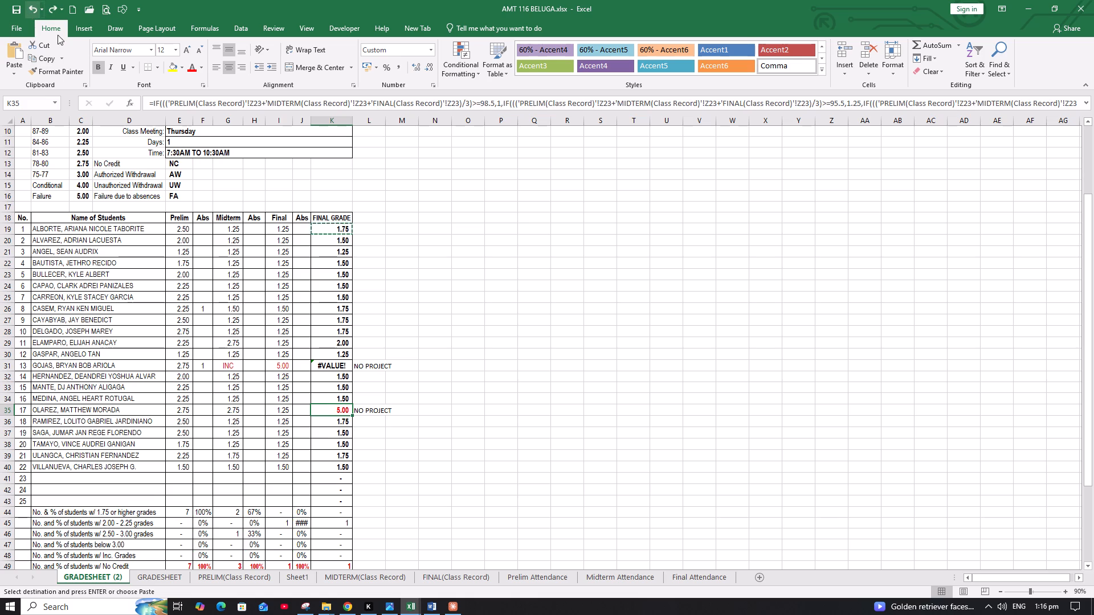
click(331, 401)
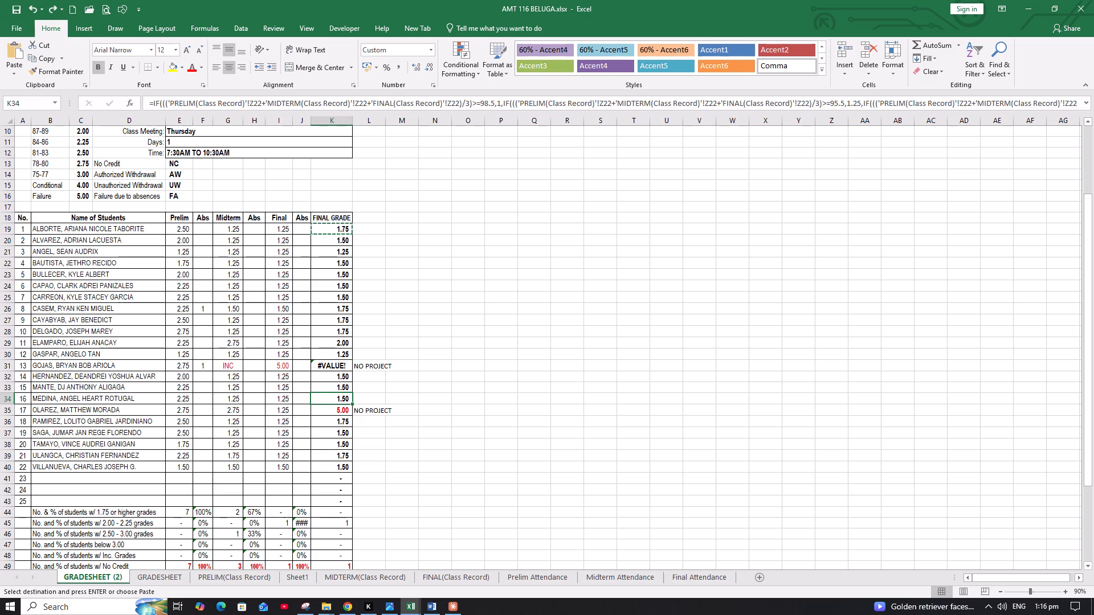
click(328, 425)
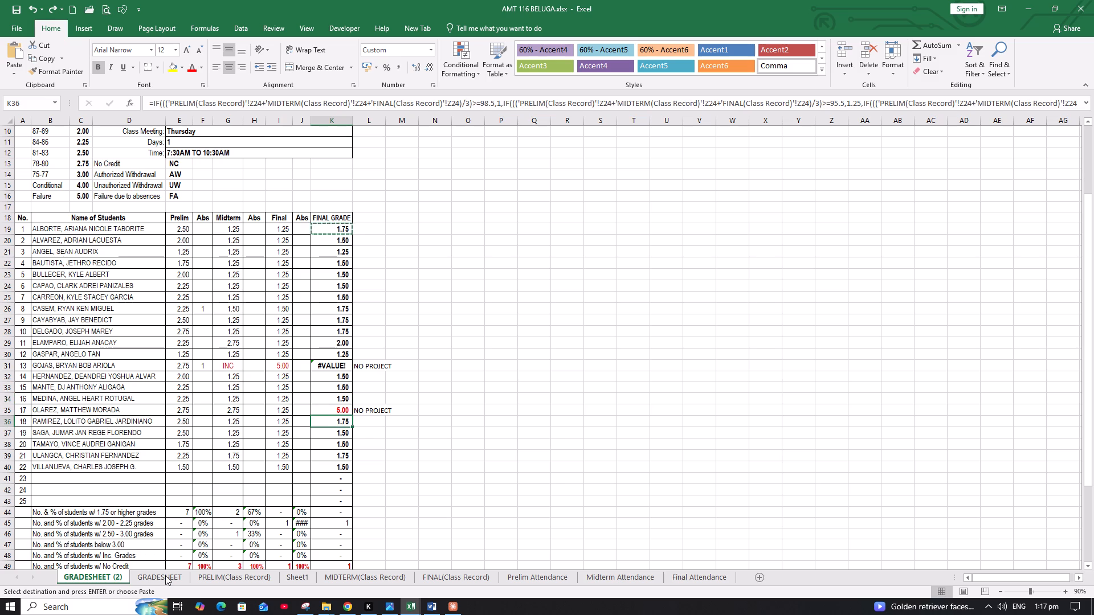
click(161, 580)
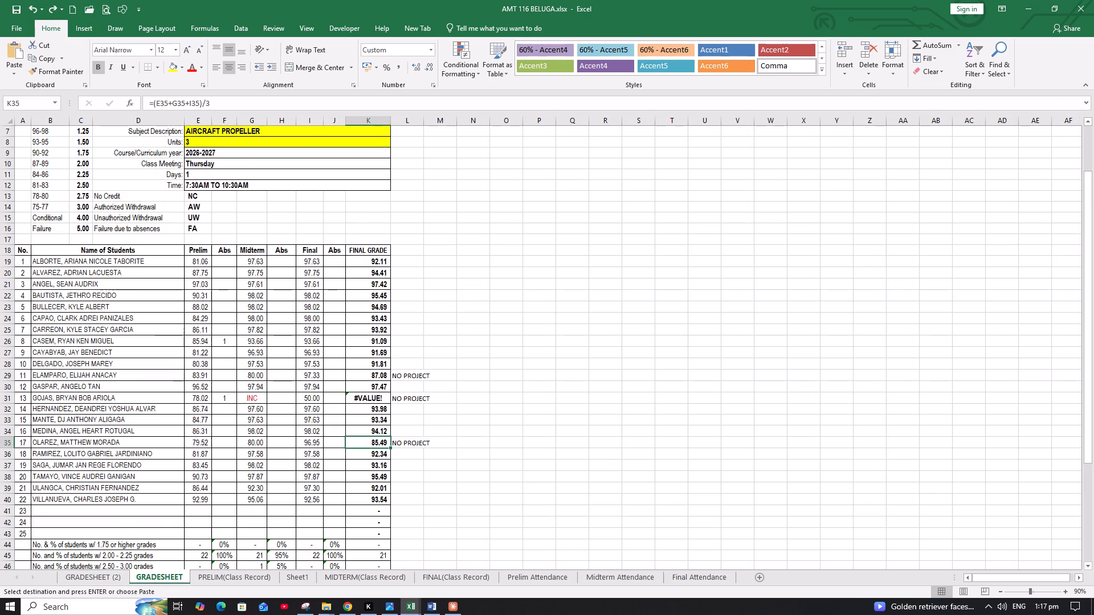
click(368, 443)
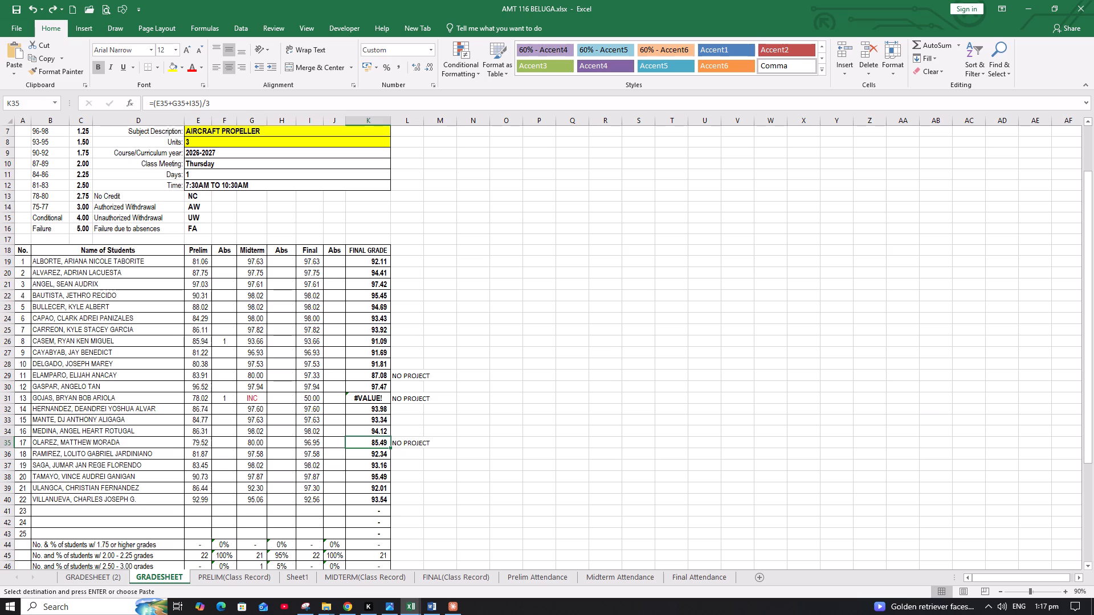
click(105, 580)
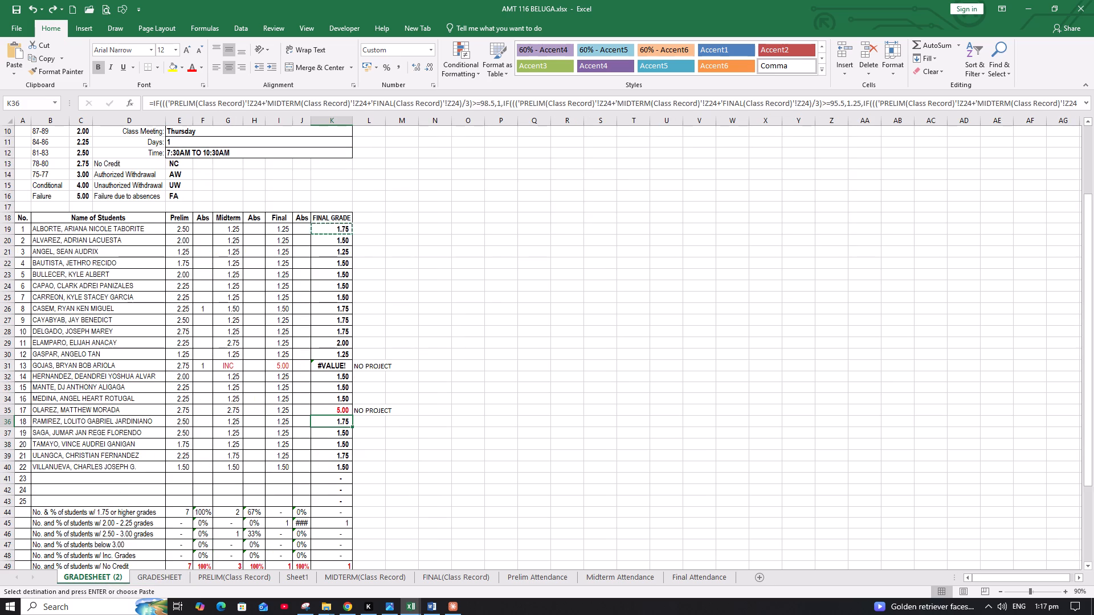
click(460, 576)
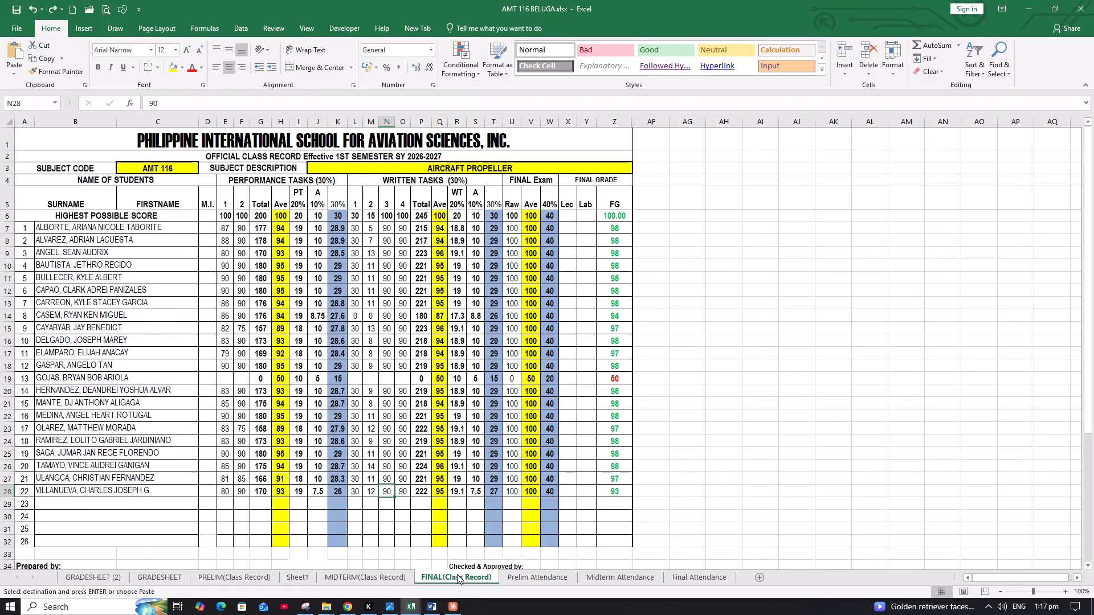
click(397, 575)
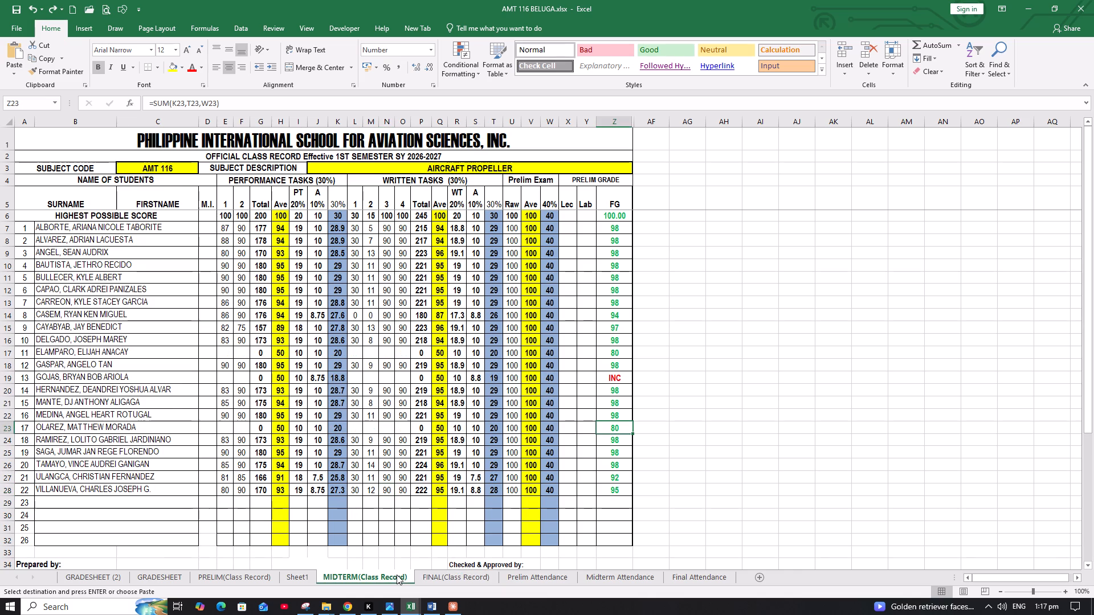
drag(260, 574, 255, 574)
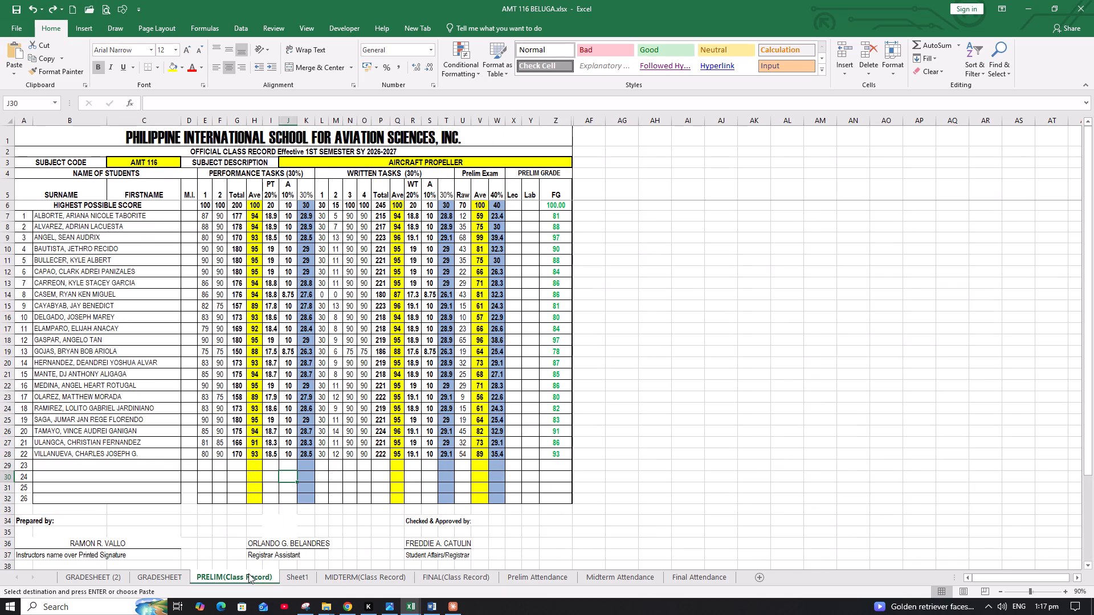
click(162, 572)
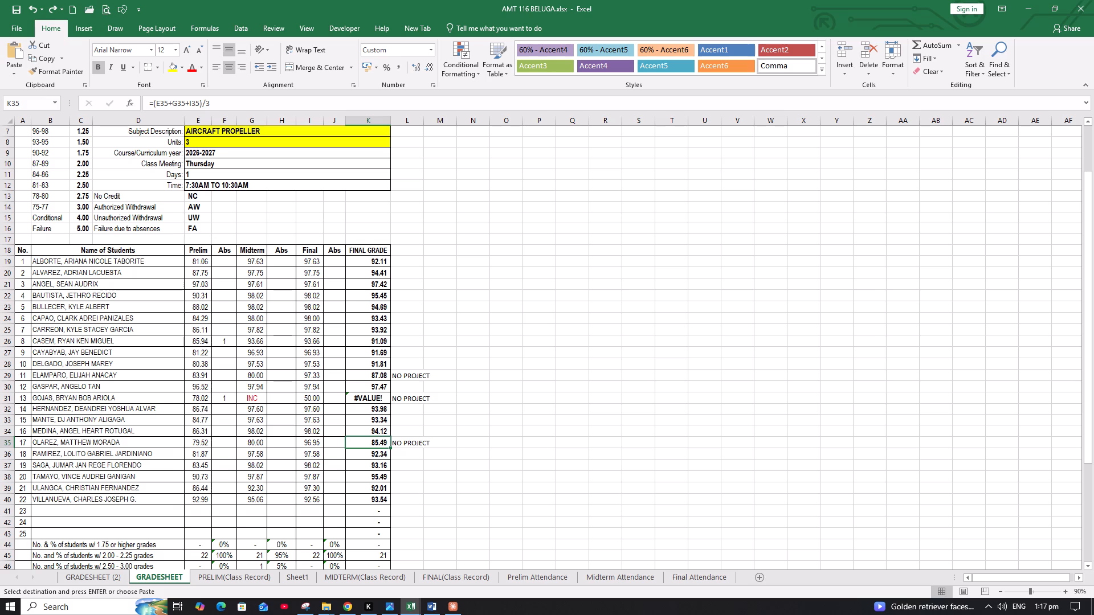
click(87, 577)
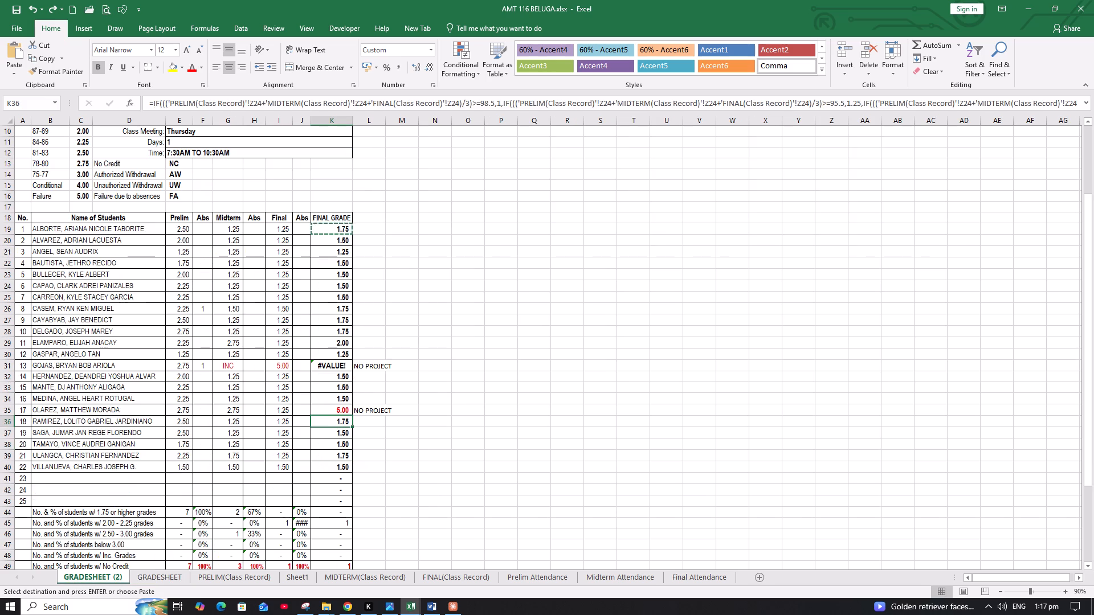
key(Escape)
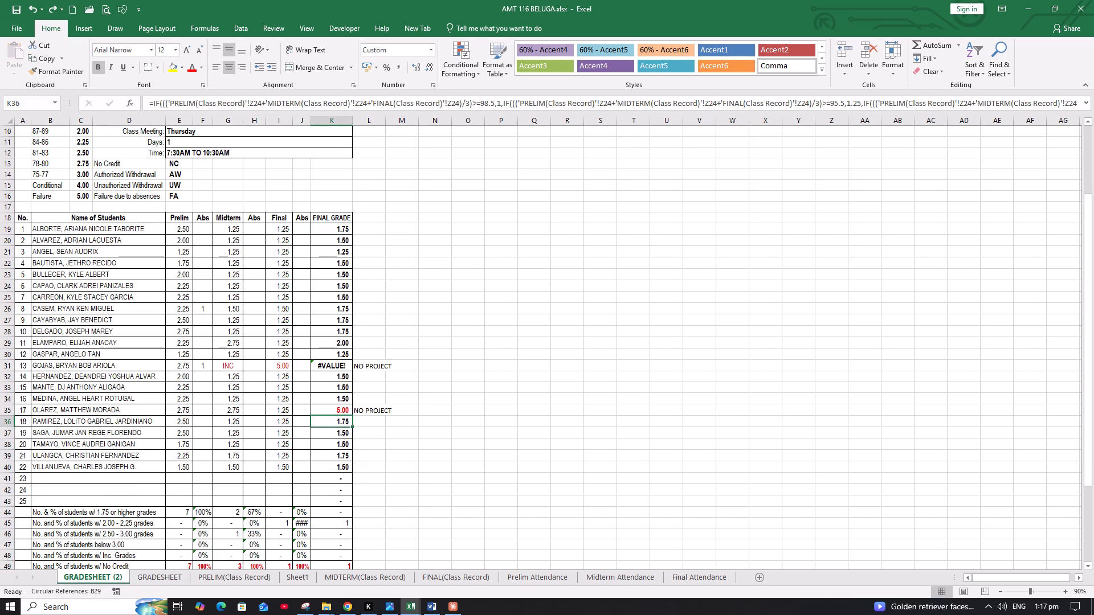
Read through the cell references in Olarez's FINAL GRADE formula on GRADESHEET (2).
key(Escape)
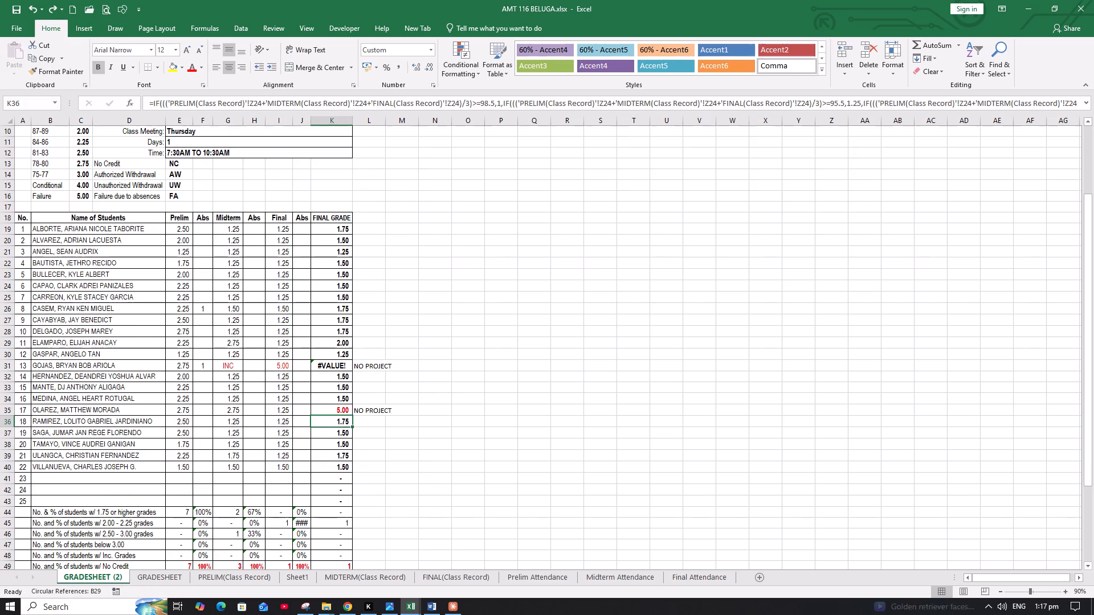
click(338, 409)
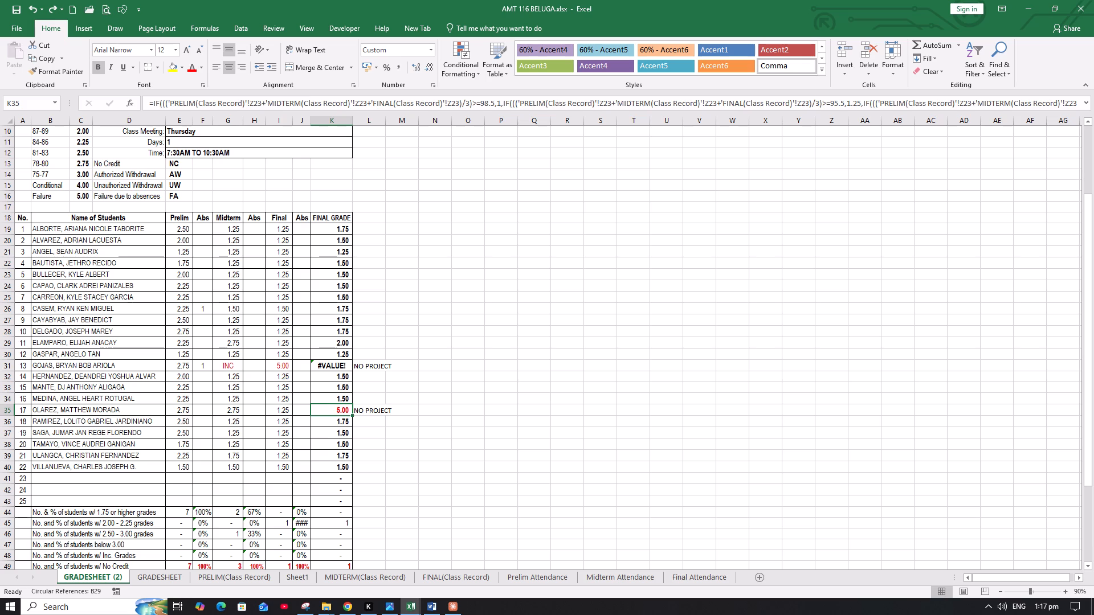
click(257, 100)
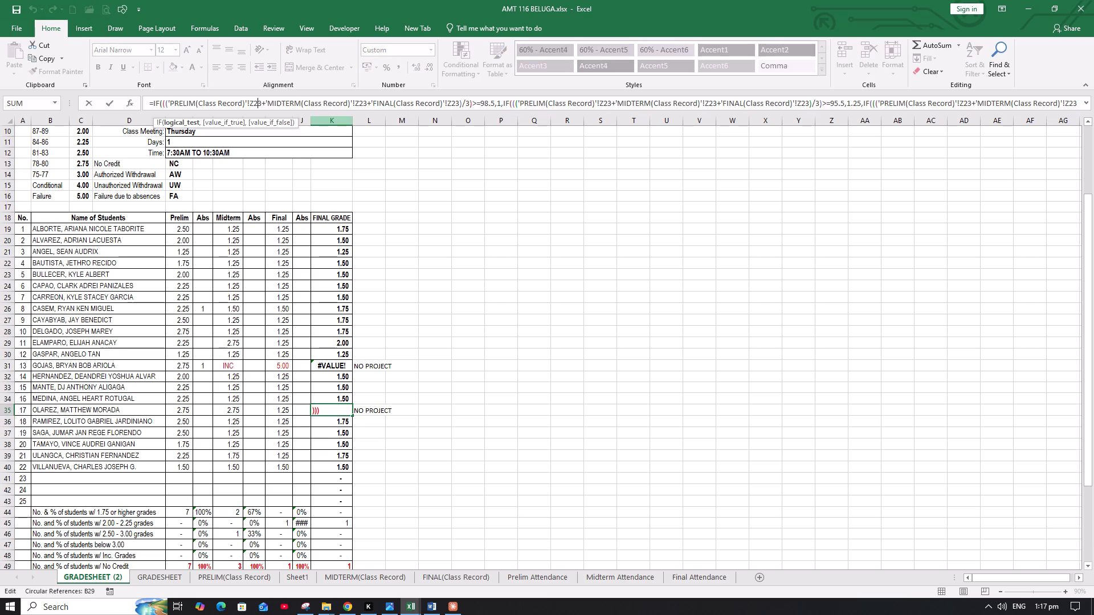
key(Right)
key(Right)
key(Right)
key(Right)
key(Right)
key(Right)
key(Right)
key(Right)
key(Right)
key(Right)
key(Right)
key(Right)
key(Right)
key(Right)
key(Right)
key(Right)
key(Right)
key(Right)
key(Right)
key(Right)
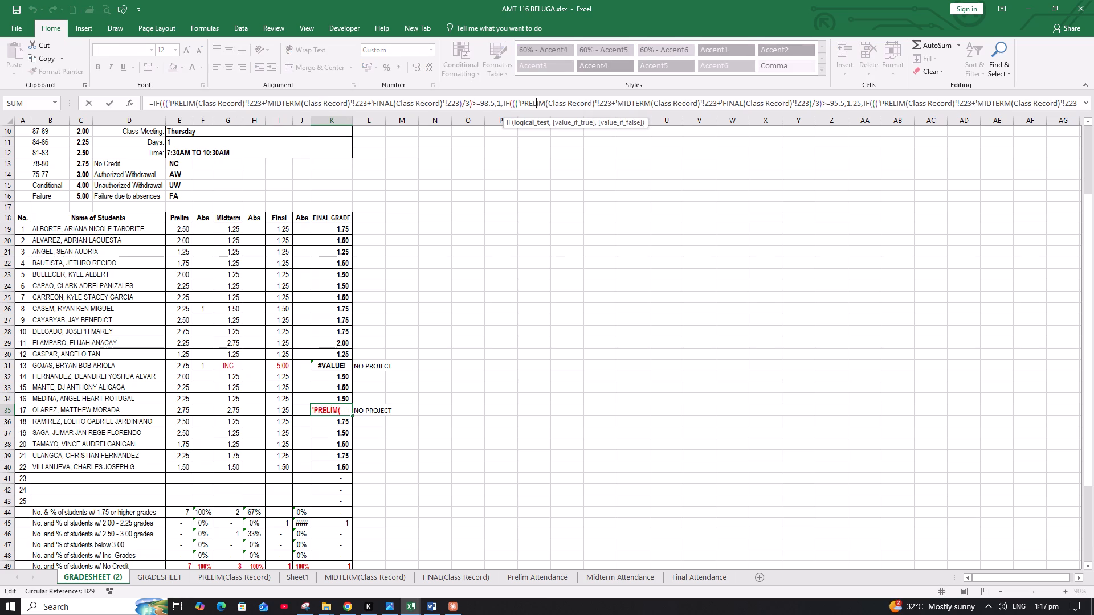
key(Right)
key(Right)
key(Right)
key(Right)
key(Right)
key(Right)
key(Right)
key(Right)
key(Right)
key(Right)
key(Right)
key(Right)
key(Right)
key(Right)
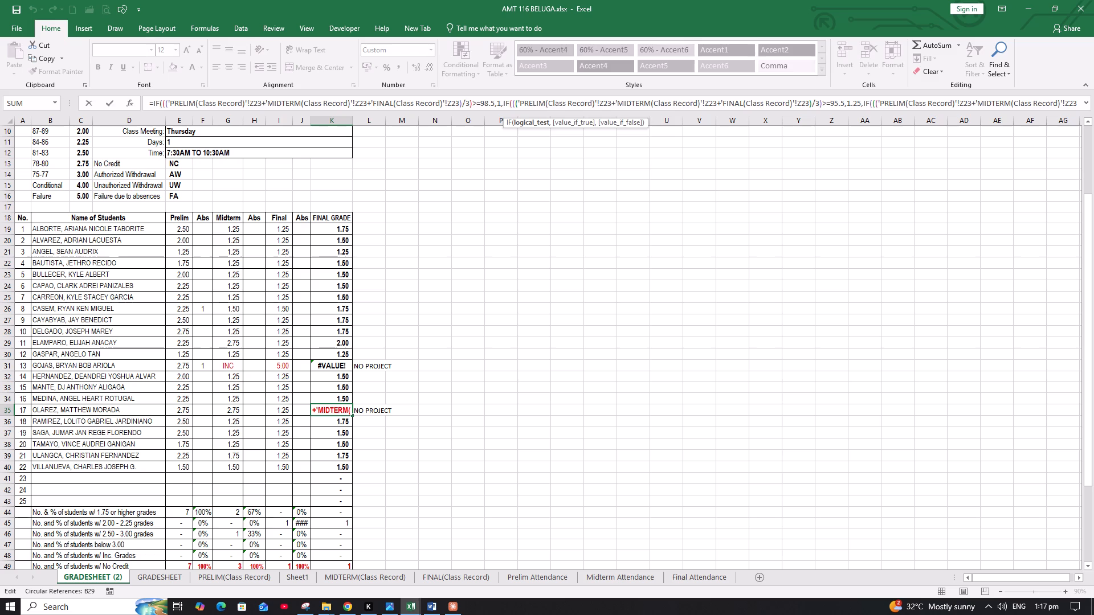
key(Escape)
Check the final, midterm and prelim class records and Alborte's FINAL GRADE formula on GRADESHEET.
click(452, 583)
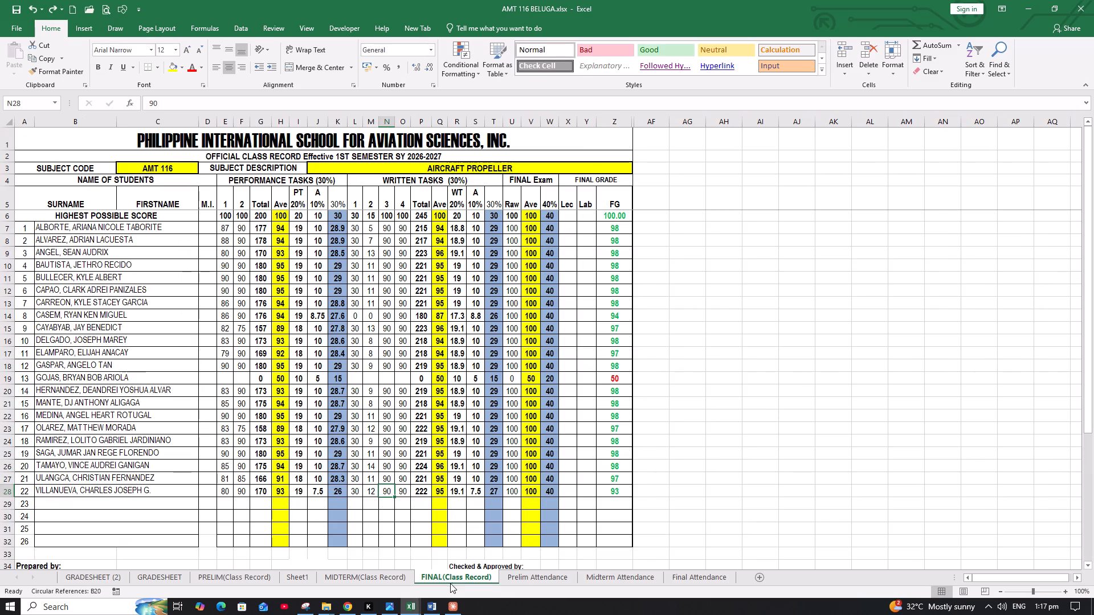
click(370, 578)
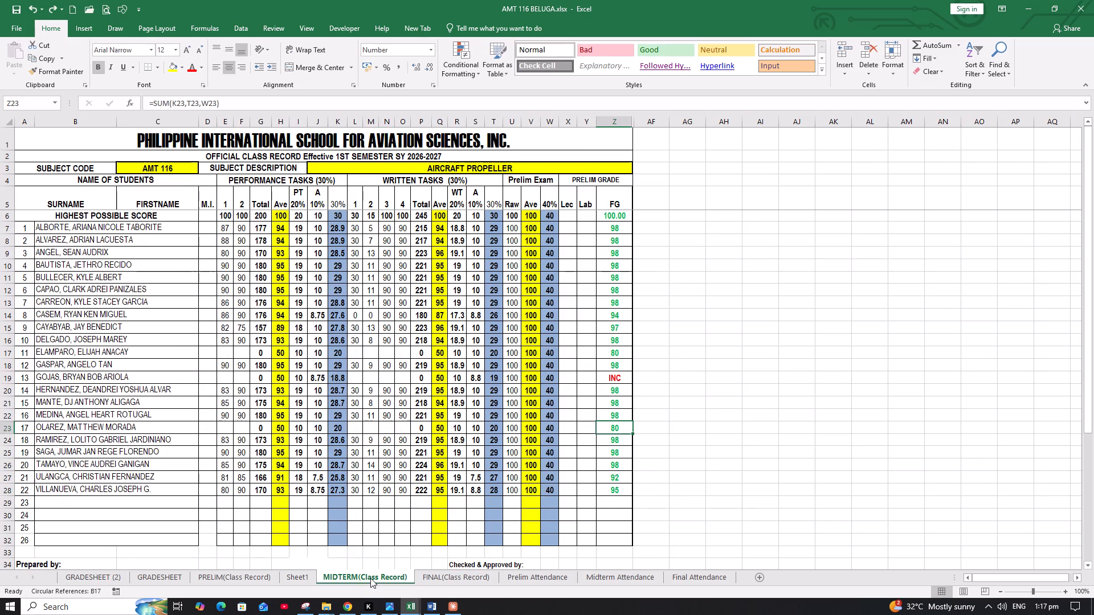
click(248, 574)
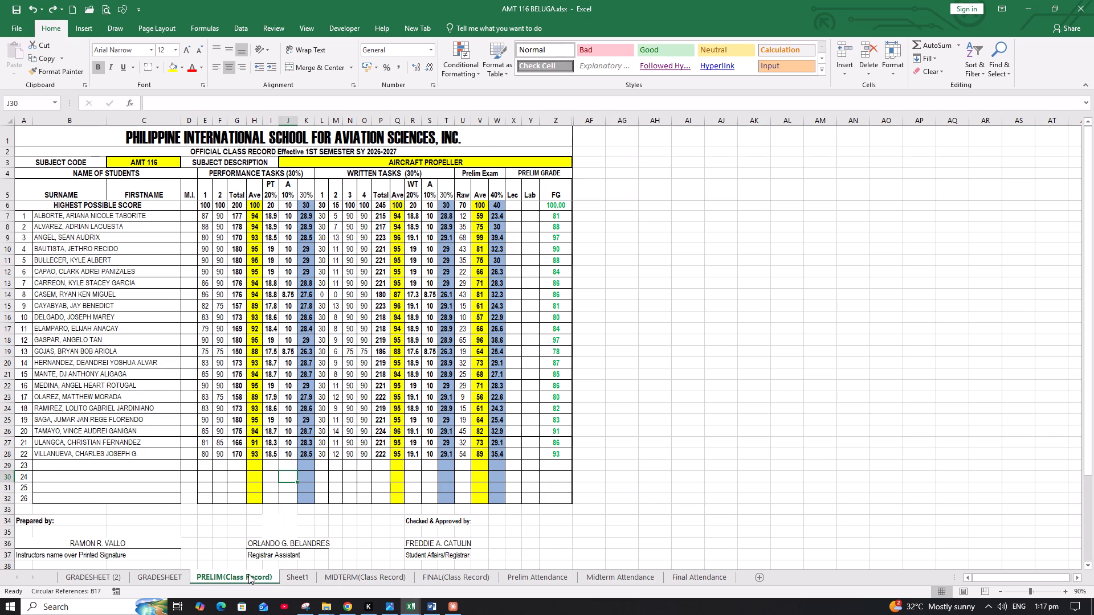
click(169, 579)
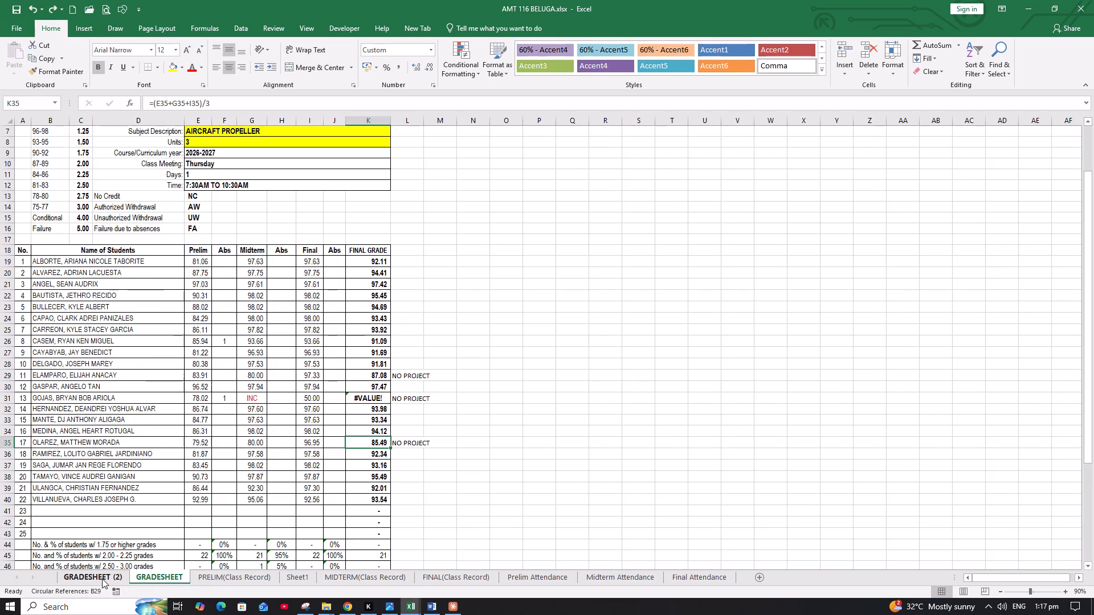
click(378, 263)
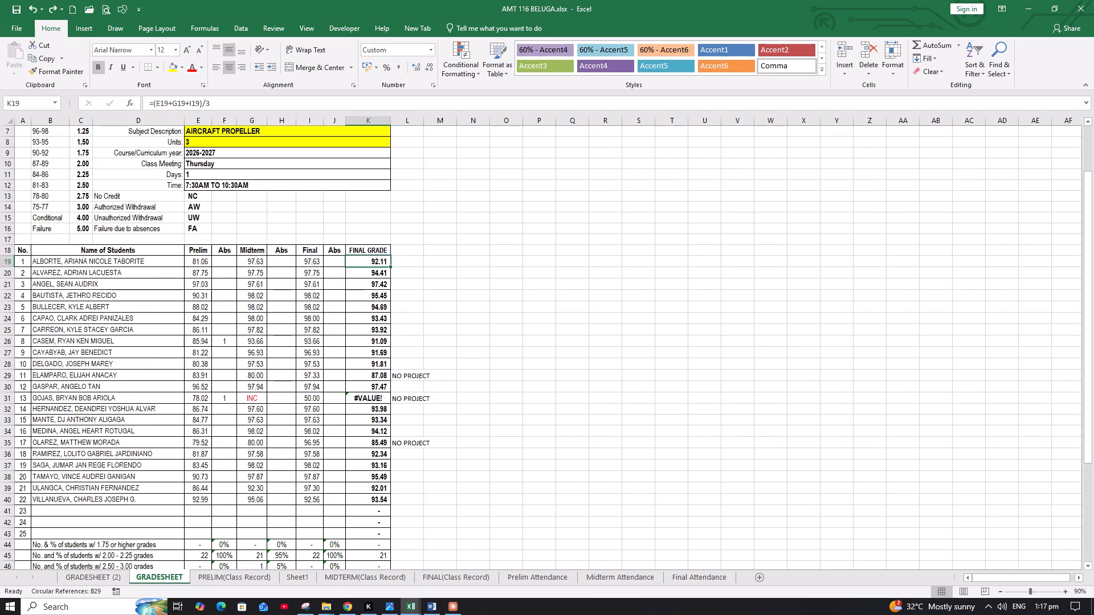
In Alborte's FINAL GRADE formula on GRADESHEET (2), change the midterm class record reference in the >=83.5 condition to Z7.
click(87, 576)
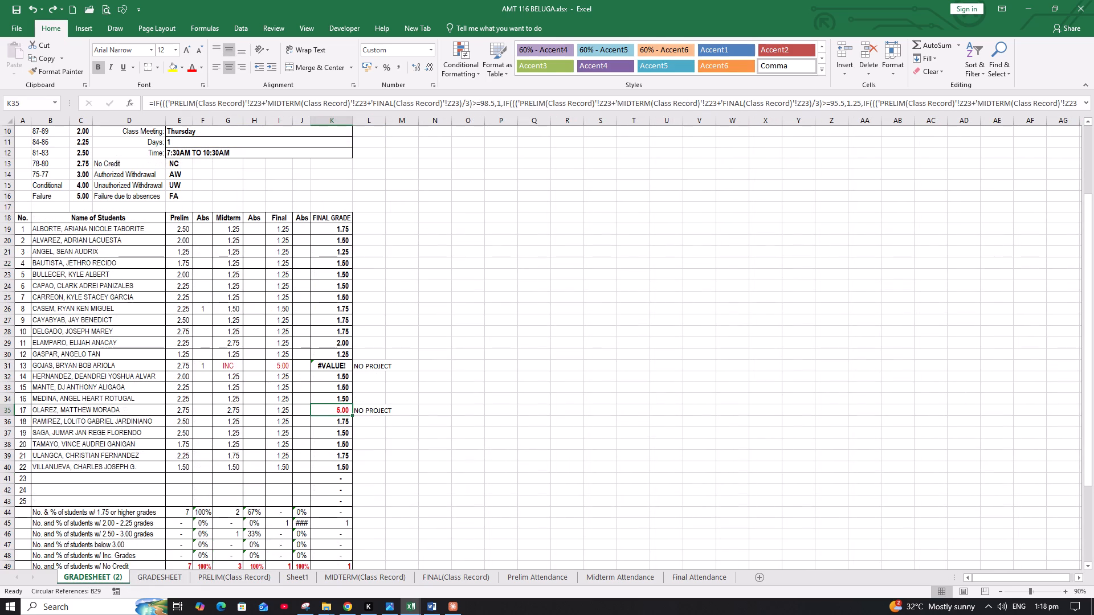
click(339, 232)
click(315, 100)
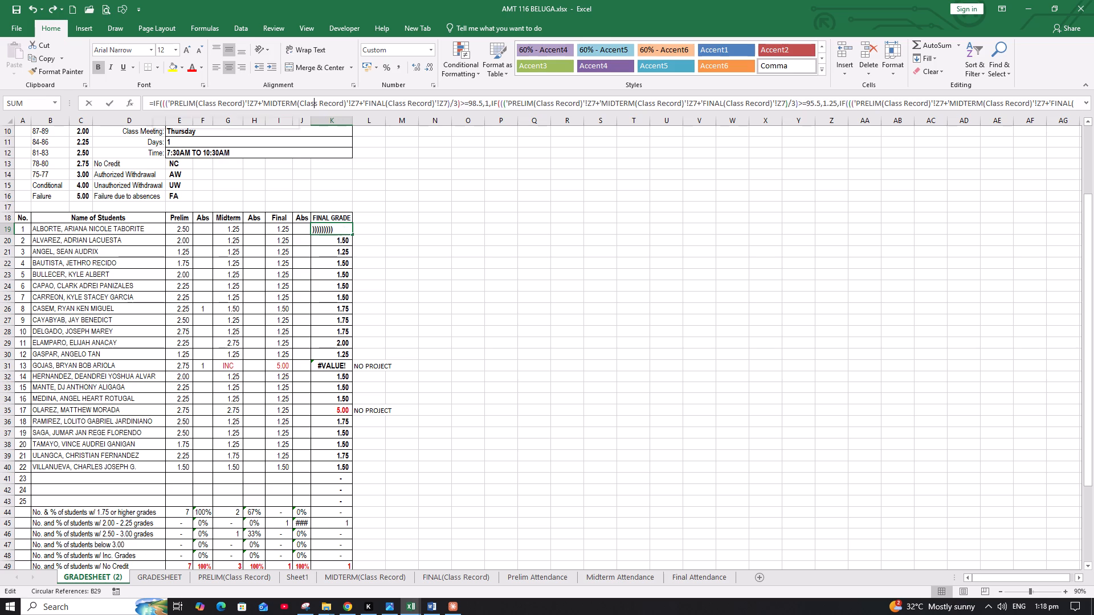
key(Right)
key(Right)
key(Right)
key(Right)
key(Right)
key(Right)
key(Right)
key(Right)
key(Right)
key(Right)
key(Right)
key(Right)
key(Right)
key(Right)
key(Right)
key(Right)
key(Right)
key(Right)
key(Right)
key(Right)
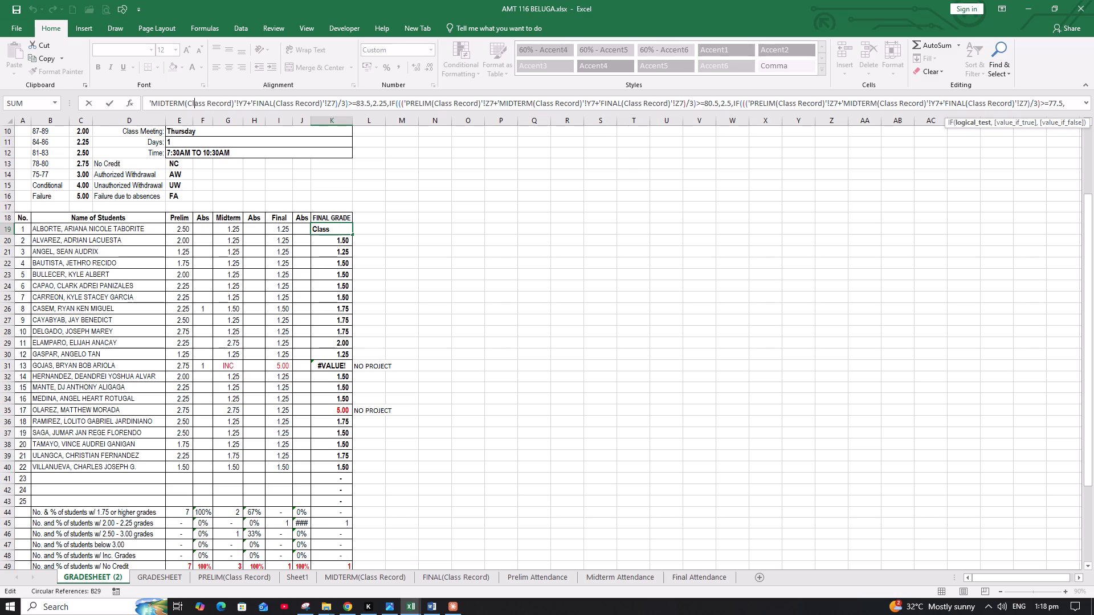
key(Left)
key(Left)
key(Left)
key(Left)
key(shift+Left)
key(z)
Change the midterm class record reference in the >=80.5 condition of Alborte's FINAL GRADE formula to Z7.
key(Right)
key(Right)
key(Right)
key(Right)
key(Right)
key(Right)
key(Right)
key(Right)
key(Right)
key(Right)
key(Right)
key(Right)
key(Right)
key(Right)
key(Right)
key(Right)
key(Right)
key(Right)
key(Right)
key(Right)
key(Right)
key(Right)
key(Right)
key(Right)
key(Right)
key(Right)
key(Right)
key(Right)
key(Right)
key(Right)
key(Right)
key(Right)
key(Right)
key(Right)
key(Right)
key(Right)
key(Right)
key(Right)
key(Right)
key(Right)
key(Right)
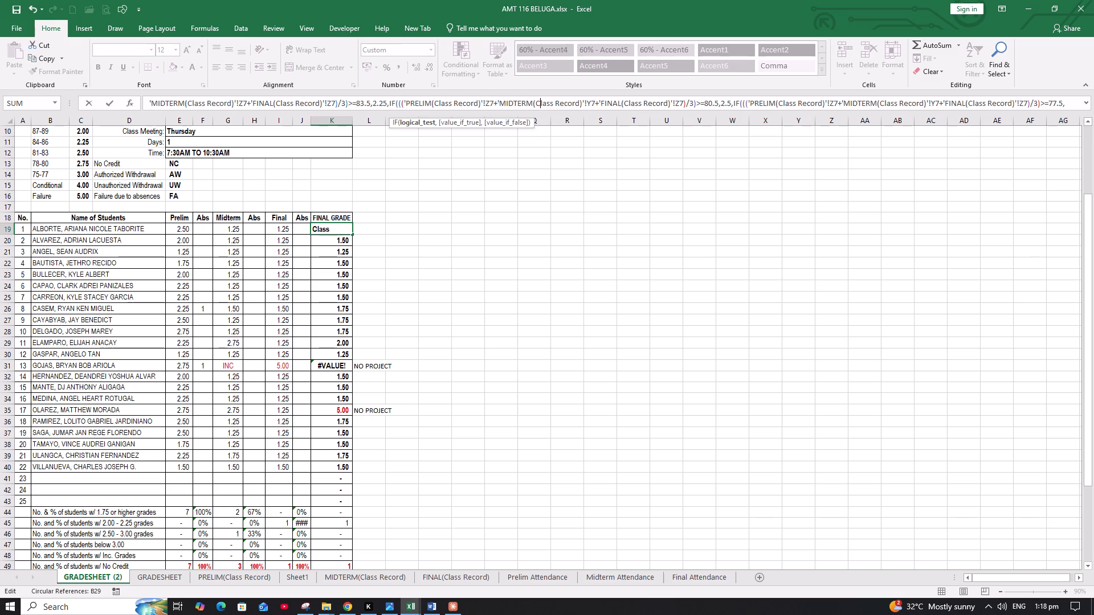
key(Left)
key(shift+Left)
key(z)
Change the midterm class record reference in the >=77.5 condition of Alborte's FINAL GRADE formula to Z7.
key(Right)
key(Right)
key(Right)
key(Right)
key(Right)
key(Right)
key(Right)
key(Right)
key(Right)
key(Right)
key(Right)
key(Right)
key(Right)
key(Right)
key(Right)
key(Right)
key(Right)
key(Right)
key(Right)
key(Right)
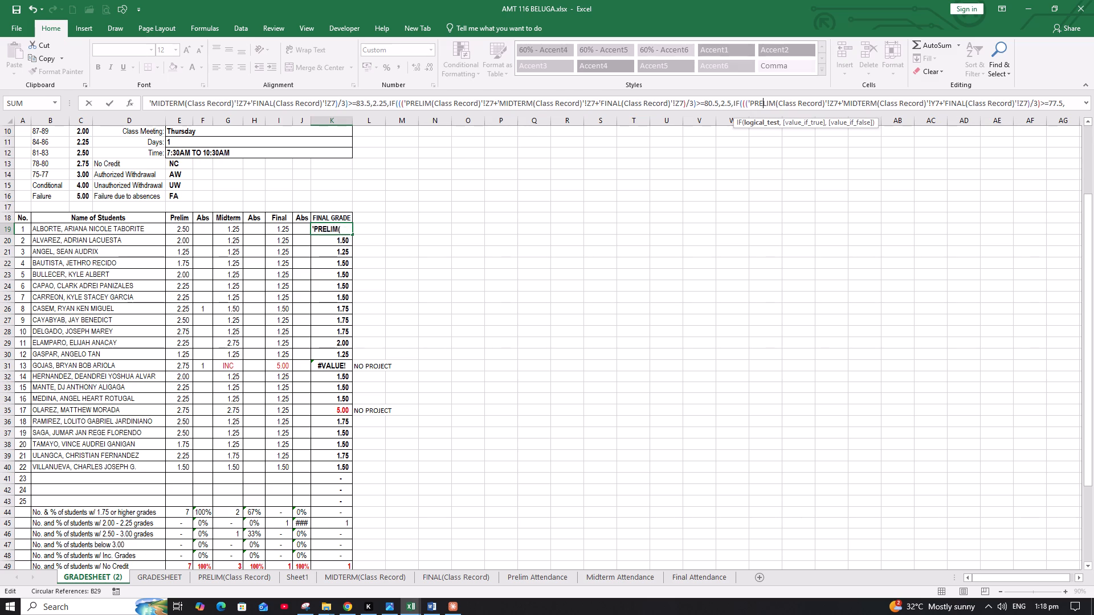
key(Right)
key(Right)
key(Right)
key(shift+Left)
key(z)
key(Right)
key(Right)
key(Right)
key(Right)
key(Right)
key(Right)
key(Right)
key(Right)
key(Right)
key(Right)
key(Right)
key(Right)
key(Right)
key(Right)
key(Right)
key(Right)
key(Right)
key(Right)
key(Right)
key(Right)
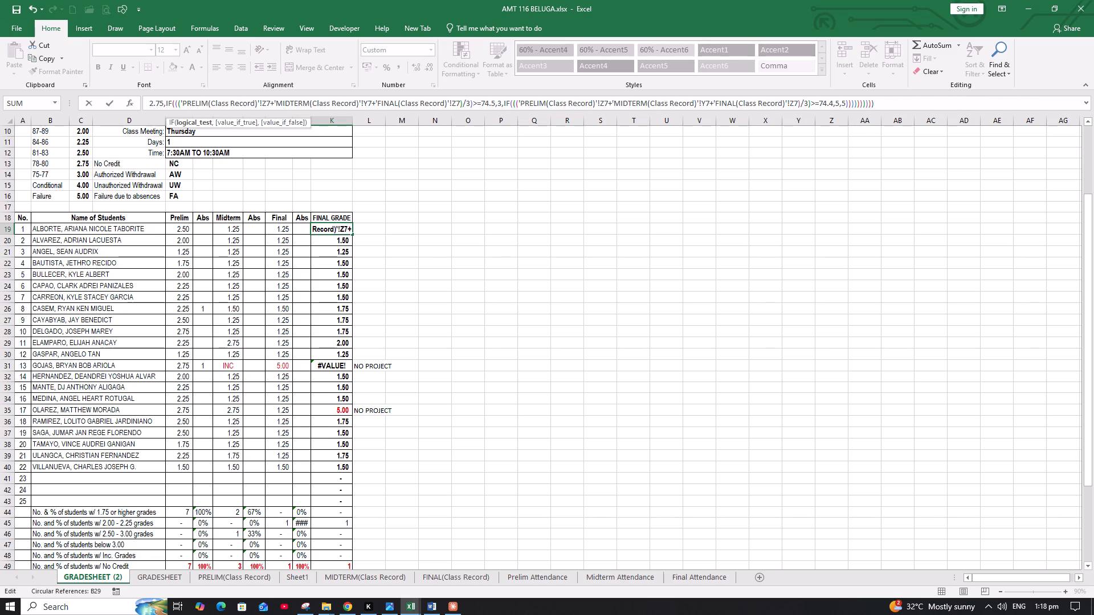
key(Left)
key(shift+Left)
key(z)
Change the midterm class record reference in the >=74.4 condition of Alborte's FINAL GRADE formula to Z7 and commit the formula.
key(Right)
key(Right)
key(Right)
key(Right)
key(Right)
key(Right)
key(Right)
key(Right)
key(Right)
key(Right)
key(Right)
key(Right)
key(Right)
key(Right)
key(Right)
key(Right)
key(Right)
key(Right)
key(Right)
key(Right)
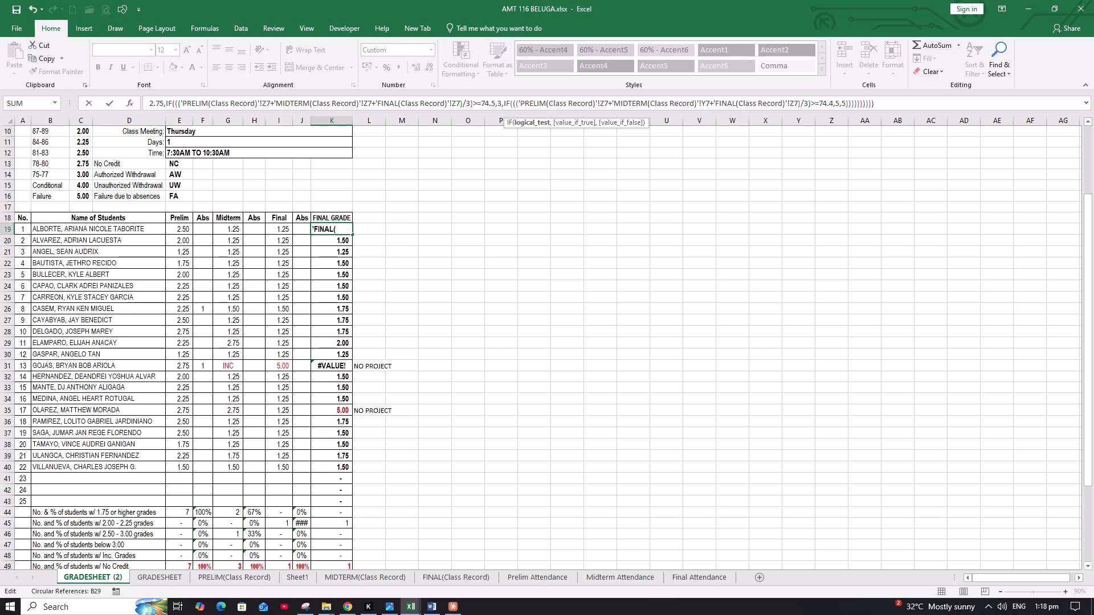
key(Left)
key(Left)
key(shift+Left)
key(z)
key(Right)
key(Right)
key(Right)
key(Right)
key(Right)
key(Right)
key(Right)
key(Right)
key(Right)
key(Right)
key(Right)
key(Right)
key(Right)
key(Right)
key(Right)
key(Right)
key(Right)
key(Right)
key(Right)
key(Right)
key(Return)
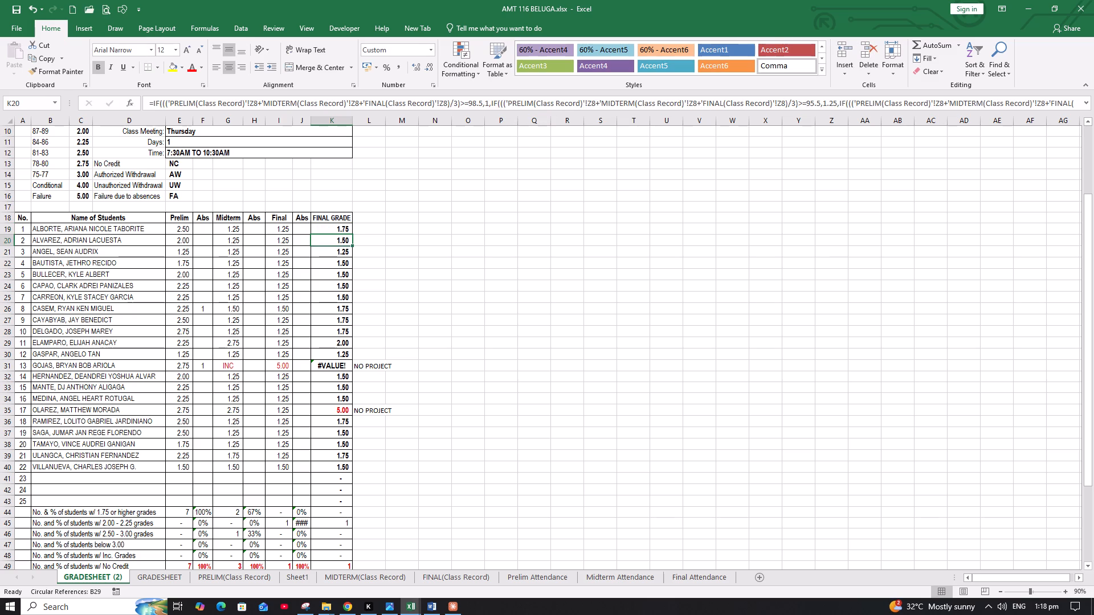
Fill Alborte's corrected FINAL GRADE formula down the column through Villanueva's row.
click(341, 232)
click(341, 229)
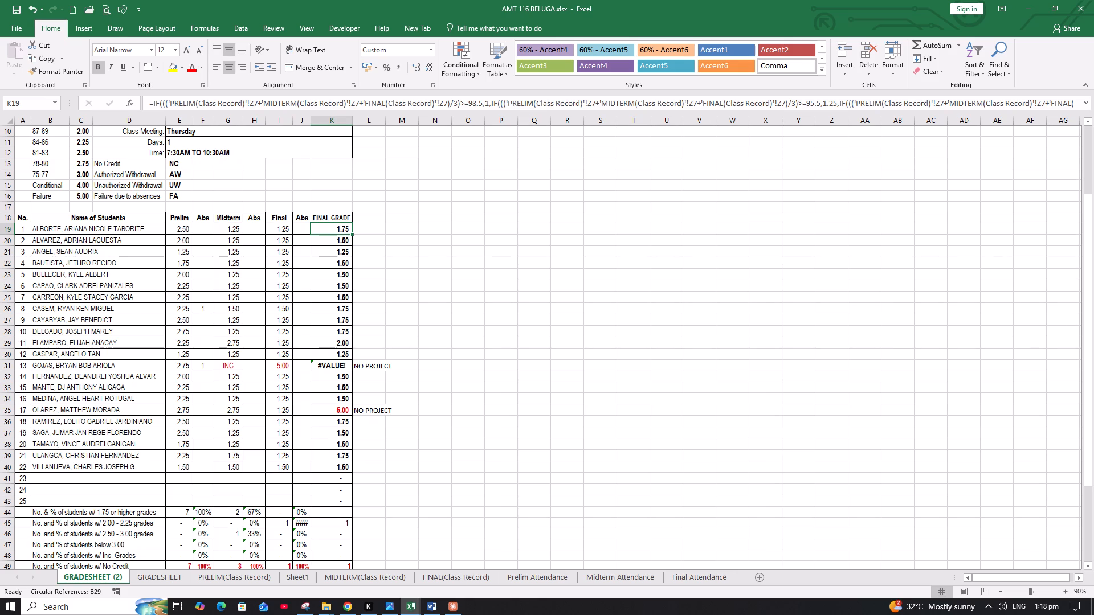
drag(353, 236, 342, 456)
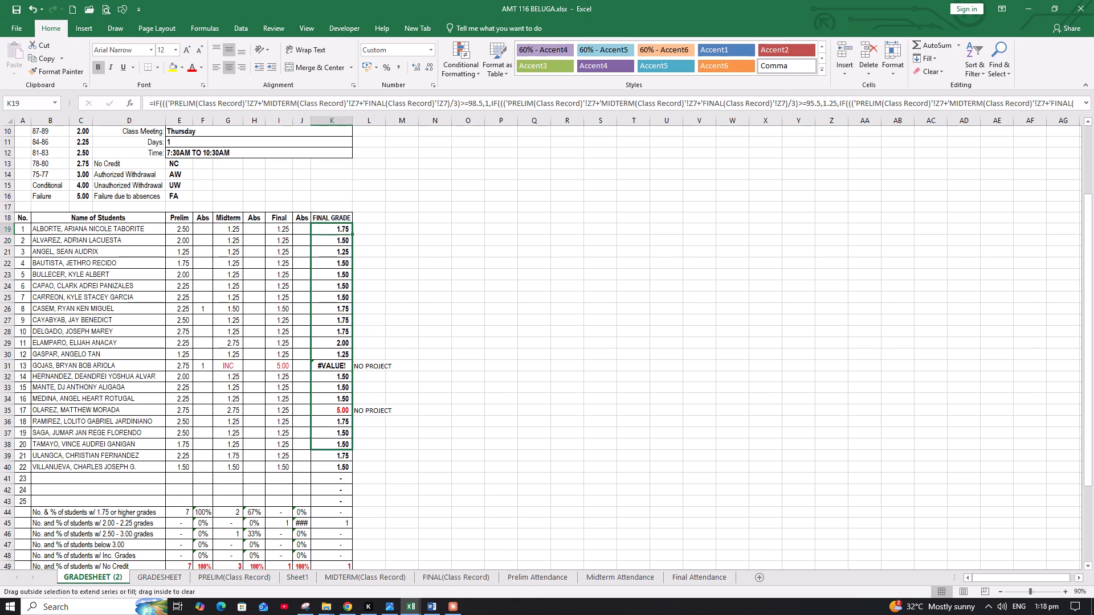
drag(342, 456, 341, 467)
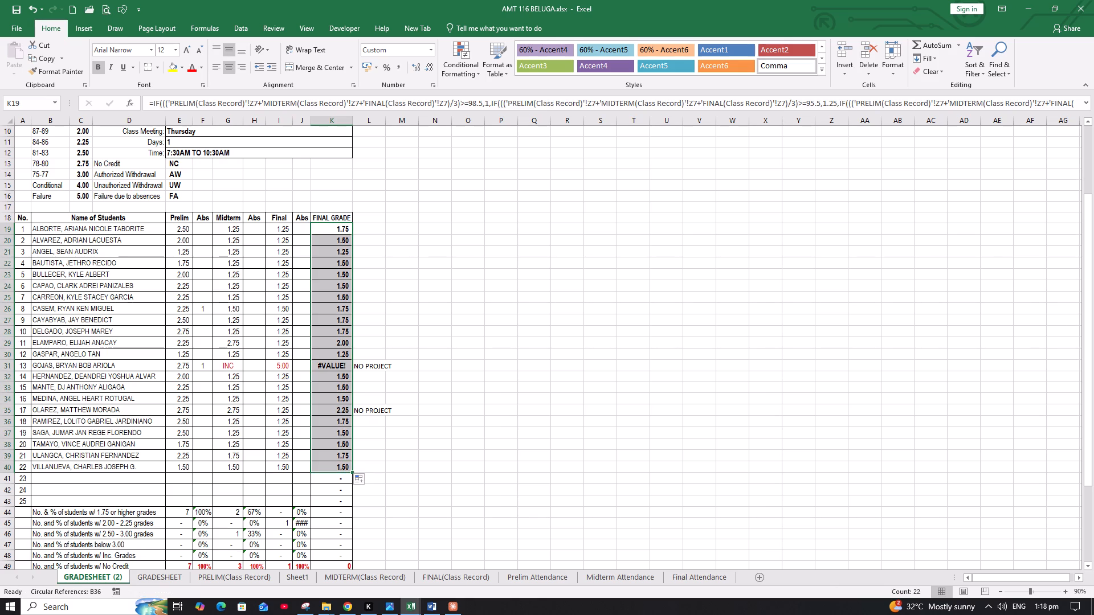
Check Olarez's FINAL GRADE formula and read through the cell references in Alborte's Final column formula.
click(338, 411)
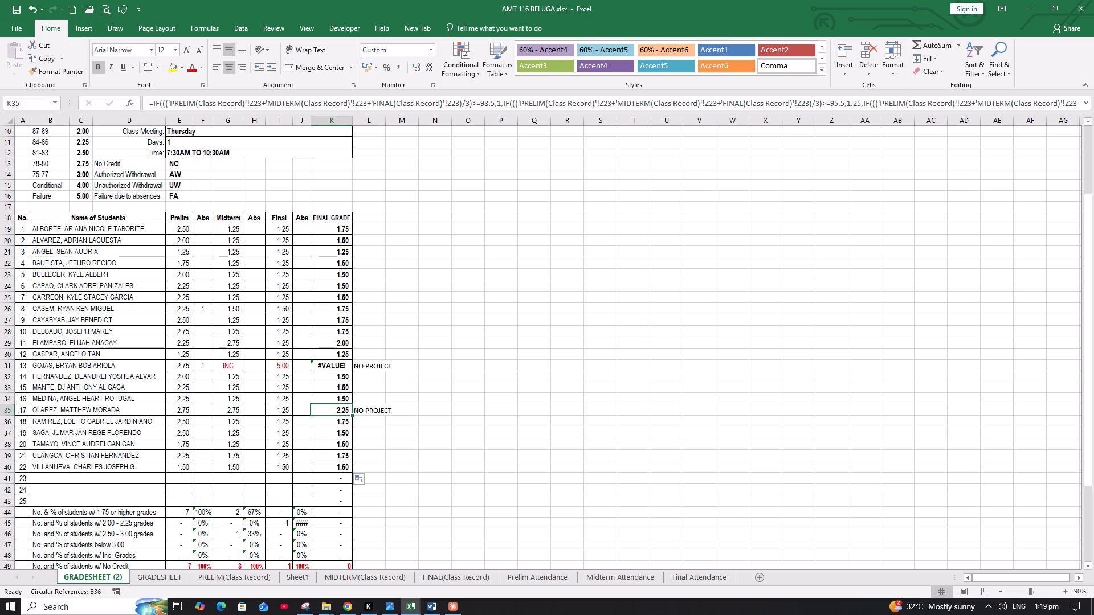
click(280, 231)
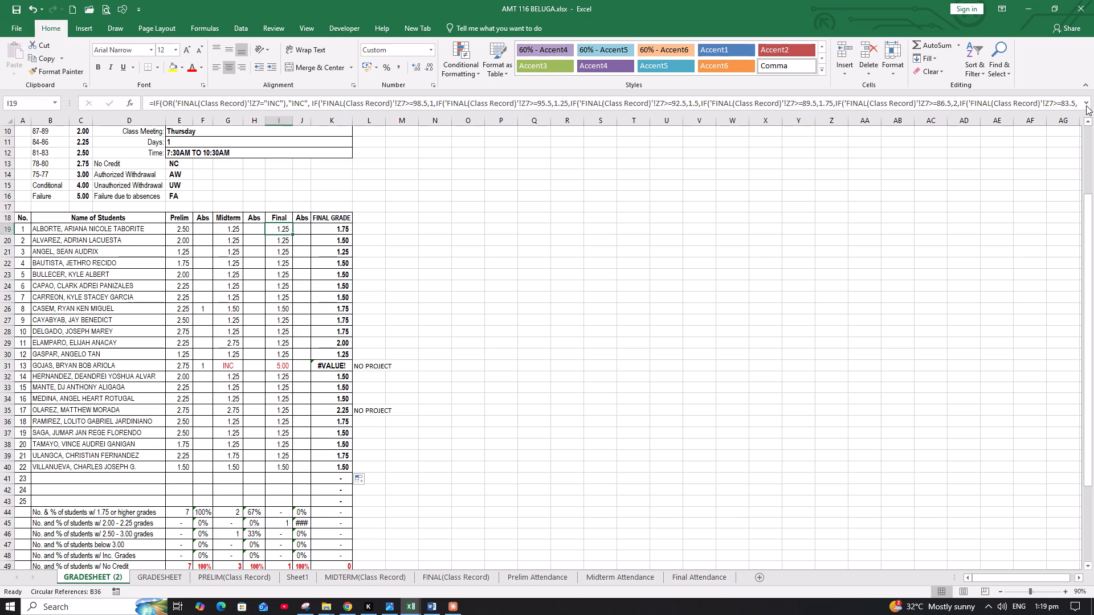
click(1070, 102)
key(Right)
key(Right)
key(Right)
key(Right)
key(Right)
key(Right)
key(Right)
key(Right)
key(Right)
key(Right)
key(Right)
key(Right)
key(Right)
key(Right)
key(Right)
key(Right)
key(Right)
key(Right)
key(Right)
key(Right)
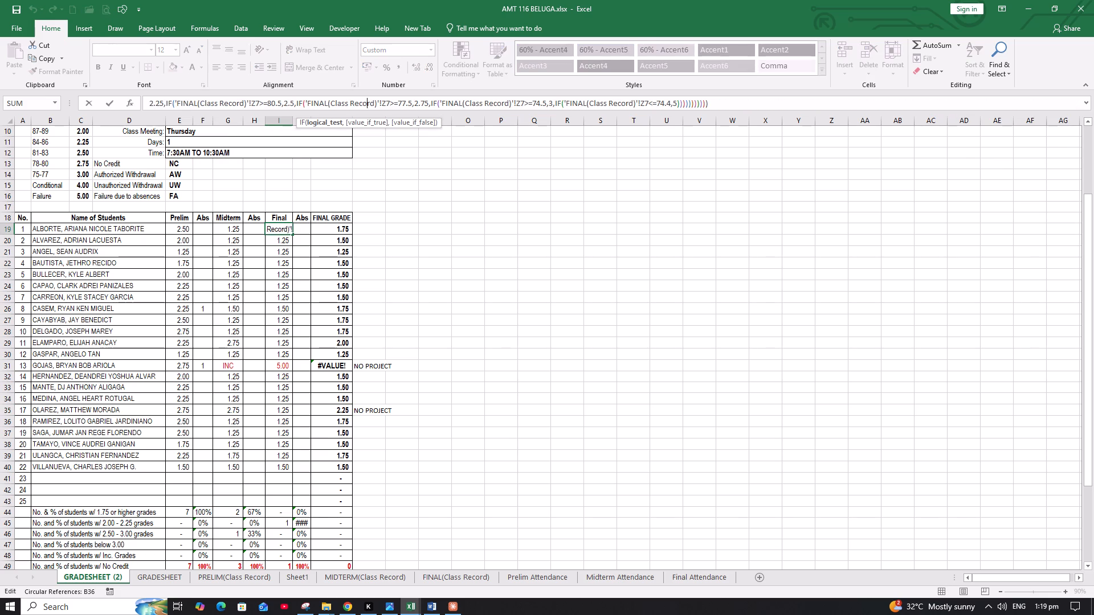
key(Escape)
key(Escape)
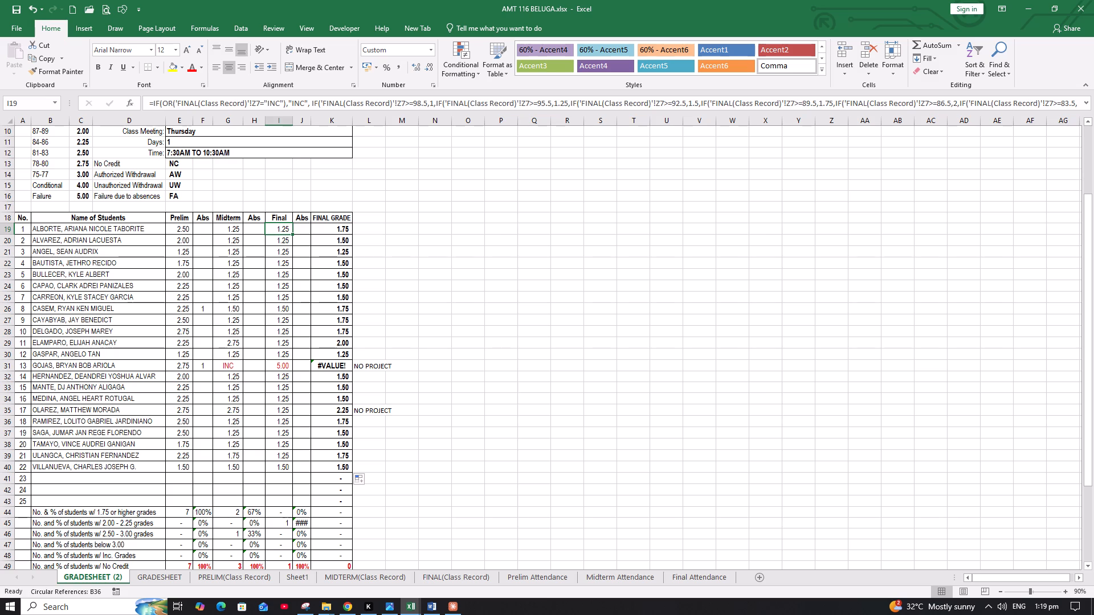
Save the AMT 116 BELUGA workbook.
click(14, 13)
Preview GRADESHEET (2) and print only pages 1 to 1 on the EPSON L120 Series (Copy 1).
click(112, 11)
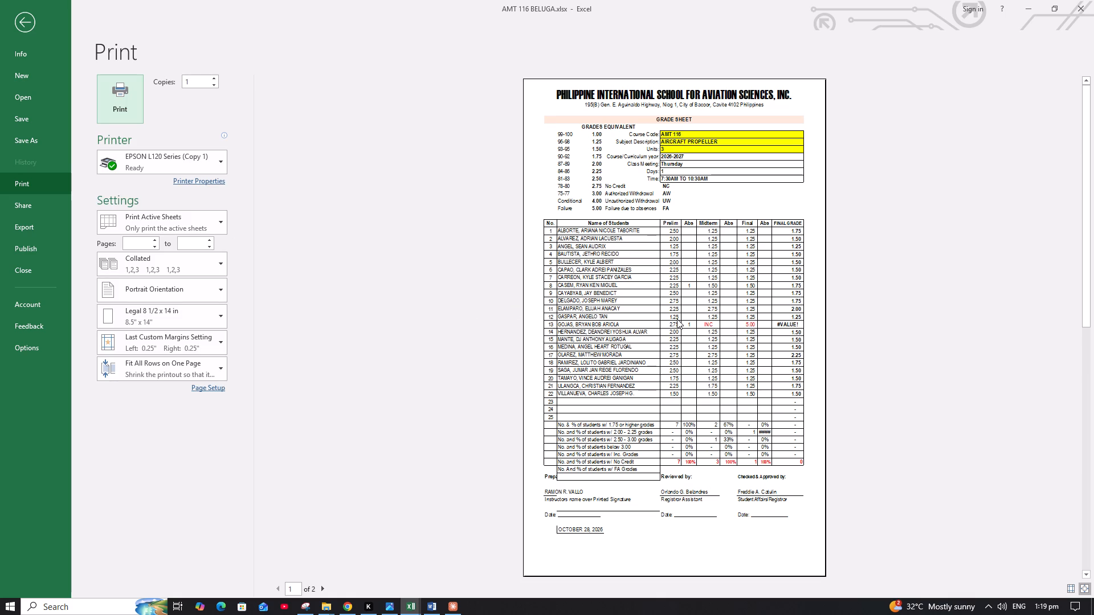
scroll(677, 319, down, 1)
scroll(677, 319, up, 1)
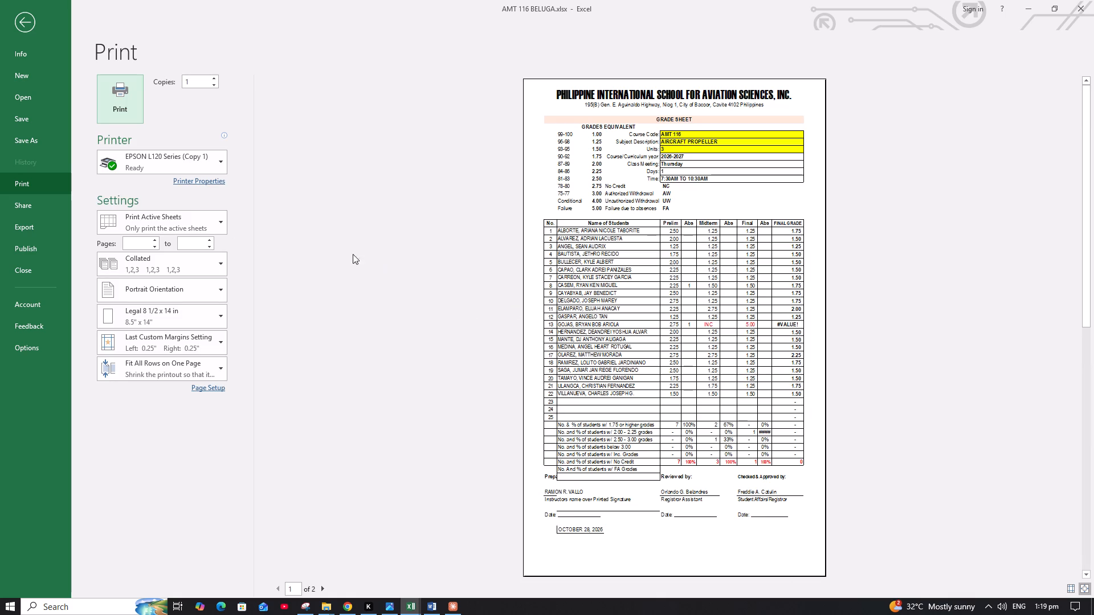
click(153, 240)
click(207, 240)
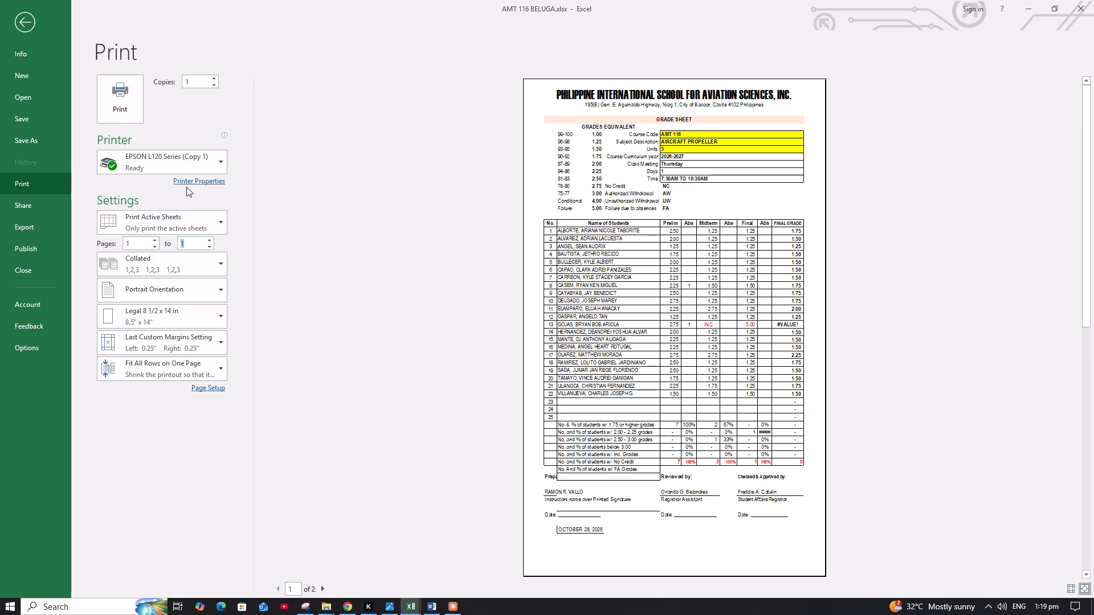
click(134, 103)
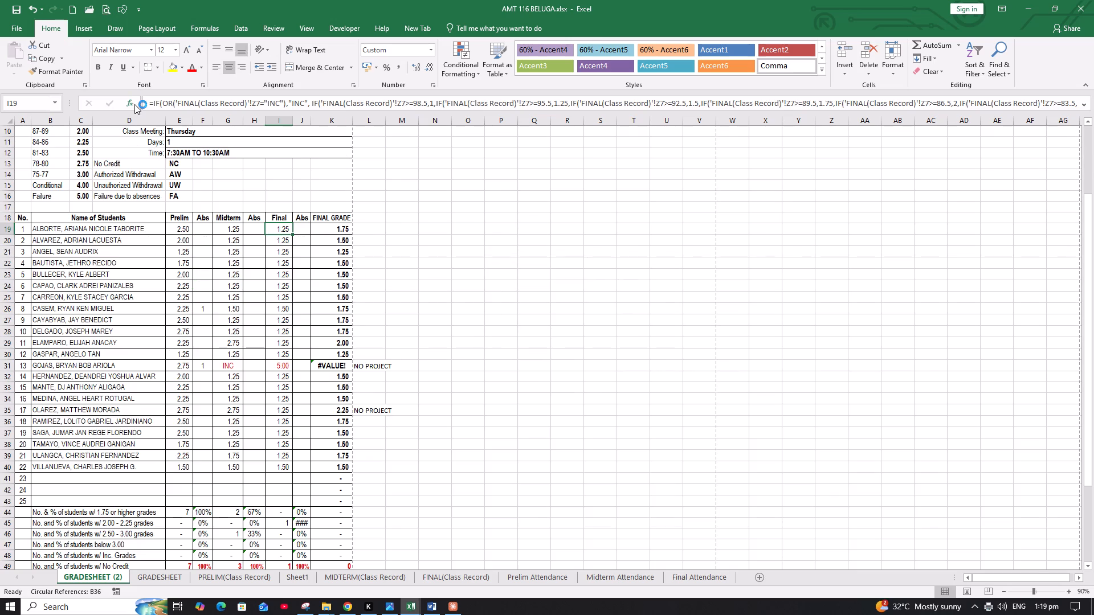
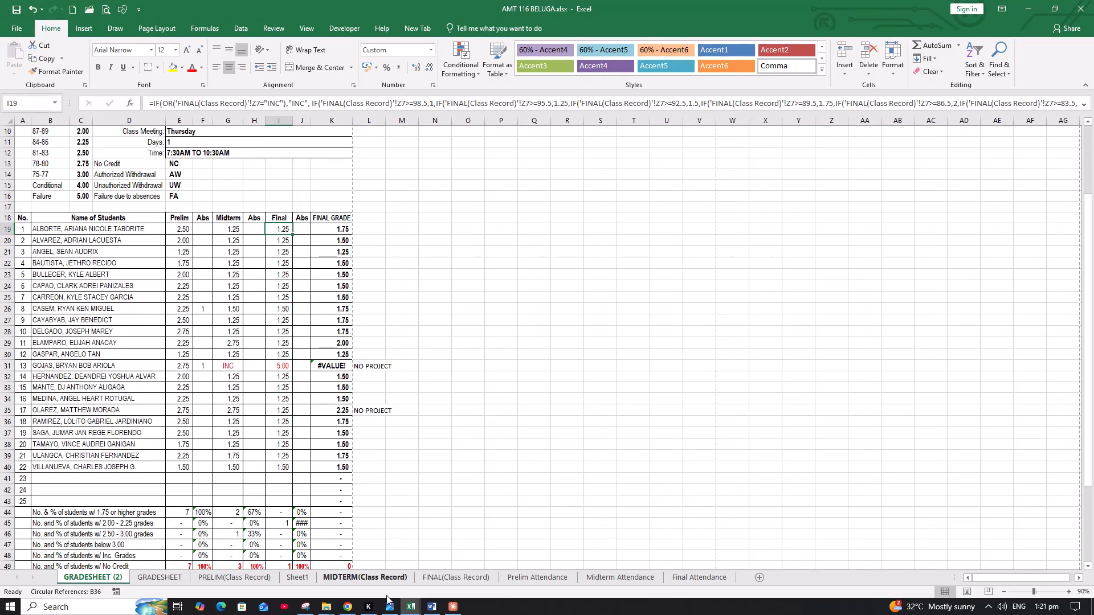
Switch to Word and open the recent 1st Year 1ST SEM 2026-27 BELUGA registration form document for graduation grades.
click(438, 577)
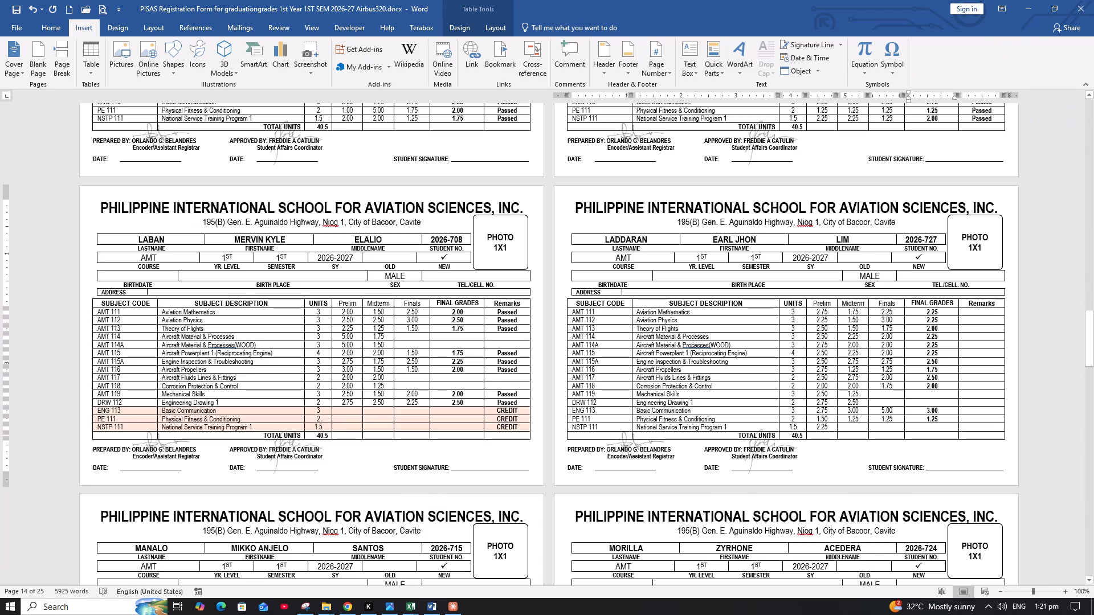
click(13, 26)
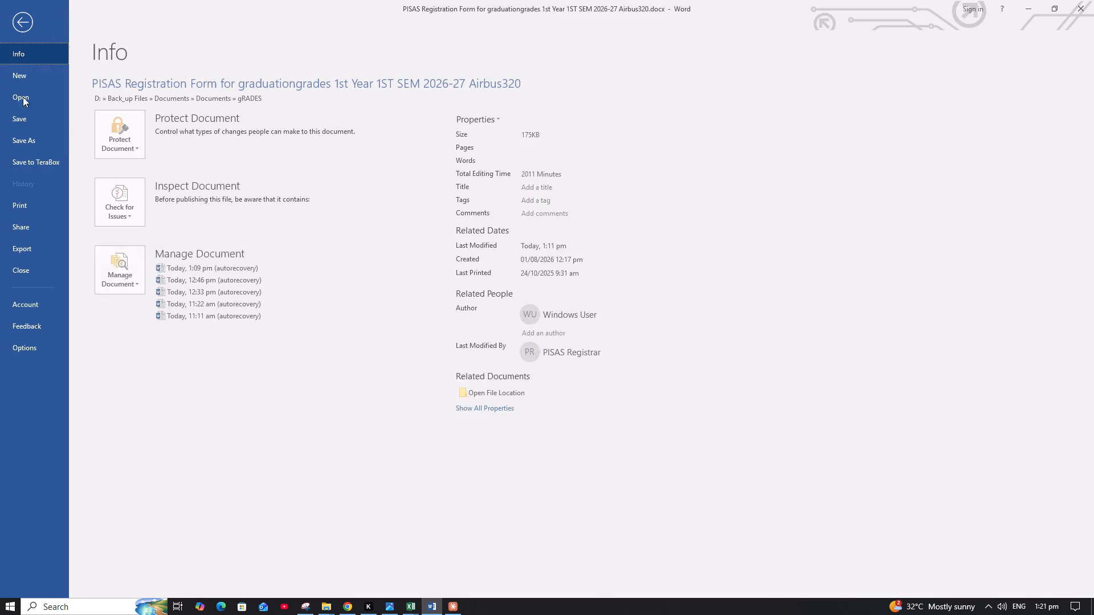
click(46, 99)
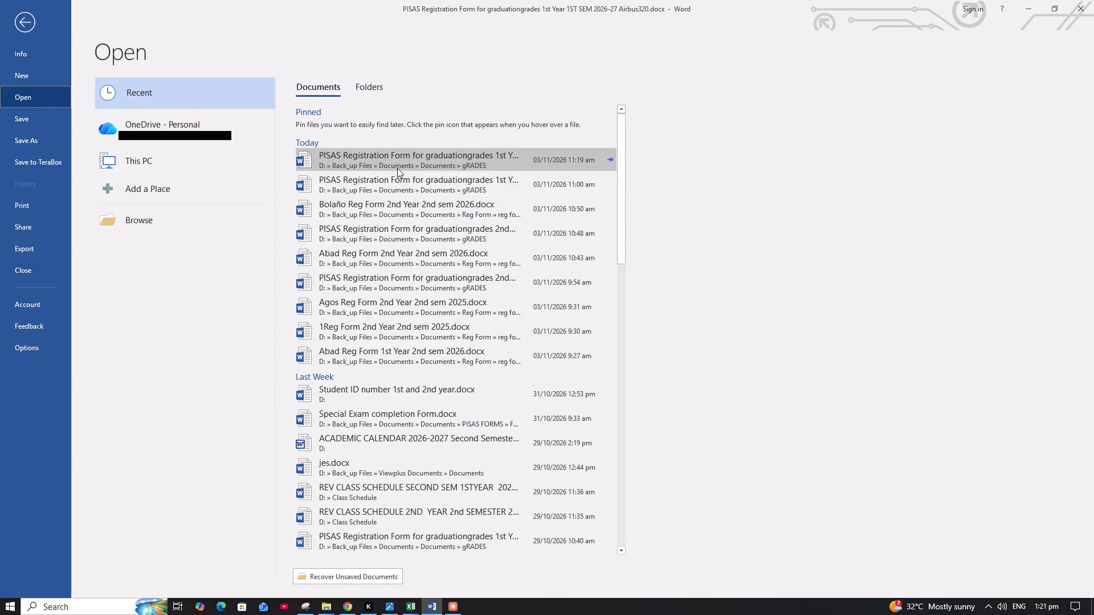
click(397, 168)
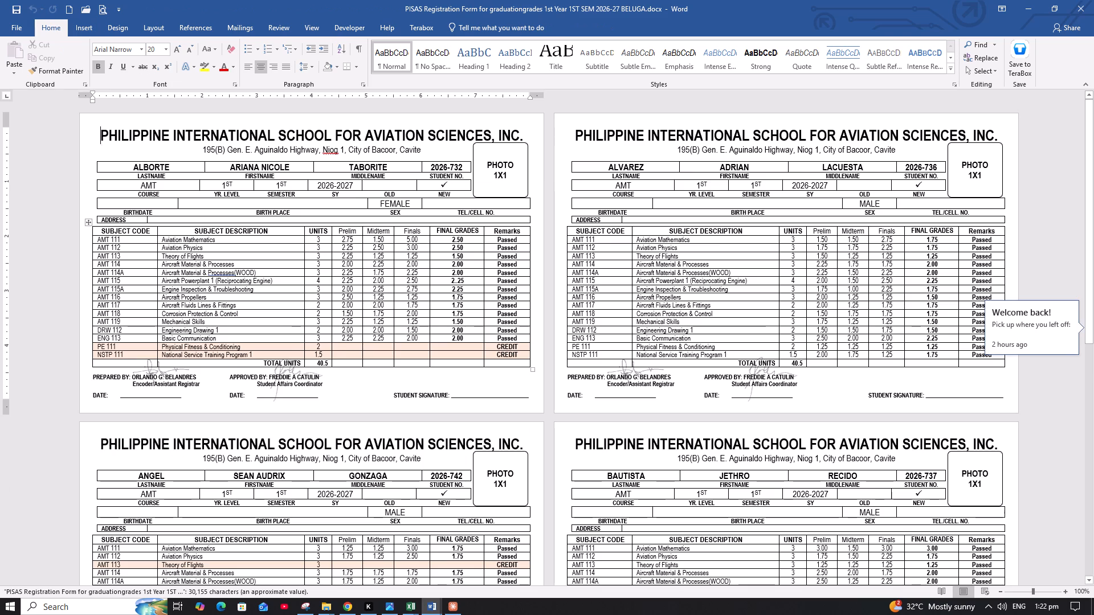
scroll(491, 323, down, 14)
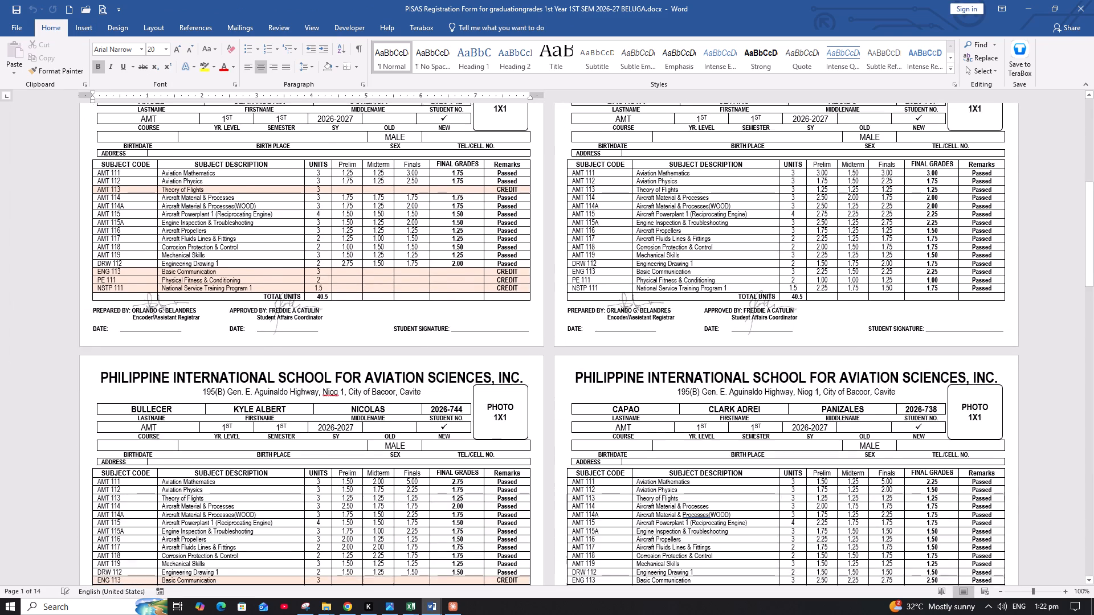
scroll(491, 323, down, 2)
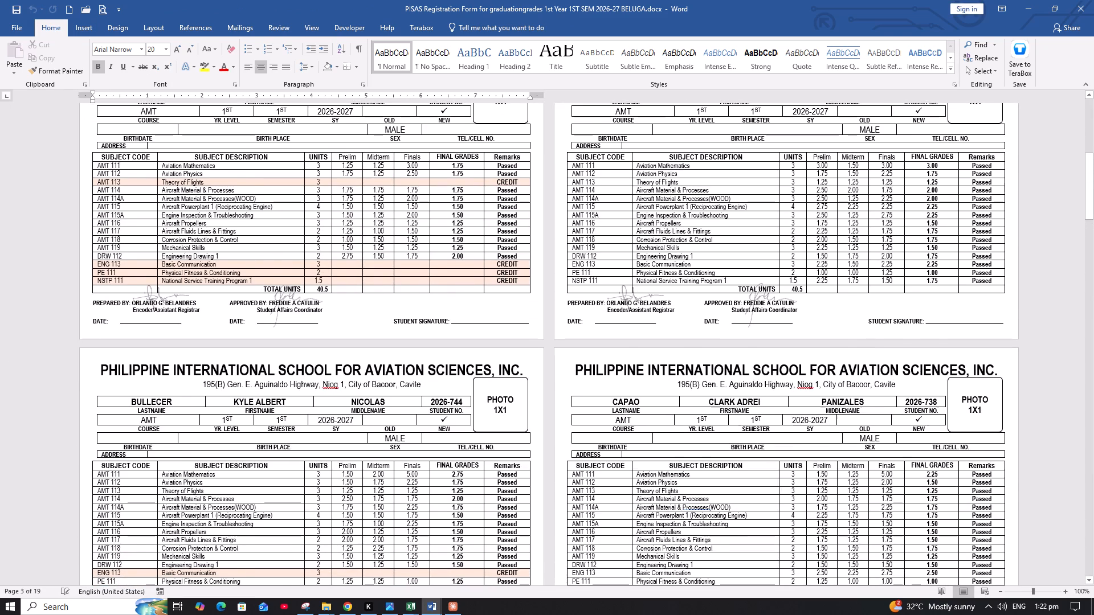
scroll(491, 323, down, 20)
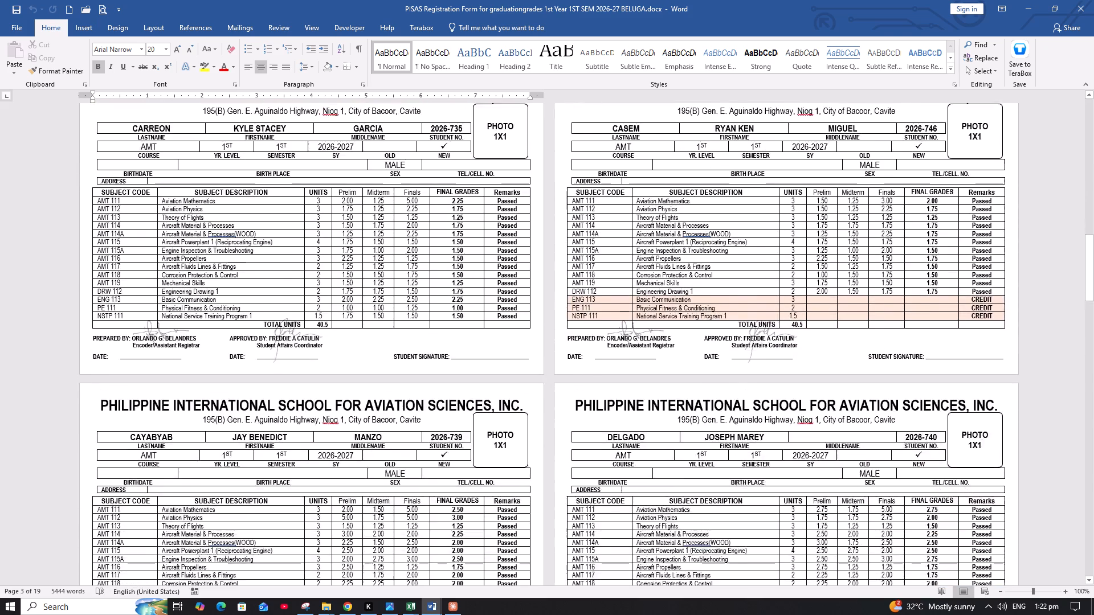
scroll(491, 323, down, 20)
scroll(491, 323, down, 5)
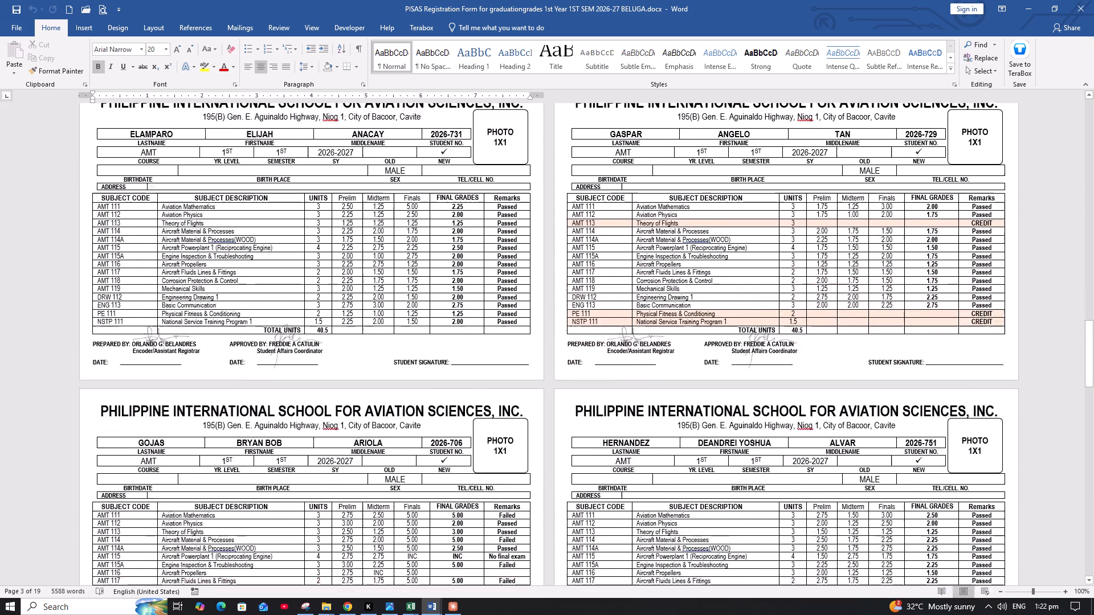
scroll(491, 323, down, 20)
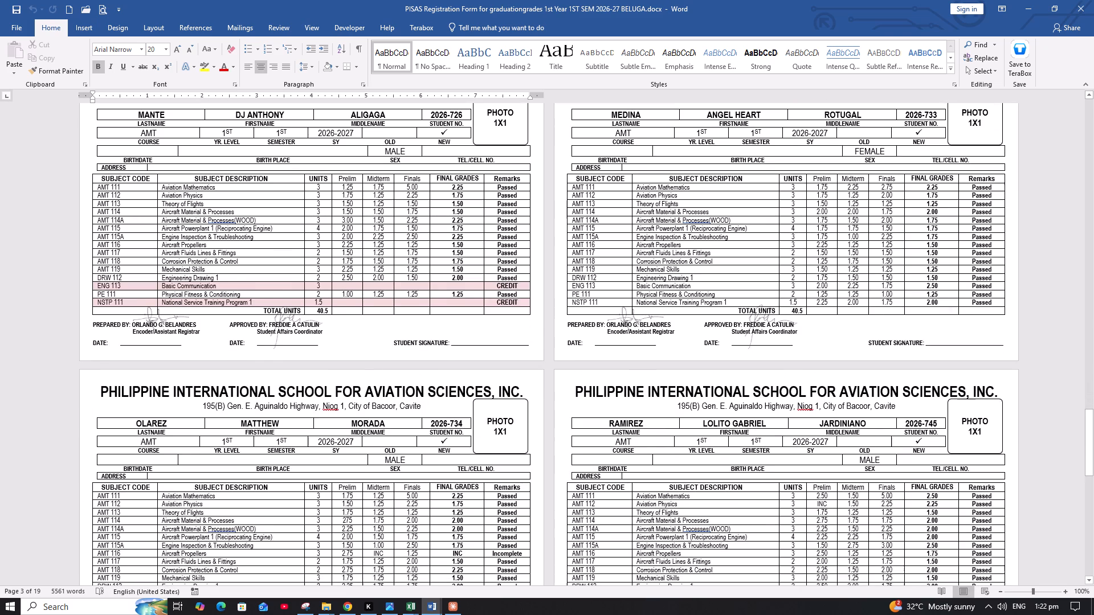
scroll(491, 323, down, 7)
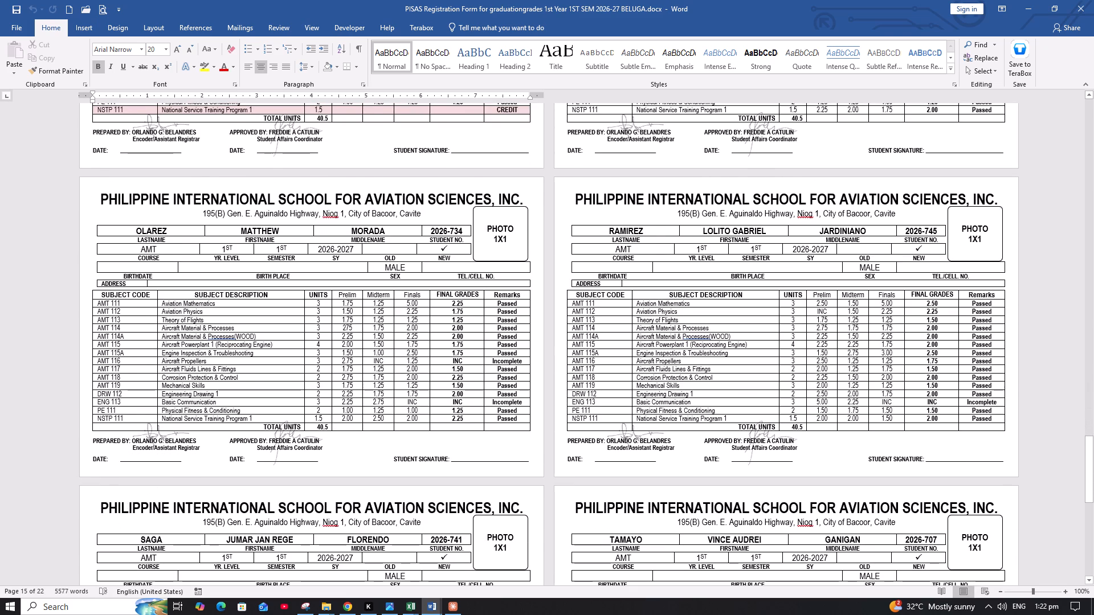
click(364, 359)
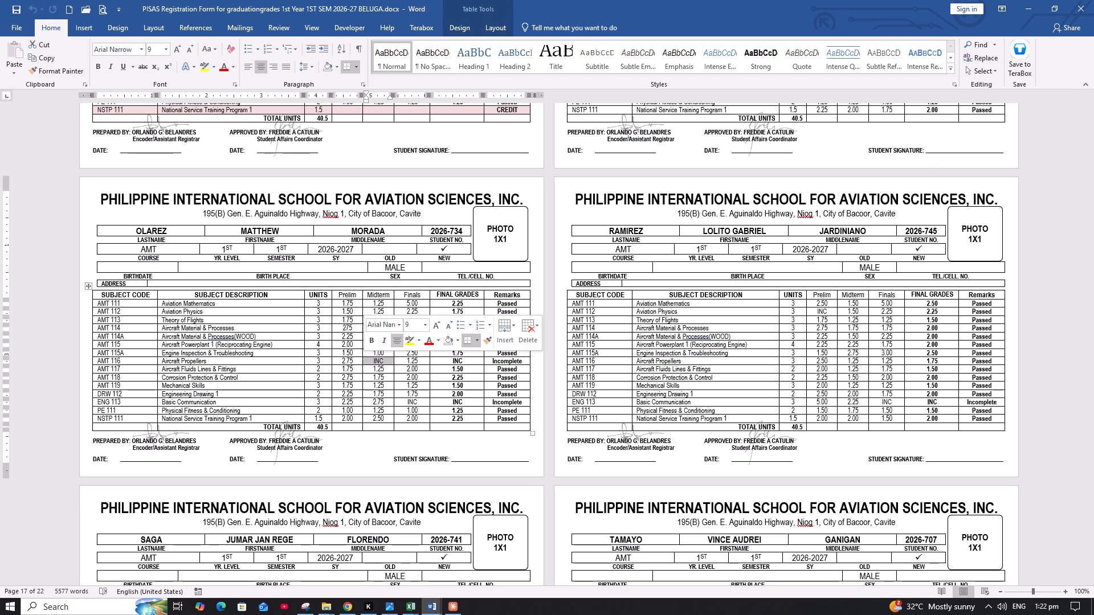
text(2.75)
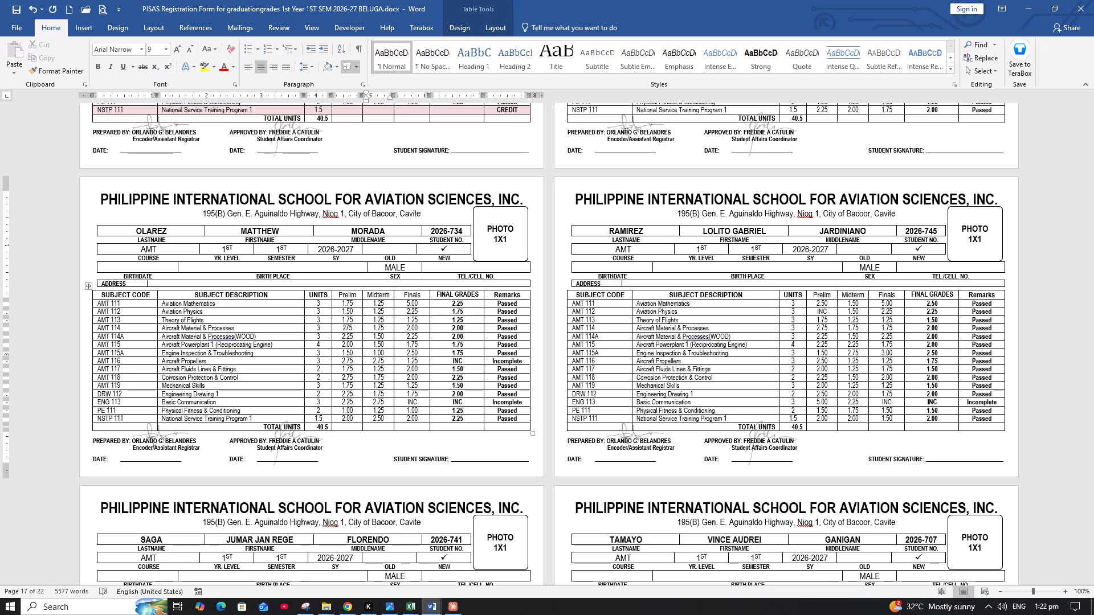
key(Tab)
key(Tab)
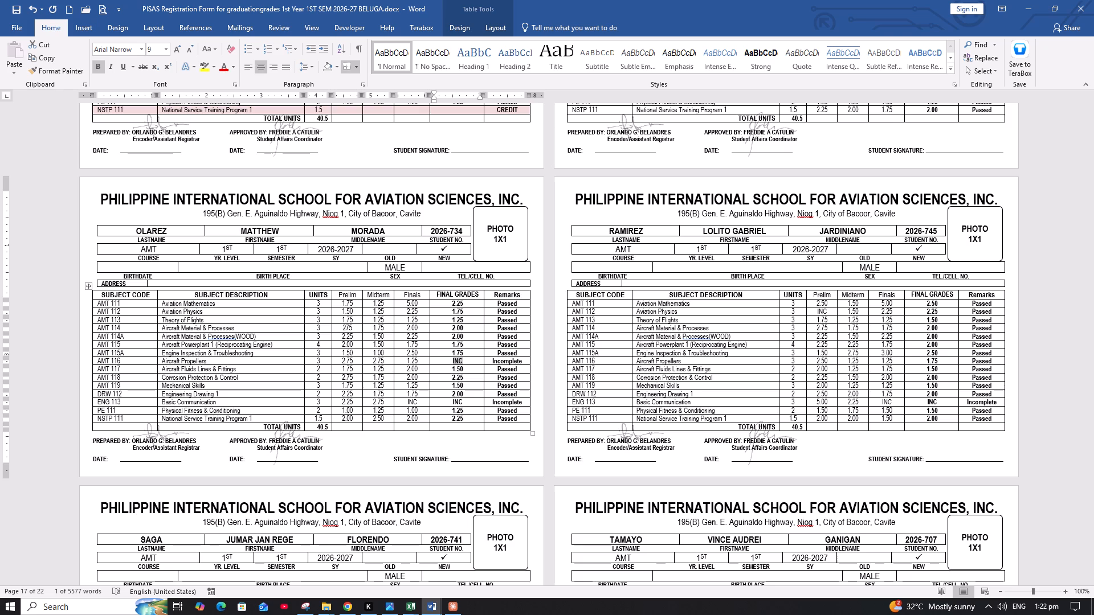
text(22)
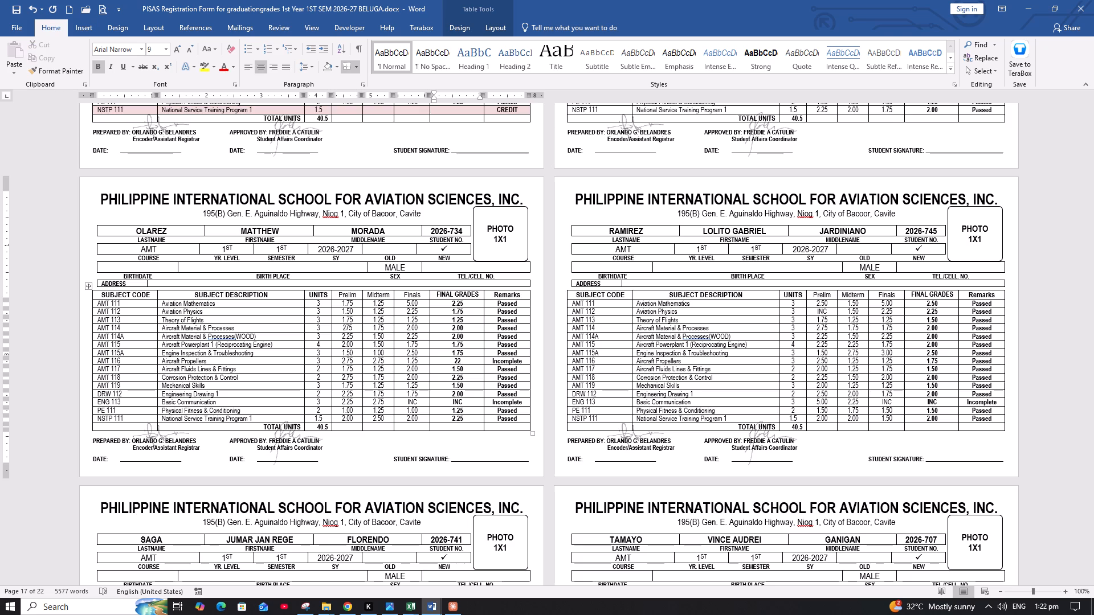
key(BackSpace)
text(.25)
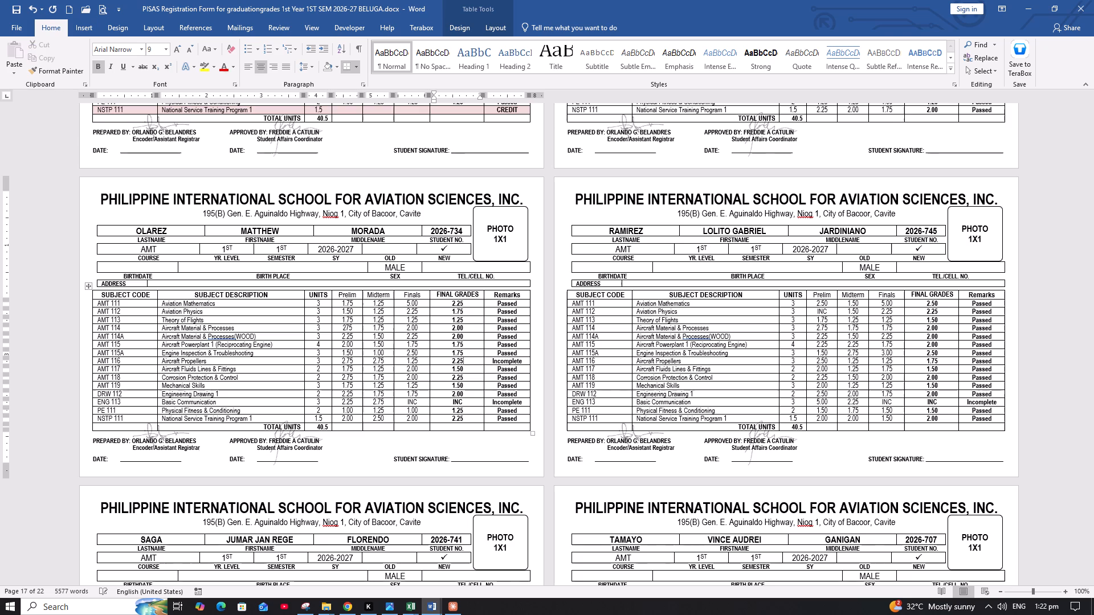
Replace the AMT 116 remark in Olarez's form with a copy of the Passed remark from the AMT 115A row.
click(484, 351)
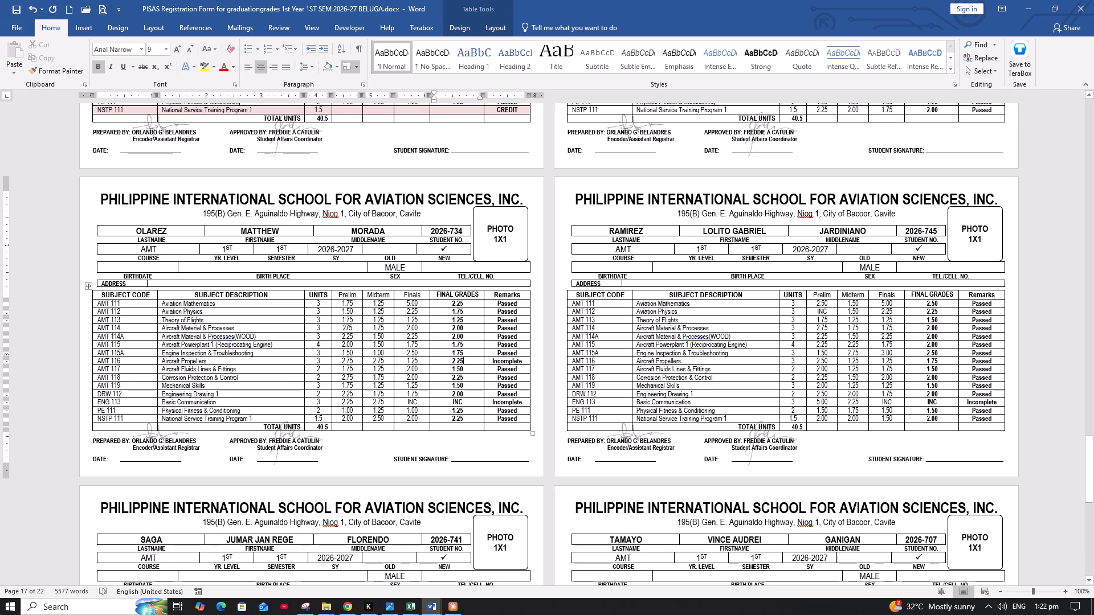
click(486, 351)
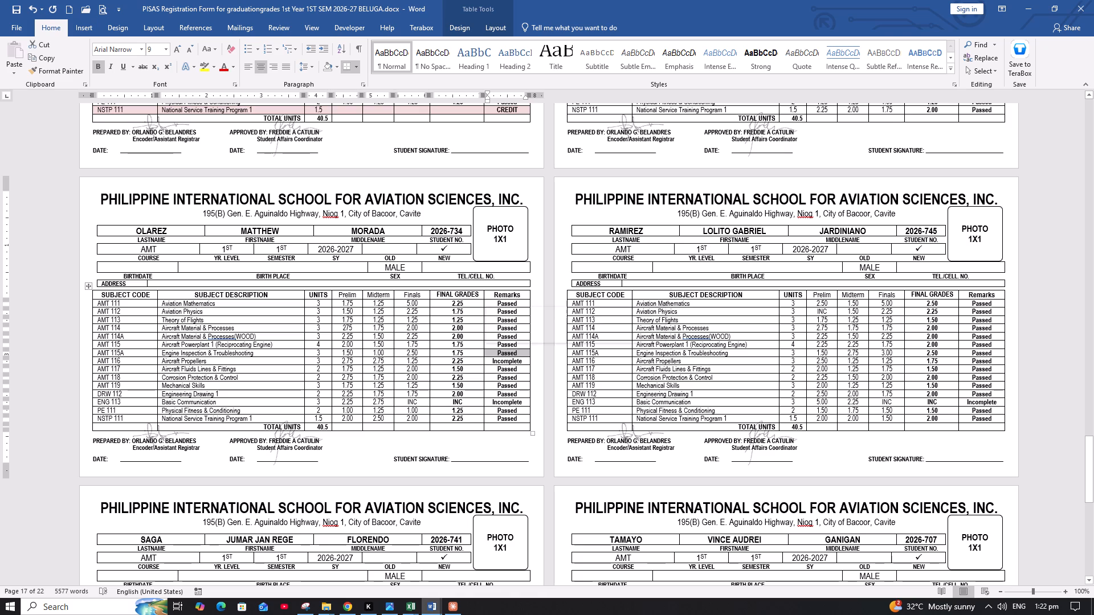
key(ctrl+c)
click(484, 364)
click(485, 360)
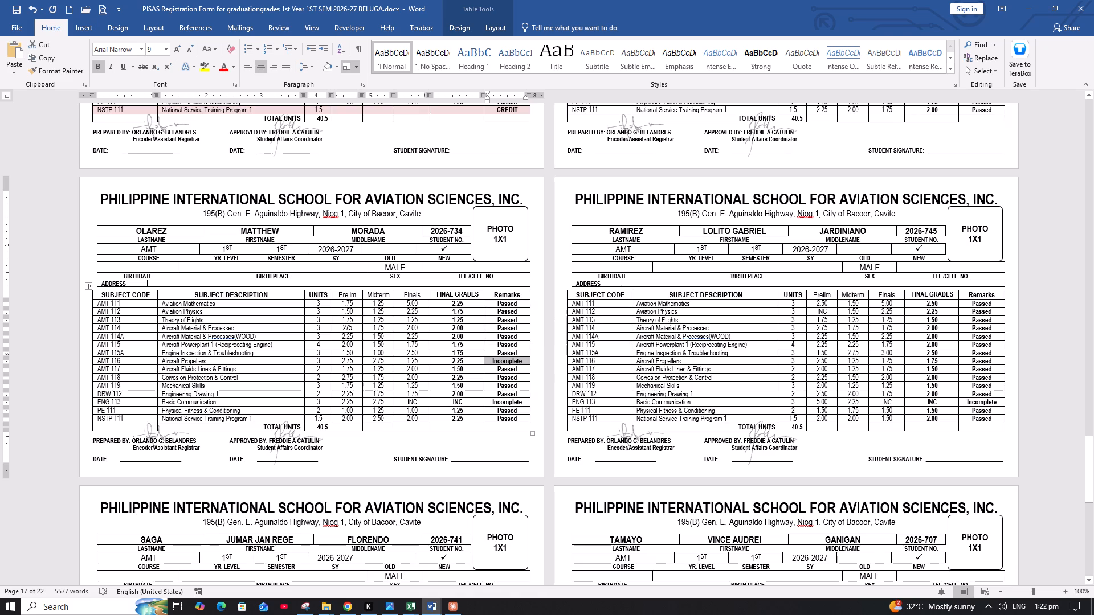
key(ctrl+v)
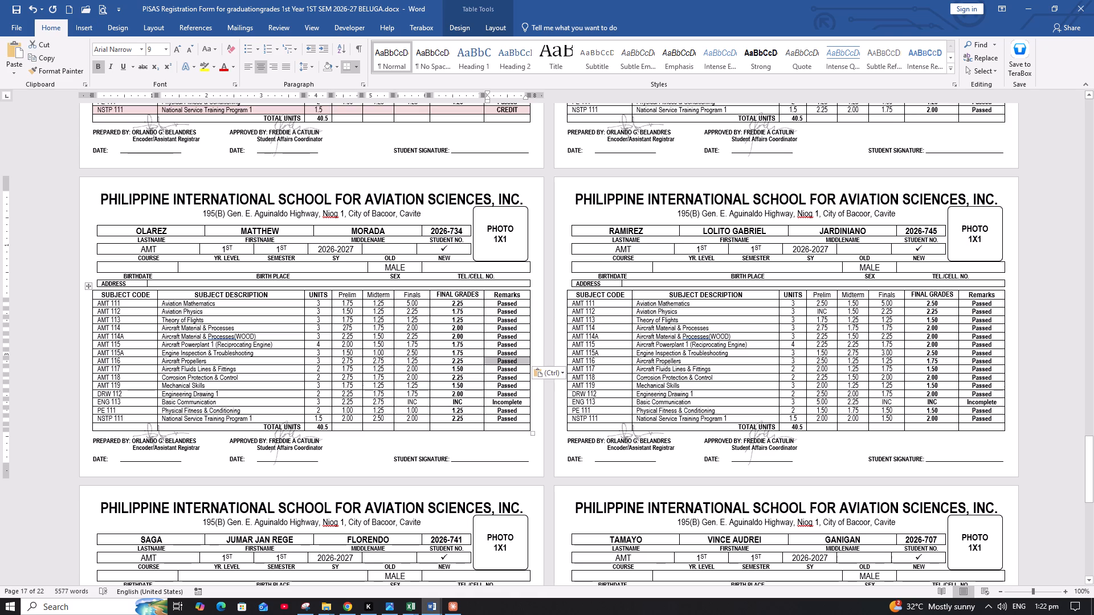
click(477, 402)
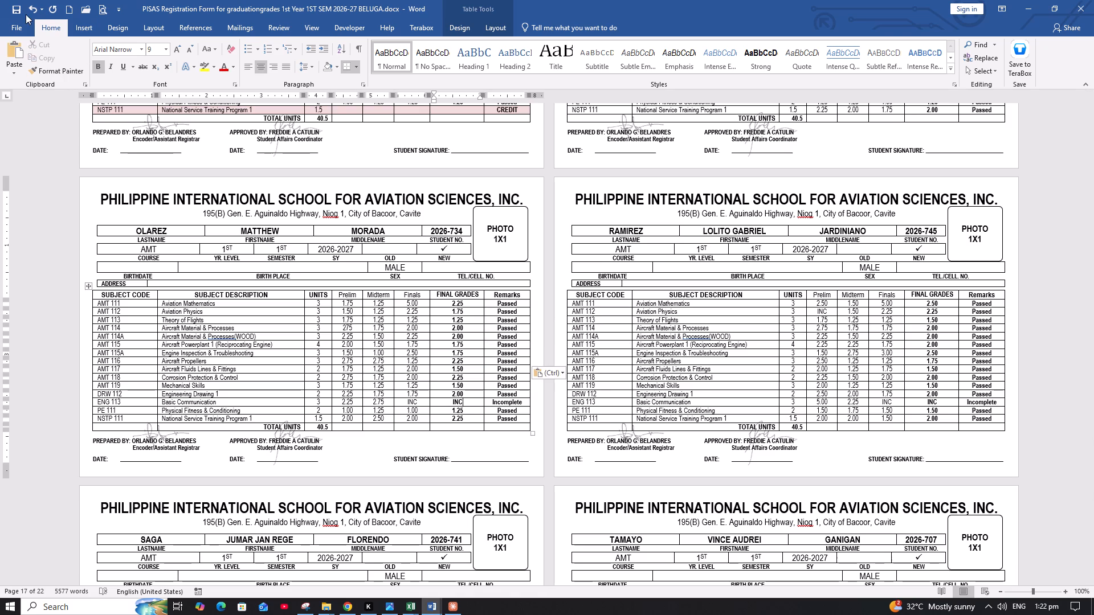
click(25, 14)
click(52, 6)
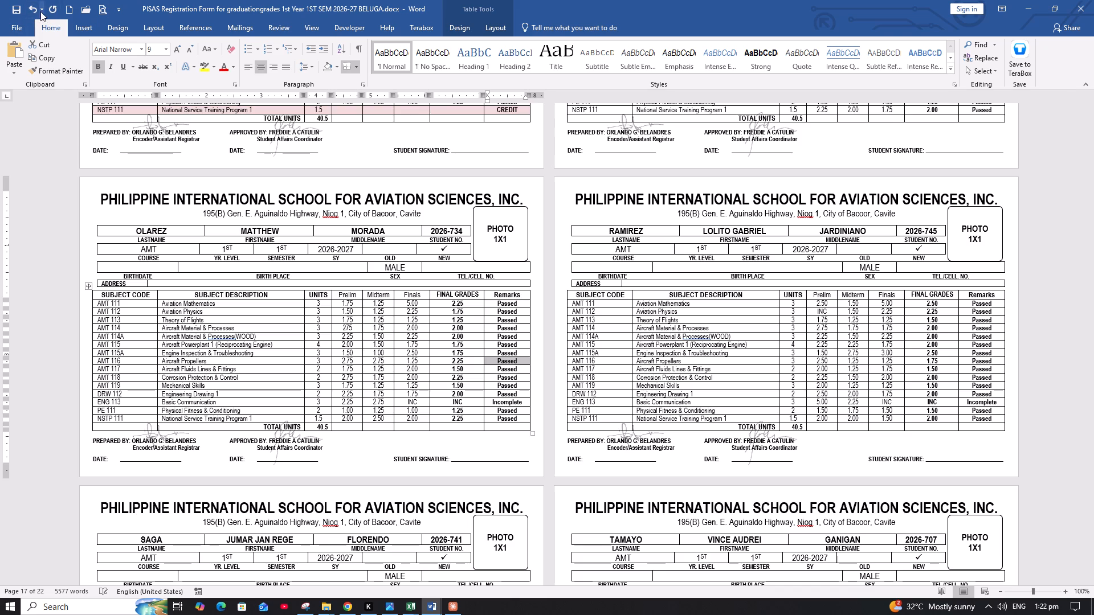
click(17, 11)
click(98, 10)
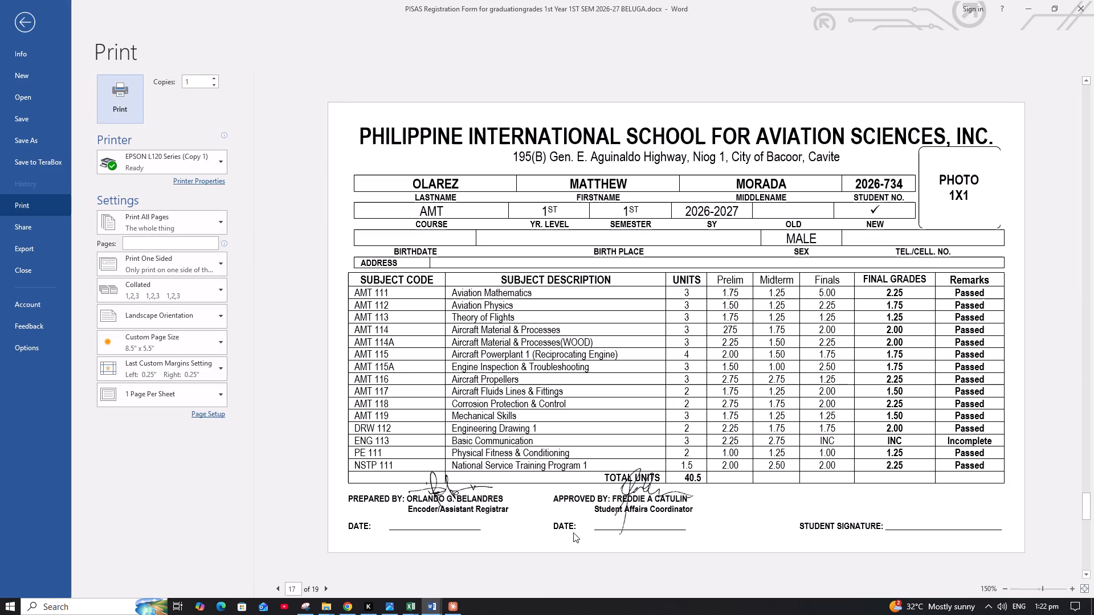
click(300, 606)
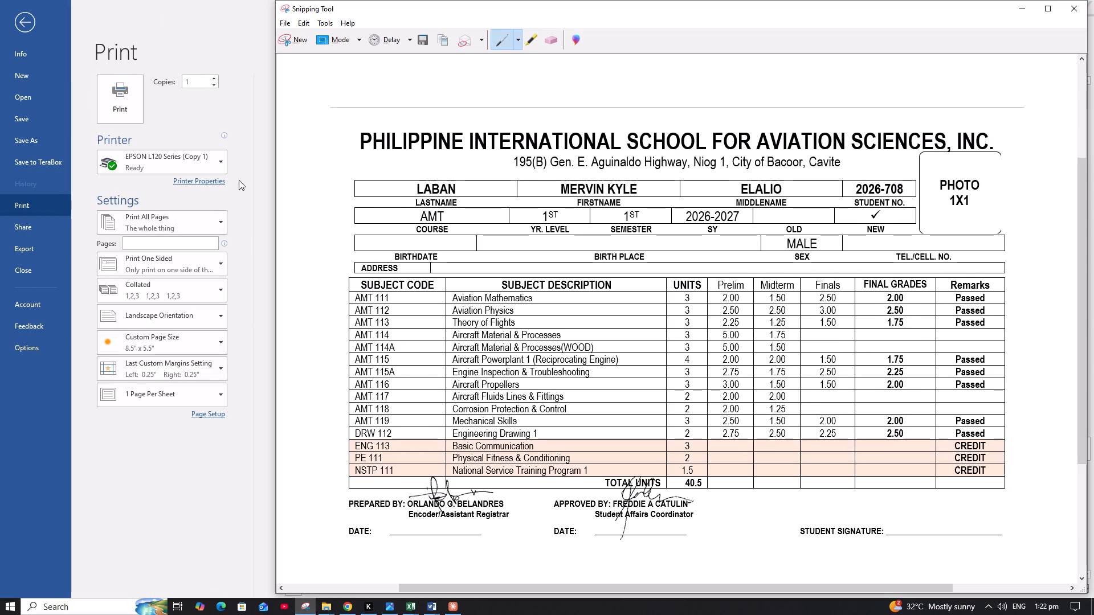
click(287, 36)
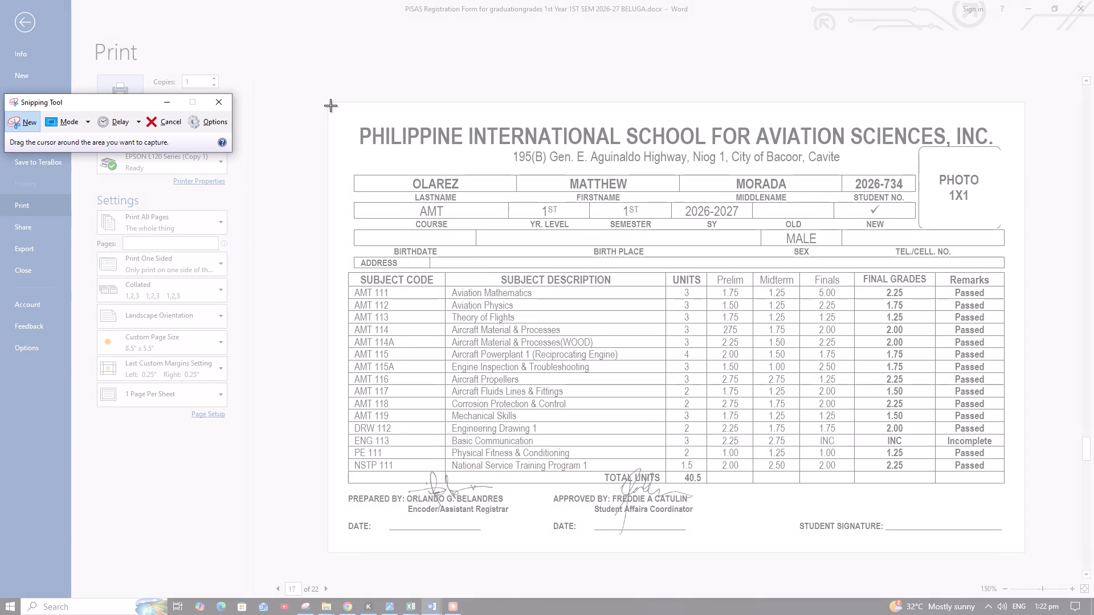
drag(330, 104, 941, 524)
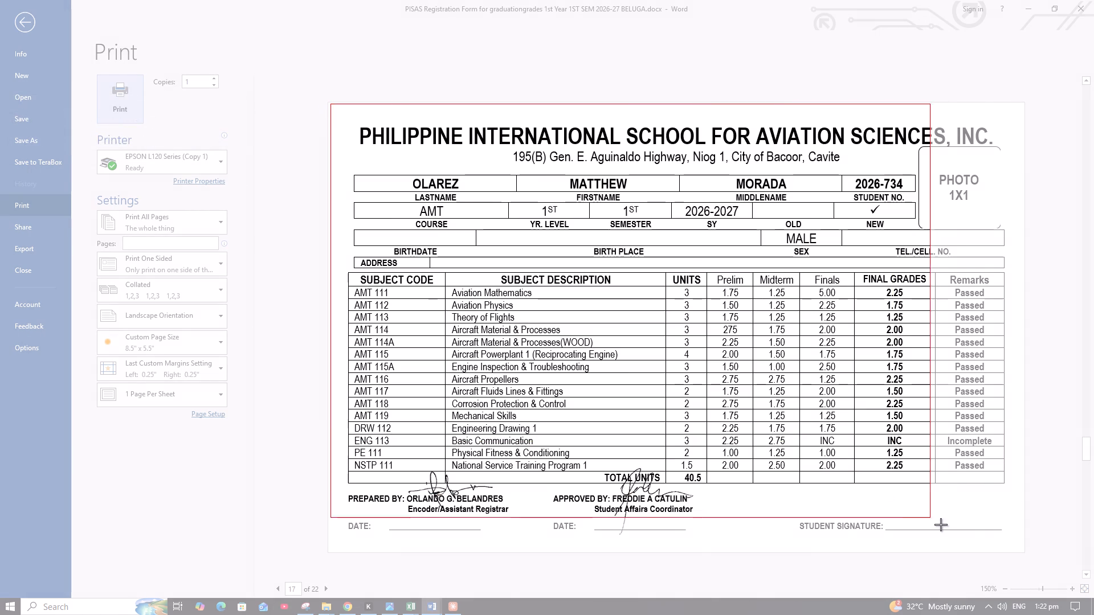
drag(941, 524, 1021, 551)
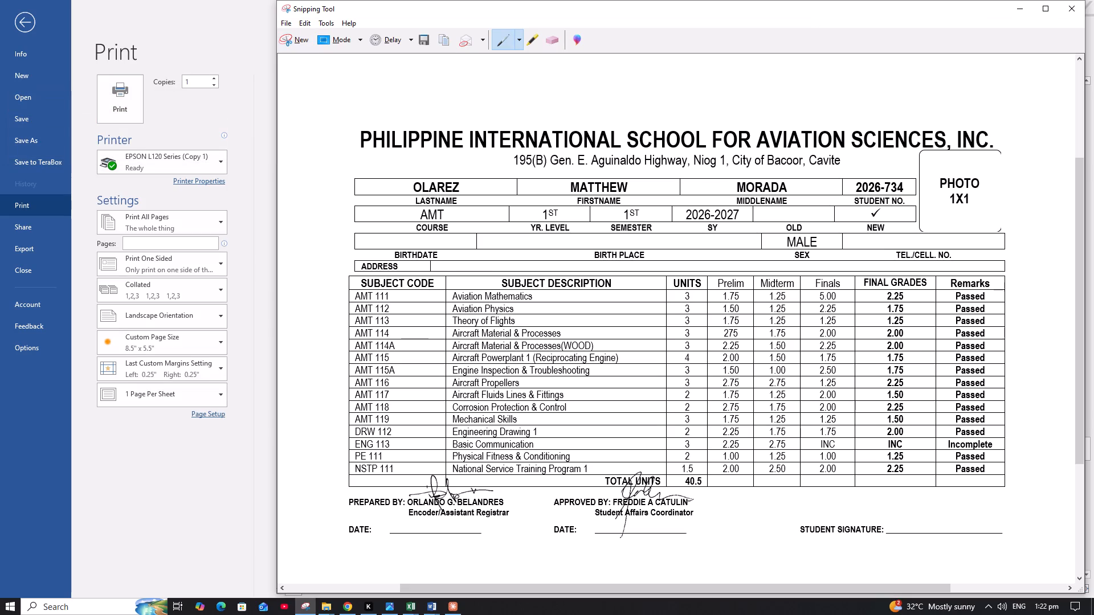
Save the capture as Olarez.JPG in the BELUGA PRELIM GRADES folder under GRADES 2026, replacing the existing file.
triple_click(444, 38)
click(424, 30)
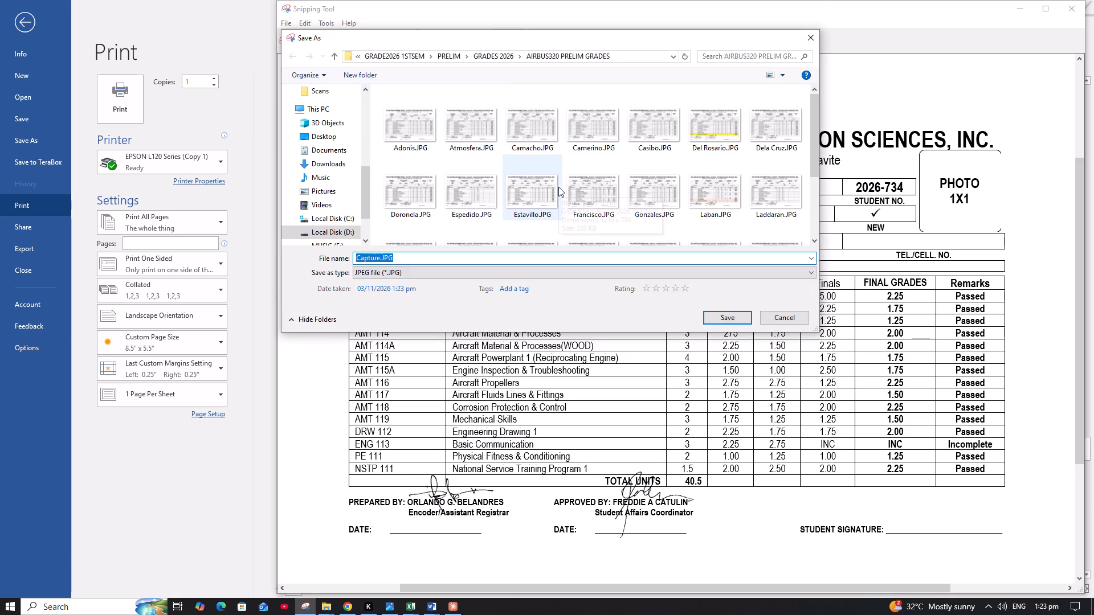
click(496, 57)
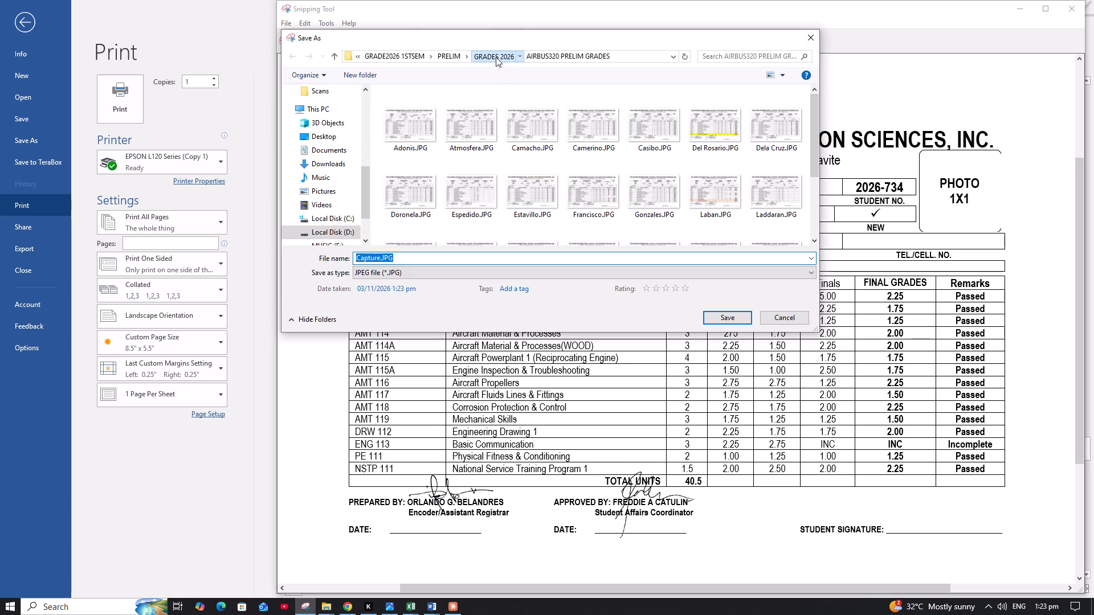
double_click(436, 122)
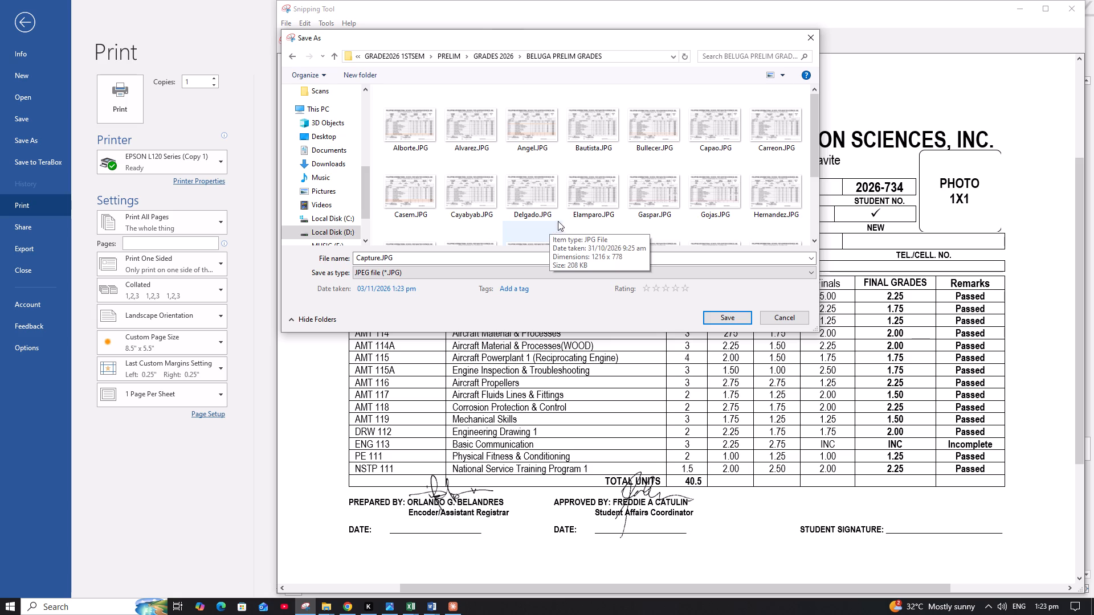
scroll(690, 209, down, 1)
click(545, 223)
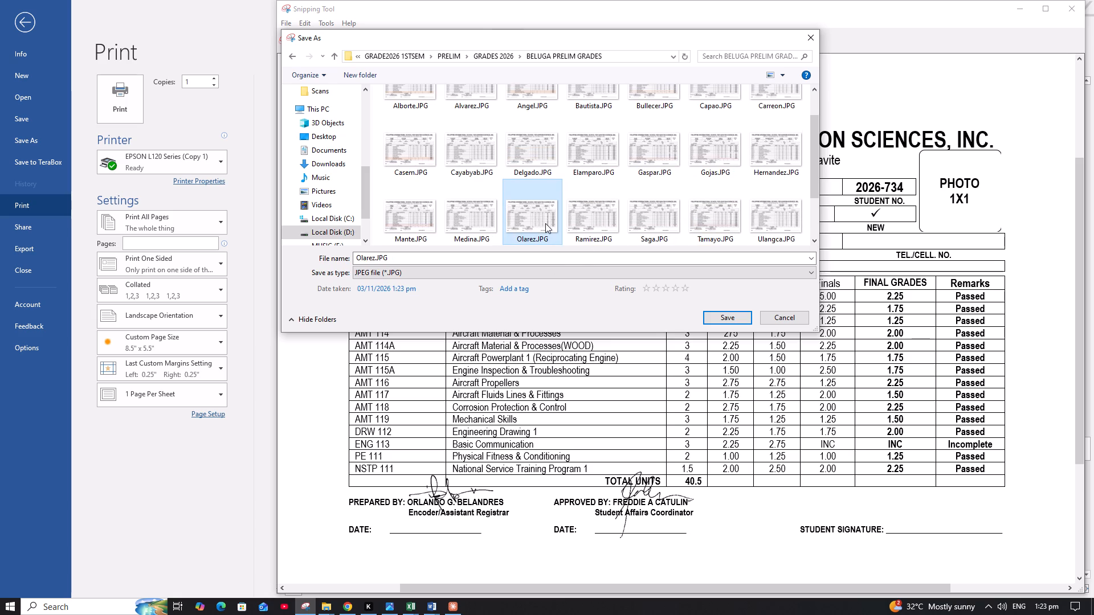
click(711, 318)
click(576, 304)
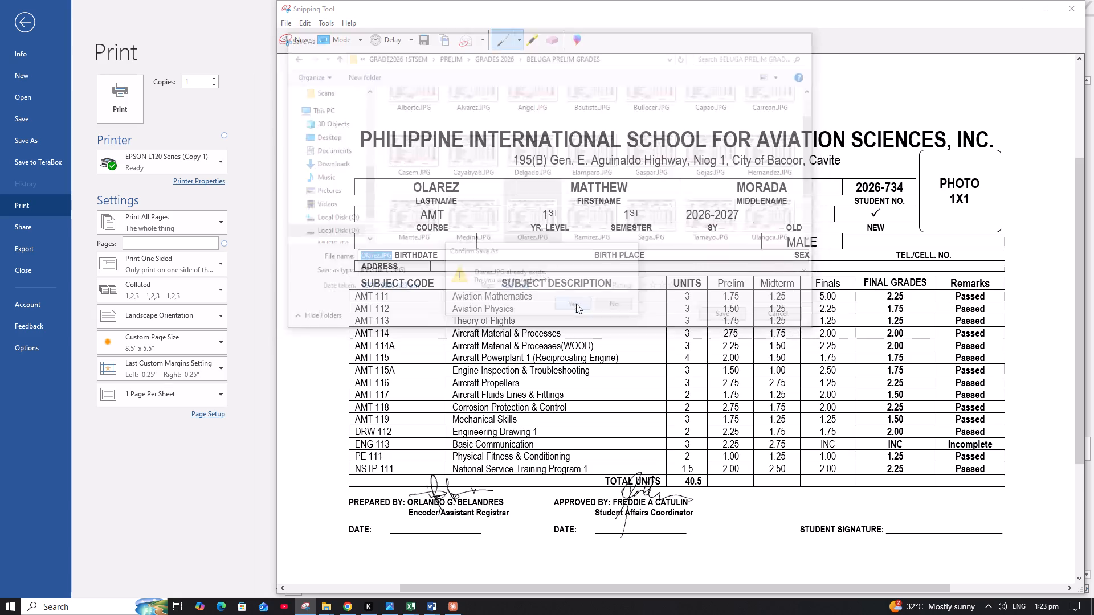
Return to Word, leave the print preview, then save and close the BELUGA registration form document.
click(260, 68)
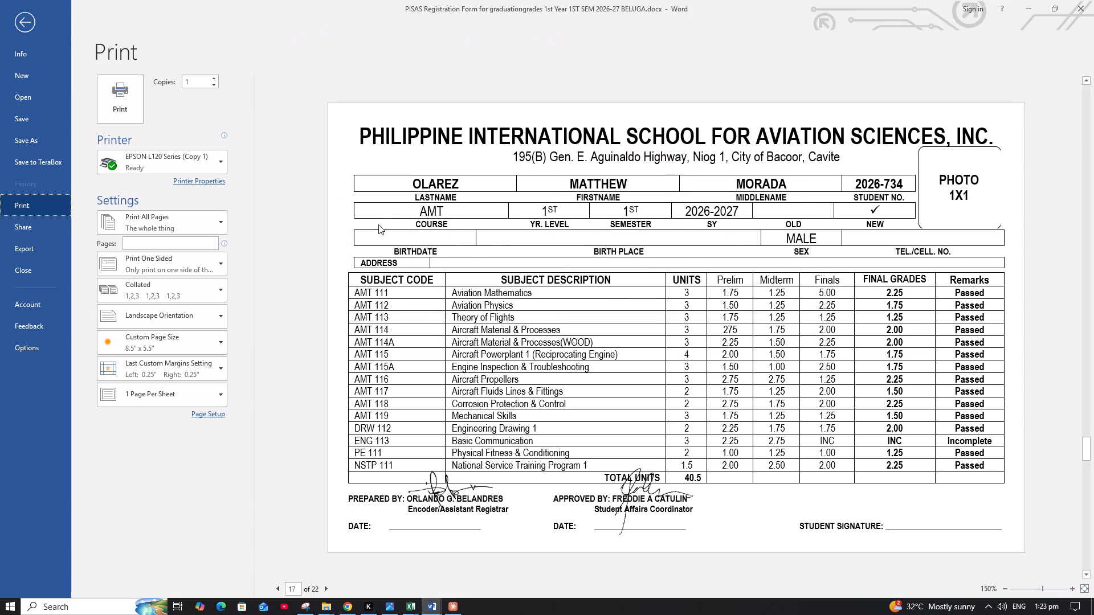
click(20, 16)
click(18, 14)
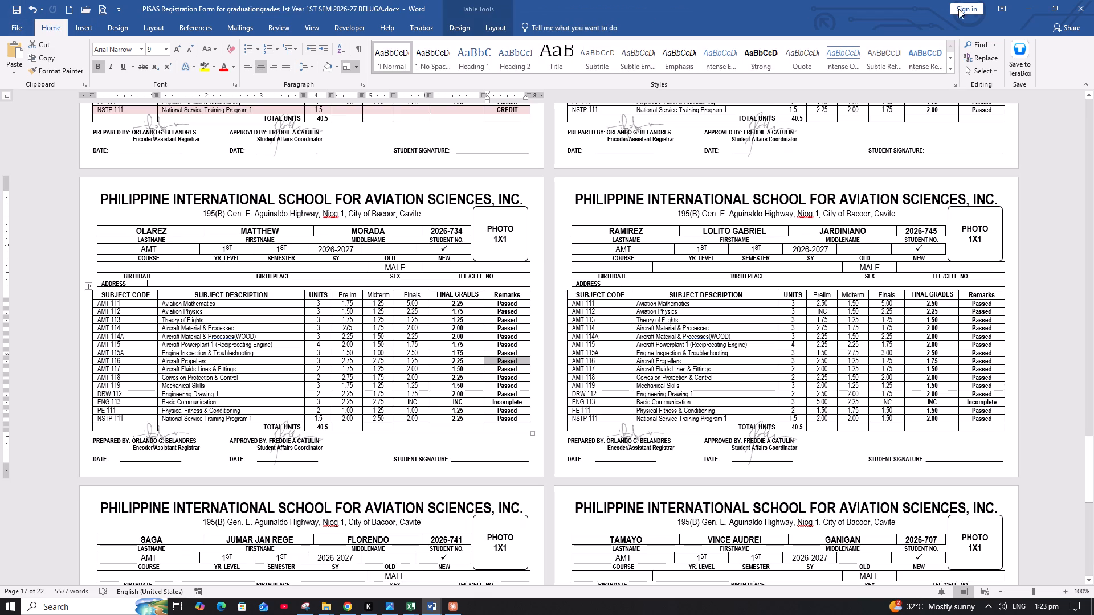
click(1070, 3)
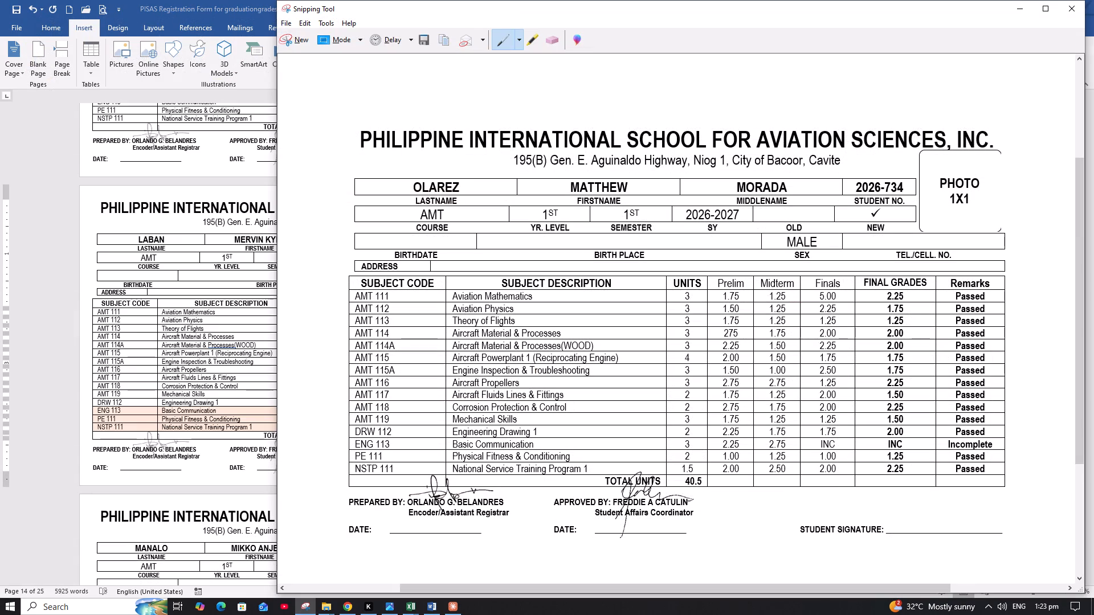
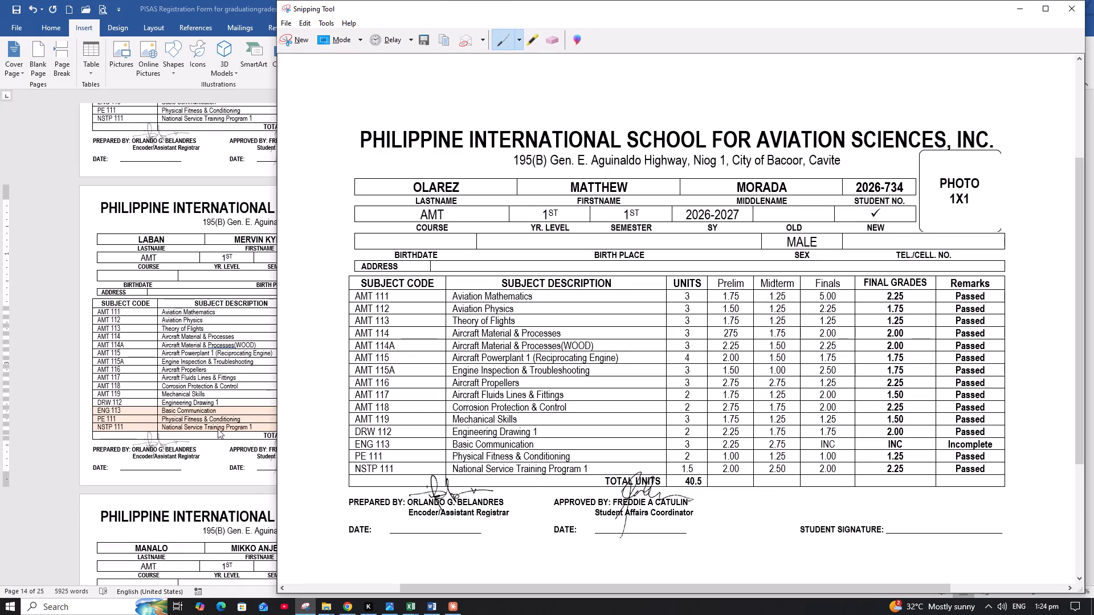
Open the Windows list of installed applications.
click(8, 607)
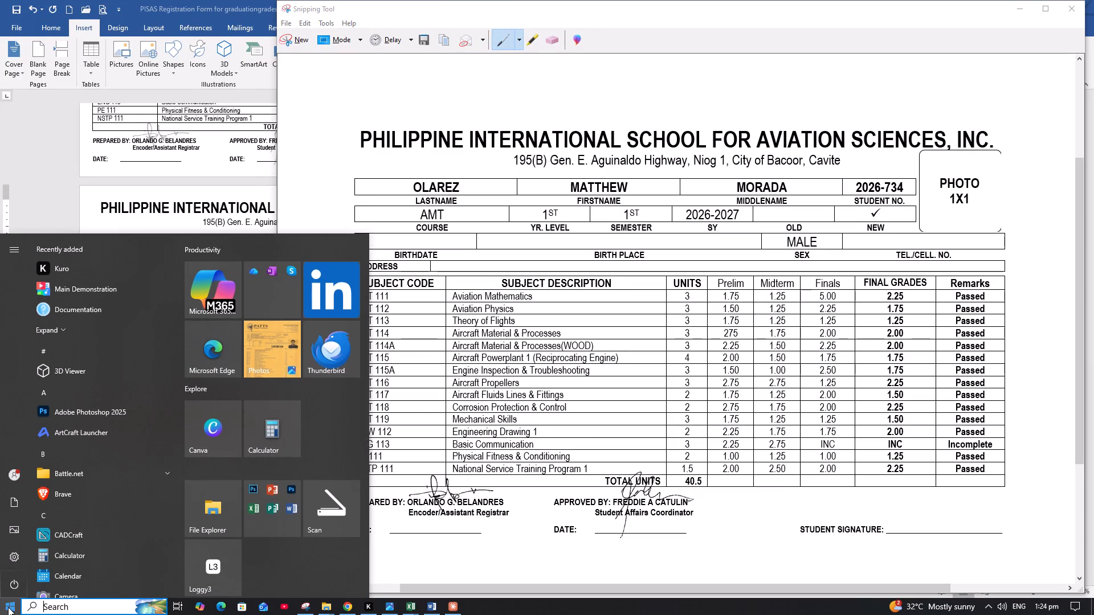
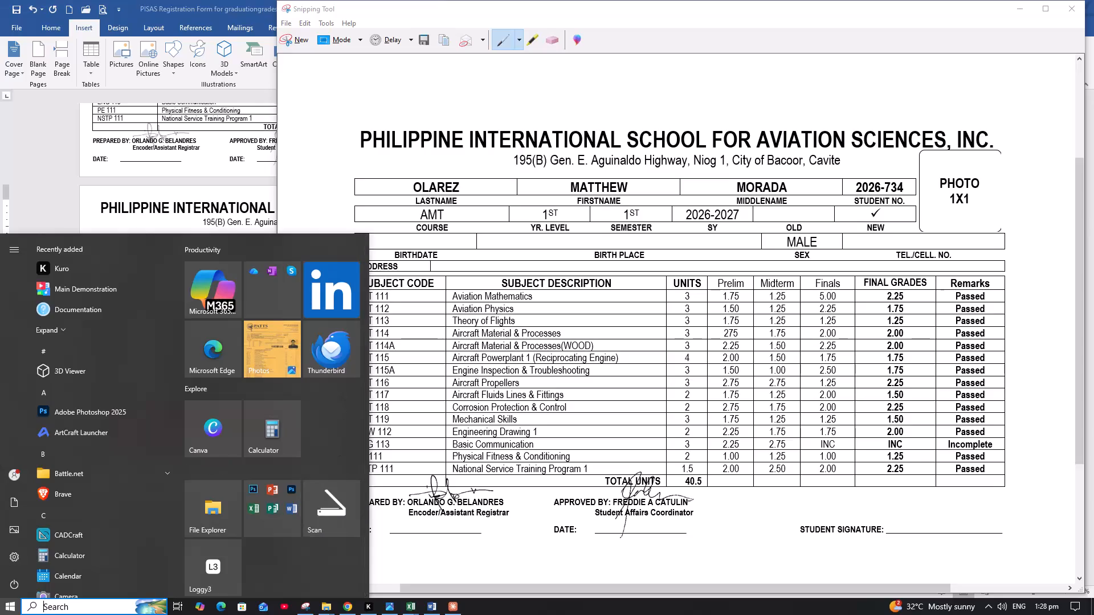
Dismiss the Windows application list and switch back to the student registration form document in Word.
click(53, 184)
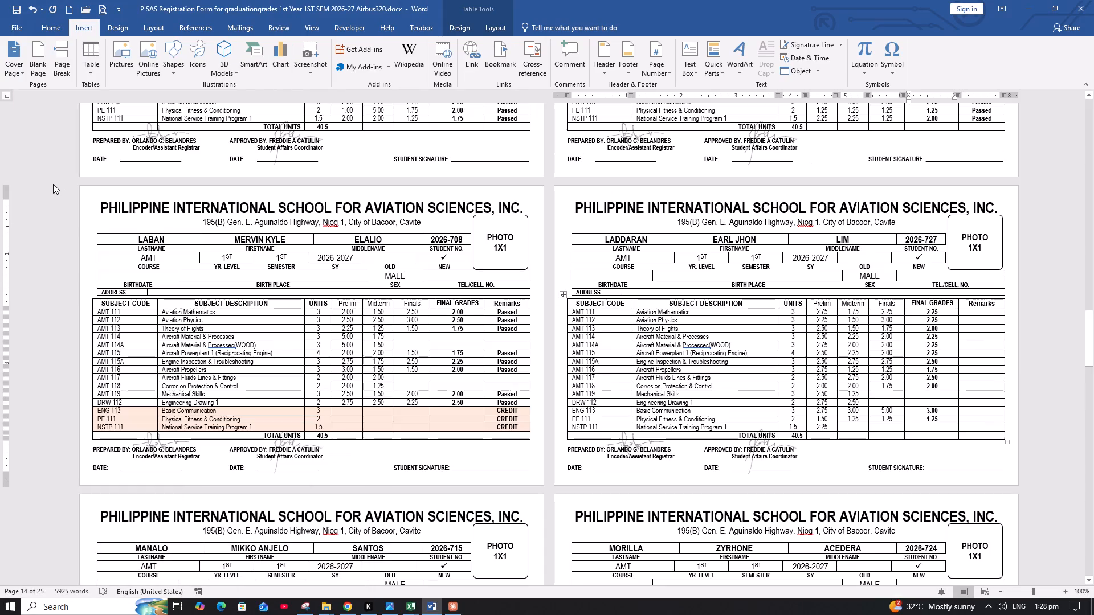
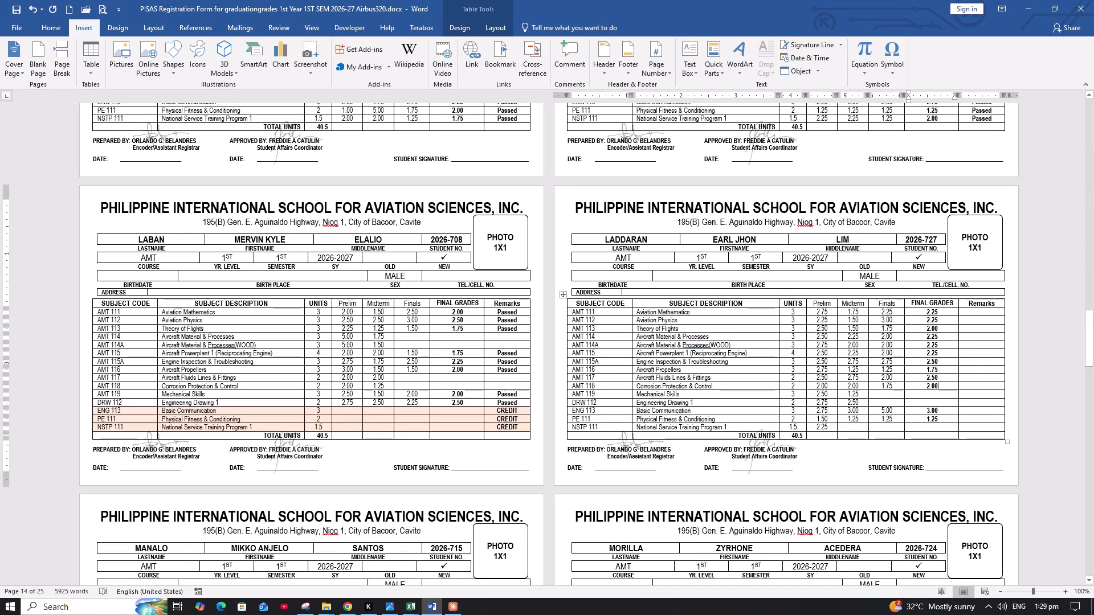
In the Laddaran form, enter finals 1.25 and final grade 1.75 for AMT 119, and 1.75 and 2.25 for DRW 112.
click(885, 394)
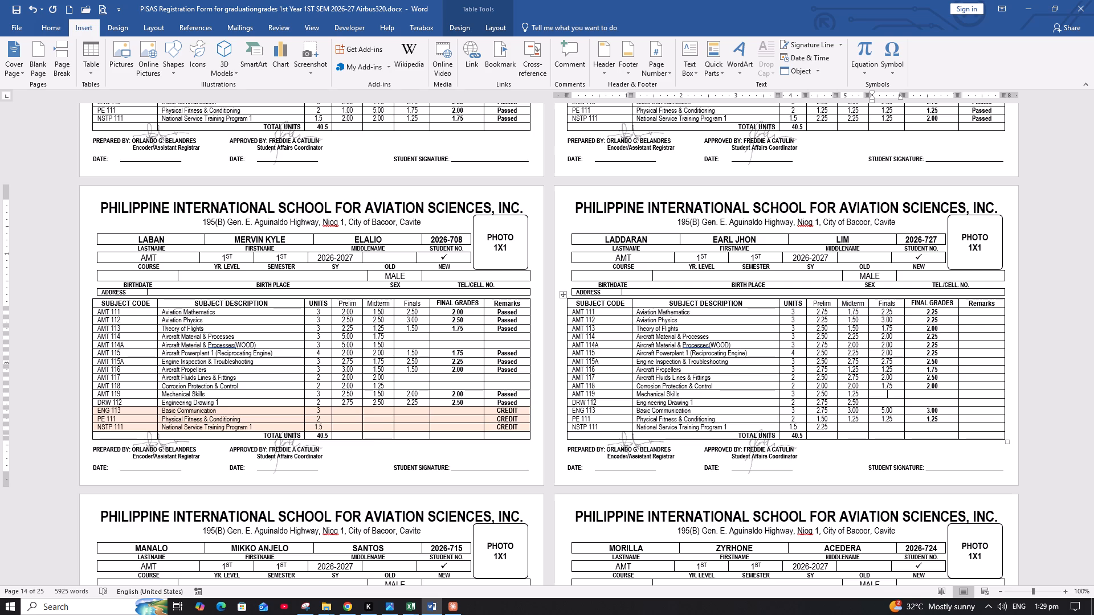
text(1.25)
key(Right)
text(1.75)
key(Down)
key(Left)
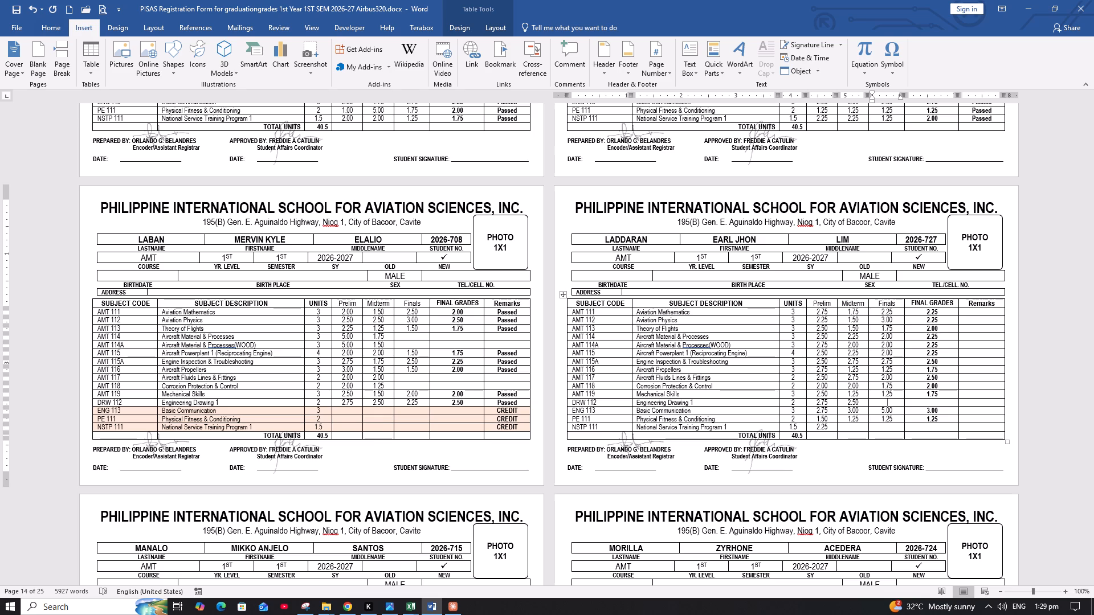
text(1.75)
key(Right)
text(2.25)
key(Down)
key(Down)
key(Down)
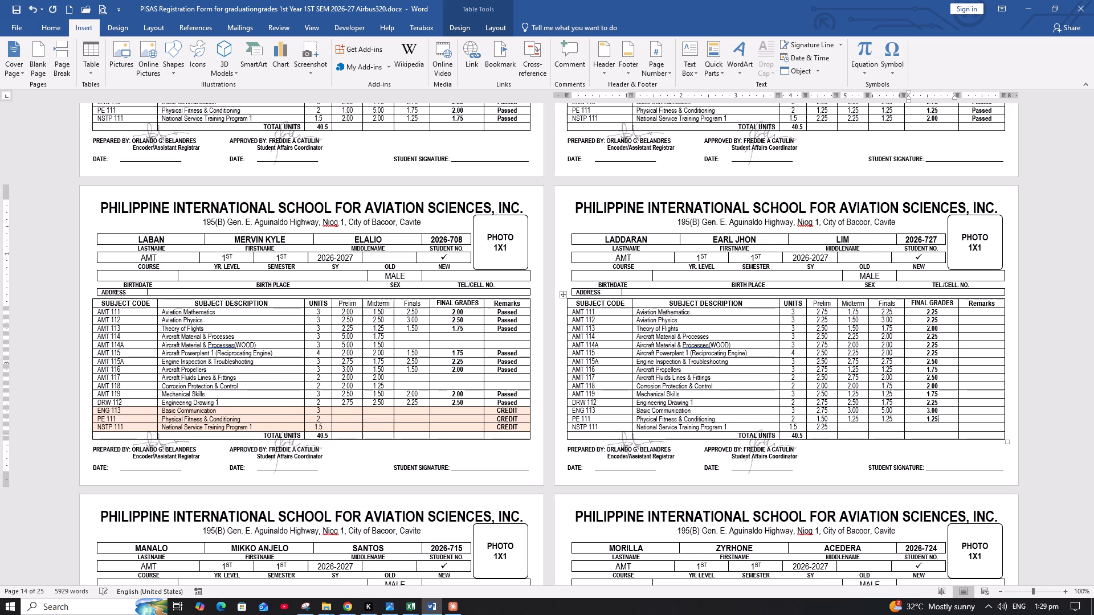
key(Left)
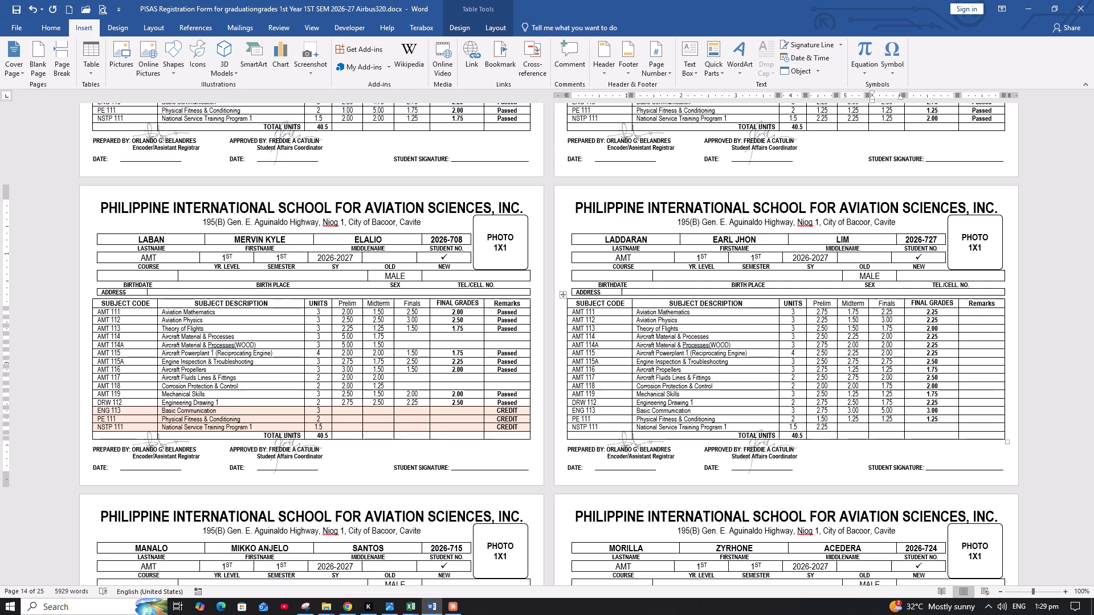
text(1.75)
key(Right)
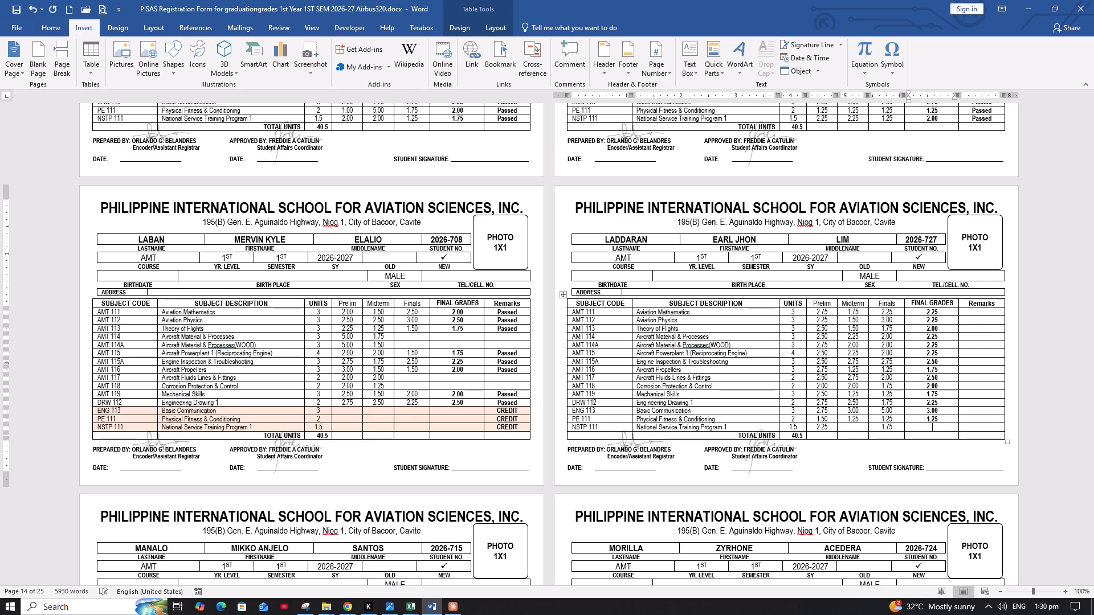
text(2.50)
key(Left)
key(Left)
key(Left)
key(Left)
key(Left)
key(Left)
key(Left)
key(Left)
key(Left)
key(Left)
text(5.00)
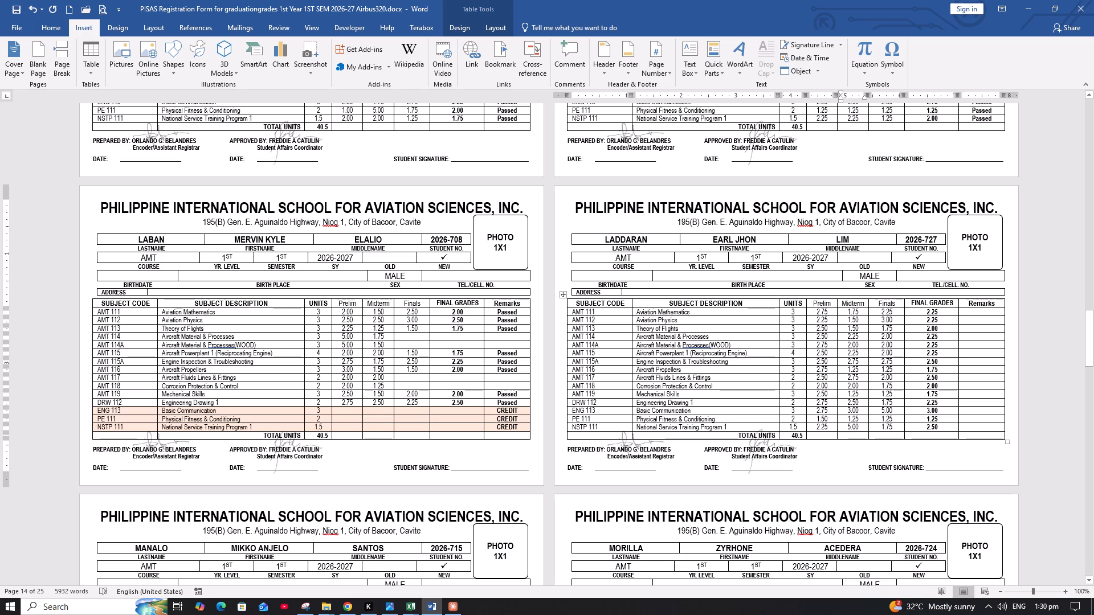
Fill the Remarks column of the Laddaran form with centred "Passed" for every subject from AMT 111 to NSTP 111.
click(984, 314)
text(pASS)
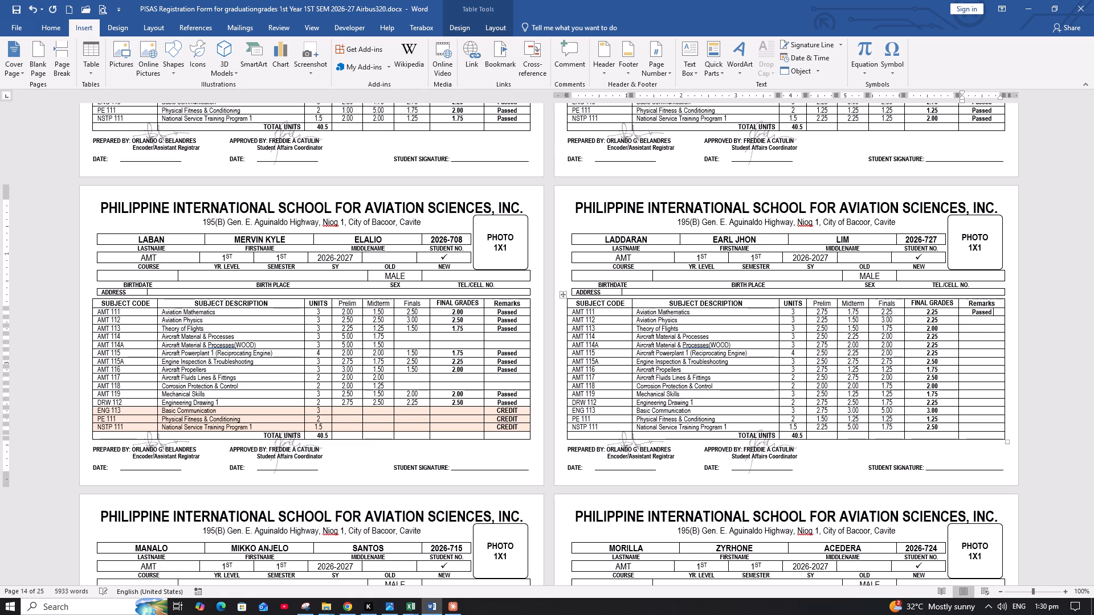
key(Left)
key(ctrl+shift+Left)
key(ctrl+c)
key(ctrl+c)
key(Down)
key(shift+Down)
key(shift+Down)
key(shift+Down)
key(shift+Down)
key(shift+Down)
key(shift+Down)
key(shift+Down)
key(shift+Down)
key(shift+Down)
key(shift+Down)
key(shift+Down)
key(shift+Down)
key(shift+Down)
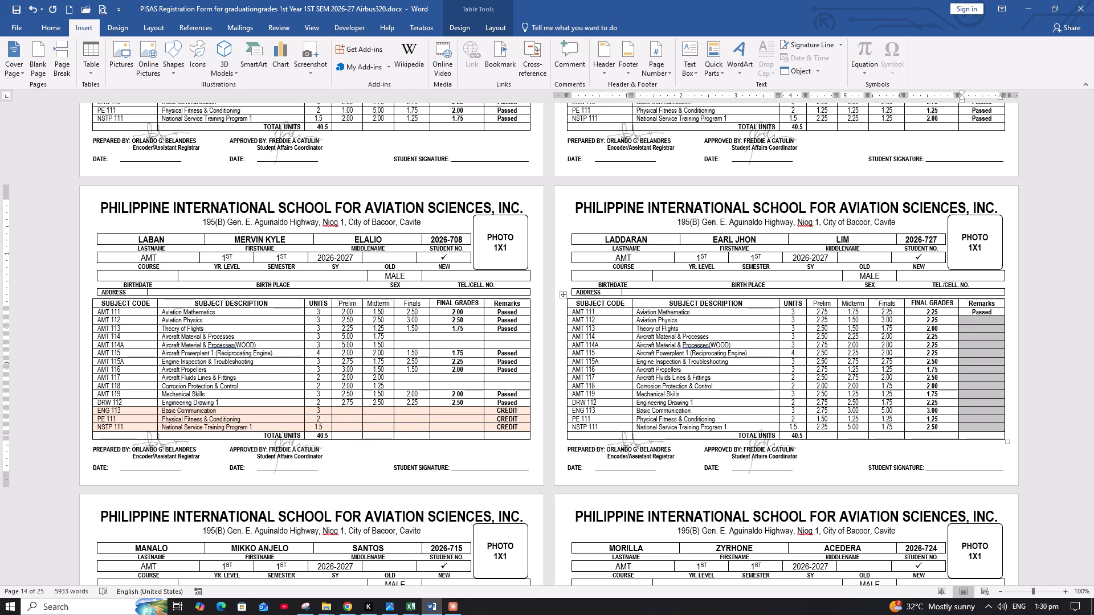
key(ctrl+v)
key(ctrl+e)
key(Left)
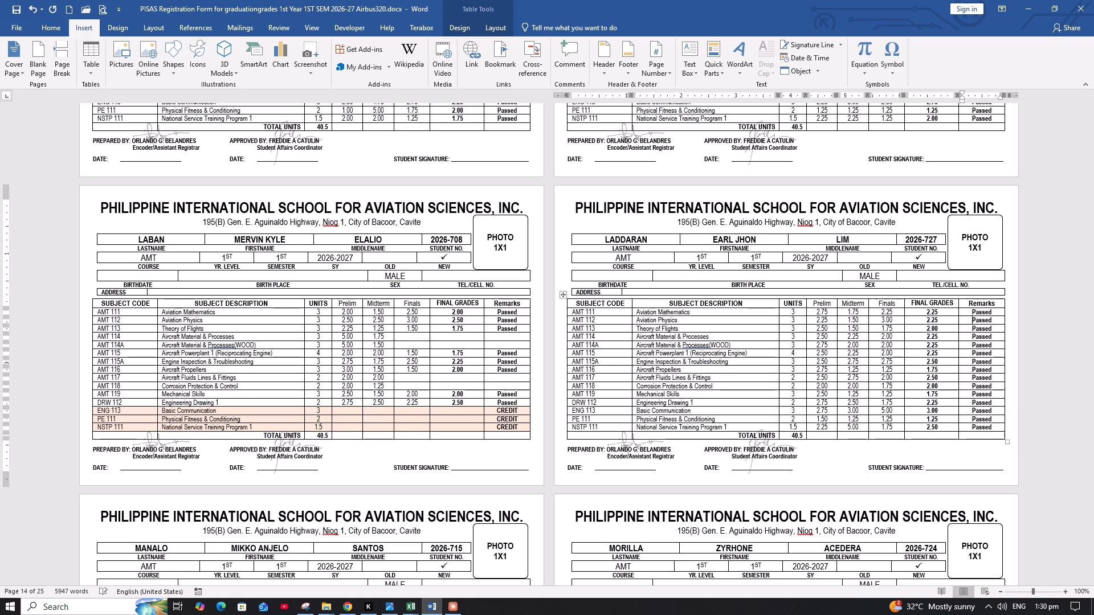
Save the registration form document.
click(15, 9)
Open the print preview of the Laddaran form and capture the whole page with Snipping Tool.
click(101, 12)
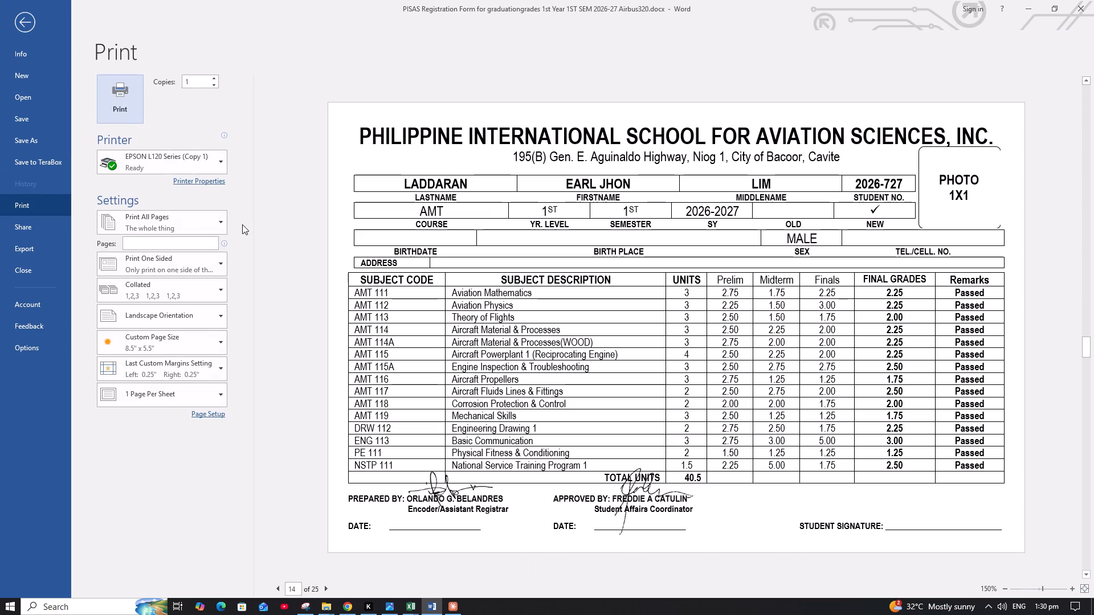
click(310, 605)
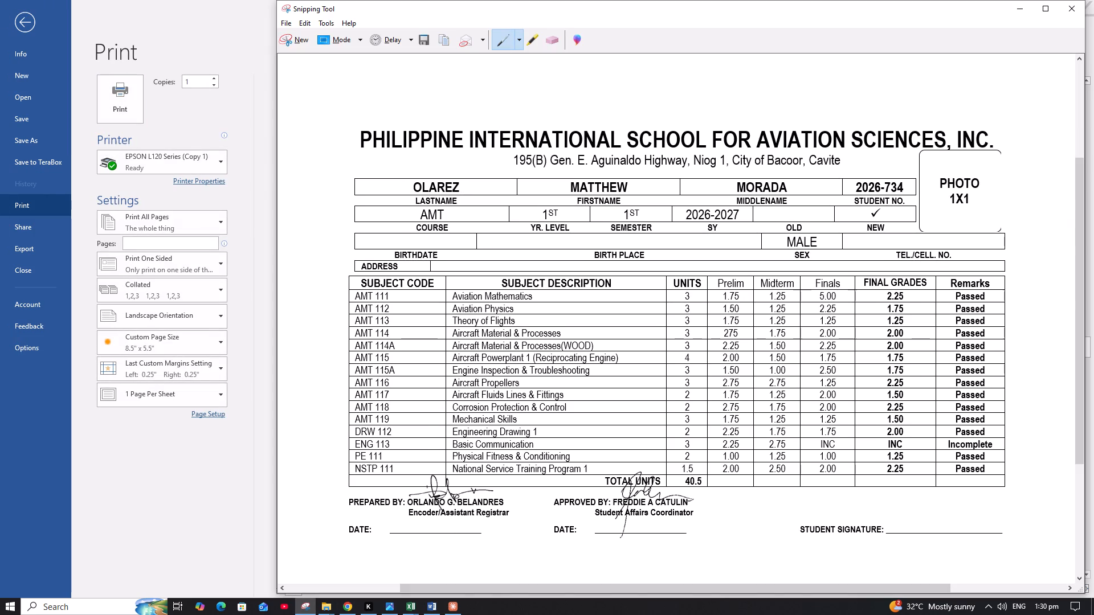
click(303, 35)
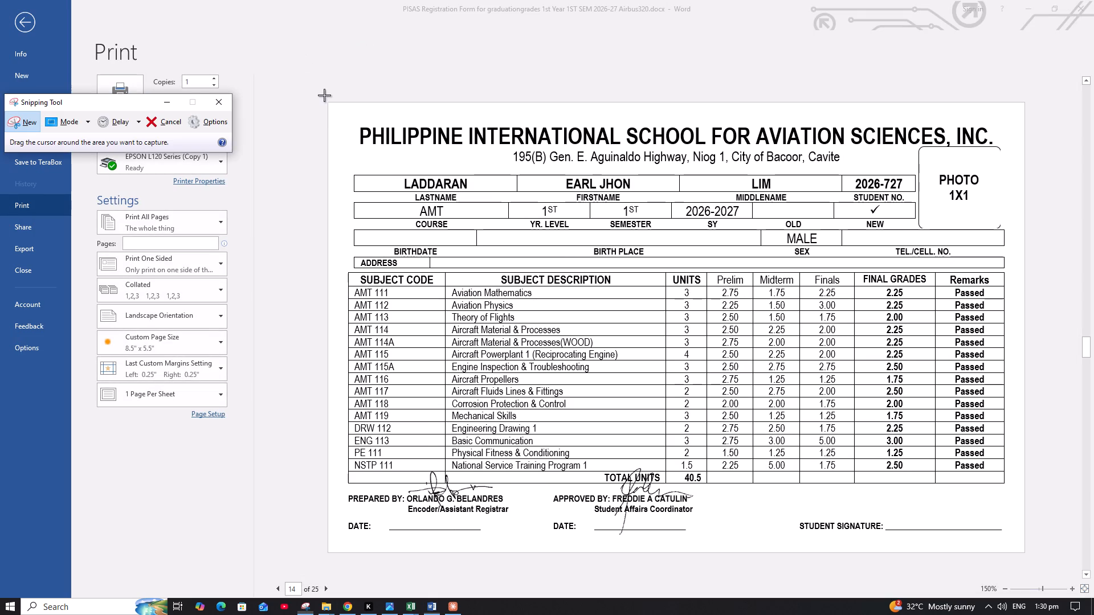
drag(330, 104, 1014, 530)
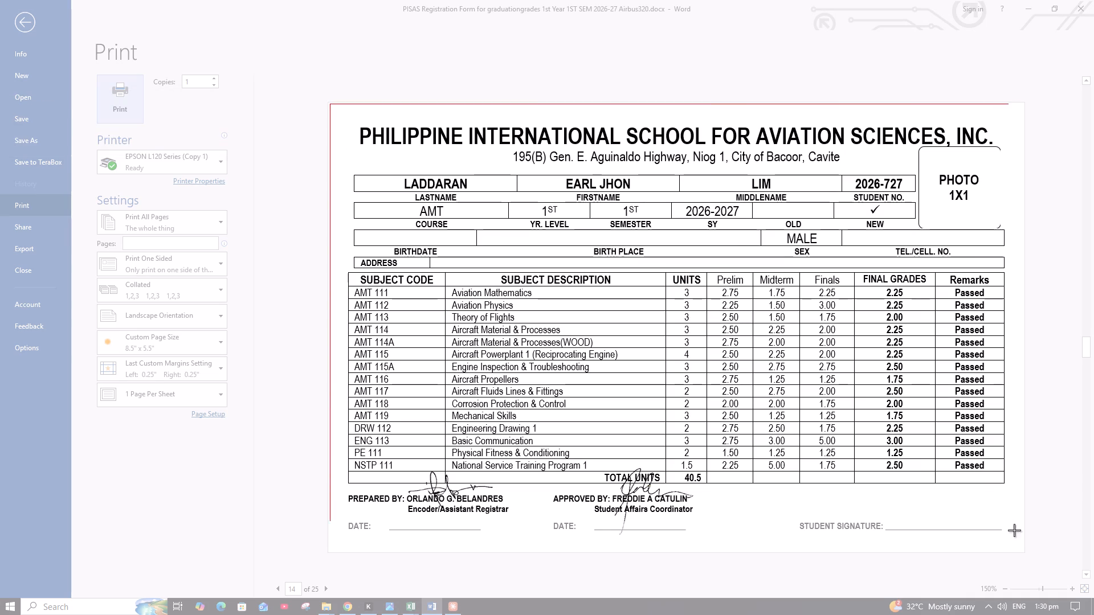
drag(1014, 530, 1023, 550)
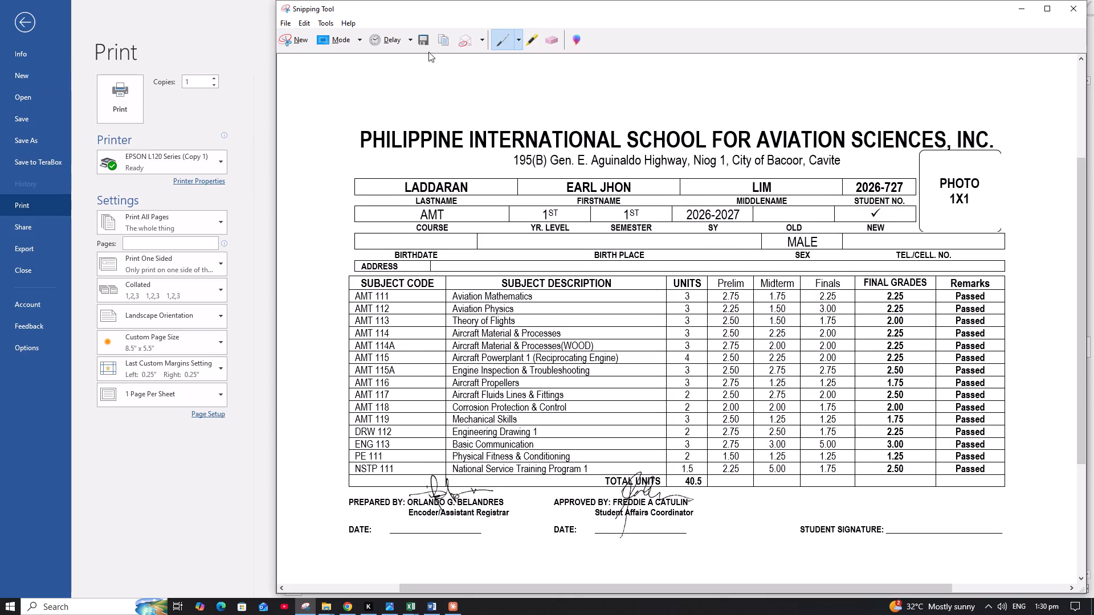
click(419, 33)
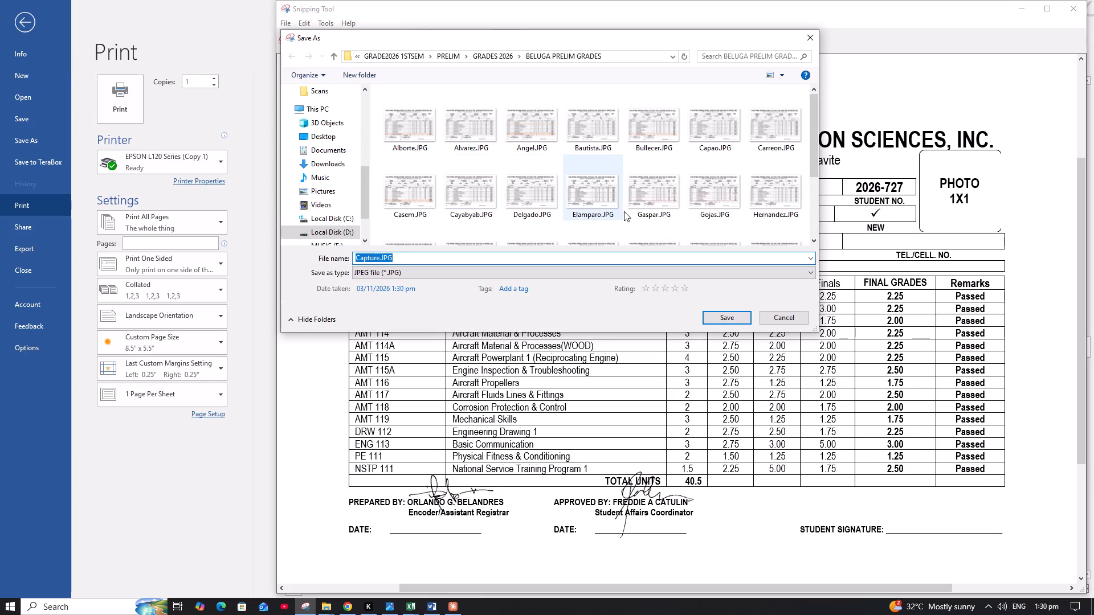
scroll(666, 211, down, 1)
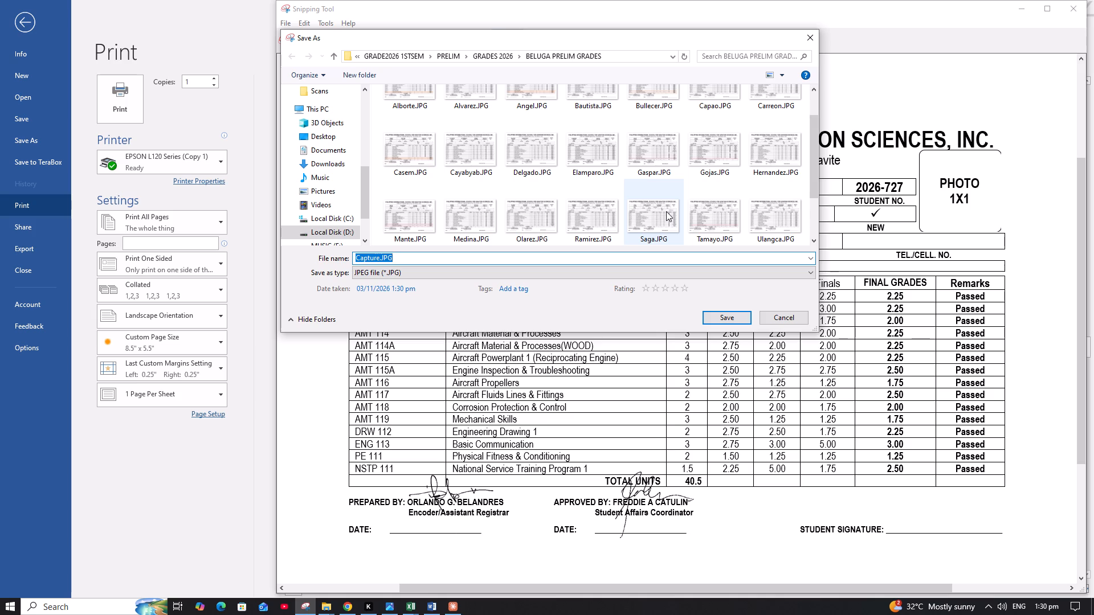
click(507, 58)
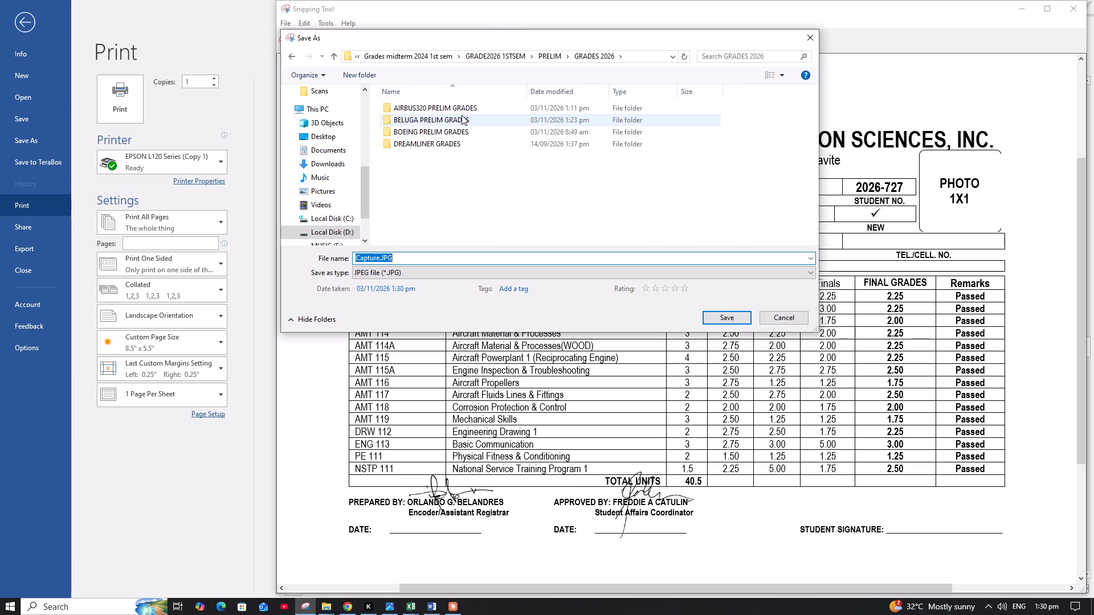
double_click(460, 105)
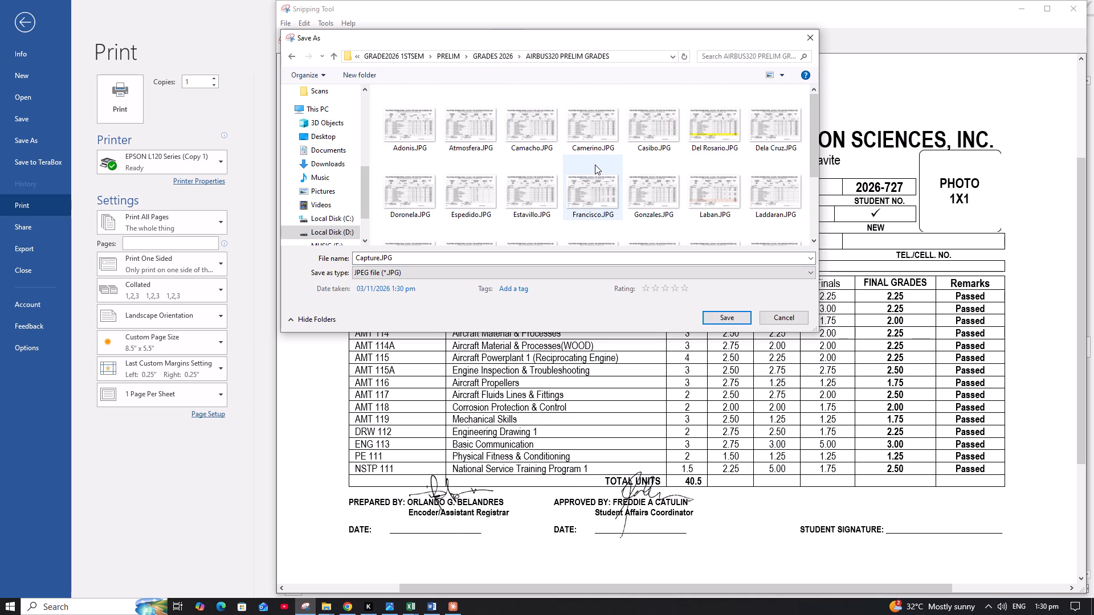
click(779, 206)
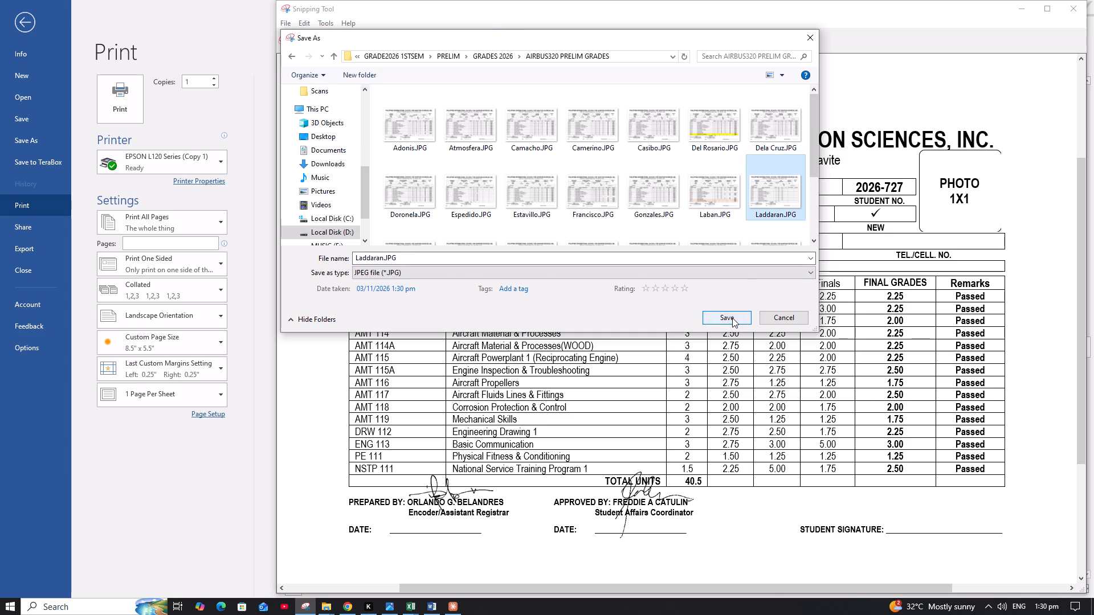
click(732, 318)
click(578, 305)
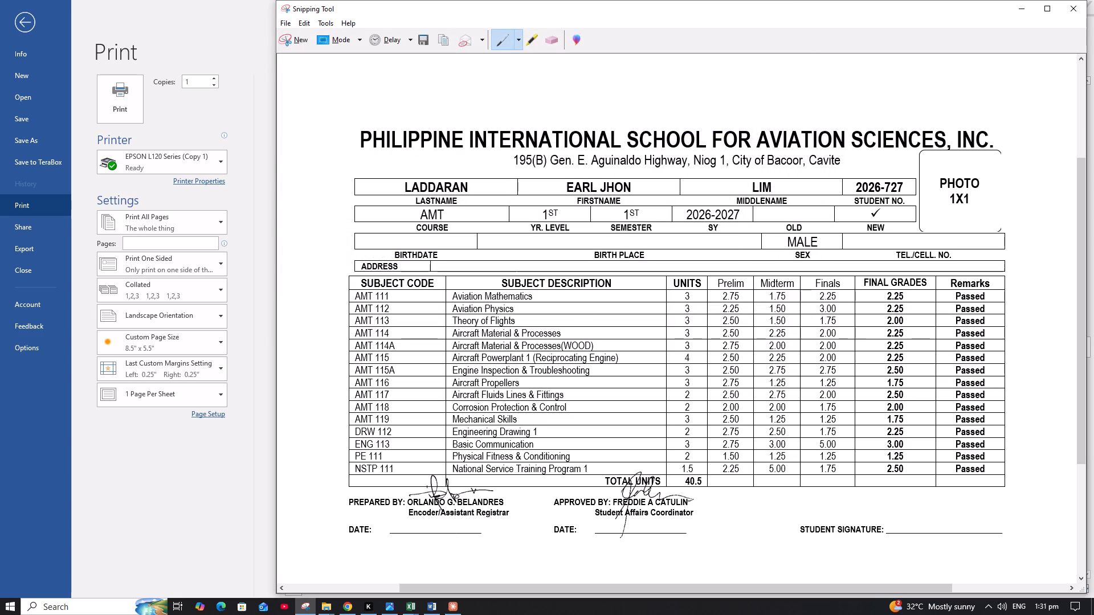
Switch back to Word, leave the print preview and go to the Manalo and Morilla forms.
click(195, 39)
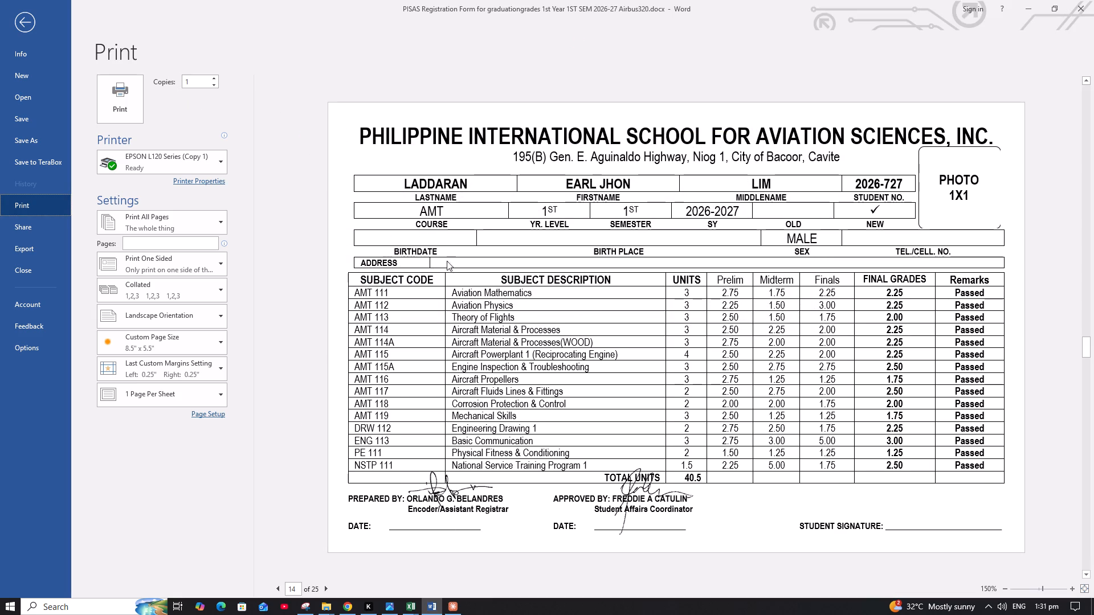
click(26, 17)
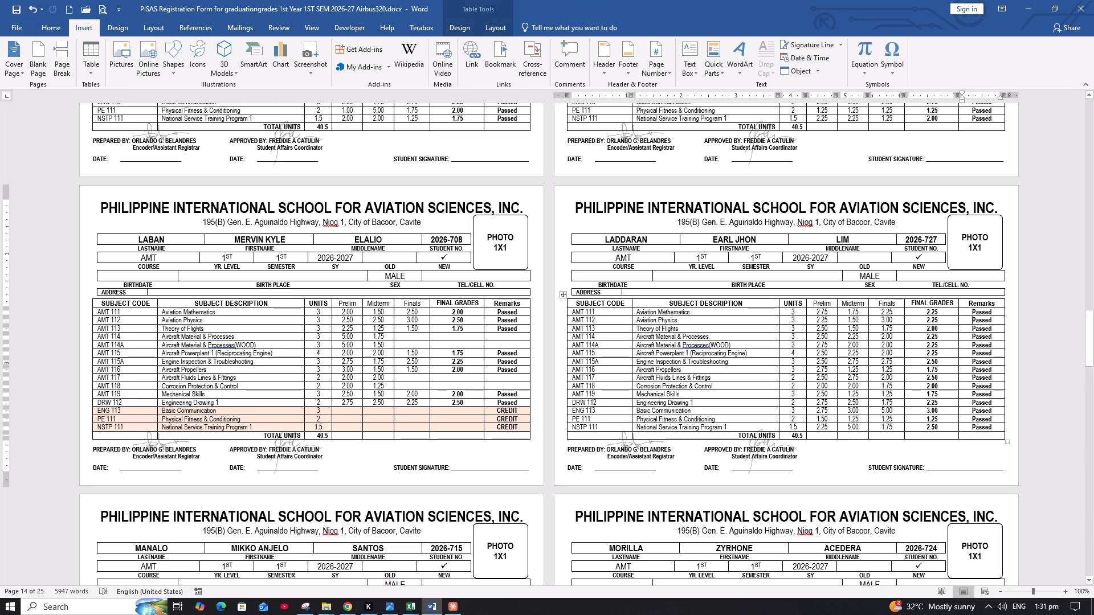
scroll(356, 213, down, 15)
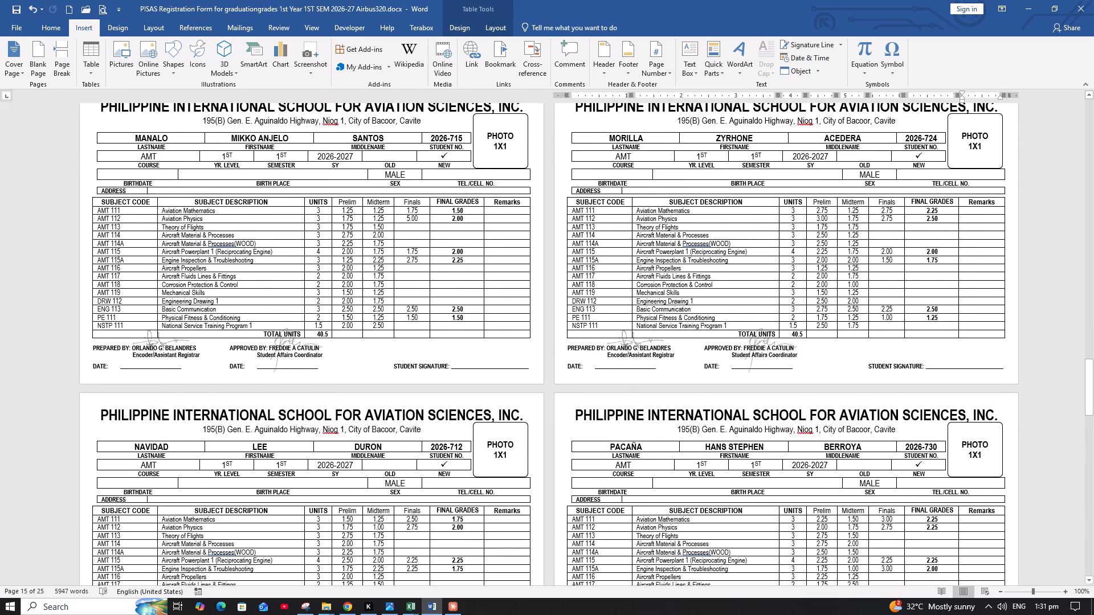
Switch to Chrome, dismiss the open Facebook chat and close the Google search tab about getting a Python server.
click(420, 226)
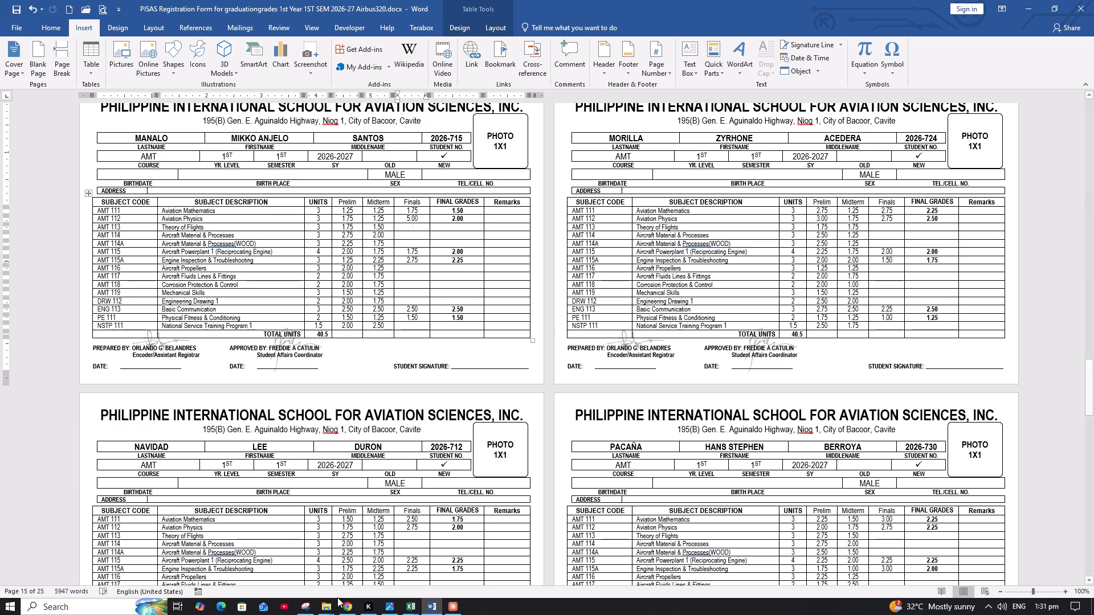
click(346, 610)
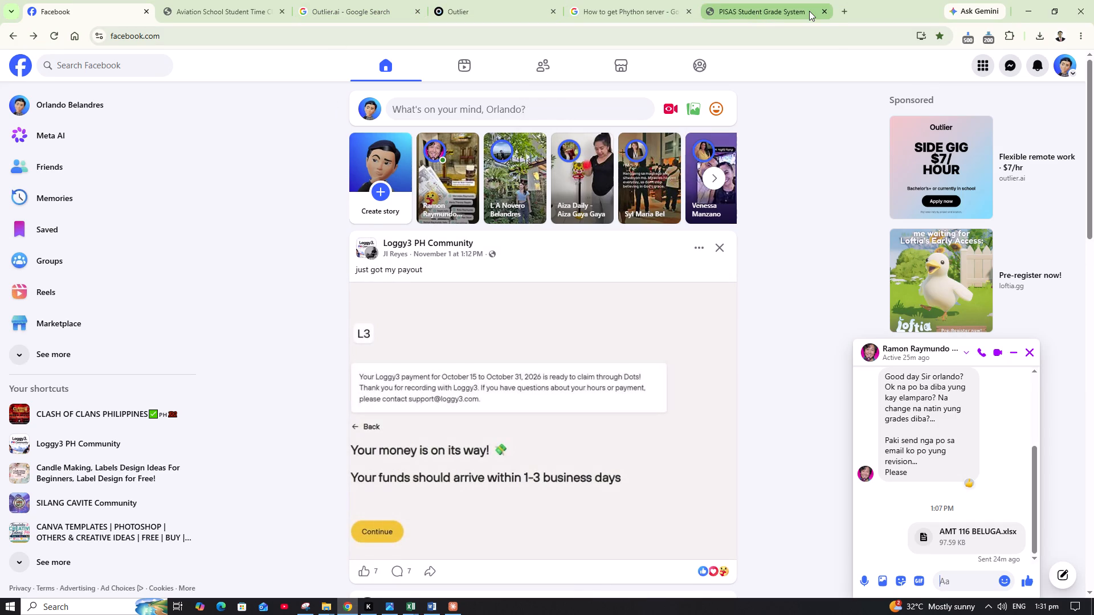
click(1032, 355)
click(636, 9)
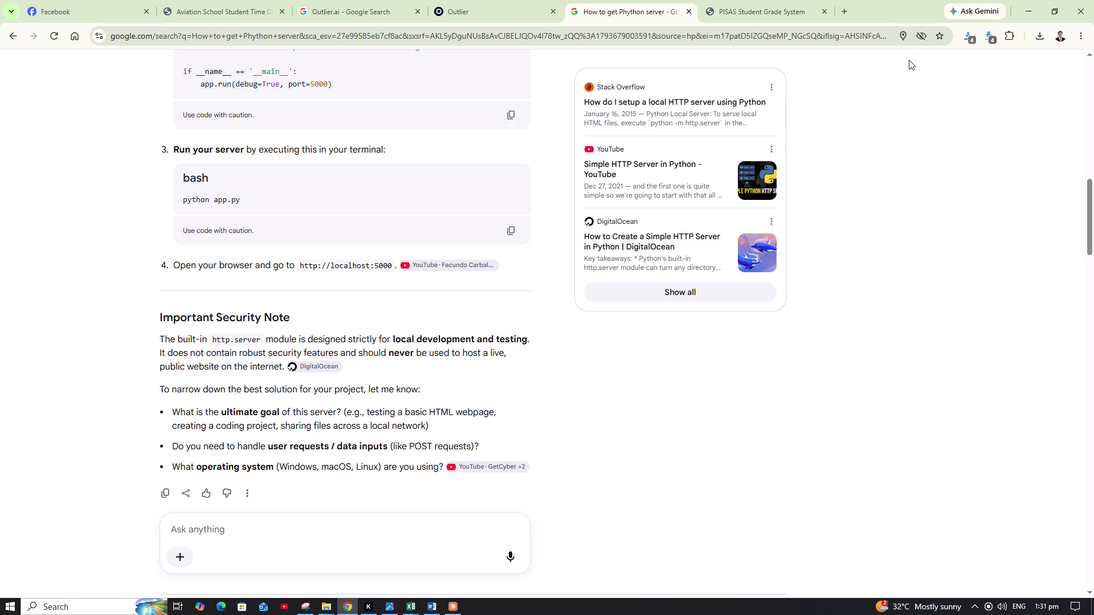
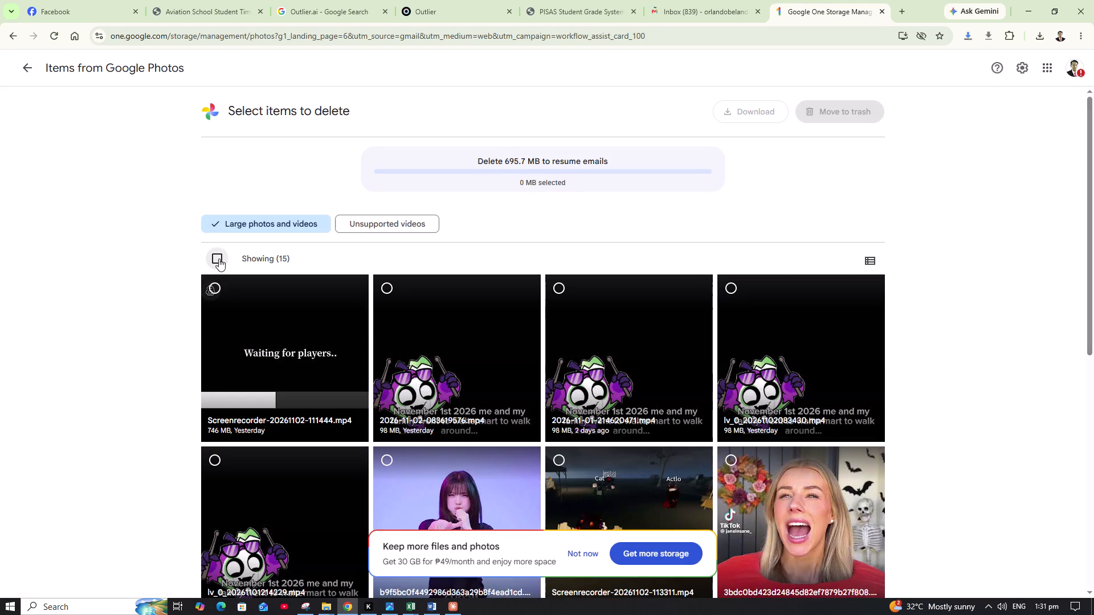
Move all 15 large Google Photos items to the trash, acknowledging their permanent deletion after 30 days, and dismiss the follow-up storage offer.
click(219, 259)
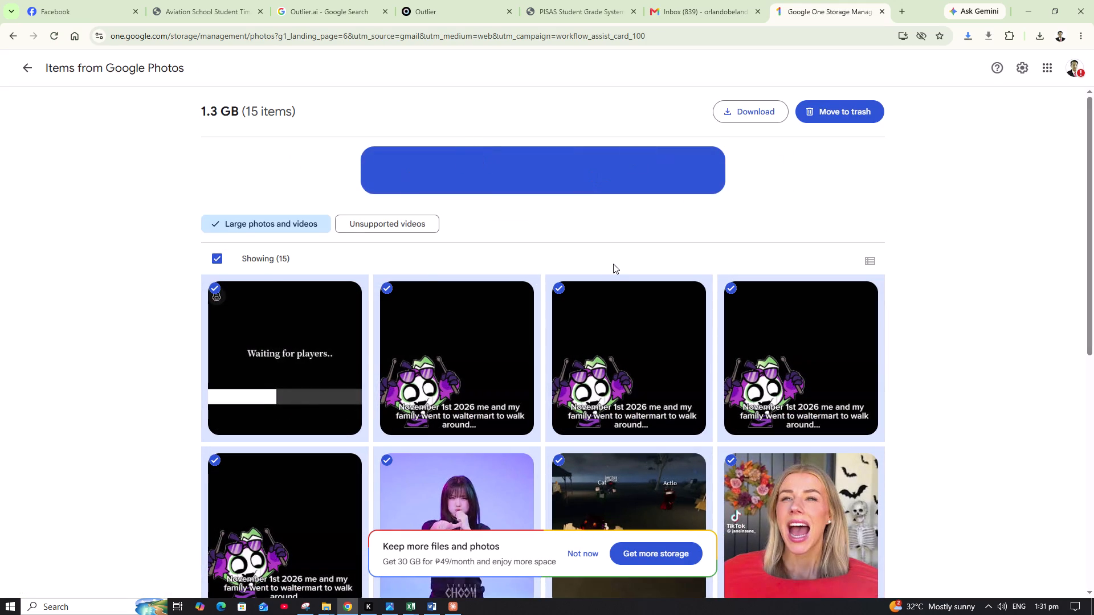
click(833, 116)
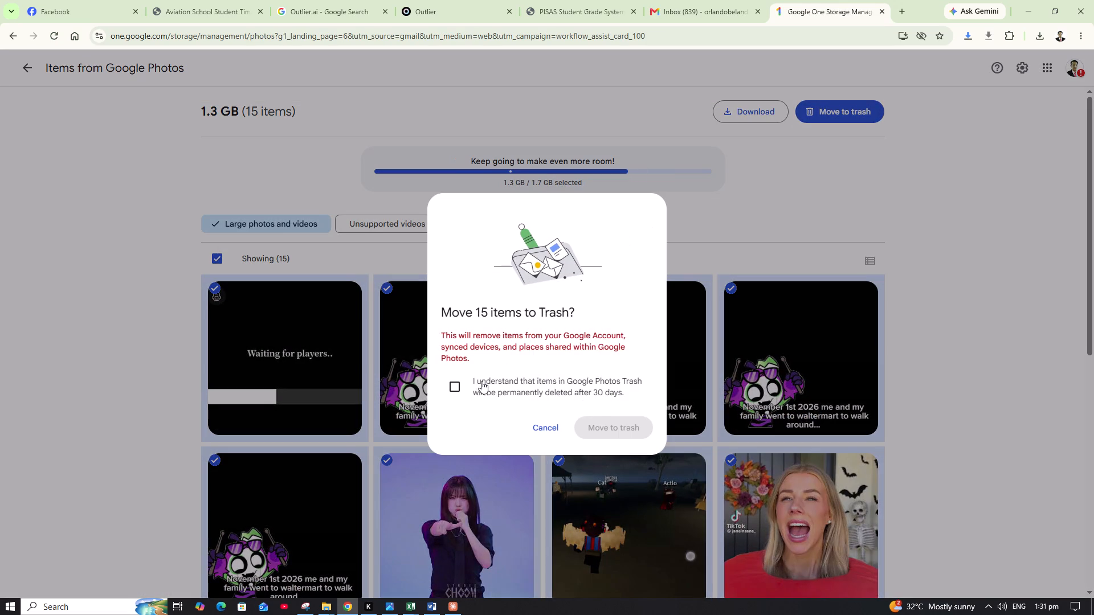
click(463, 386)
click(602, 429)
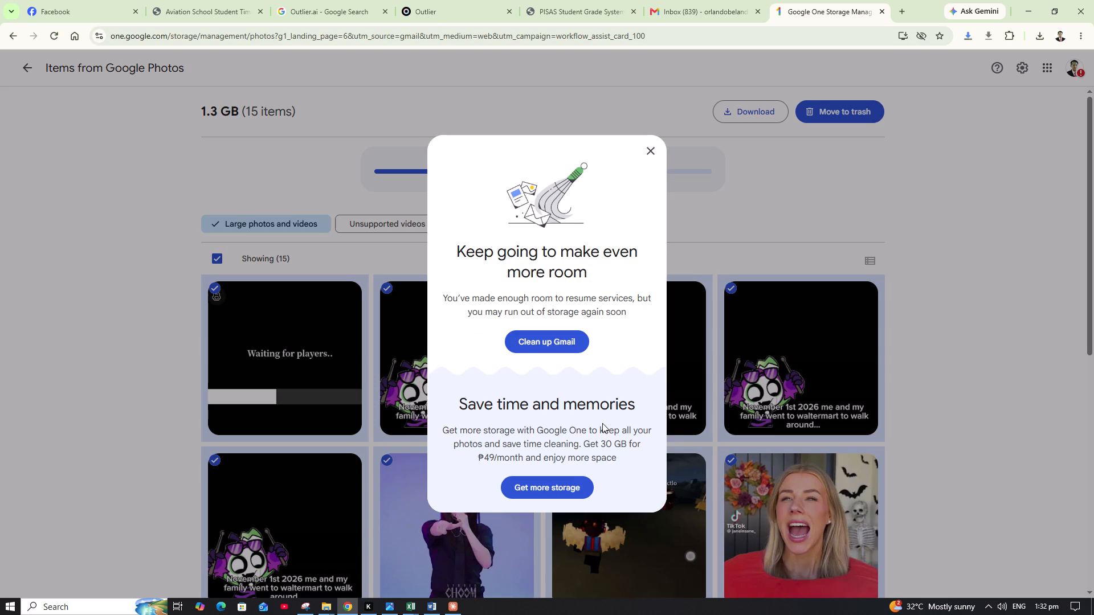
click(650, 154)
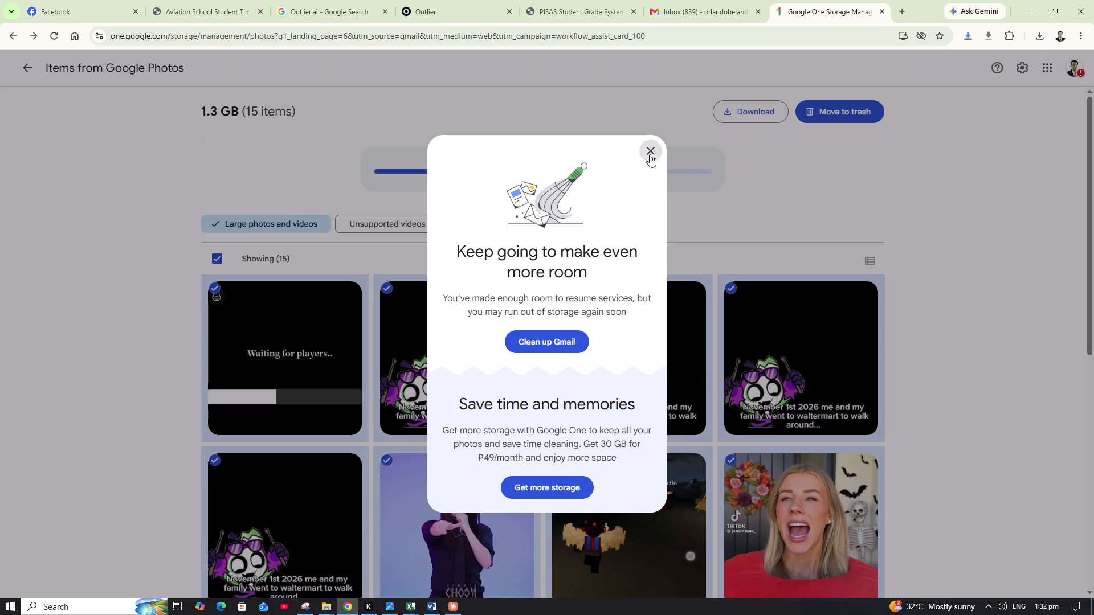
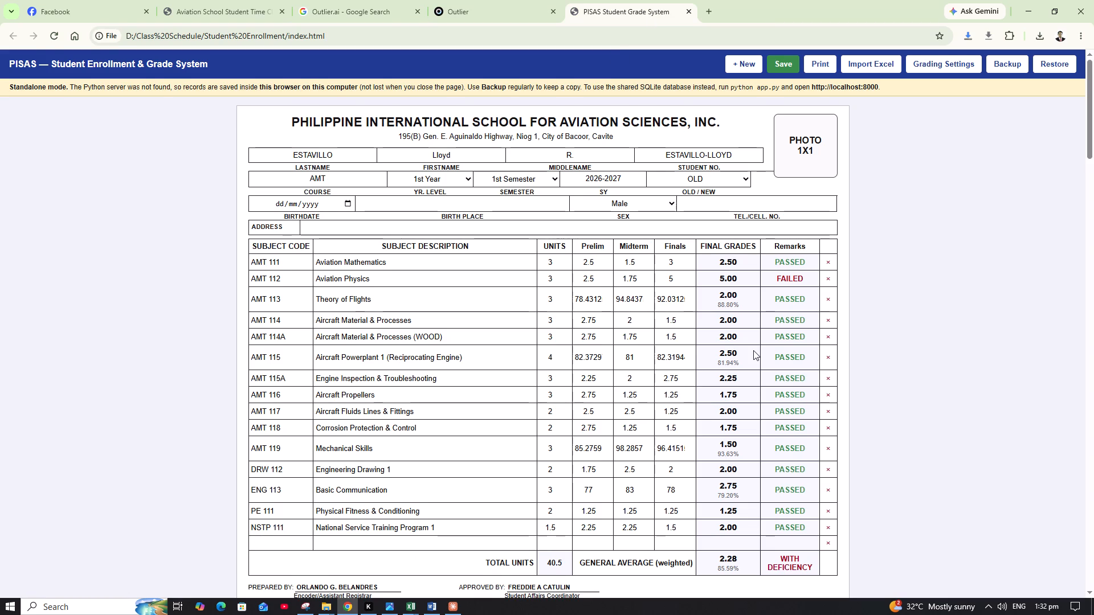
scroll(753, 350, down, 9)
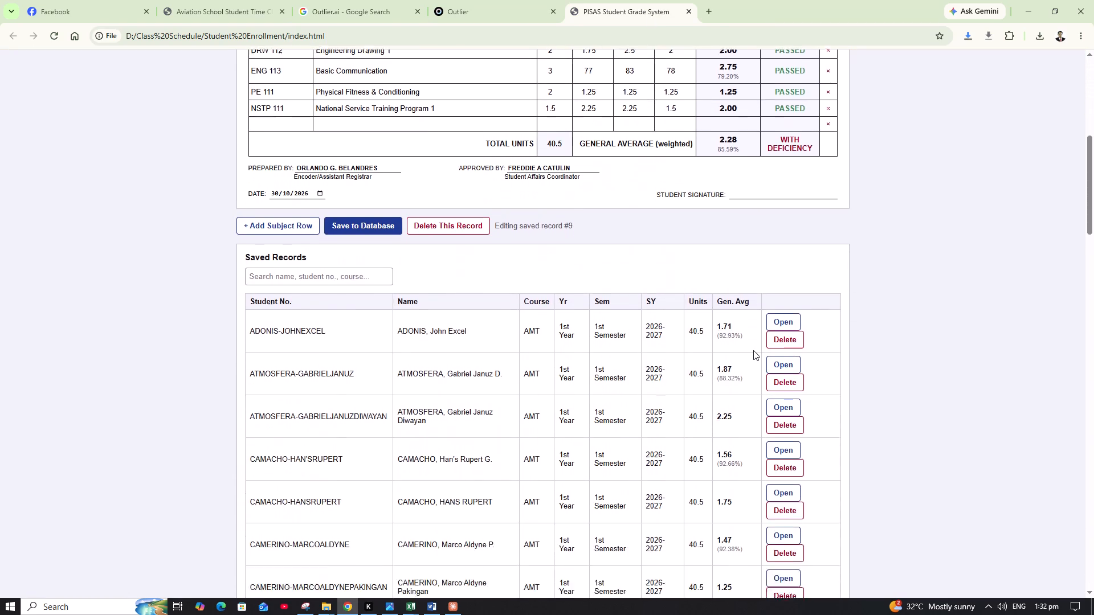
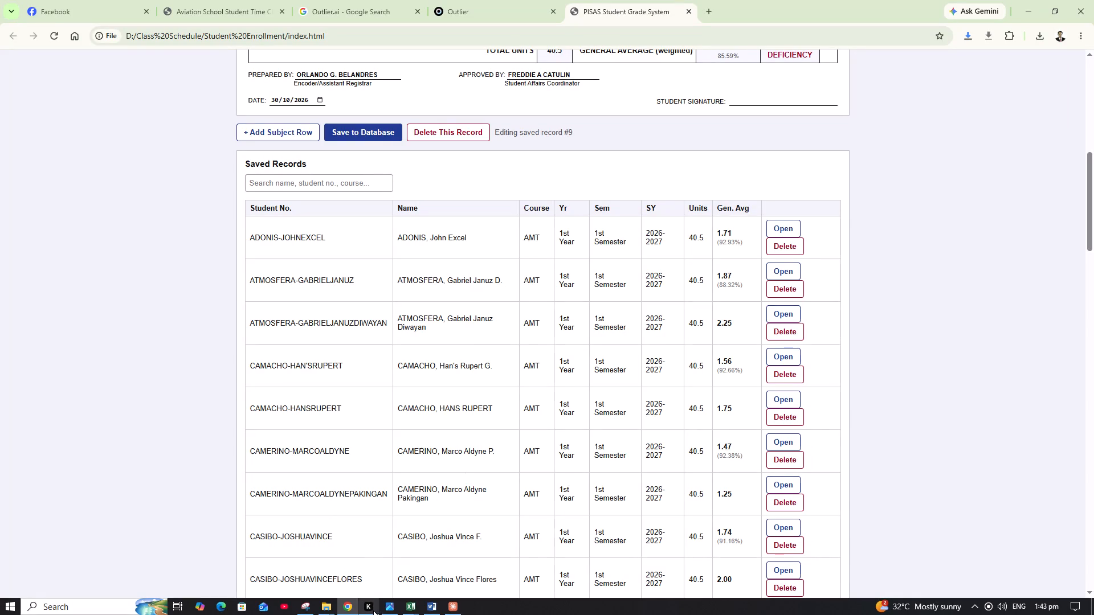
Bring up the FINAL folder window and check its list of class record workbooks.
click(434, 603)
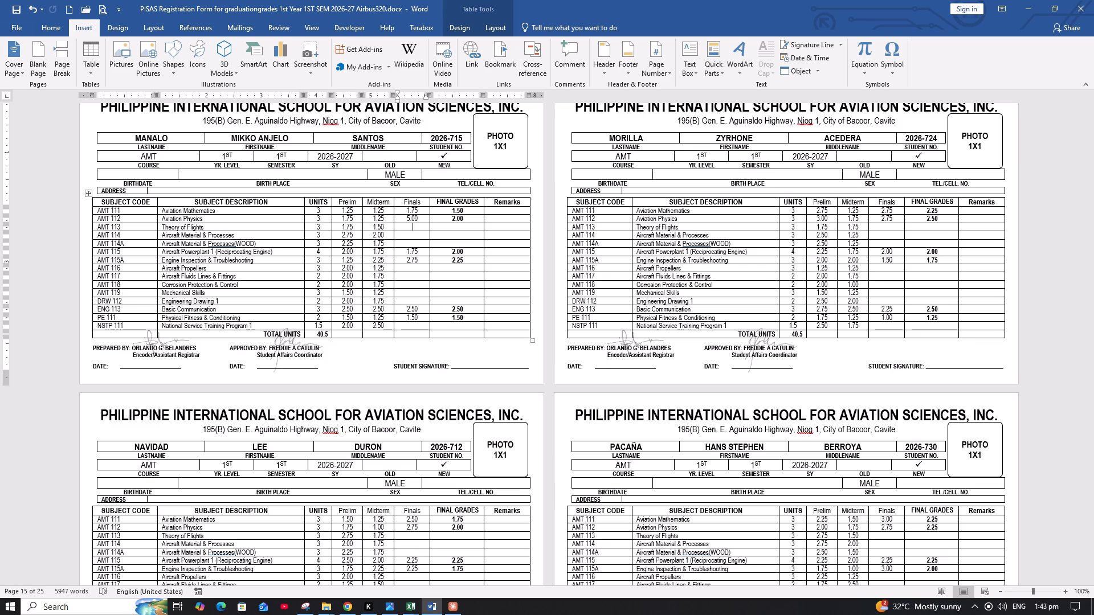
click(326, 613)
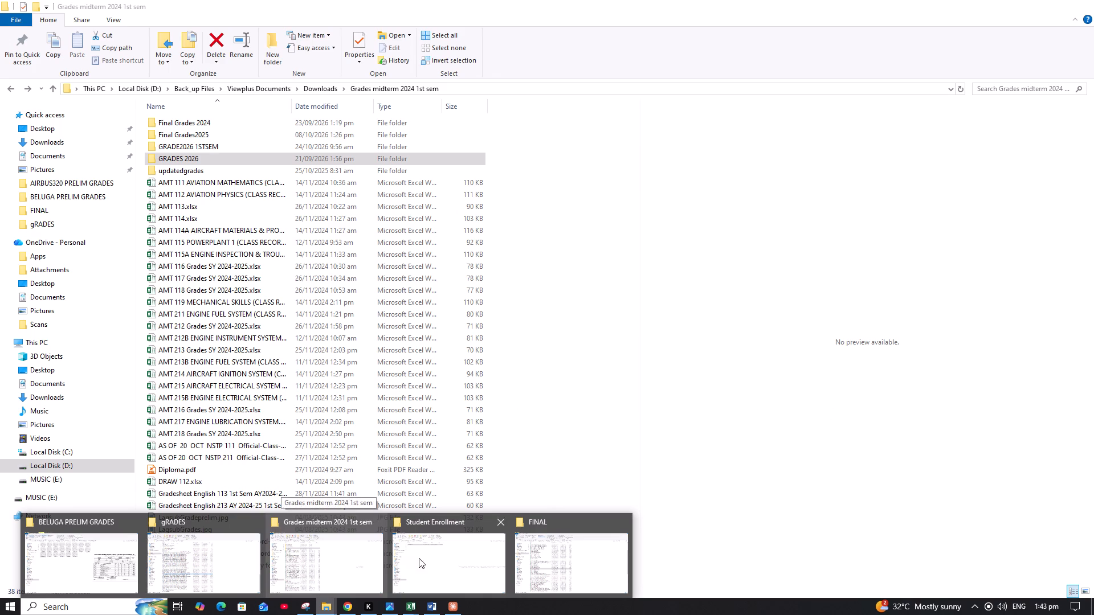
click(549, 561)
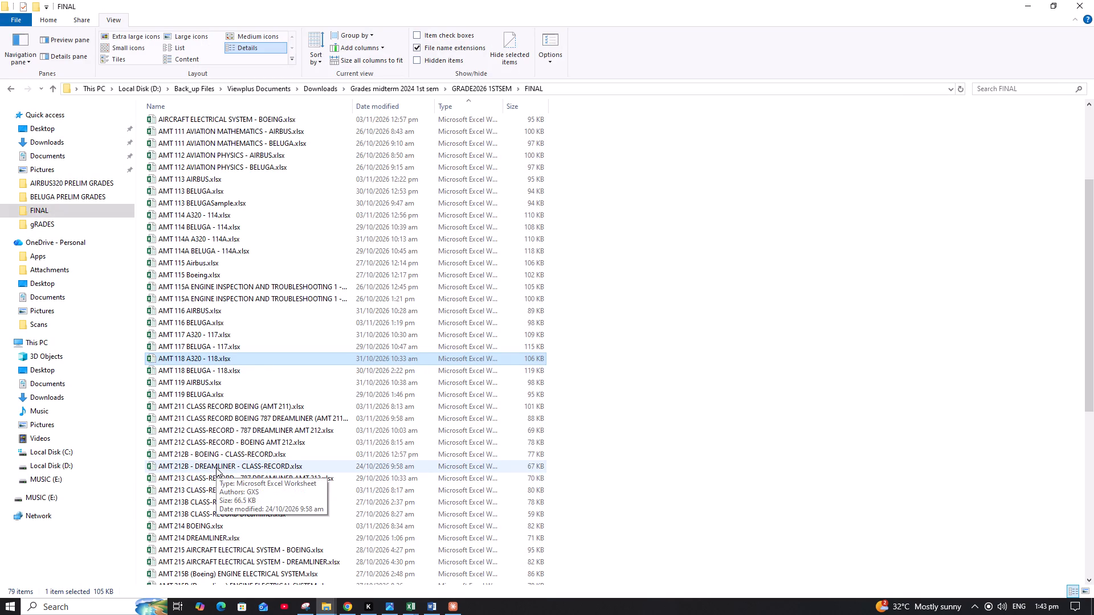
Switch to the Word registration forms and enter Manalo's AMT 113 Theory of Flights finals 1.75 and final grade 1.50.
click(435, 610)
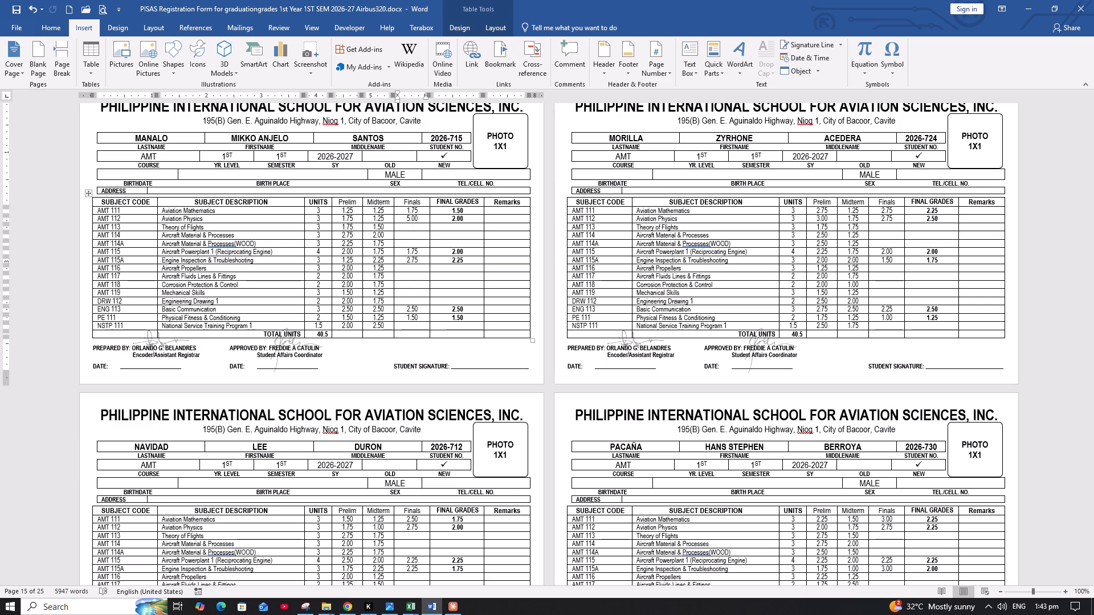
text(1.75)
key(Right)
text(15)
key(BackSpace)
text(.50)
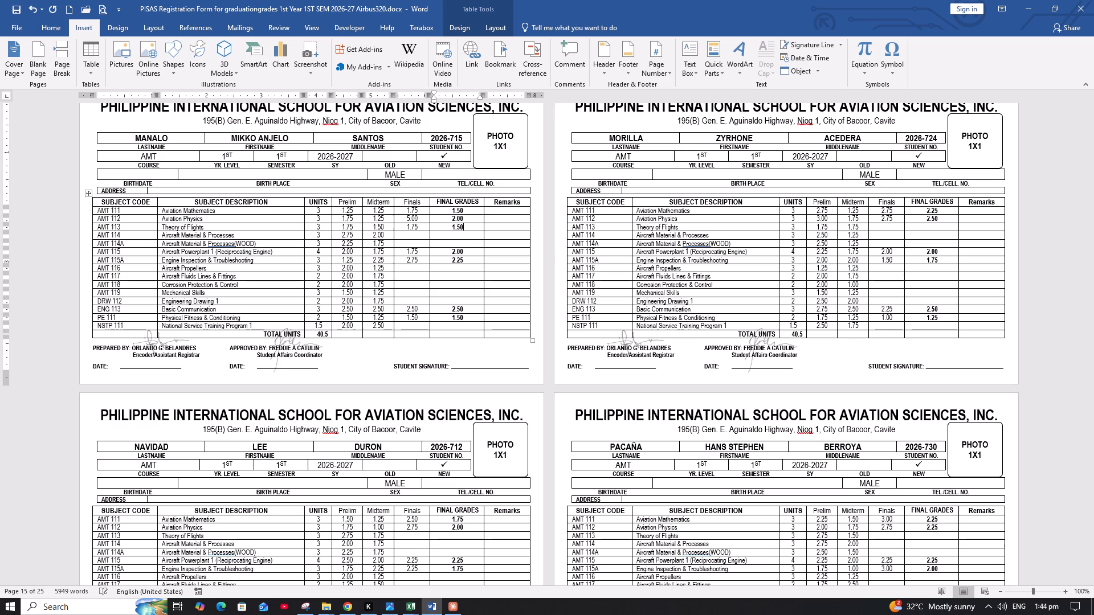
Enter finals 2.00 and final grade 2.25 for AMT 114 Aircraft Material & Processes in Manalo's form.
key(Down)
key(Left)
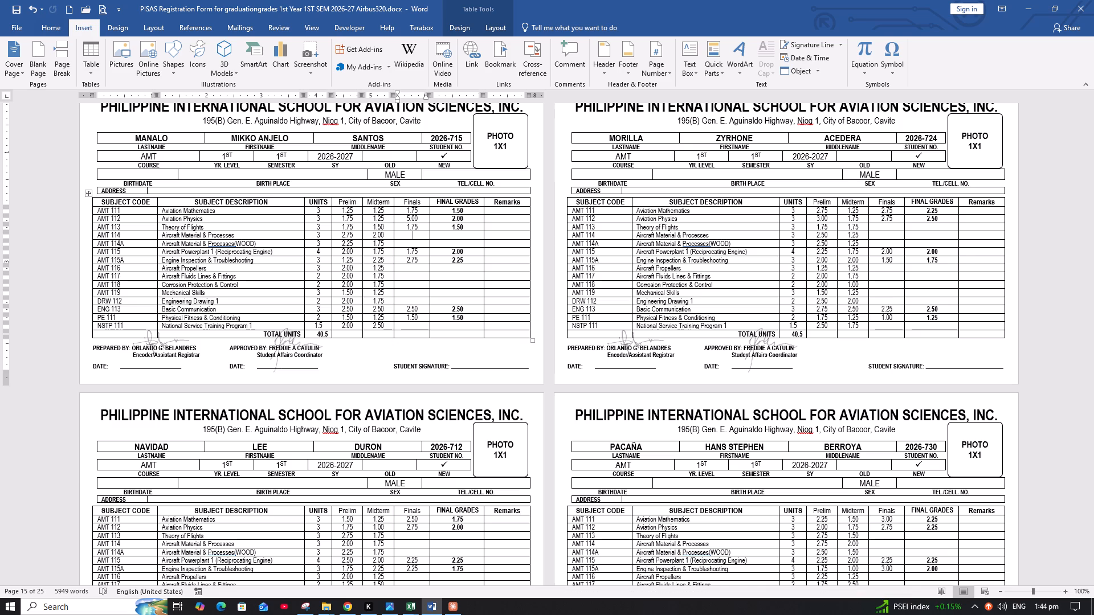
text(2.00)
key(Right)
text(2.25)
Enter finals 2.25 and final grade 2.00 for AMT 114A Aircraft Material & Processes (WOOD) in Manalo's form.
key(Down)
key(Left)
text(2.25)
key(Right)
text(2.00)
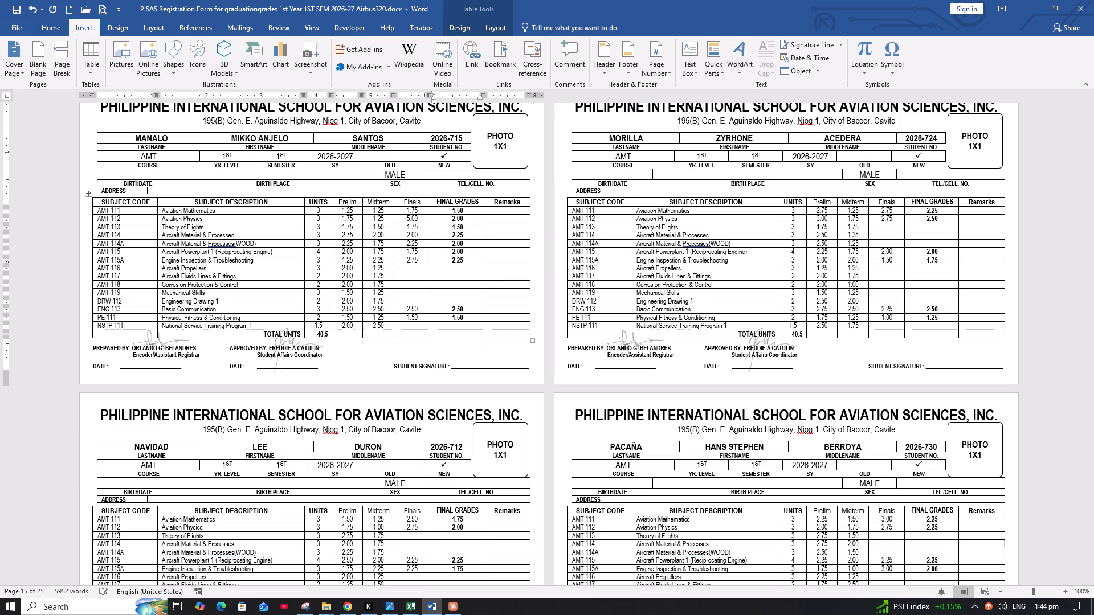
Go to the Finals cell of AMT 116 Aircraft Propellers in Manalo's form.
key(Down)
key(Down)
key(Down)
key(Left)
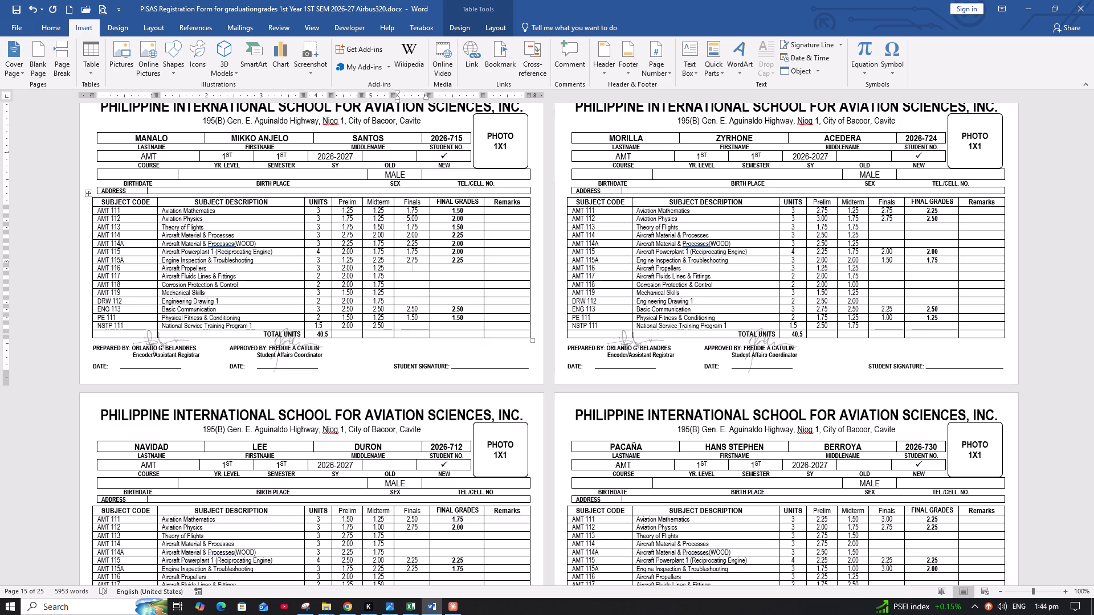
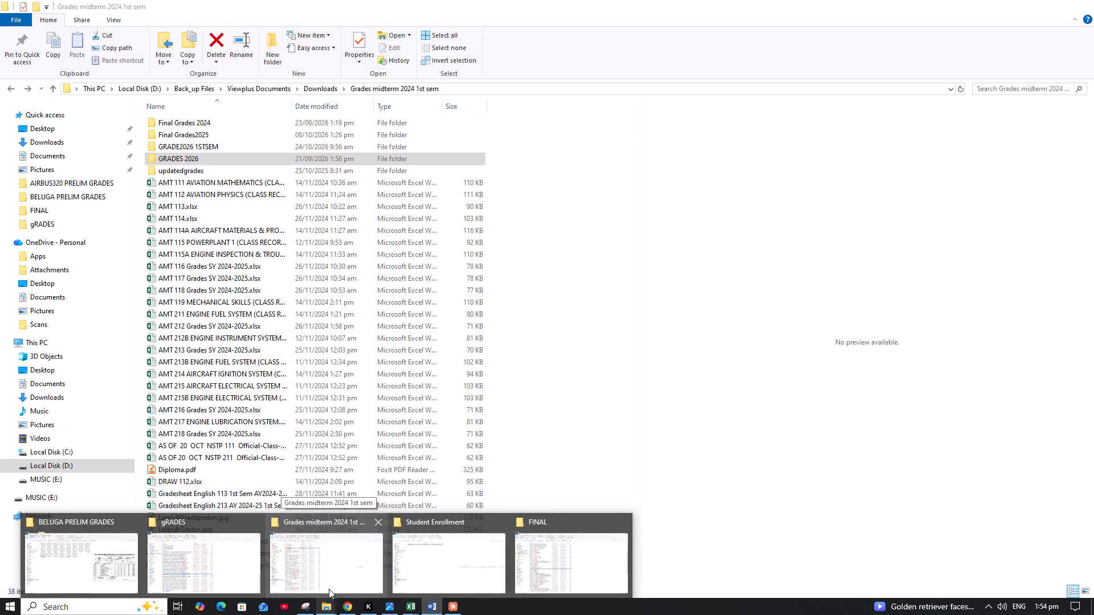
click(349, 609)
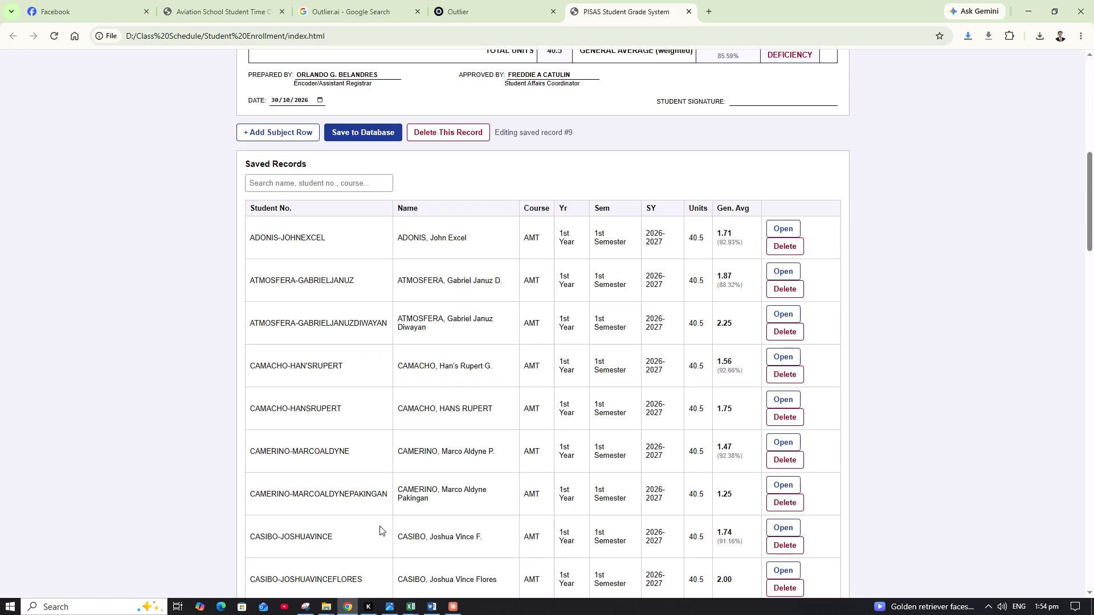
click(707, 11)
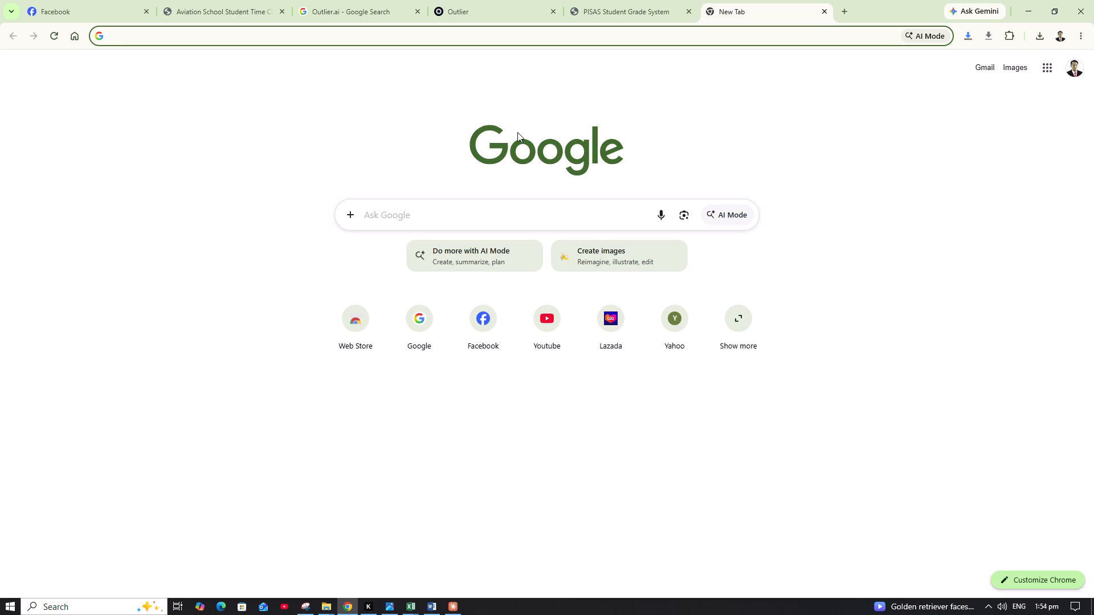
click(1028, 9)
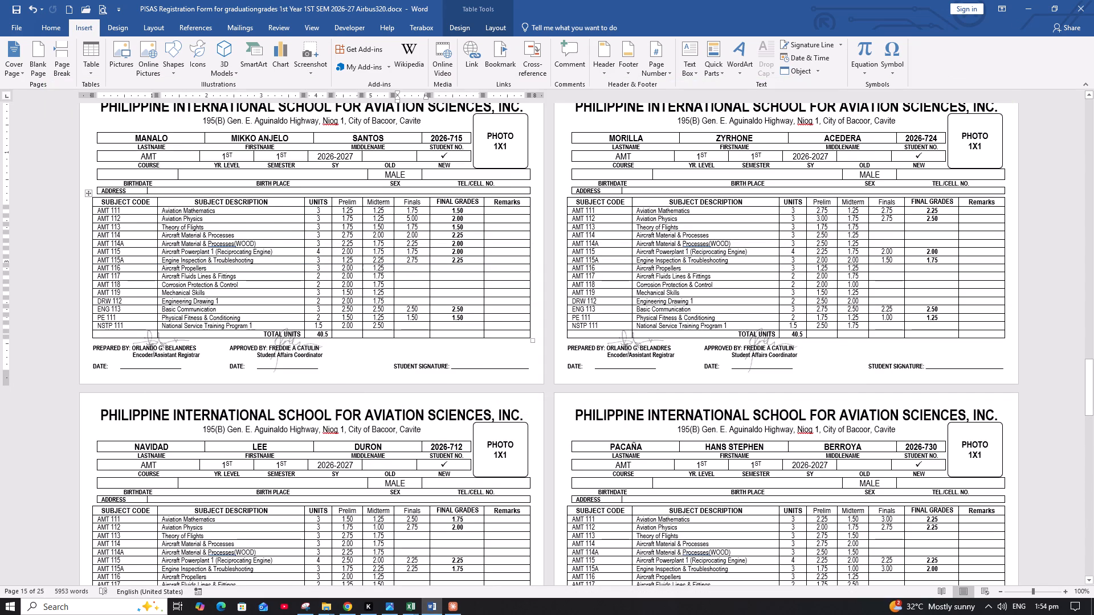
Go to the Finals cell of AMT 116 Aircraft Propellers in Manalo's registration form.
click(74, 269)
click(419, 269)
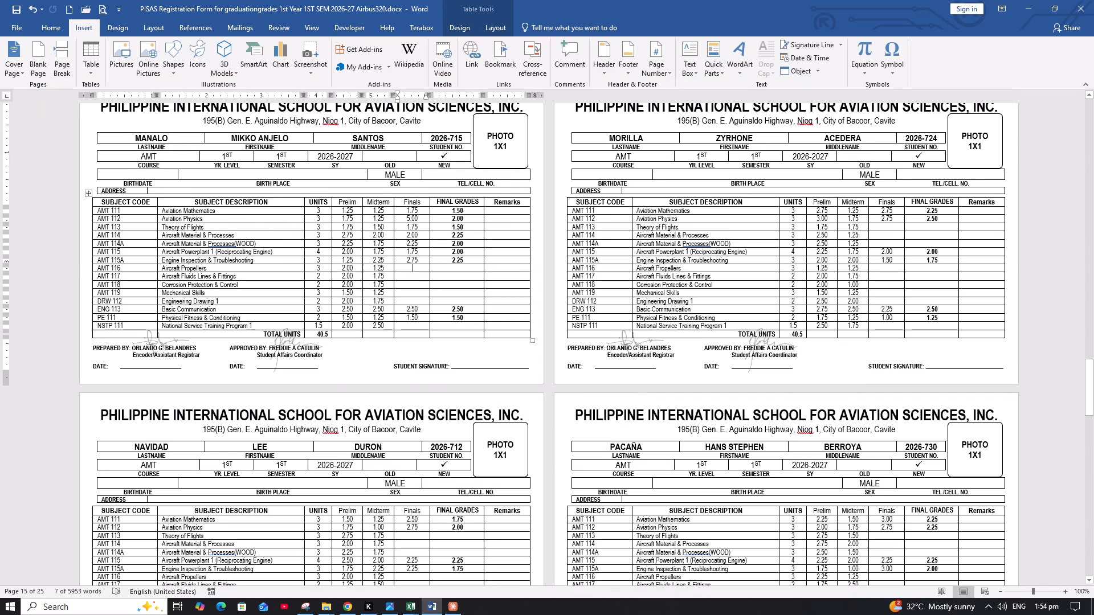
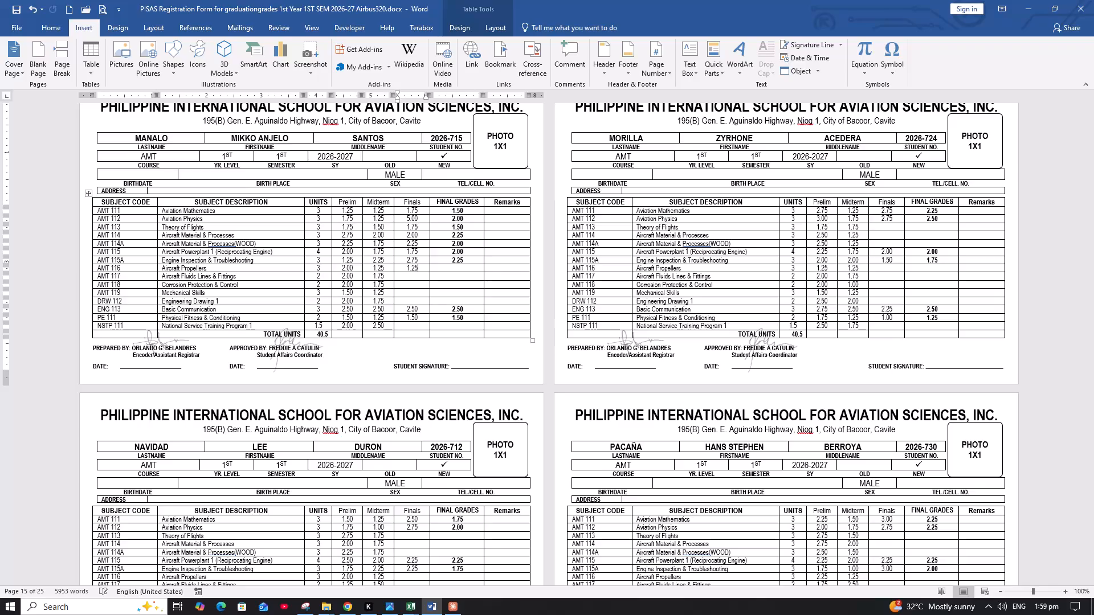
Enter 1.50 as the final grade for AMT 116 Aircraft Propellers in Manalo's form.
key(Right)
text(1.50)
Skip AMT 117 and enter 2.00 for both the Finals and the final grade of AMT 118 Corrosion Protection & Control.
key(Down)
key(Left)
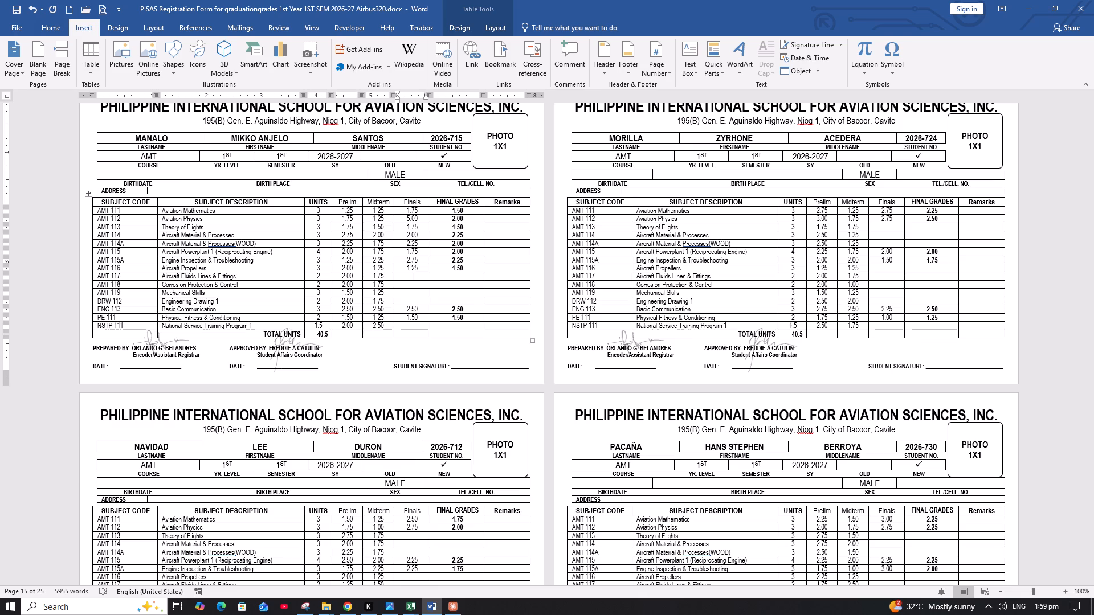
key(Down)
text(2.00)
key(Right)
text(2.00)
key(Down)
key(Left)
text(1.25)
key(Right)
text(1.25)
key(Down)
key(Left)
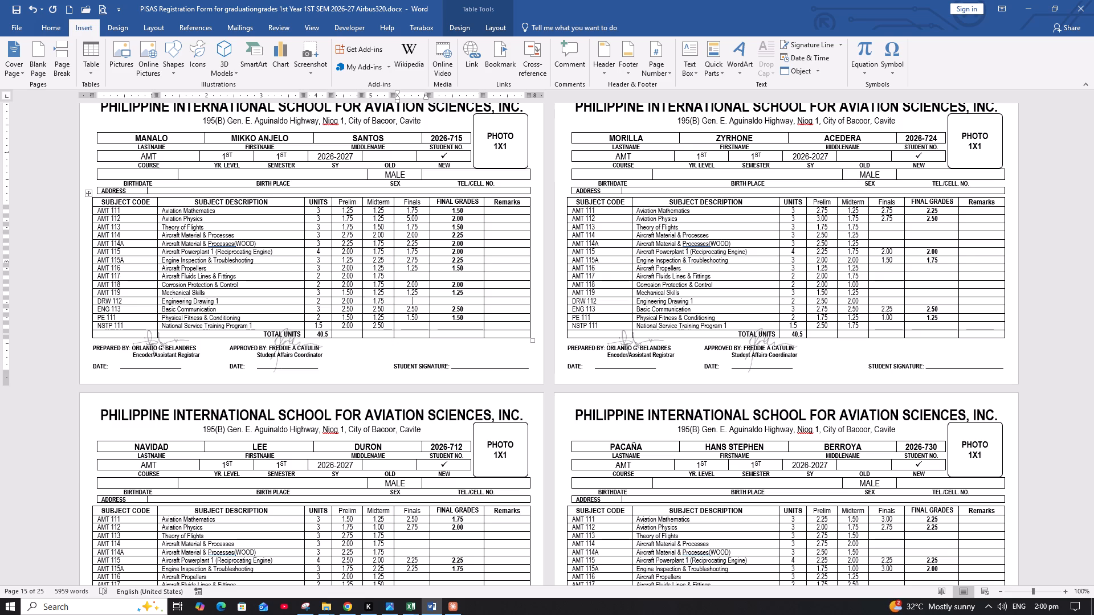
text(1.75)
key(Right)
text(1.75)
For NSTP 111 in Manalo's form, enter 1.25 as the Finals and 2.00 as the final grade.
key(Down)
key(Down)
key(Down)
key(Left)
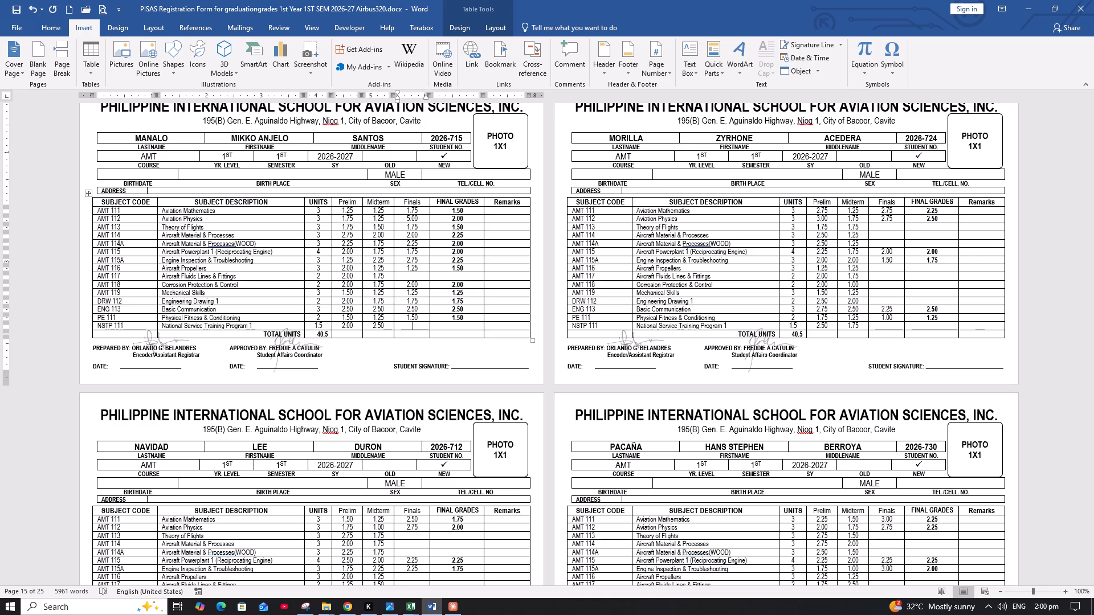
text(1.25)
key(Right)
text(2.00)
key(Down)
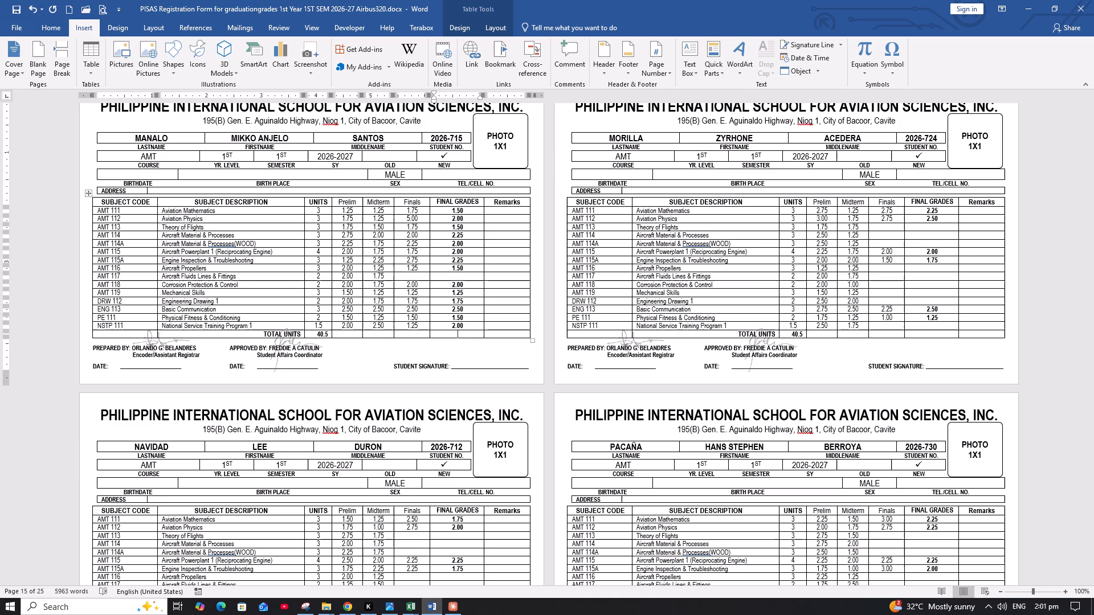
Enter Passed as the remark for AMT 111 in Manalo's form and copy it to AMT 112.
click(520, 212)
text(Passed)
key(ctrl+shift+Left)
key(ctrl+c)
key(ctrl+c)
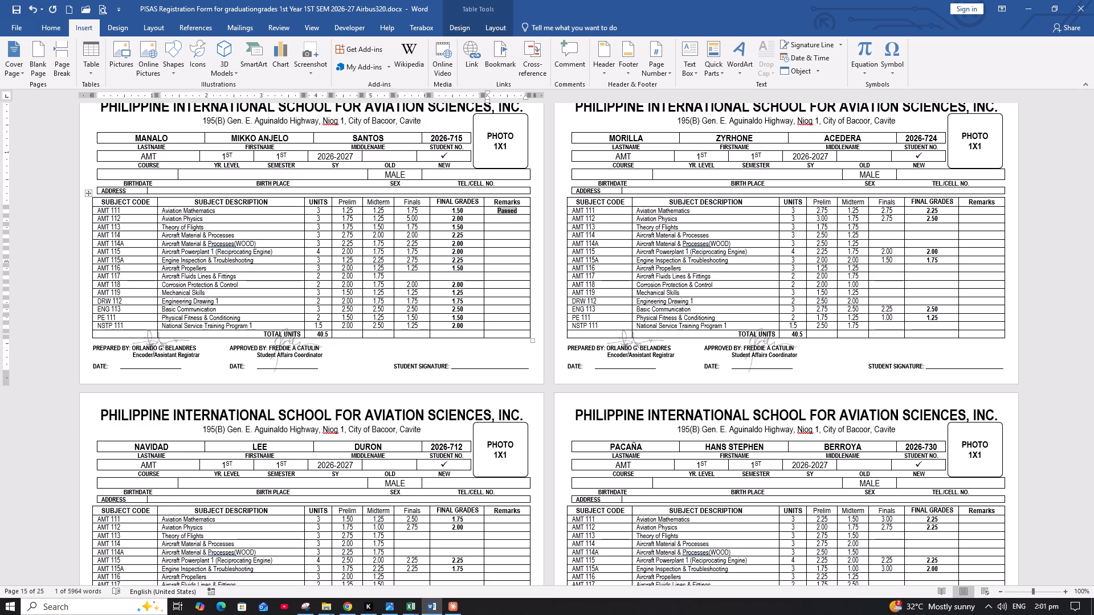
key(Down)
key(ctrl+v)
key(Down)
key(shift+Down)
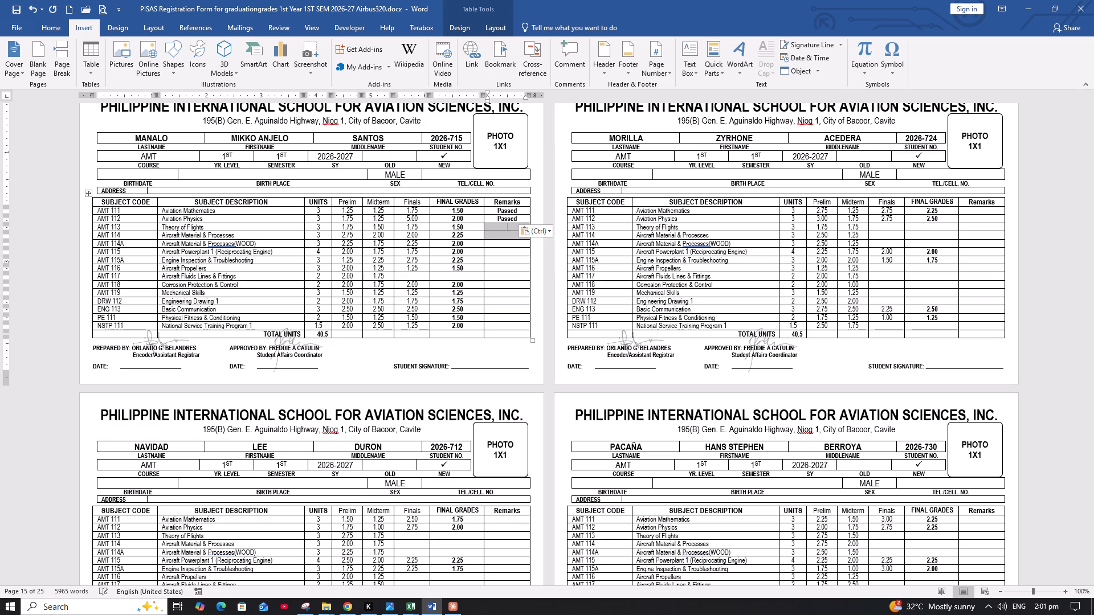
key(shift+Down)
key(shift+Down)
key(shift+Down)
key(ctrl+shift+Down)
key(shift+Left)
key(shift+Down)
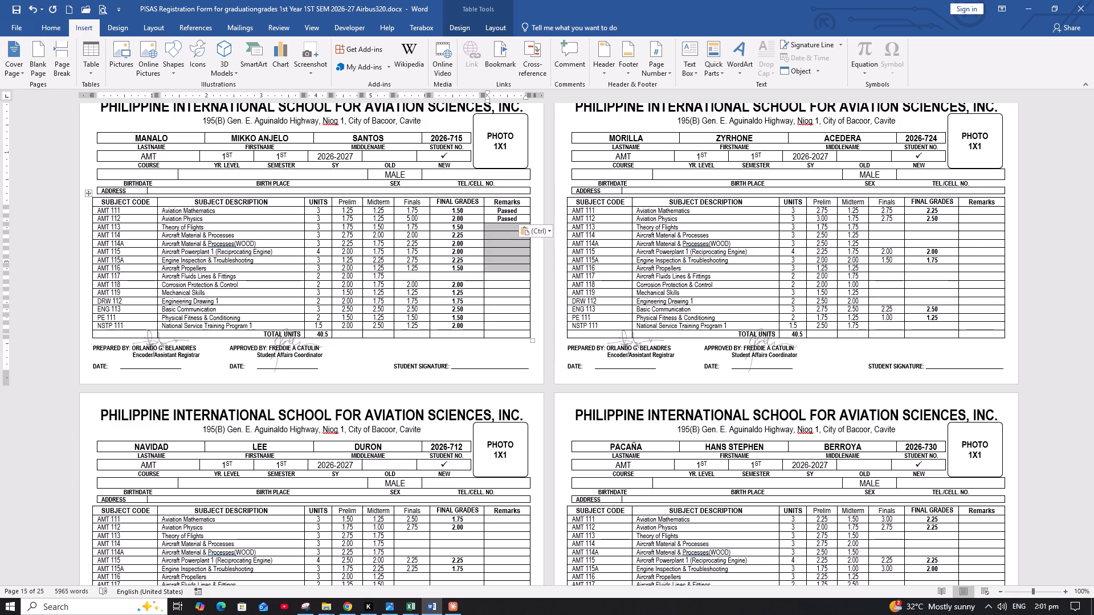
key(ctrl+v)
Centre the pasted Passed remarks from AMT 113 through AMT 116 in Manalo's form.
key(Down)
key(Up)
key(shift+Up)
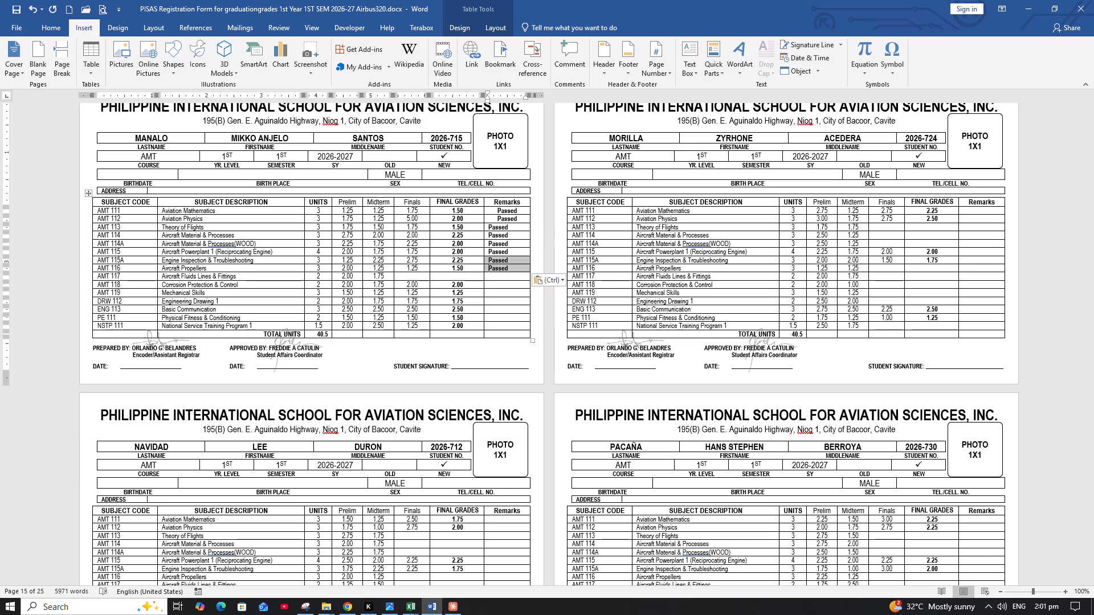
key(shift+Up)
key(shift+Up)
key(shift+Up)
key(shift+Up)
key(ctrl+e)
Paste centred Passed remarks into Manalo's rows from AMT 118 through NSTP 111, leaving AMT 117 blank.
key(Down)
key(Down)
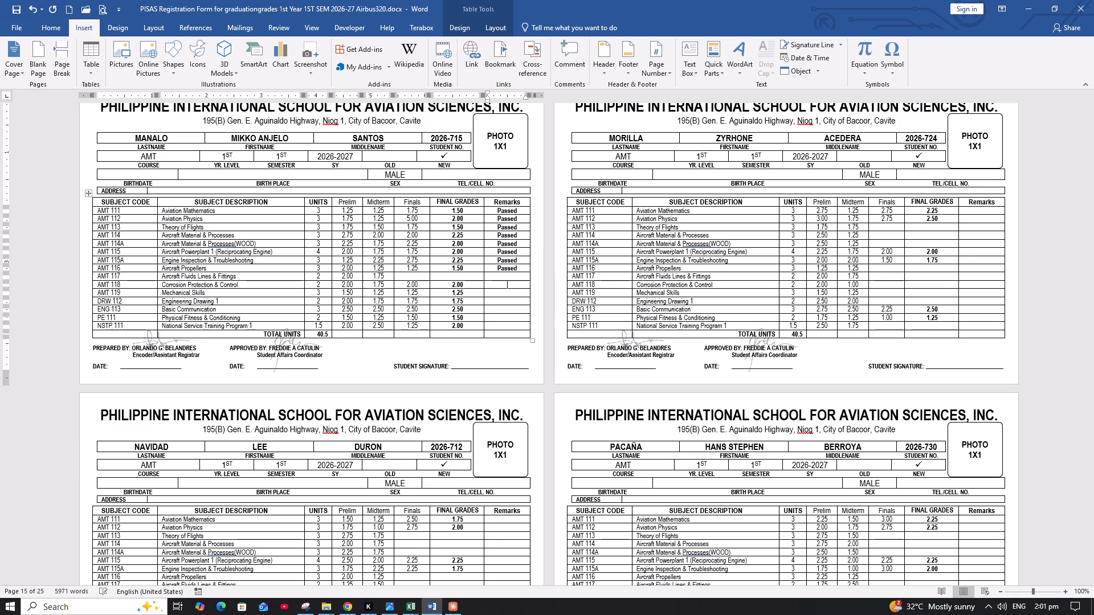
key(Down)
key(Up)
key(shift+Down)
key(shift+Down)
key(shift+Down)
key(shift+Down)
key(shift+Down)
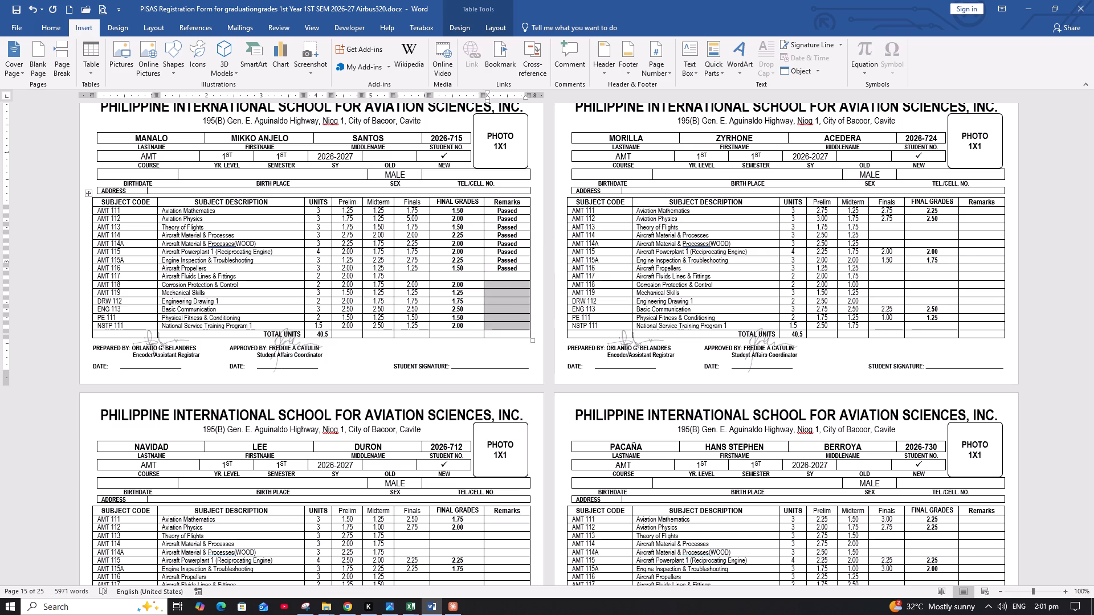
key(ctrl+v)
key(ctrl+e)
key(Left)
key(Up)
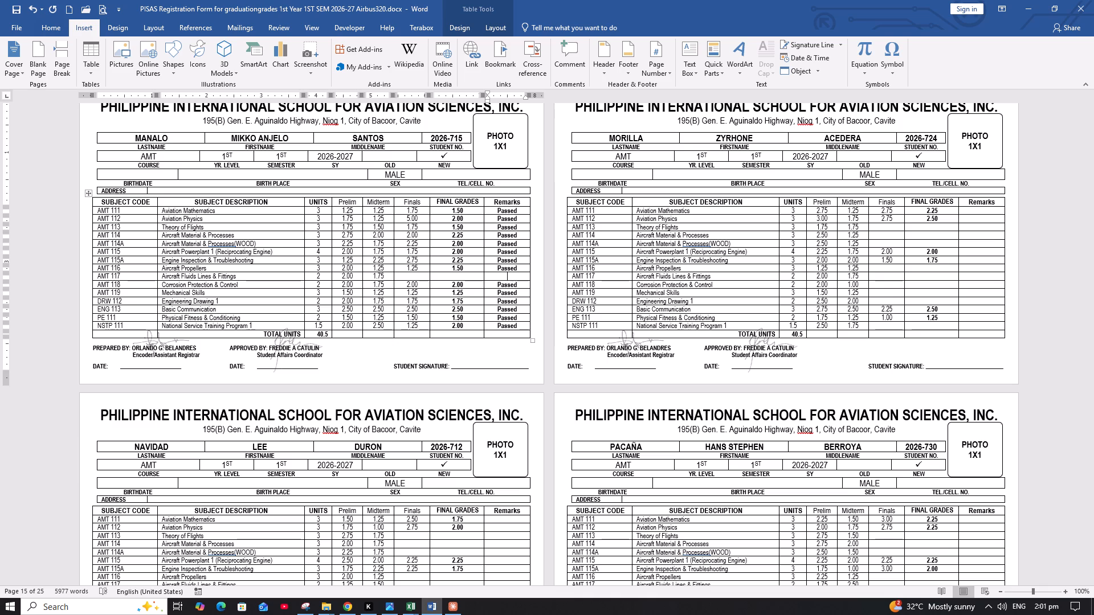
Save the registration form document.
click(11, 5)
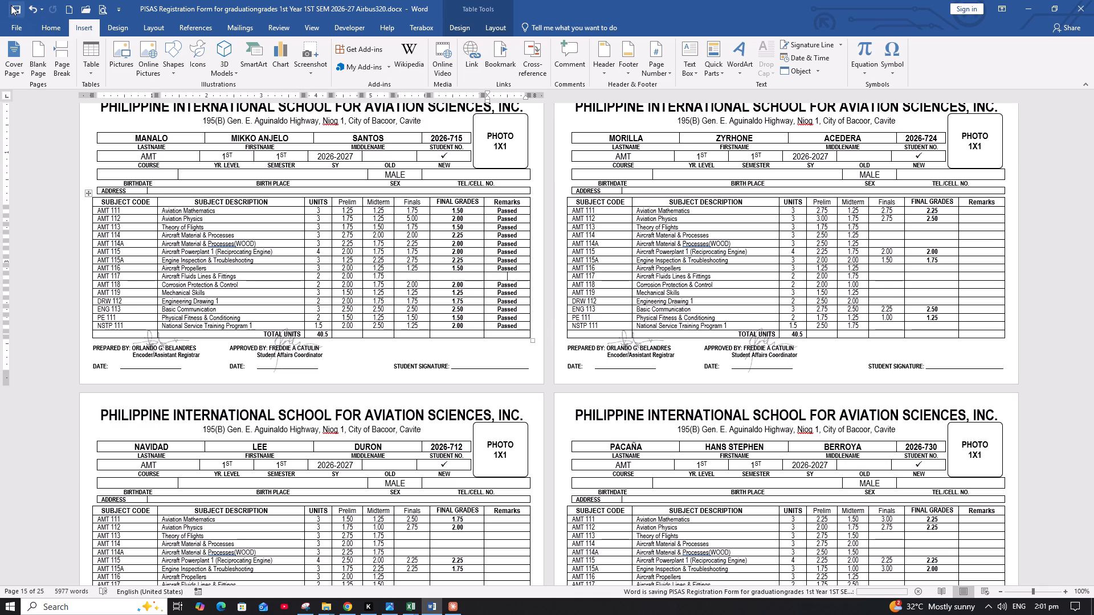
click(105, 13)
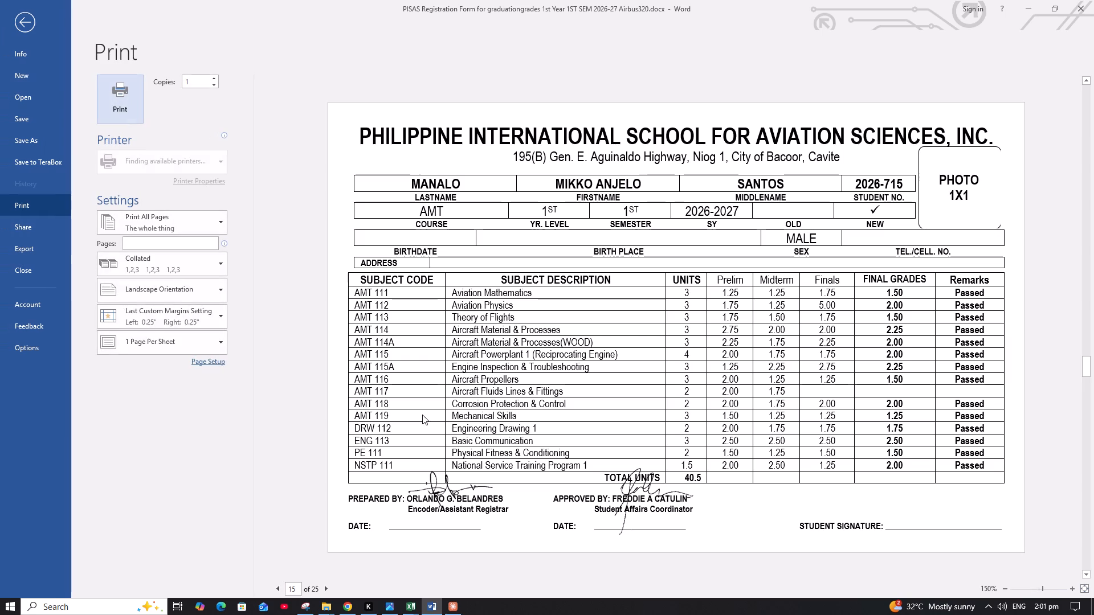
click(303, 606)
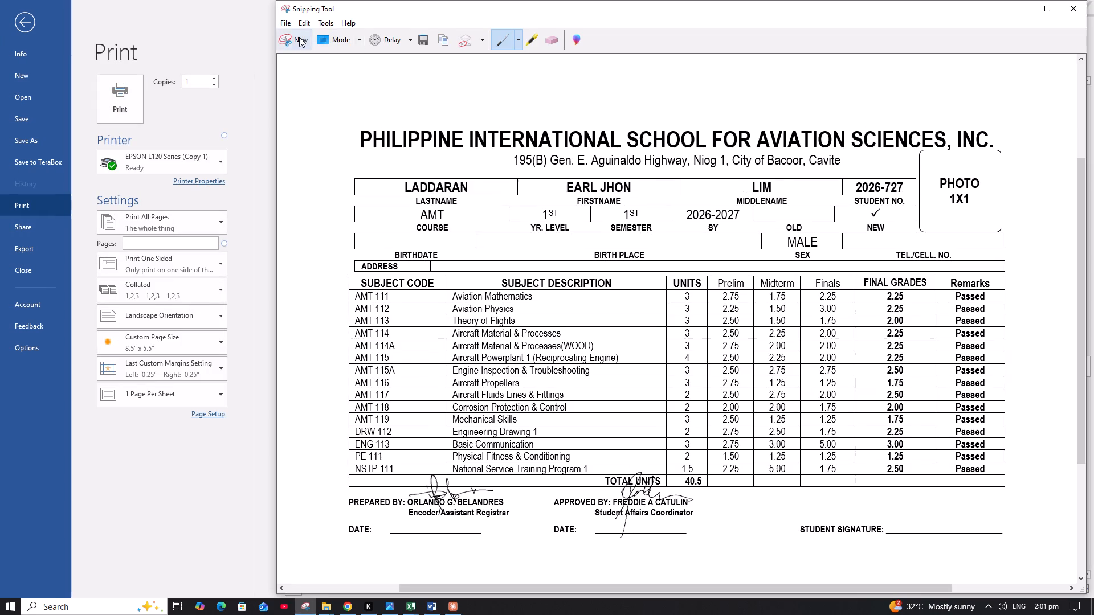
click(299, 37)
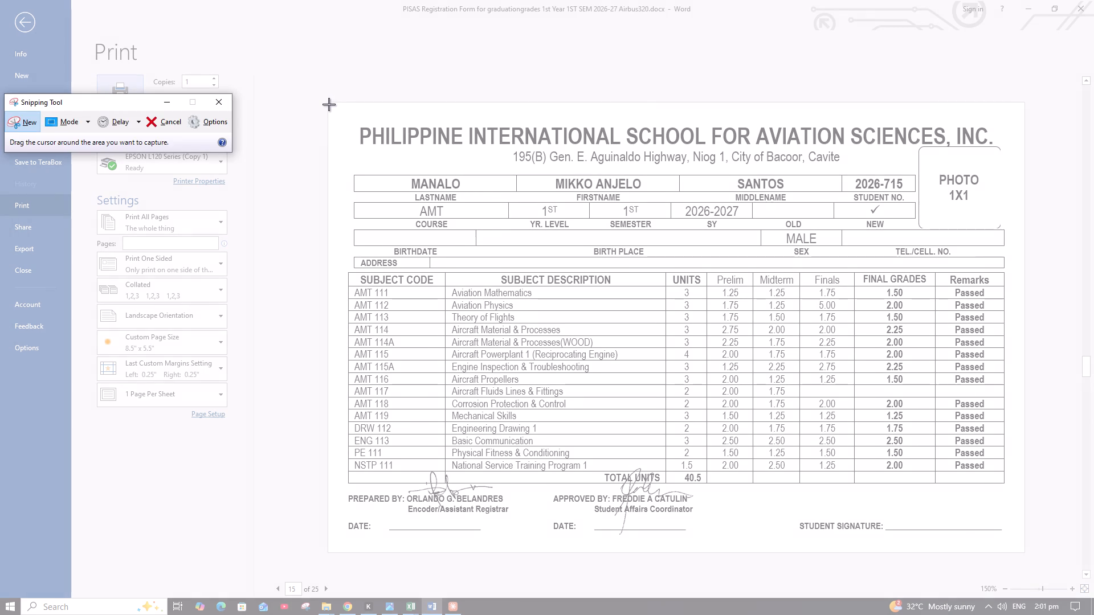
drag(329, 102, 1017, 544)
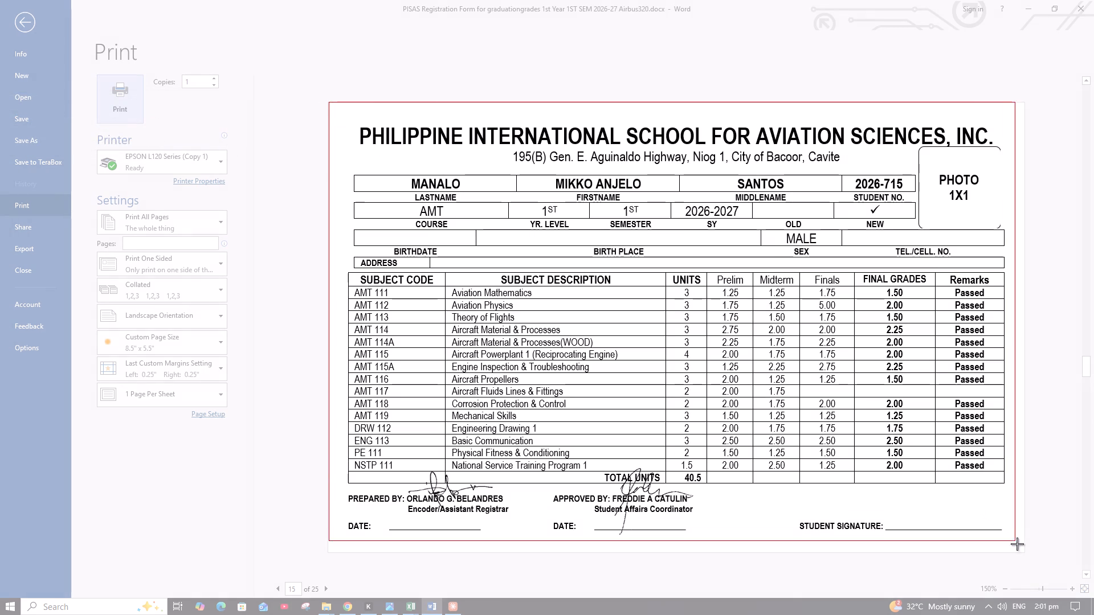
drag(1017, 544, 1022, 551)
click(422, 37)
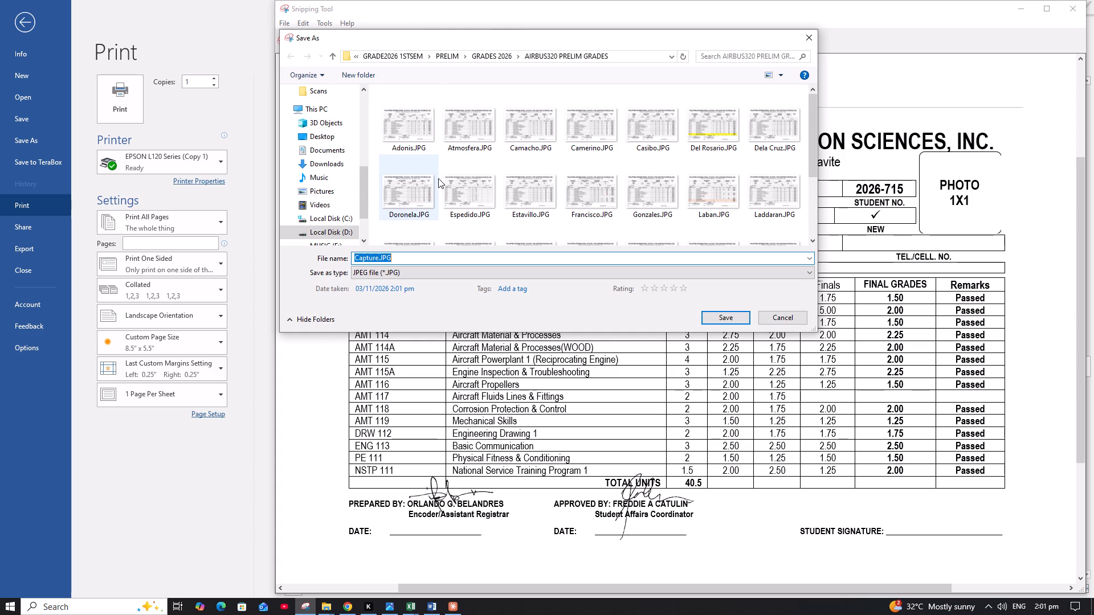
scroll(587, 178, down, 1)
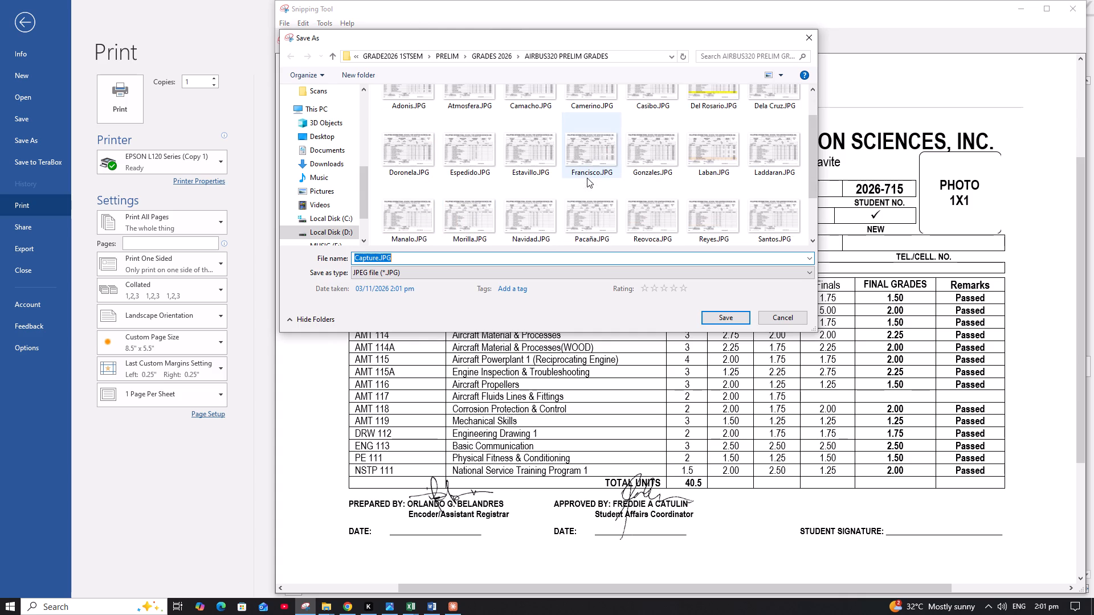
click(401, 217)
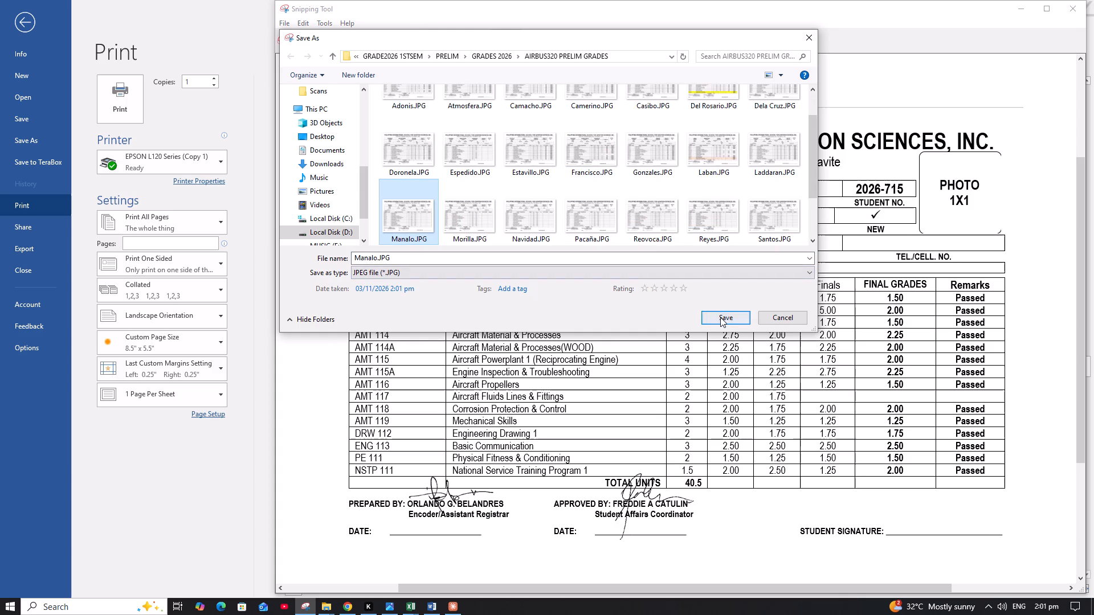
click(720, 317)
click(575, 307)
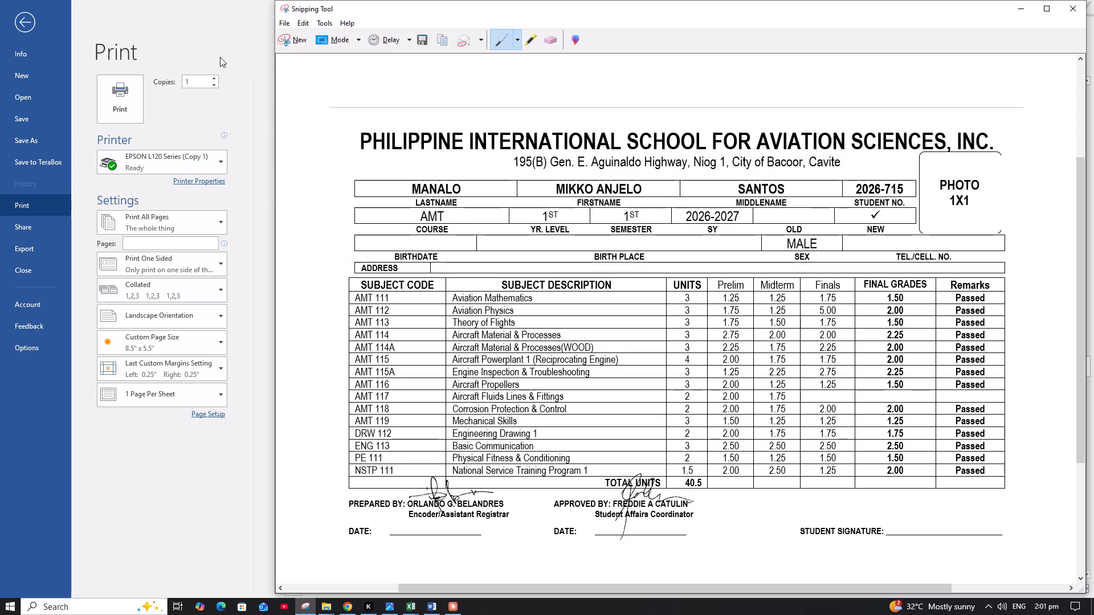
Return to Word and leave the print preview to get back to the registration forms.
click(217, 51)
click(29, 22)
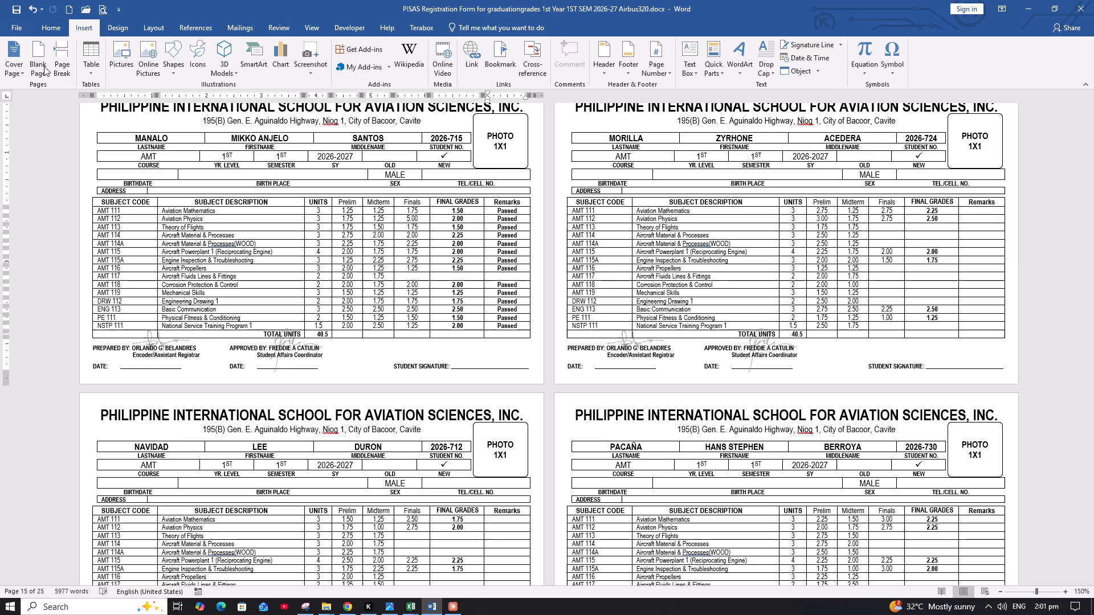
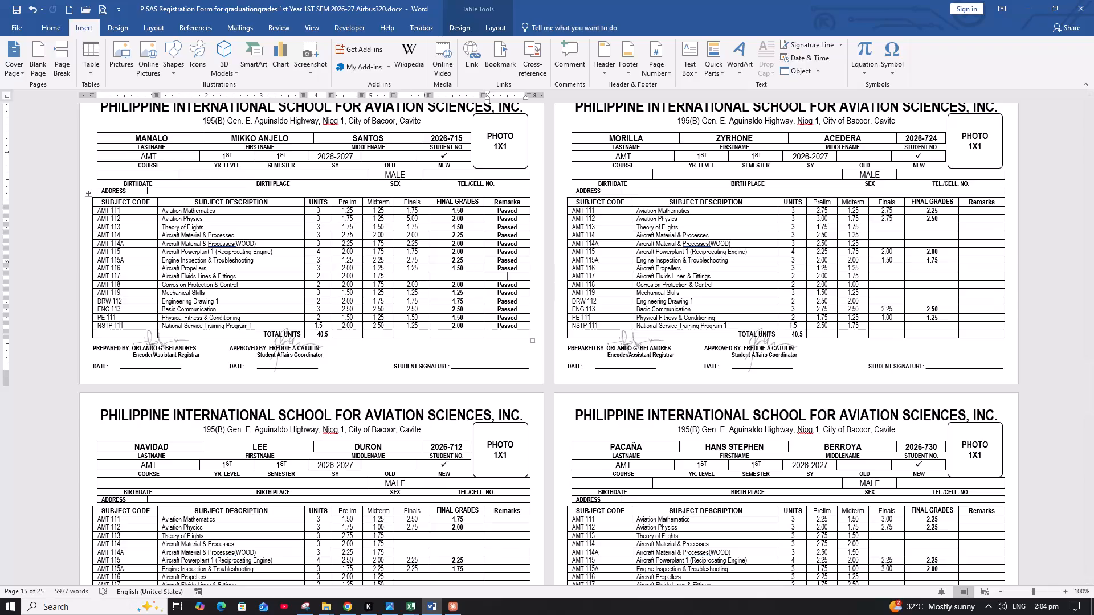
Switch to the AMT 116 BELUGA workbook in Excel and view its GRADESHEET sheet.
click(409, 606)
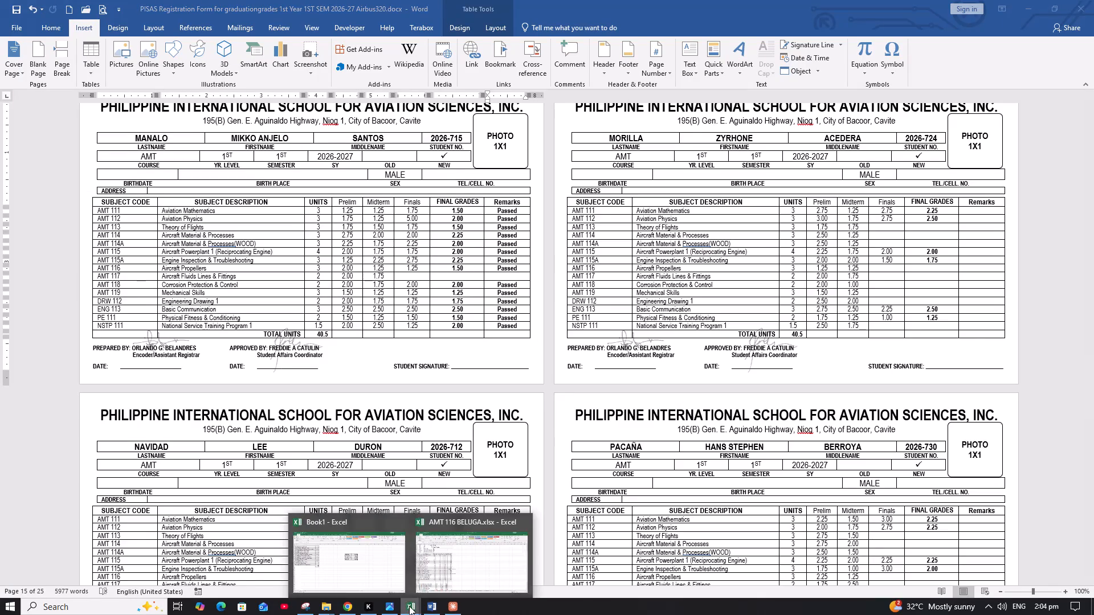
click(431, 580)
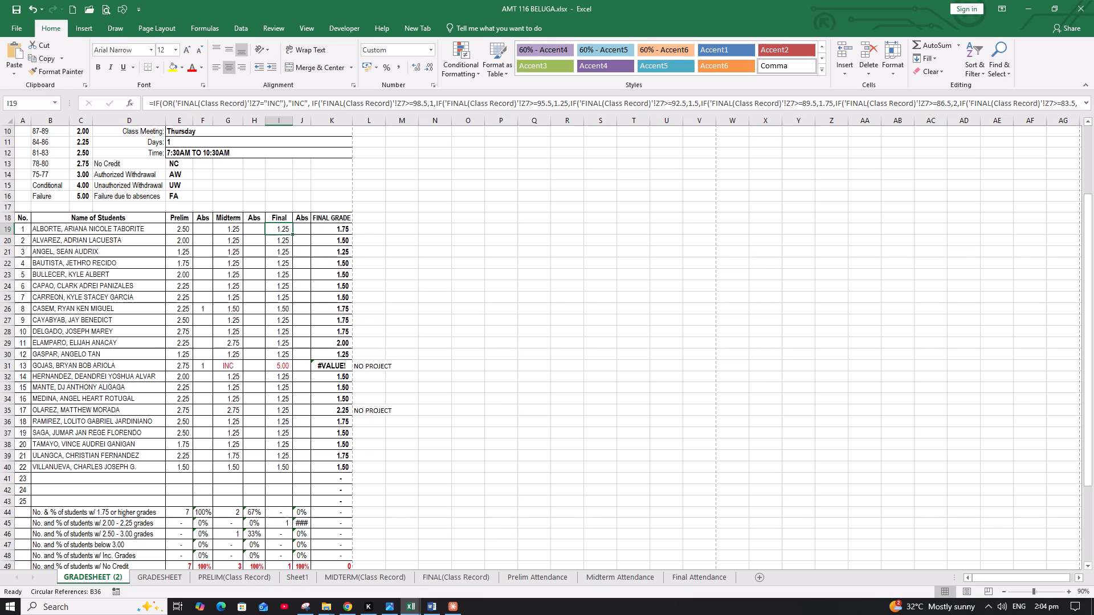
click(169, 571)
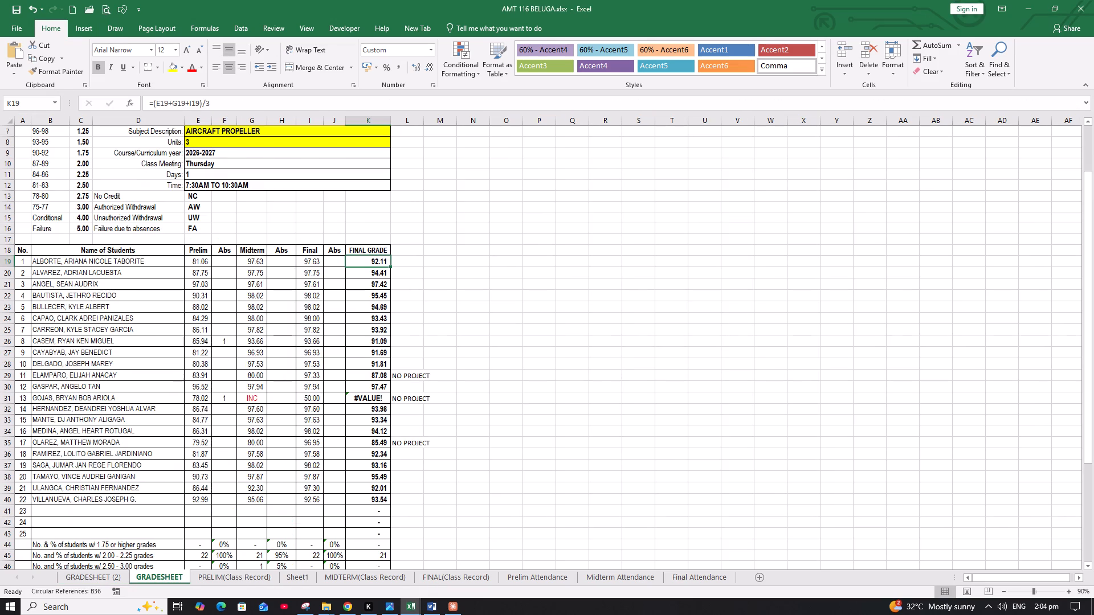
click(412, 605)
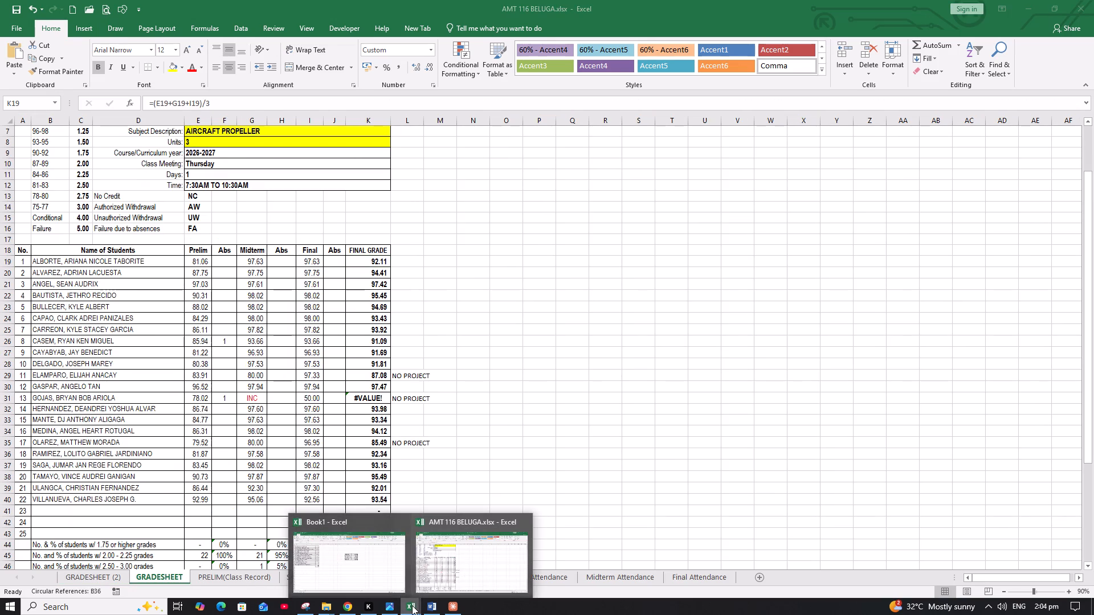
click(412, 605)
Open the recent workbook AMT 212B - BOEING - CLASS-RECORD.xlsx.
click(18, 29)
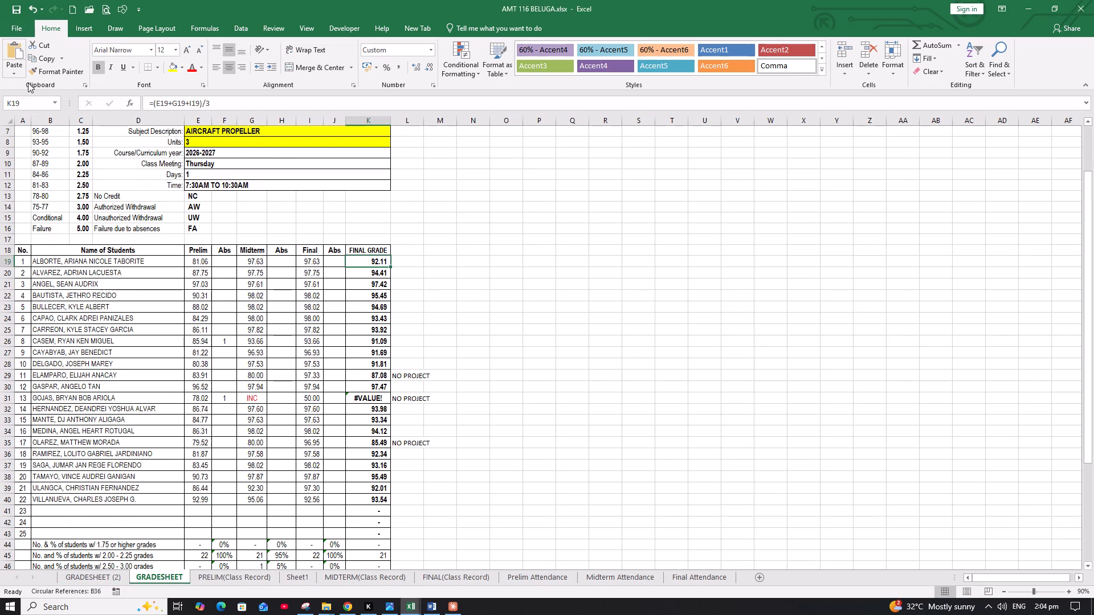
click(18, 29)
click(20, 100)
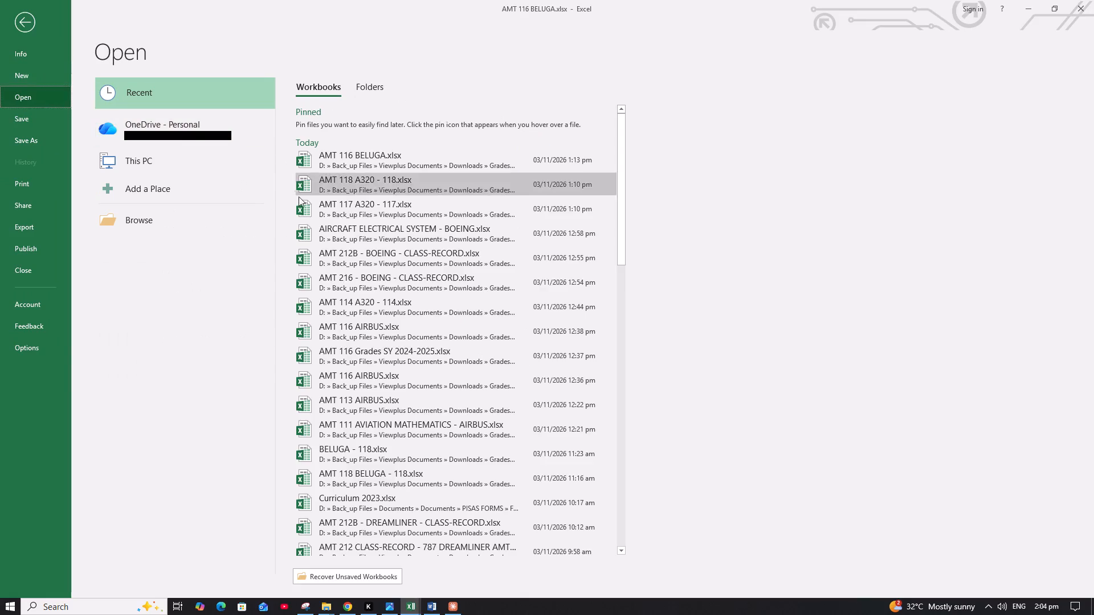
click(348, 260)
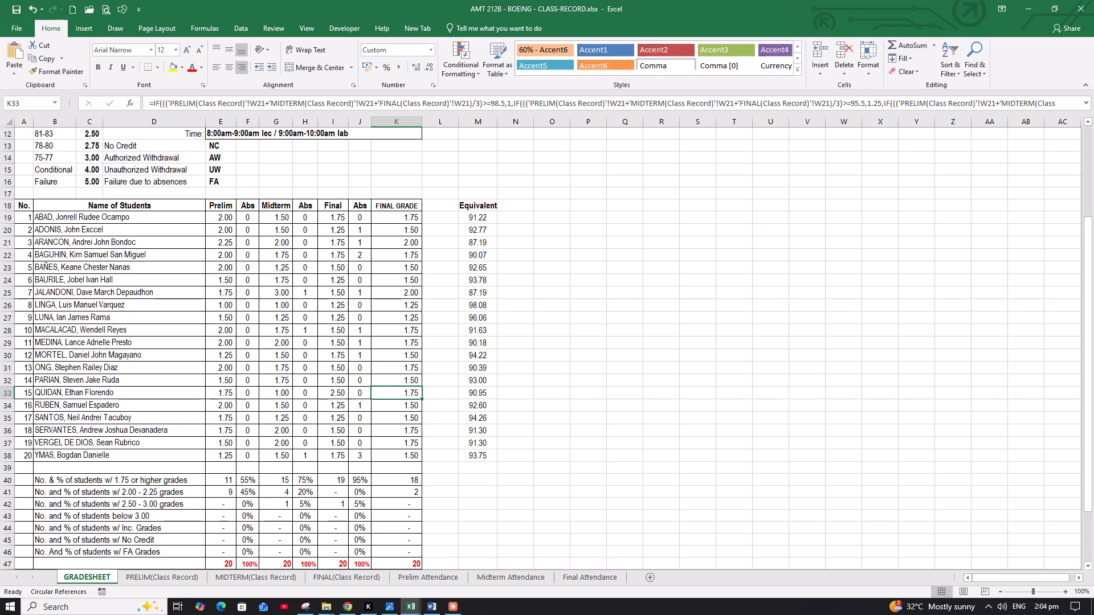
Examine the AMT 212B grade sheet and its prelim and midterm class records, checking the subject and the student grades.
click(375, 326)
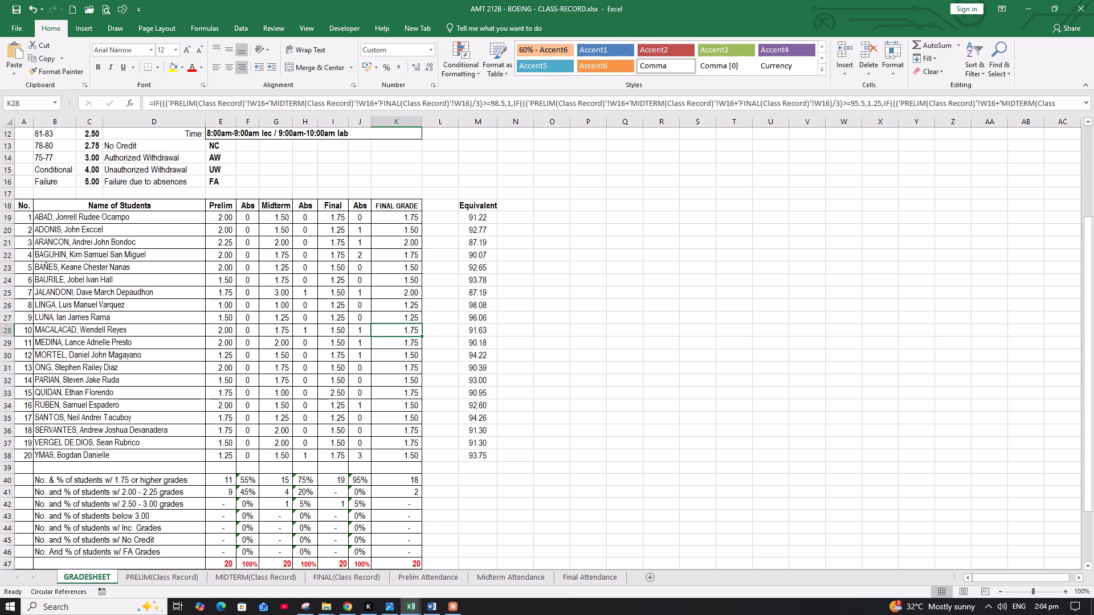
click(227, 215)
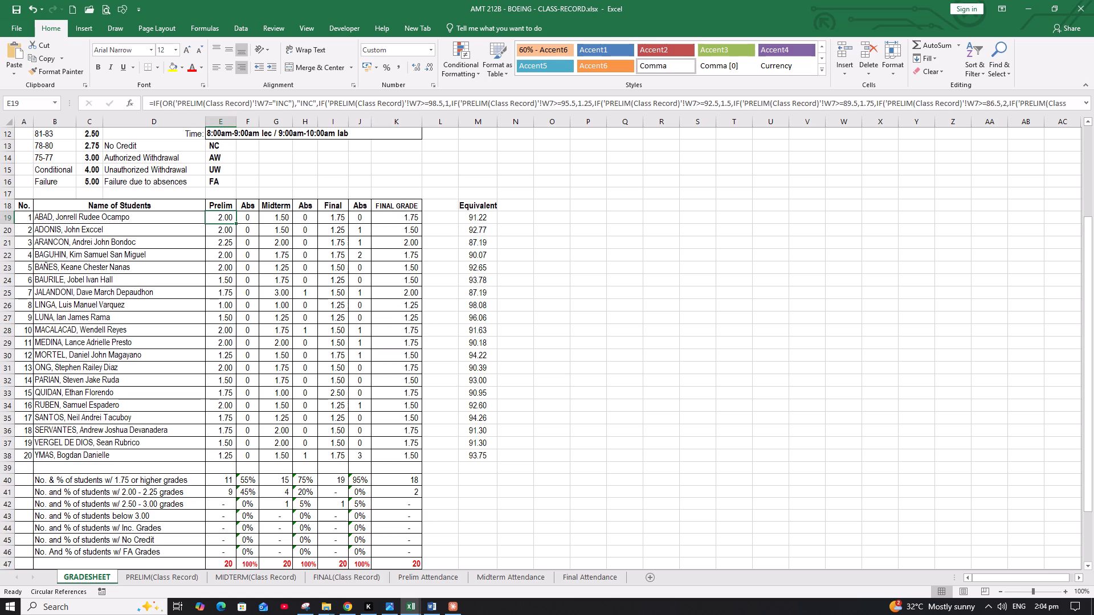
scroll(237, 286, up, 3)
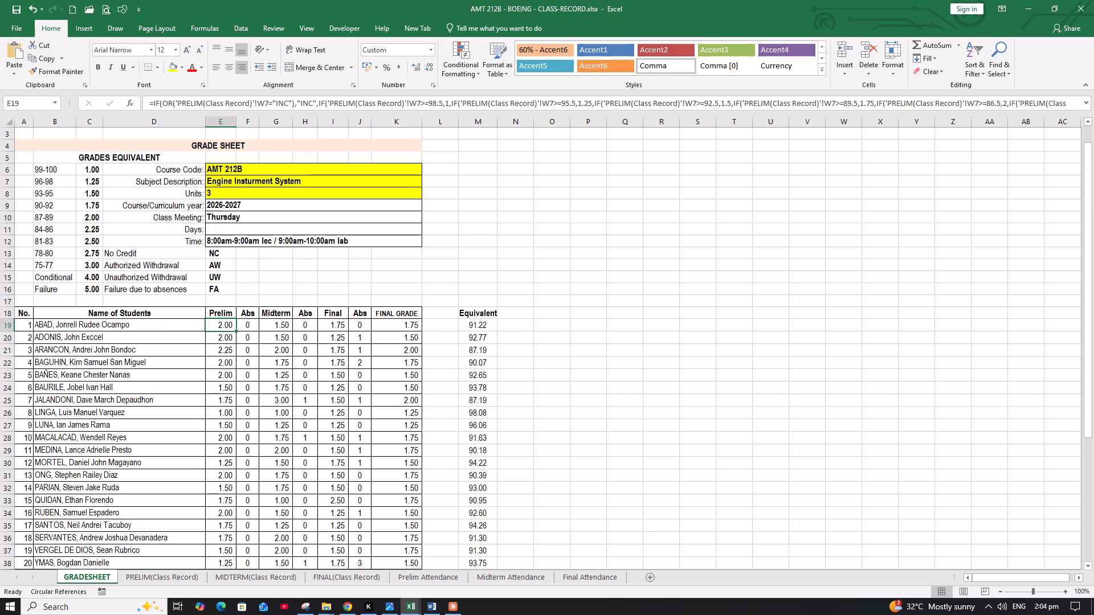
click(166, 576)
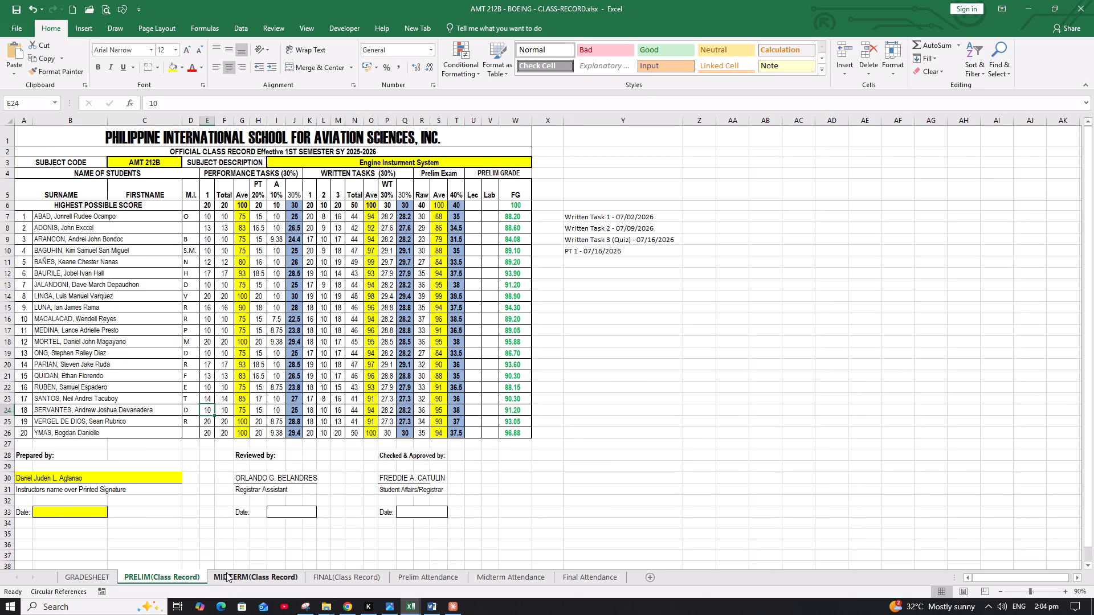
click(244, 572)
click(172, 577)
click(91, 577)
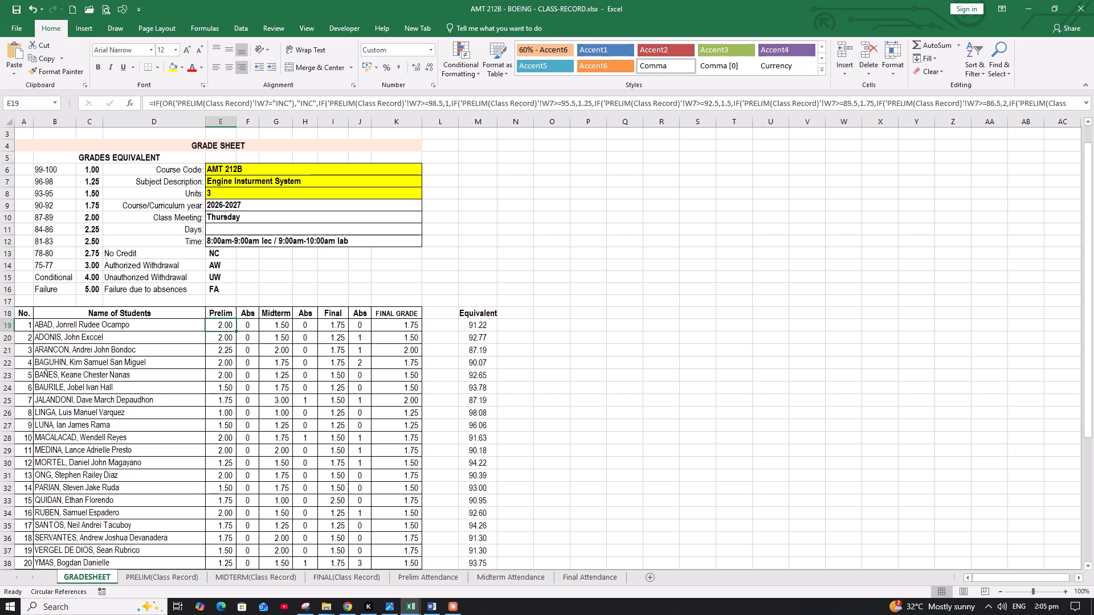
click(337, 325)
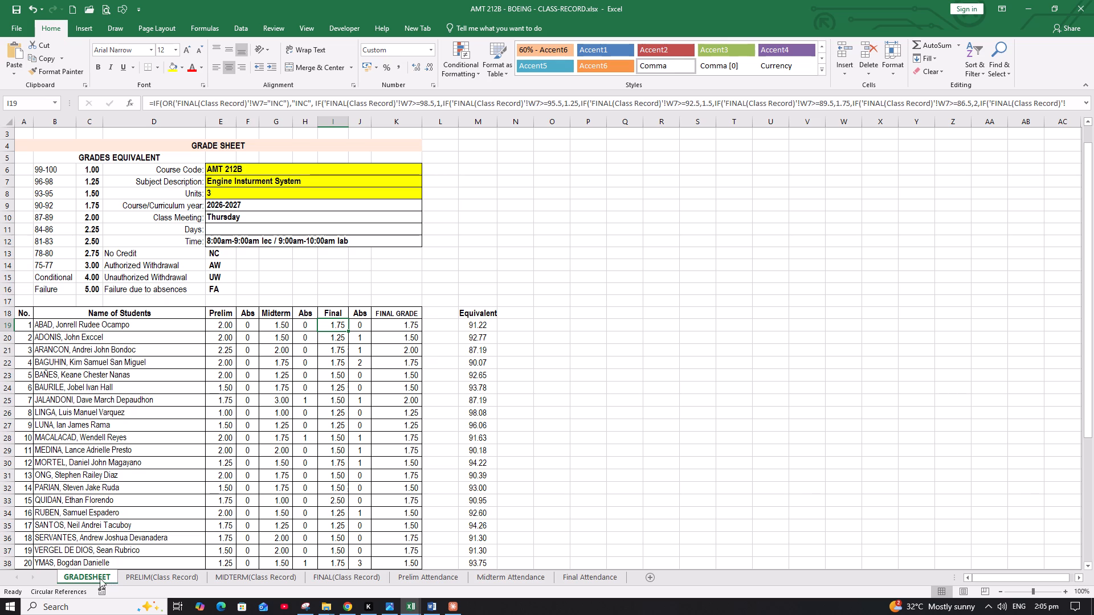
Open the recent workbook AMT 113 AIRBUS.xlsx, view its grade sheet, and close it.
click(19, 35)
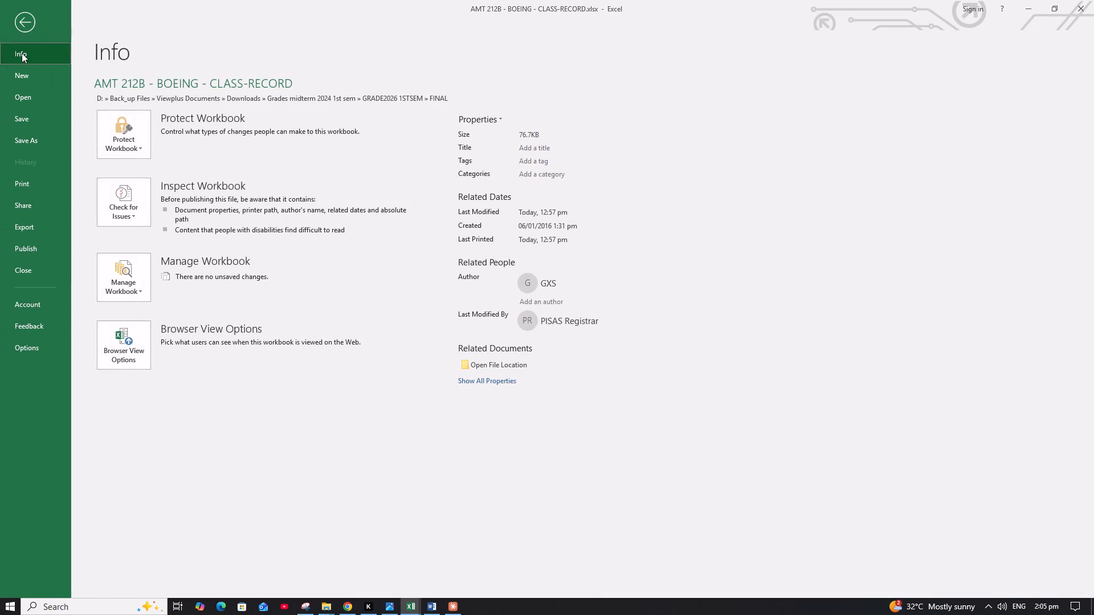
click(26, 96)
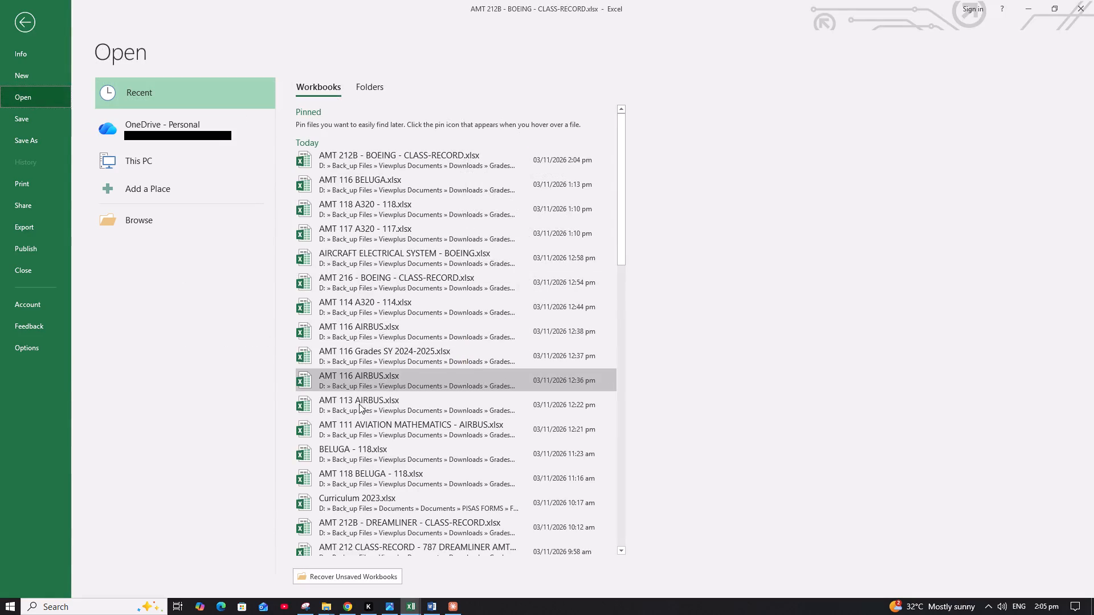
scroll(359, 404, down, 5)
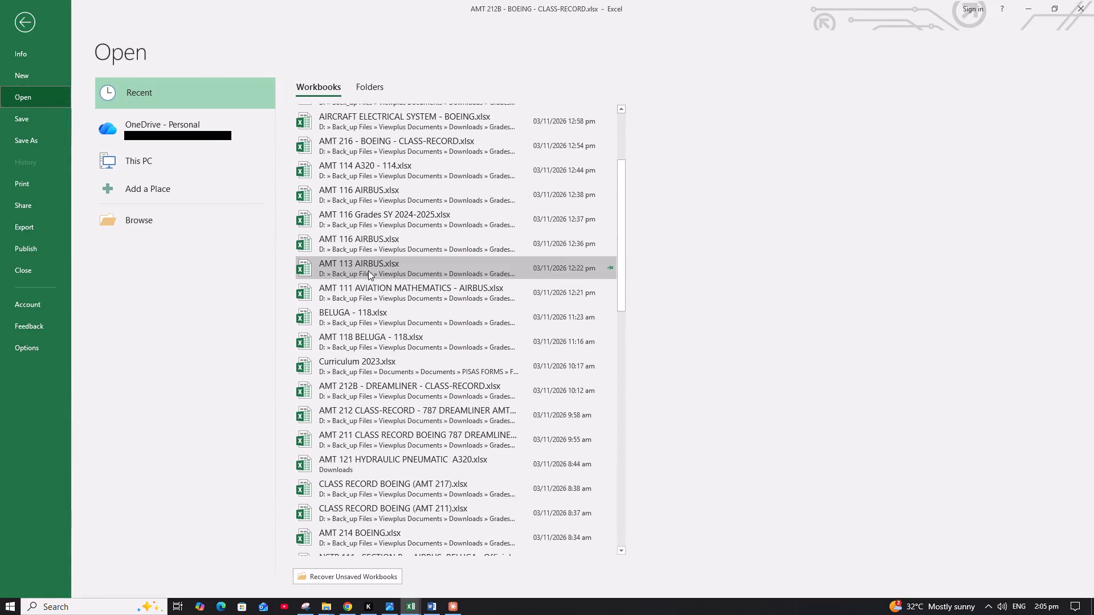
click(368, 270)
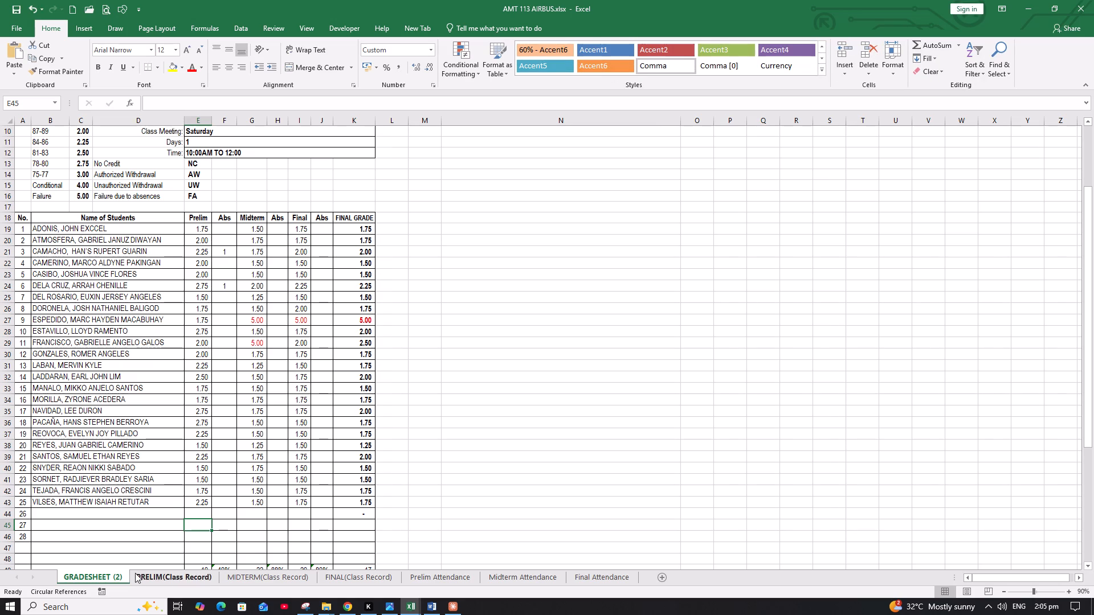
click(1077, 4)
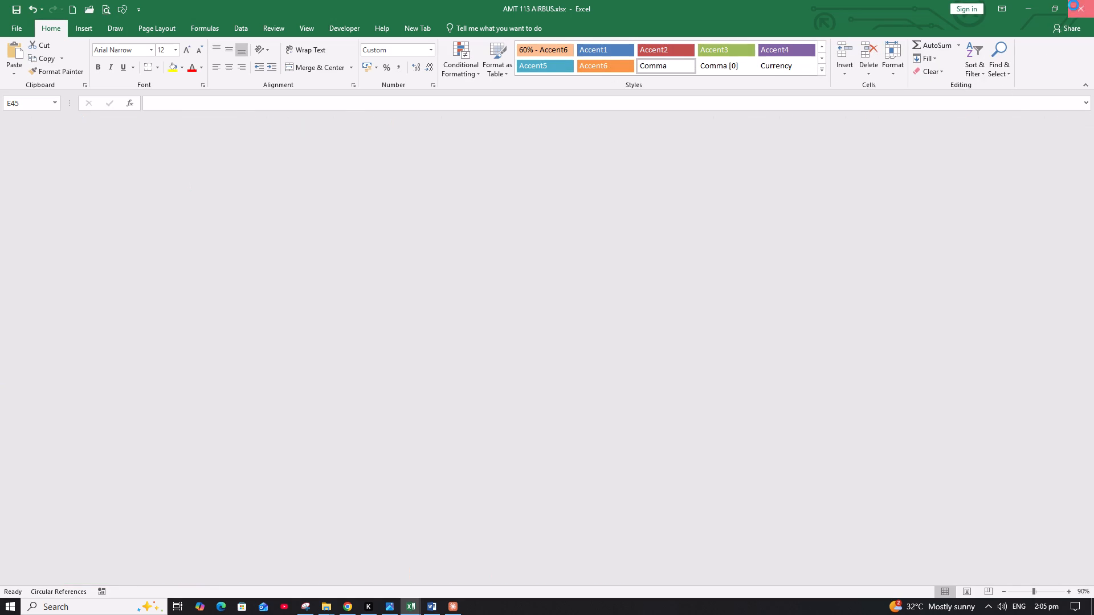
Open the most recently used AMT 116 AIRBUS.xlsx and update its external links.
click(24, 26)
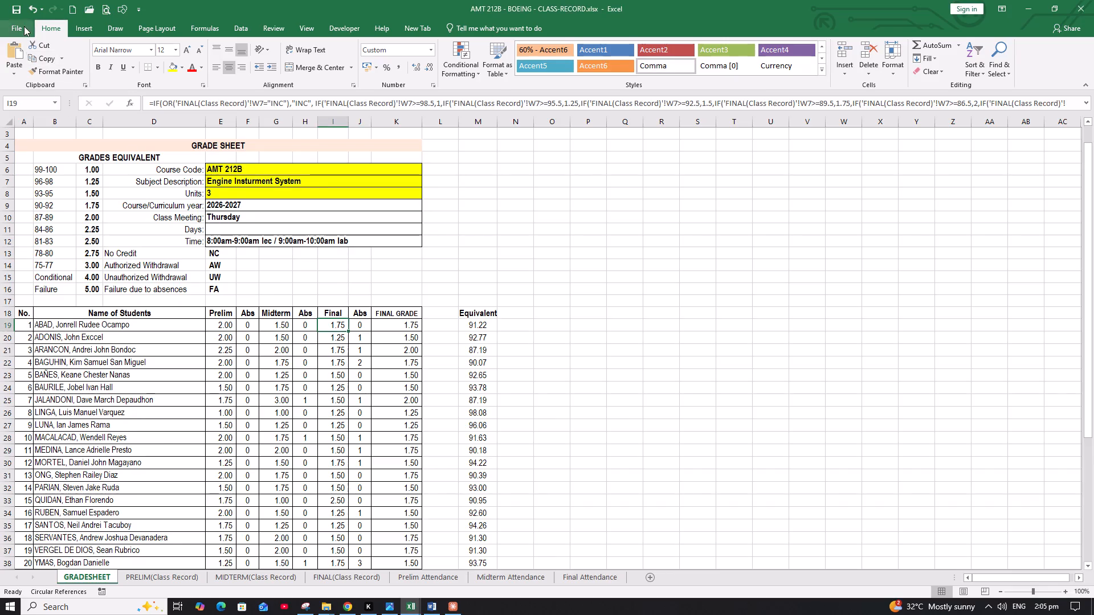
click(15, 92)
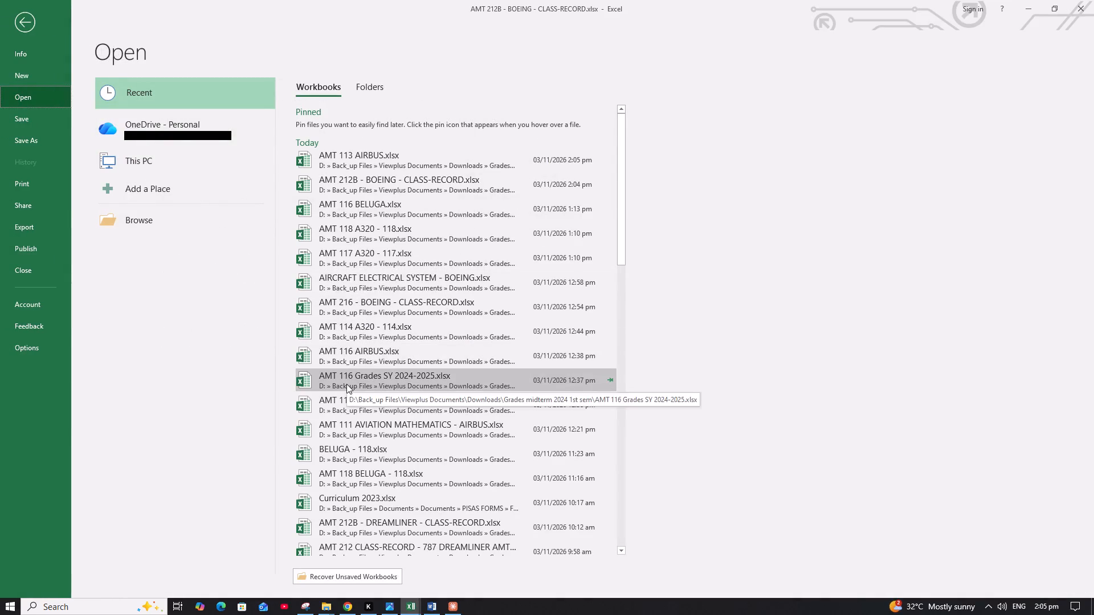
click(342, 353)
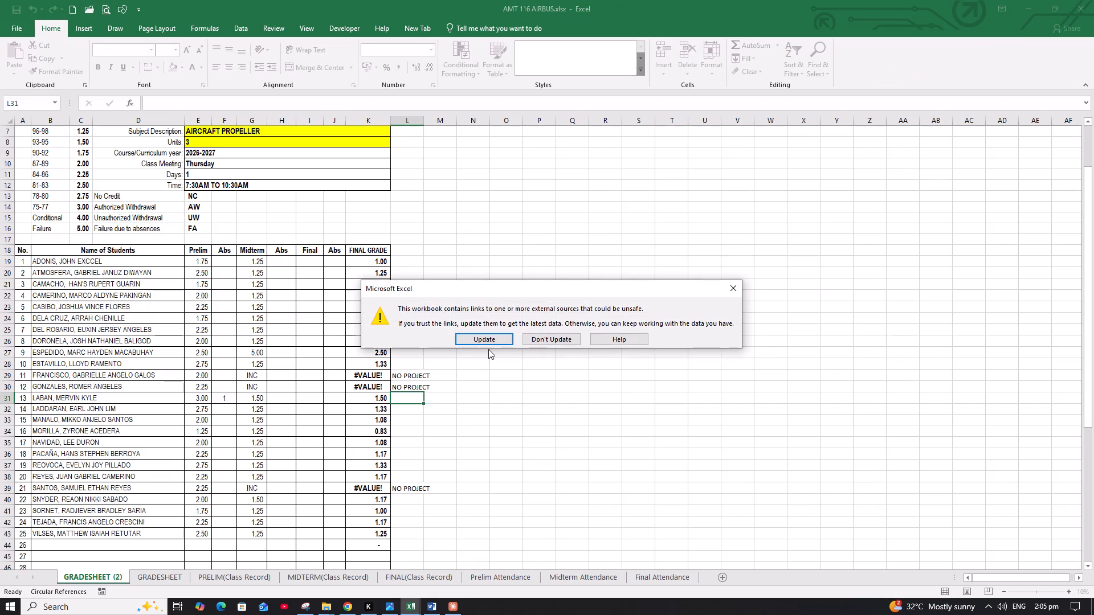
click(504, 341)
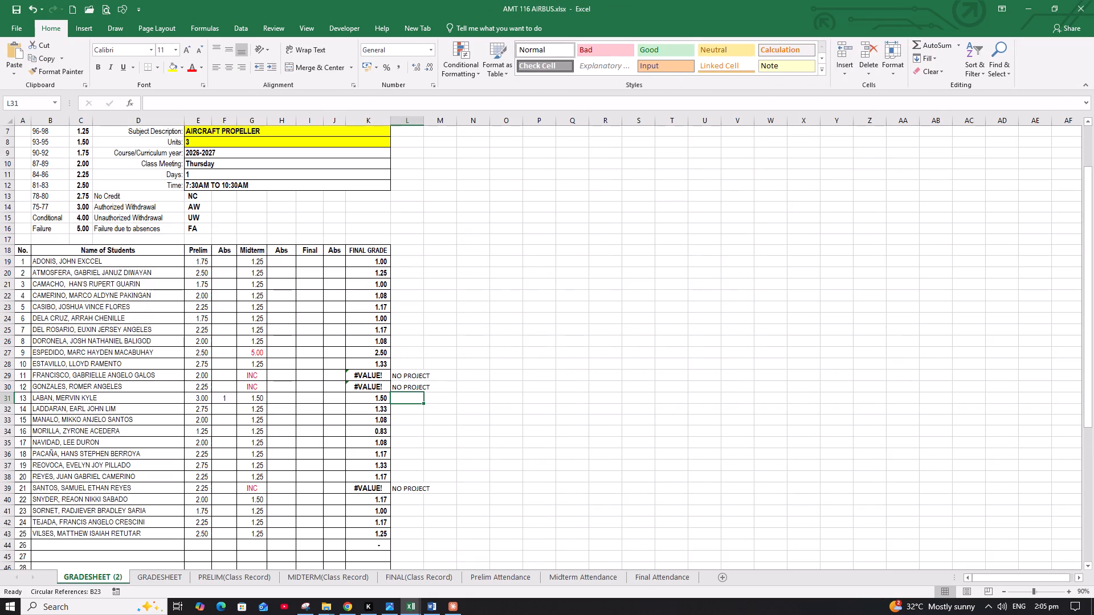
Compare the GRADESHEET (2) and GRADESHEET sheets of AMT 116 AIRBUS for the students' midterm, final and overall grades.
click(175, 575)
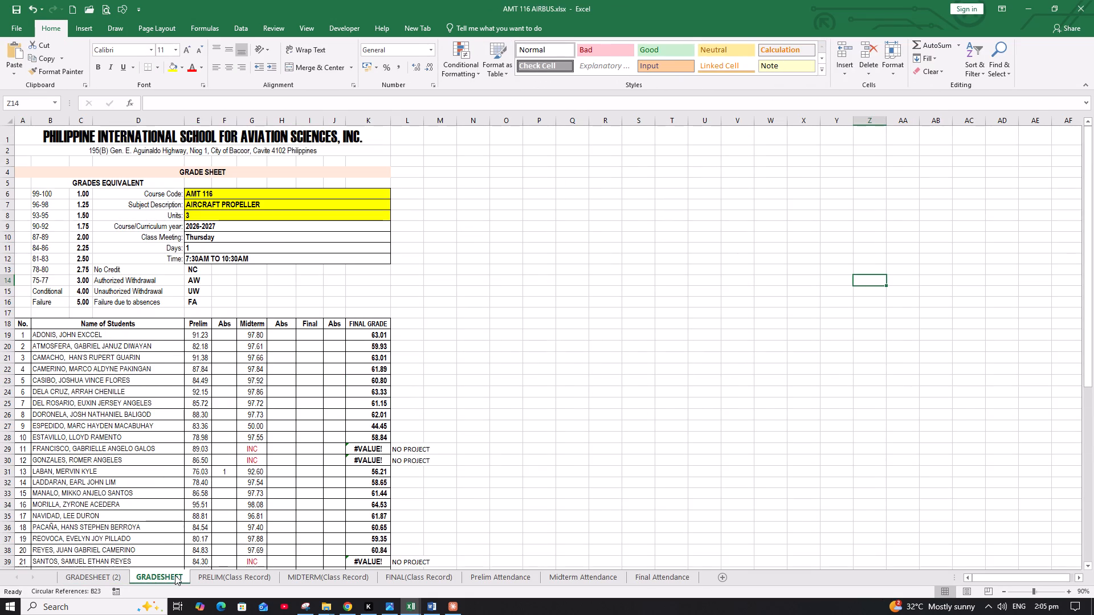
click(96, 577)
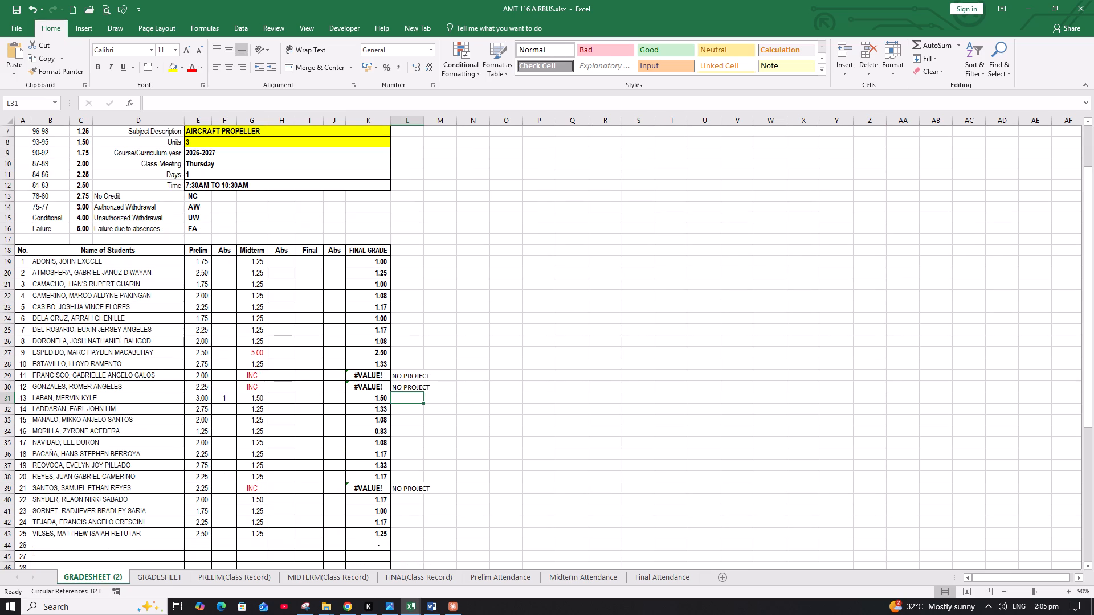
click(172, 575)
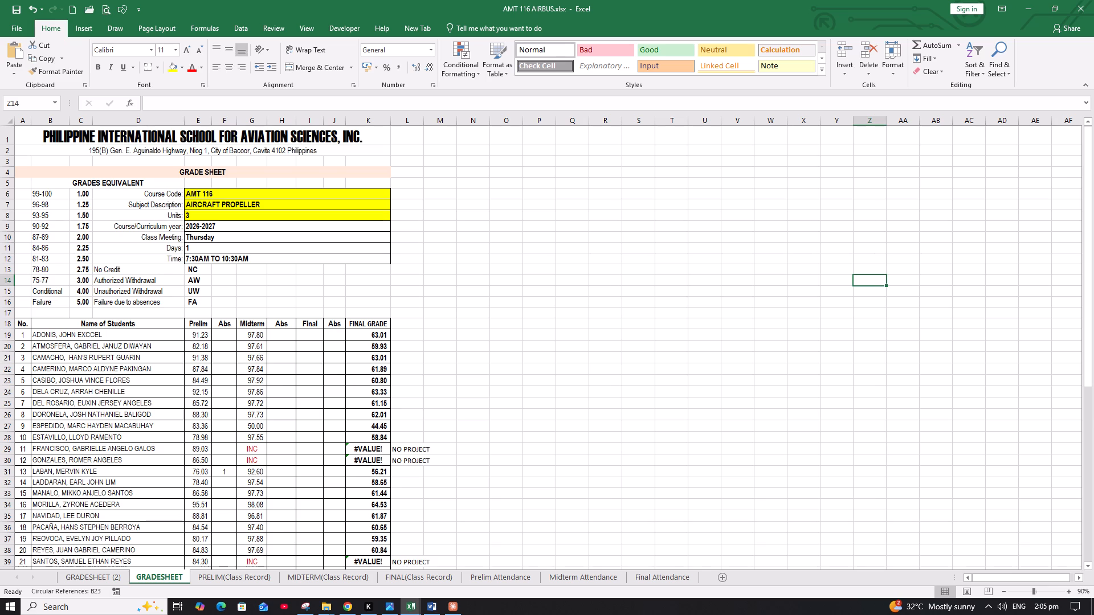
click(115, 576)
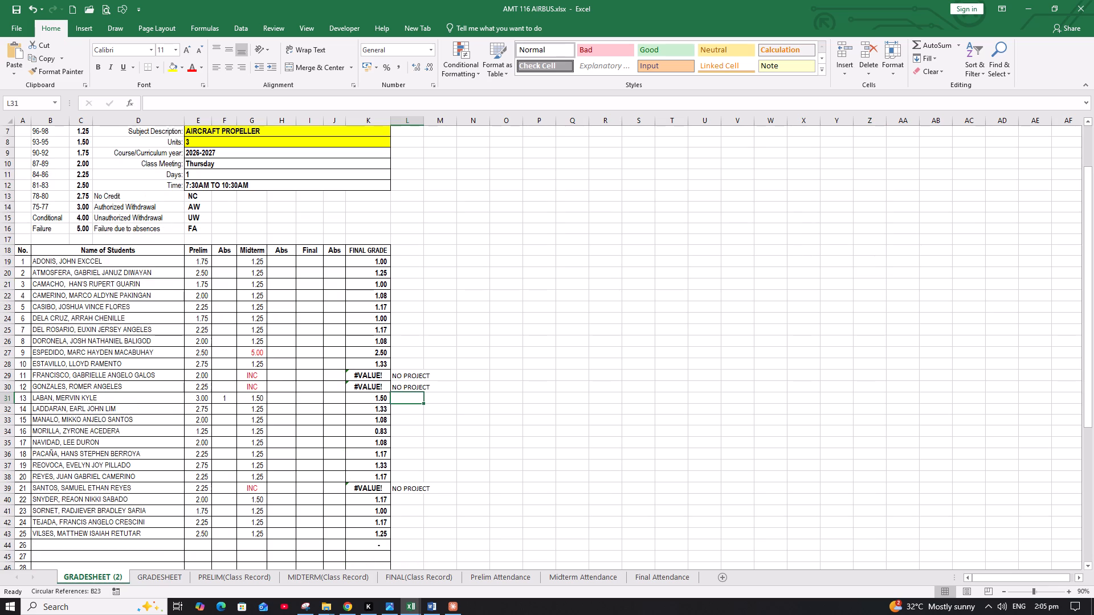
click(165, 577)
scroll(254, 466, down, 2)
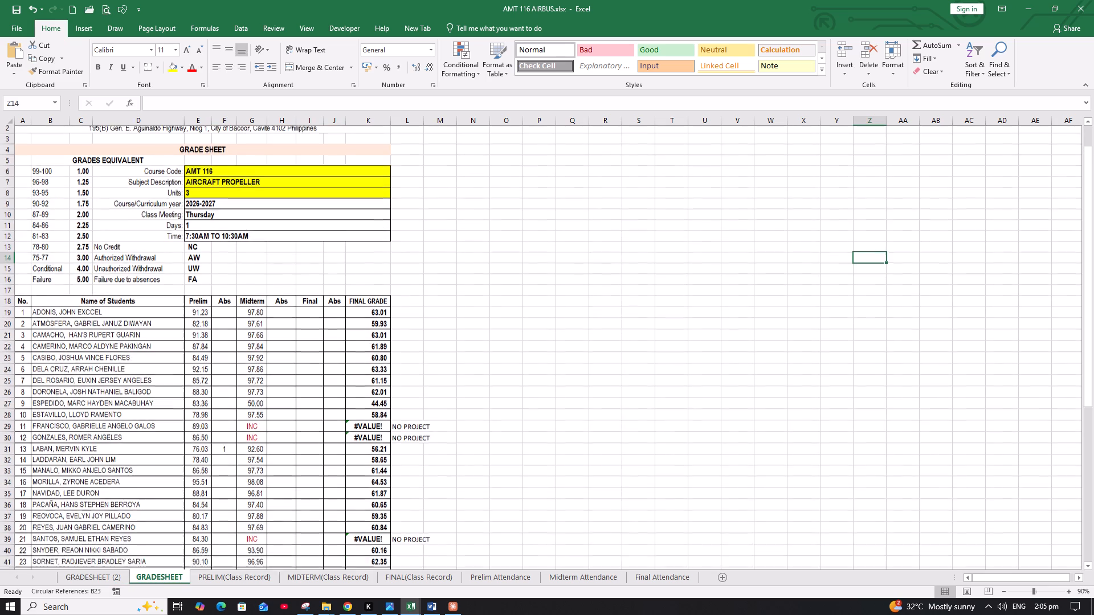
scroll(254, 466, down, 4)
scroll(254, 466, up, 4)
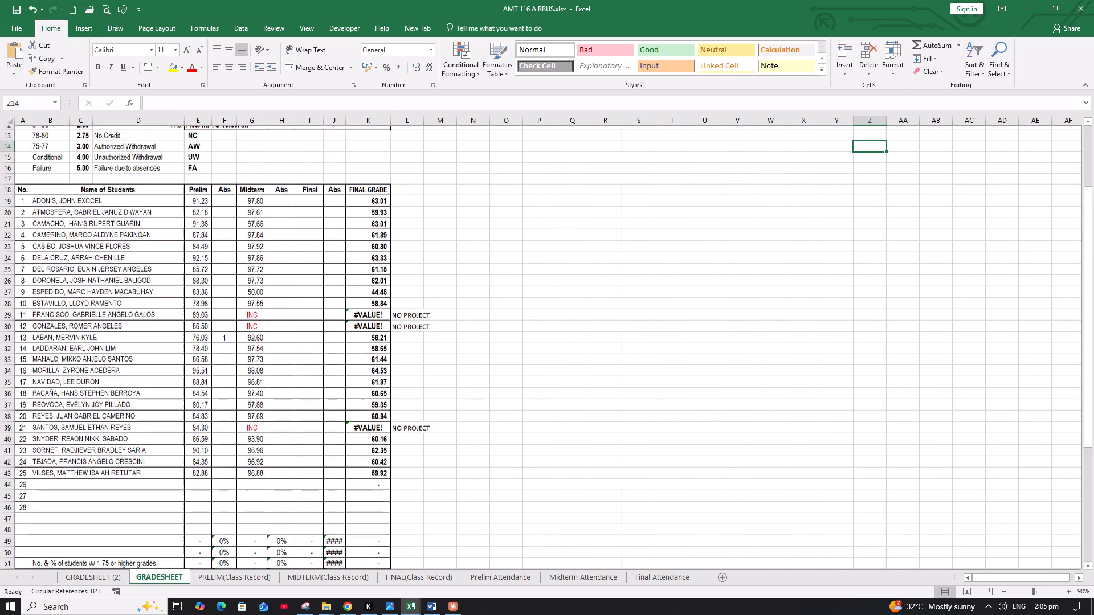
click(114, 579)
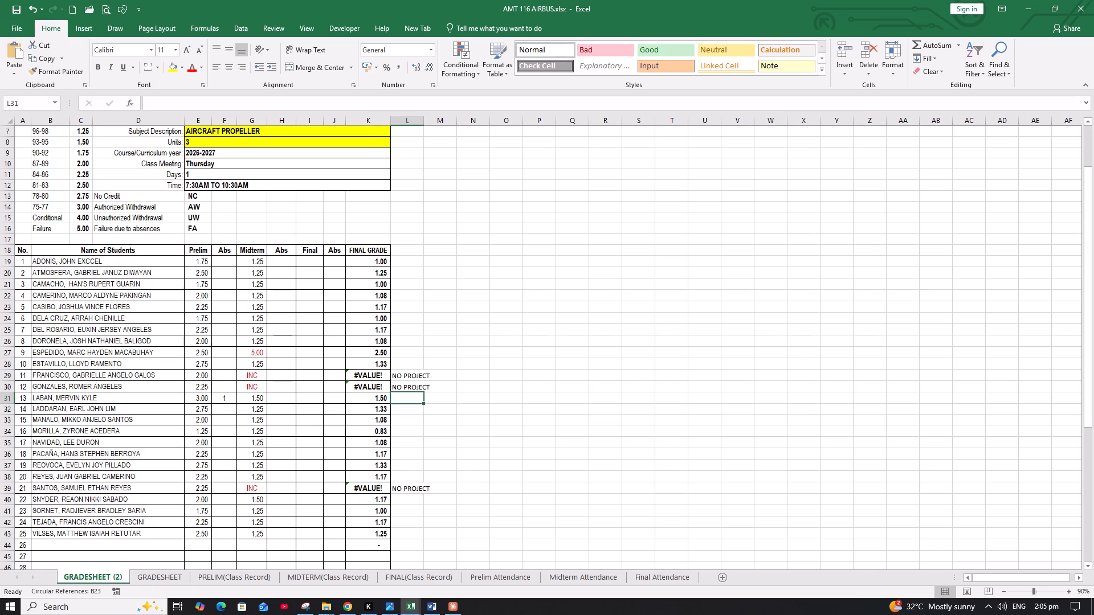
click(255, 357)
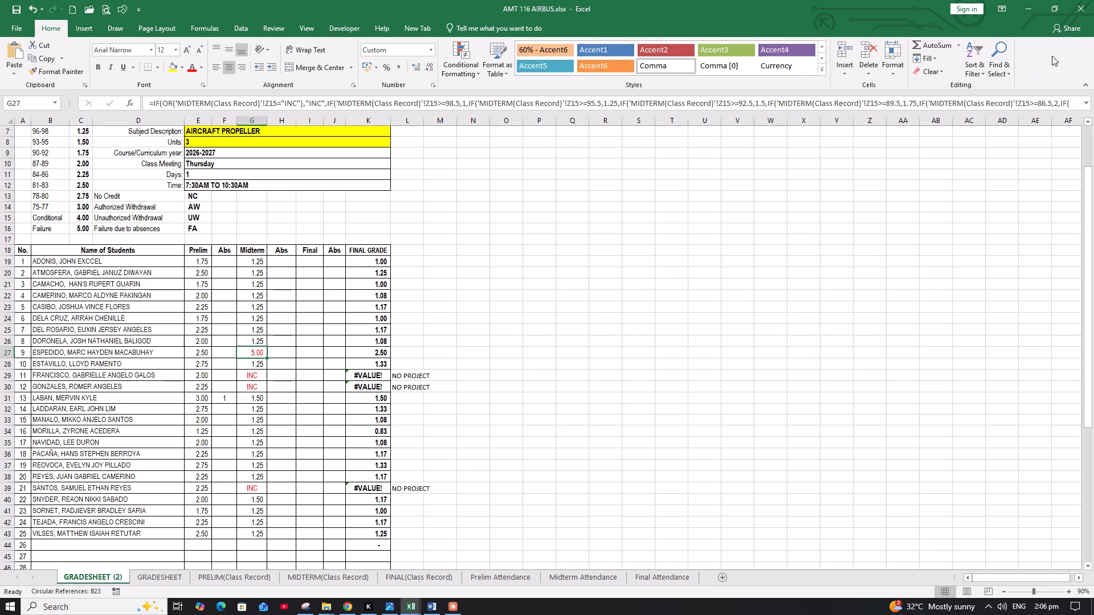
Close AMT 116 AIRBUS without saving changes, and close the AMT 212B Boeing class record as well.
click(1073, 10)
click(528, 315)
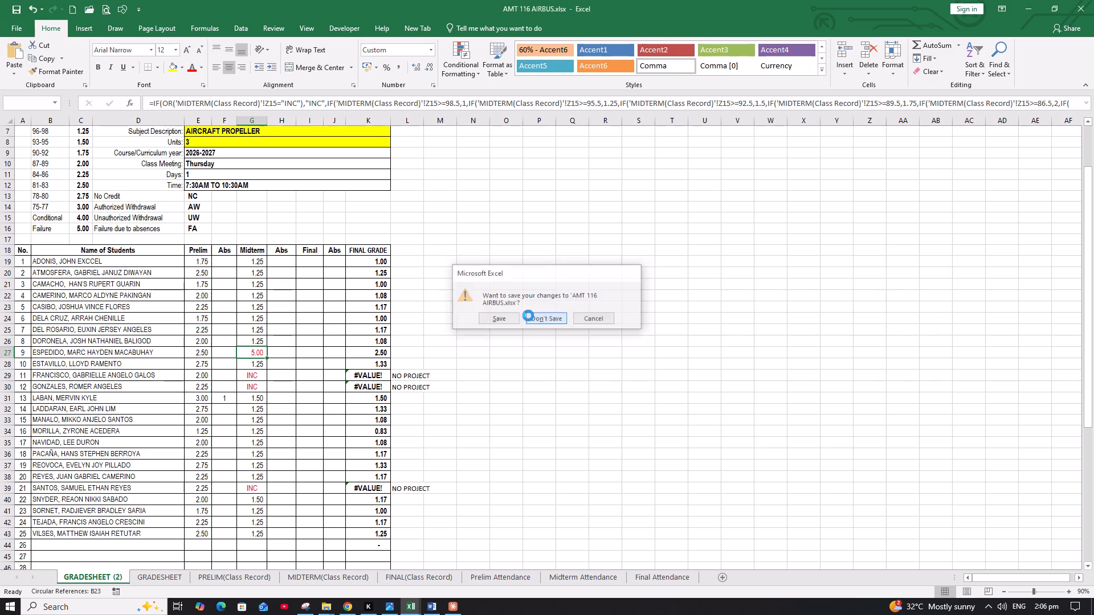
click(599, 288)
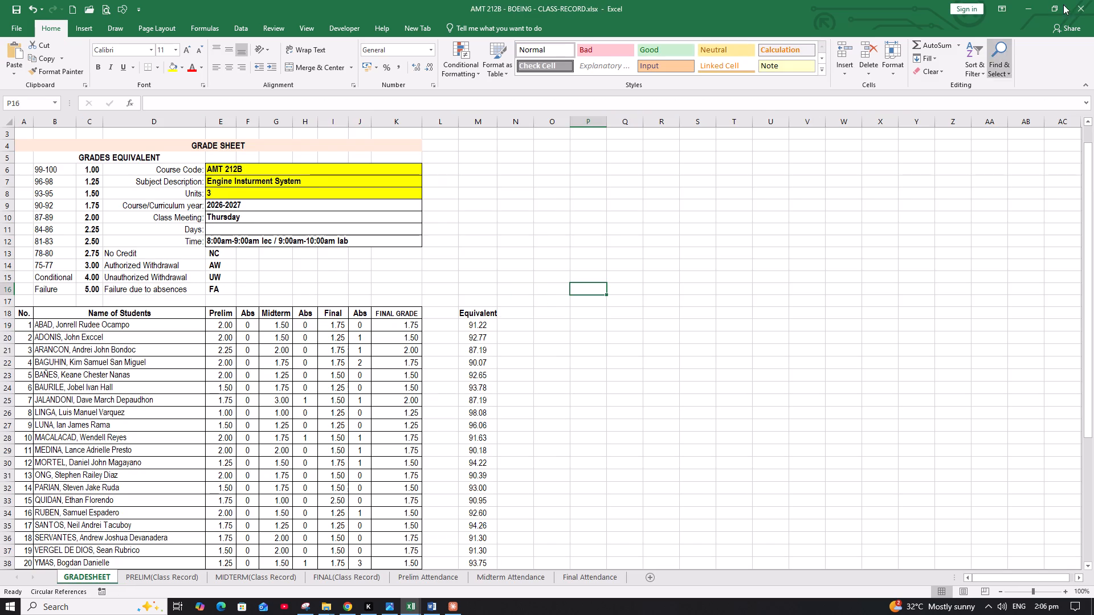
click(1077, 5)
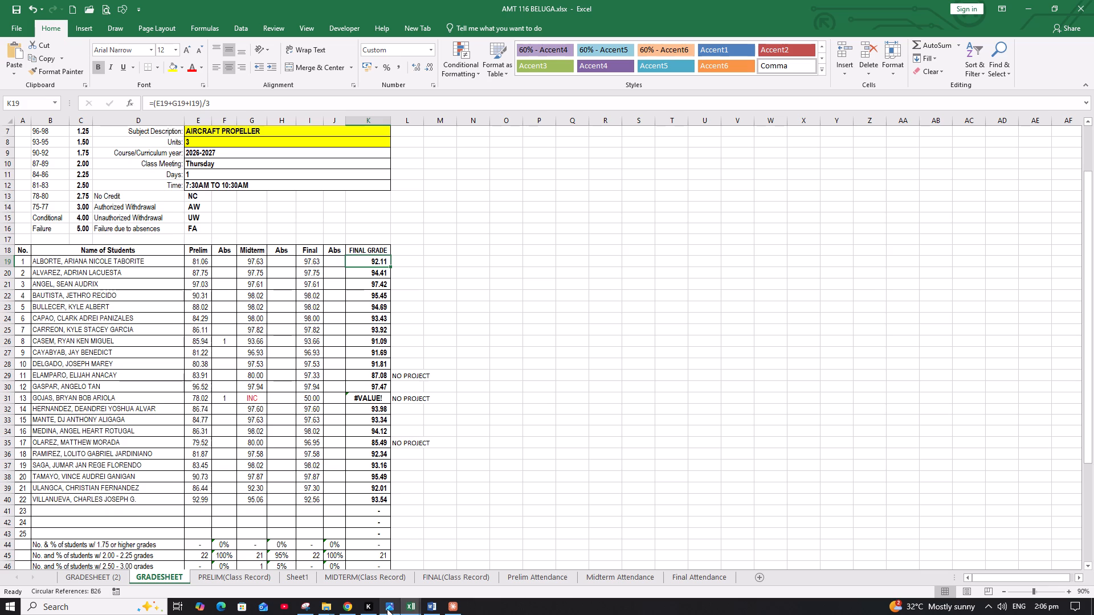
Switch to the Word registration form document for 1st Year 1st Sem 2026-27 Airbus320 and save it.
click(434, 608)
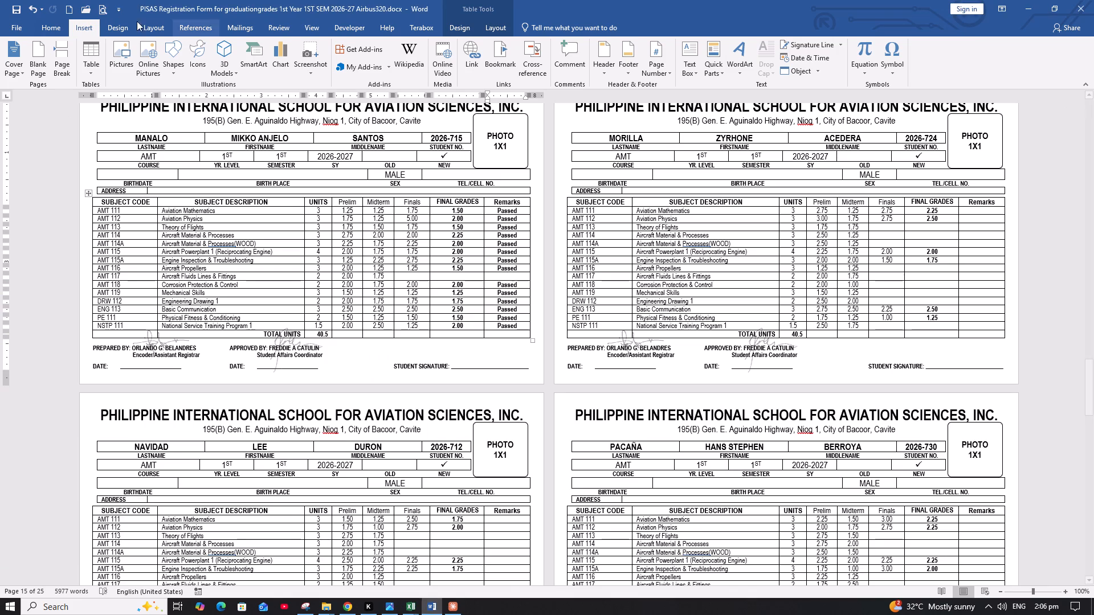
click(15, 9)
In Chrome, open the Facebook chat with the Student Affairs Coordinator and check which students' grade form photos were already sent.
click(345, 606)
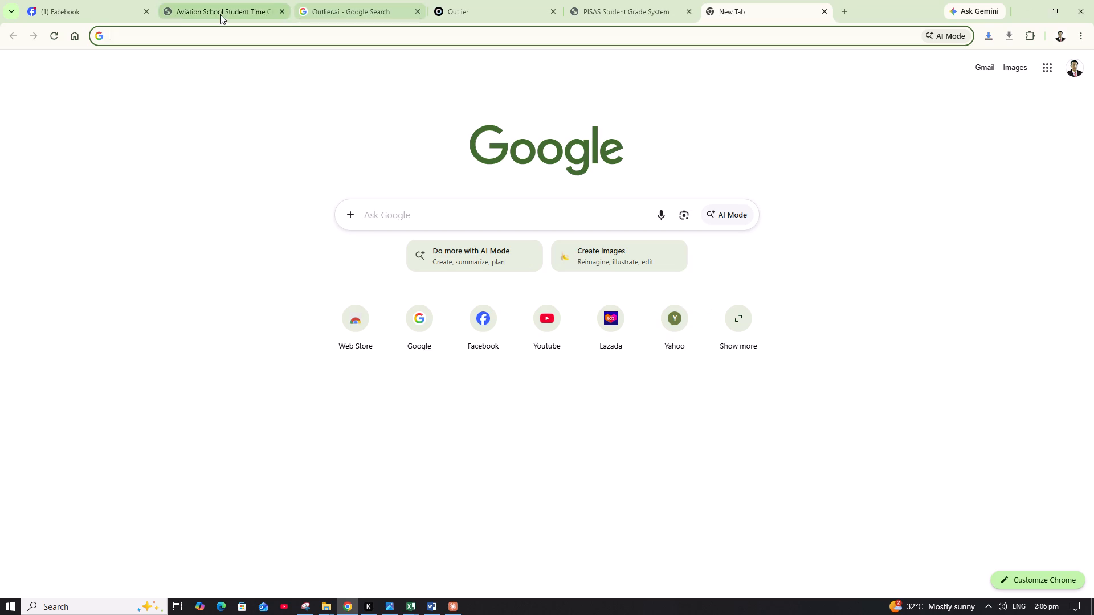
click(97, 12)
click(1010, 61)
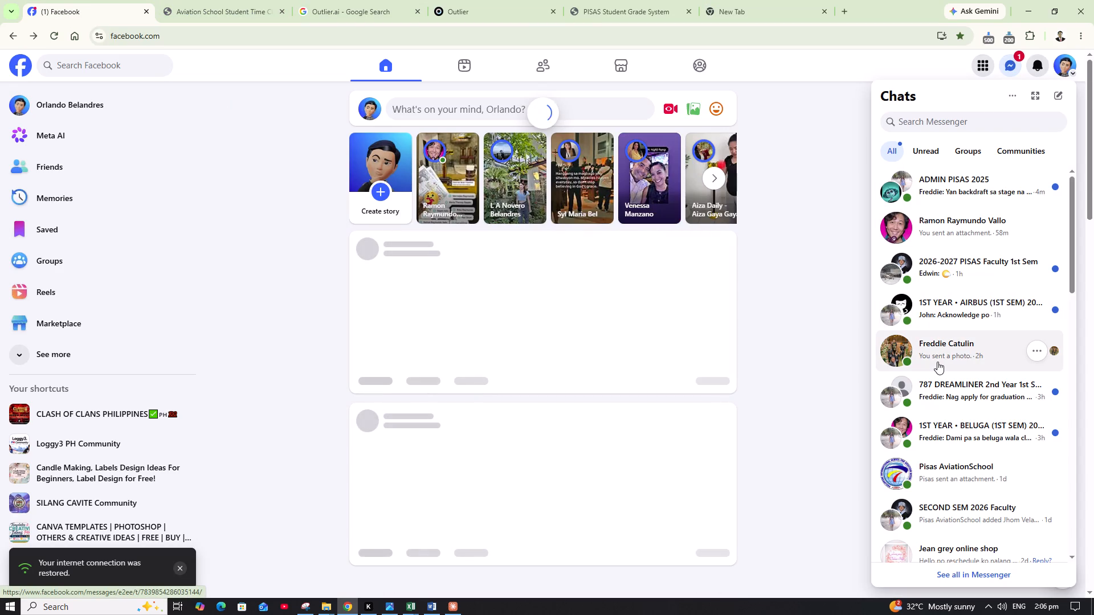
click(937, 358)
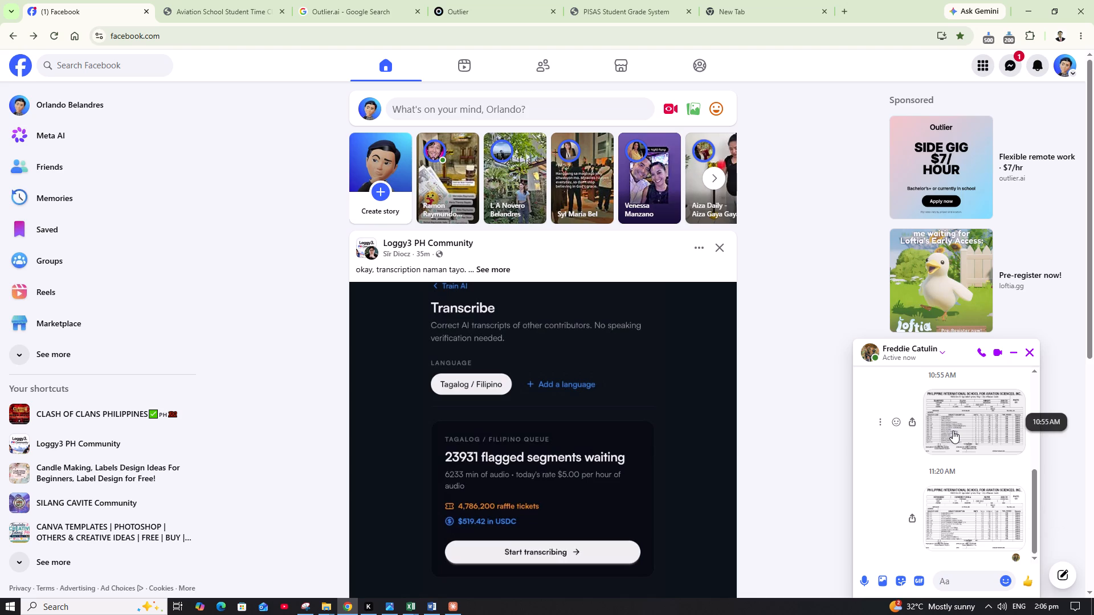
scroll(954, 430, up, 2)
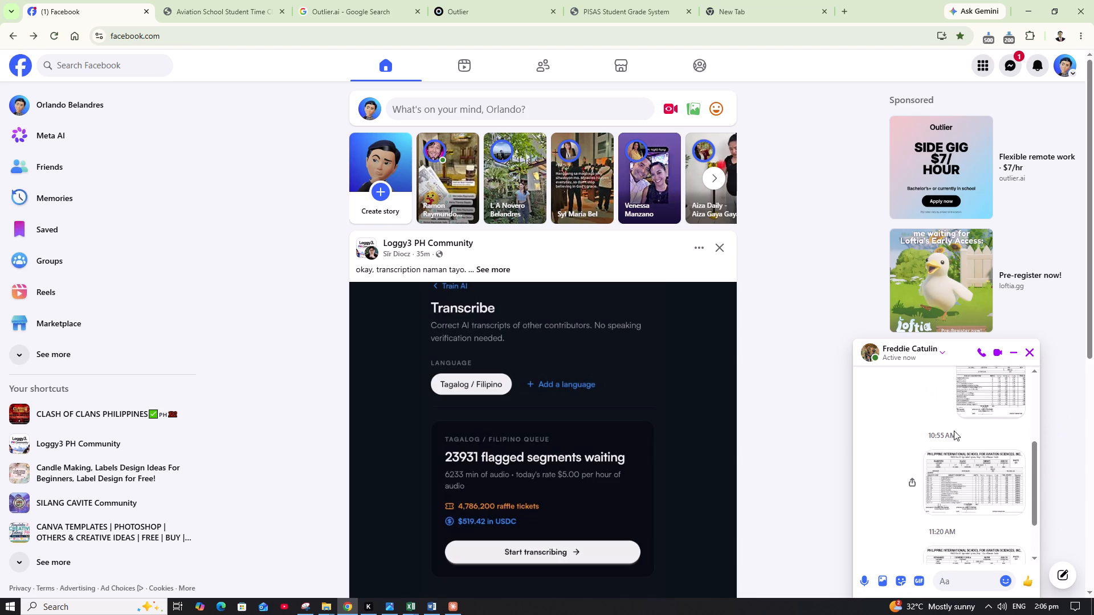
scroll(954, 430, up, 1)
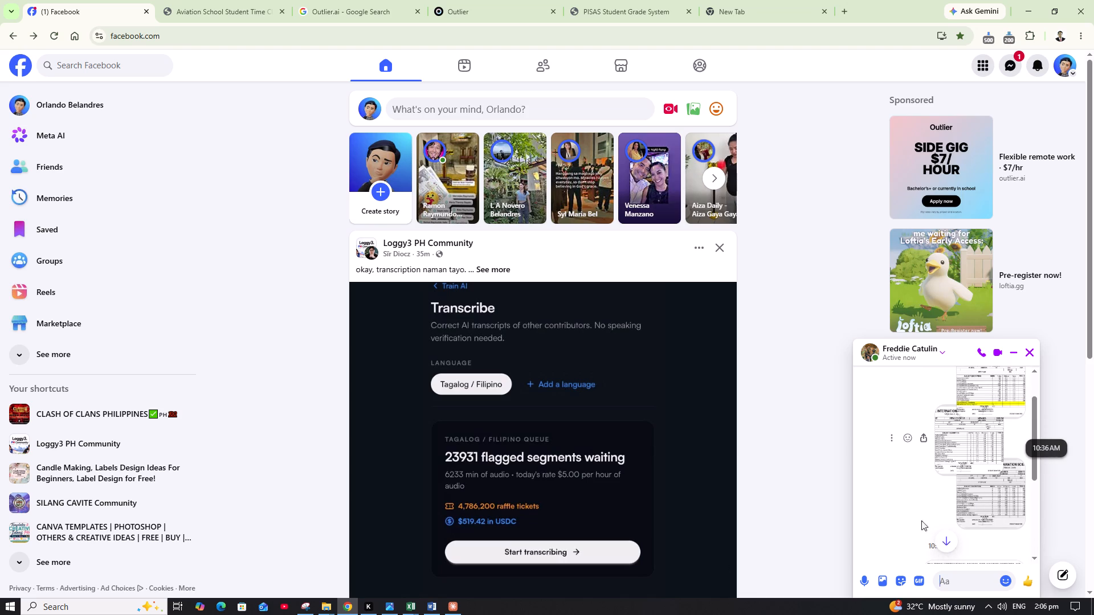
click(973, 505)
click(1067, 313)
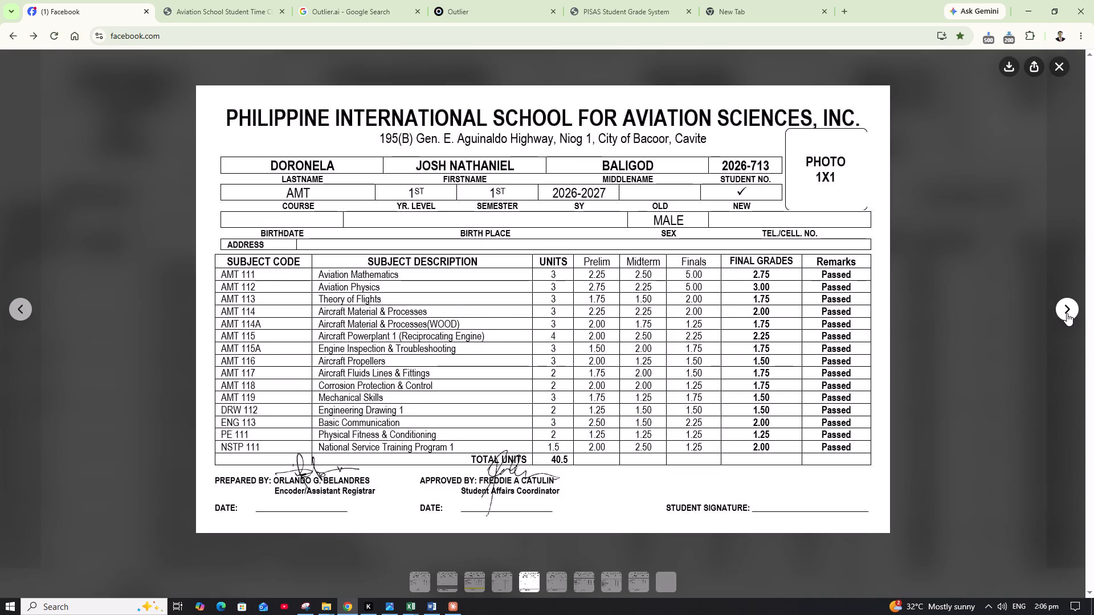
double_click(10, 311)
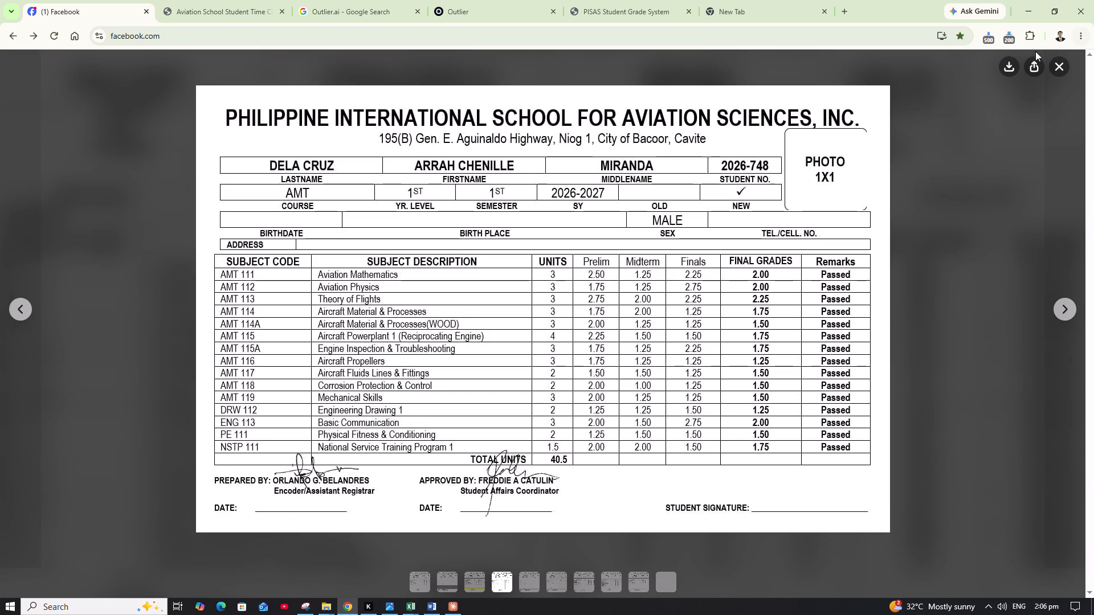
click(1069, 67)
click(881, 577)
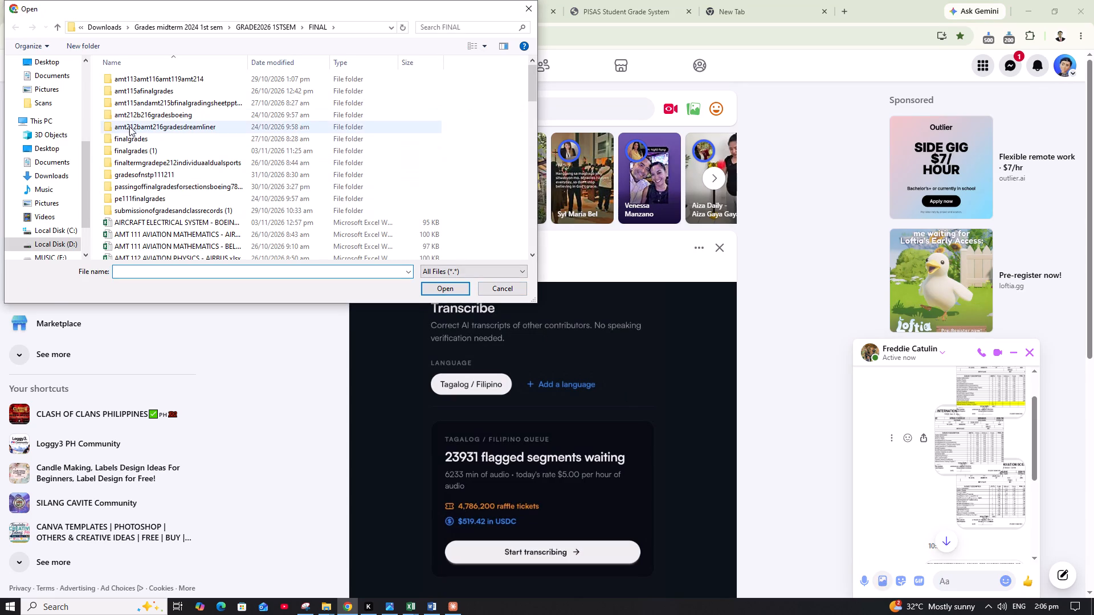
click(83, 133)
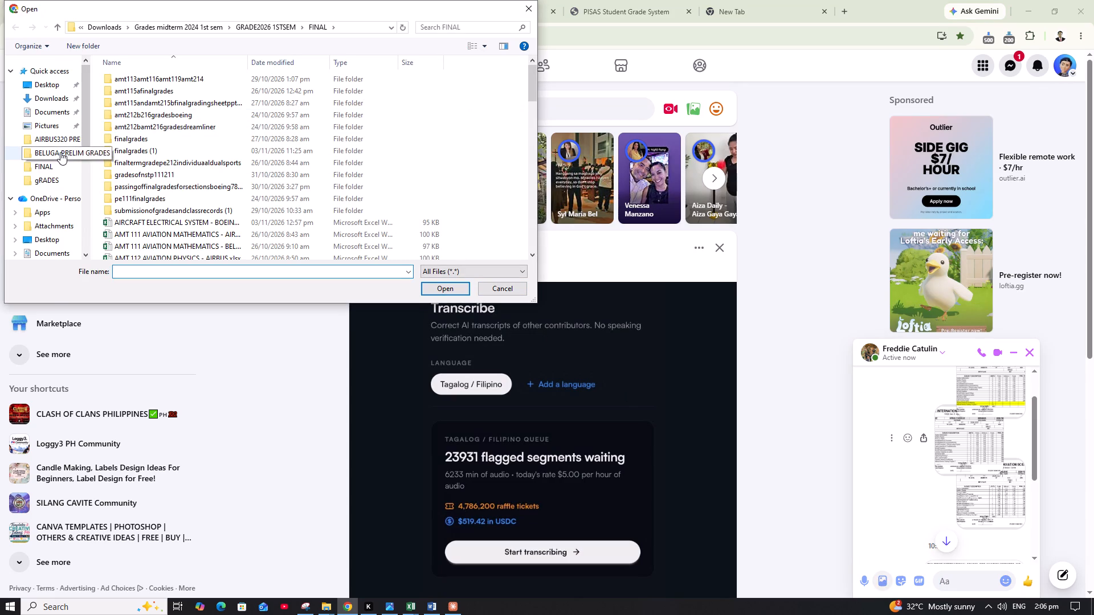
click(61, 140)
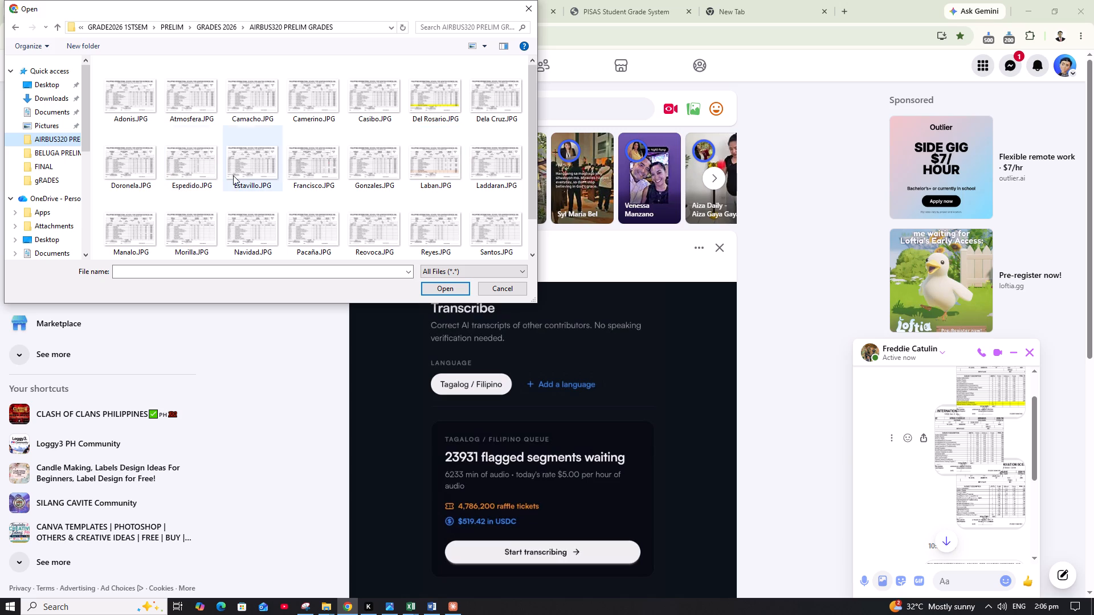
click(253, 175)
ctrl+click(302, 175)
ctrl+click(373, 174)
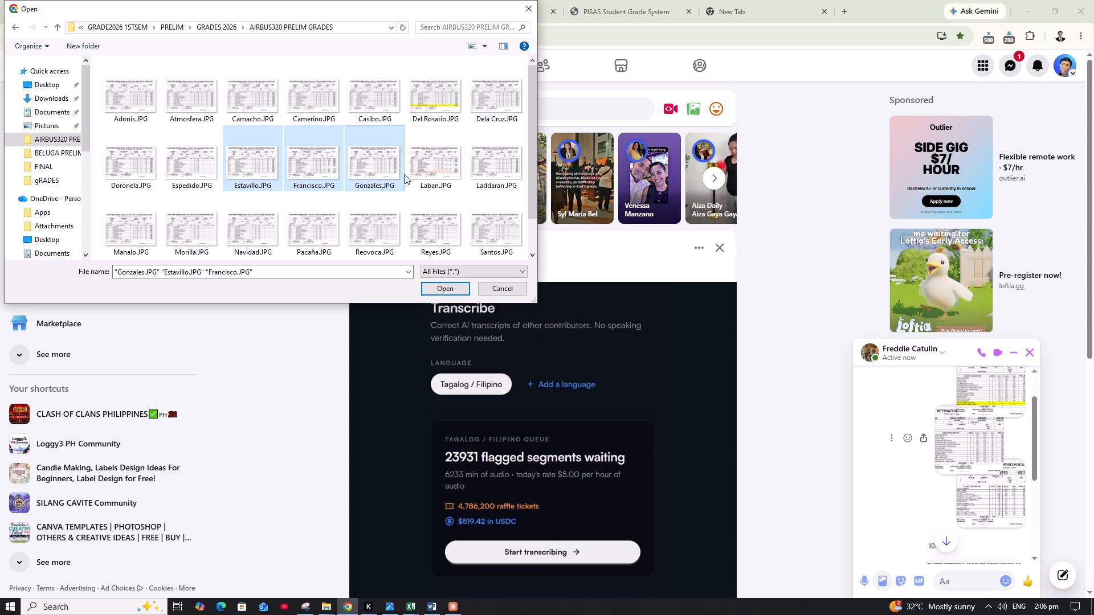
ctrl+click(431, 174)
ctrl+click(487, 174)
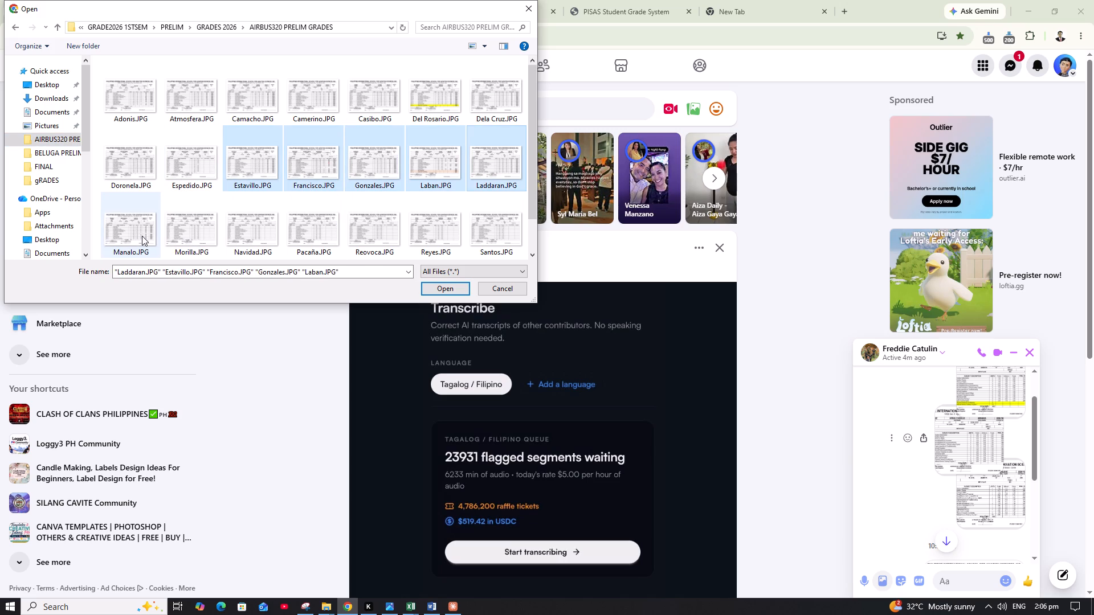
ctrl+click(142, 236)
click(443, 288)
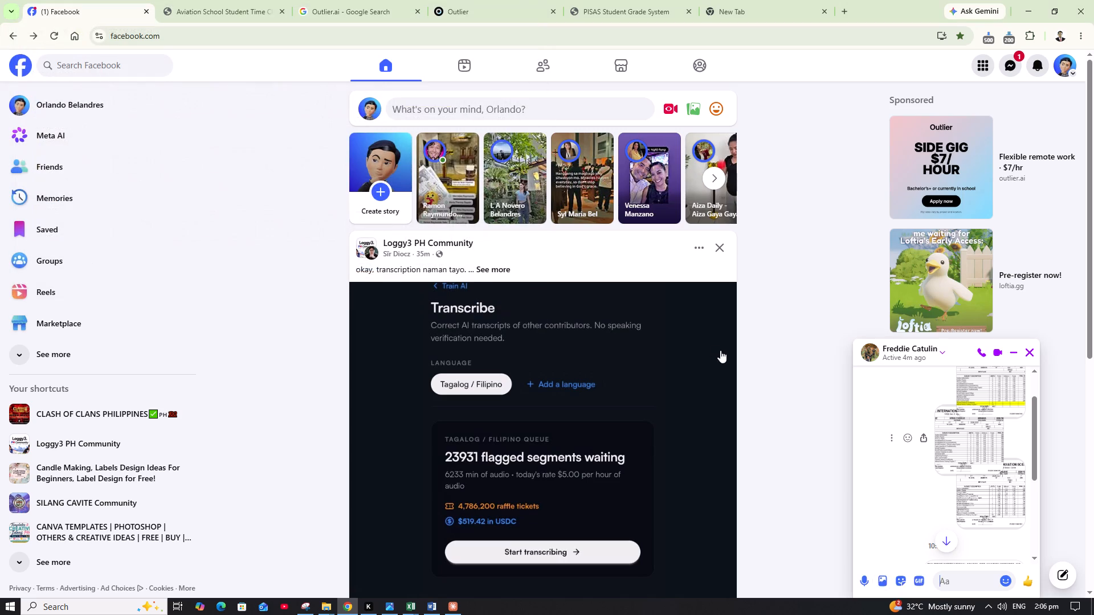
click(1023, 580)
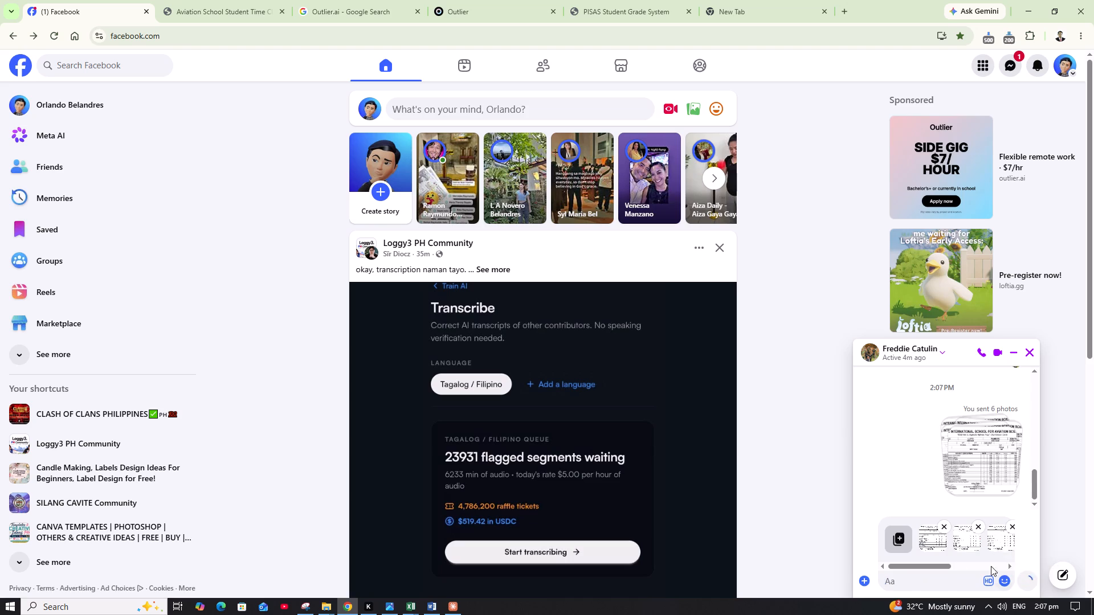
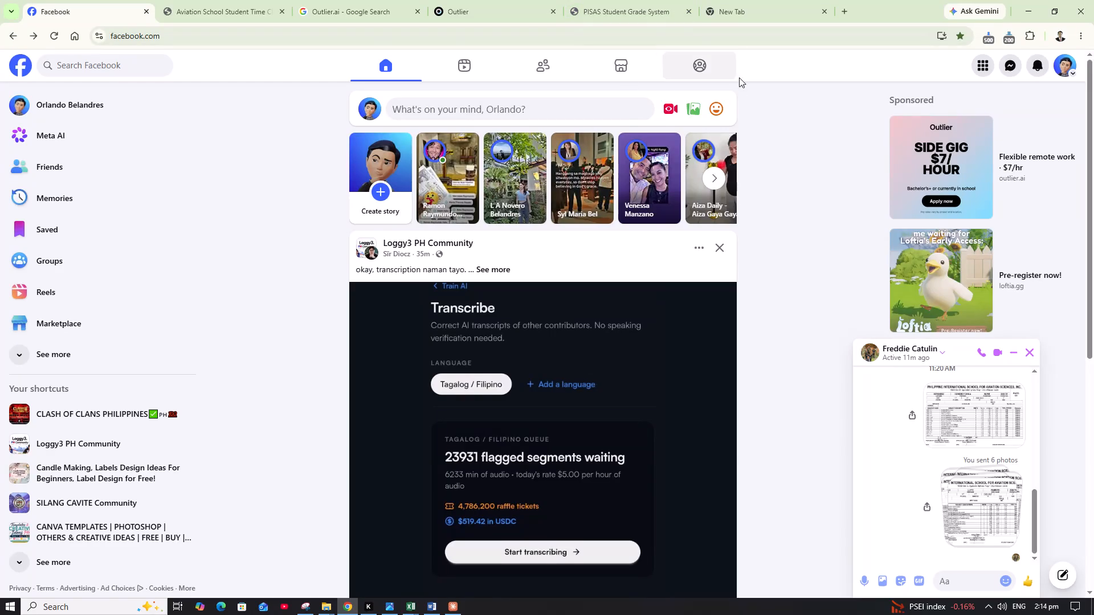
Browse the Facebook news feed down to the Mis Vlog giveaway post.
scroll(799, 101, down, 11)
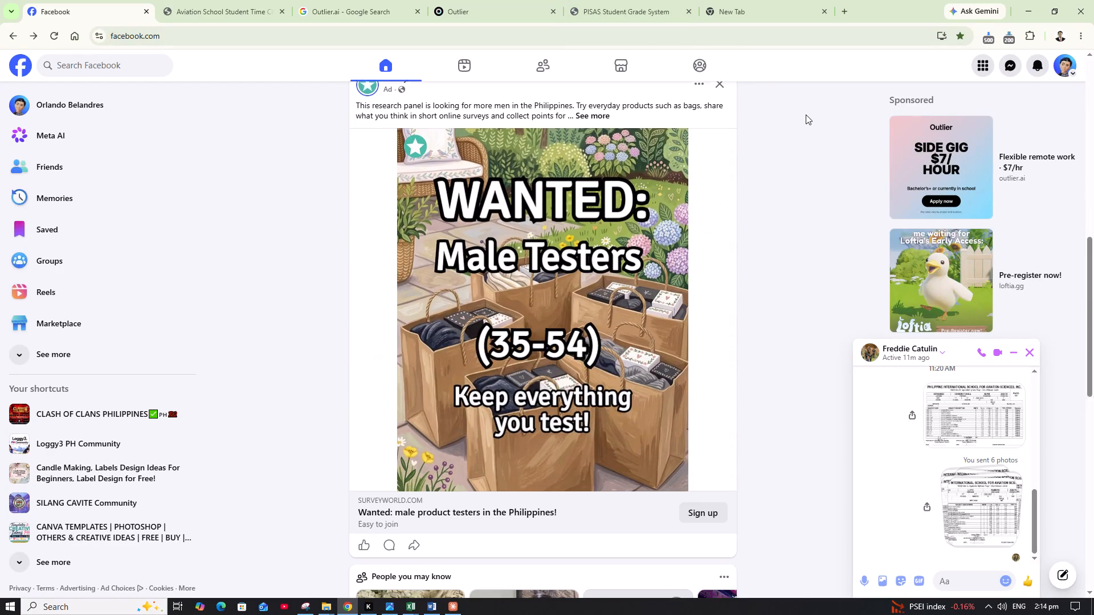
scroll(806, 114, down, 5)
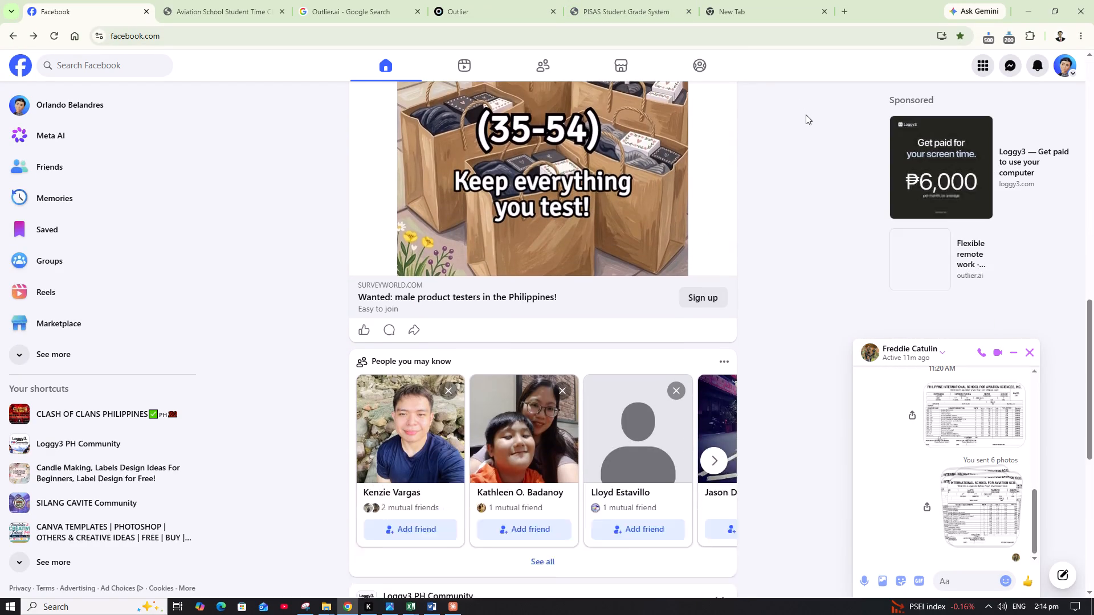
scroll(806, 114, down, 9)
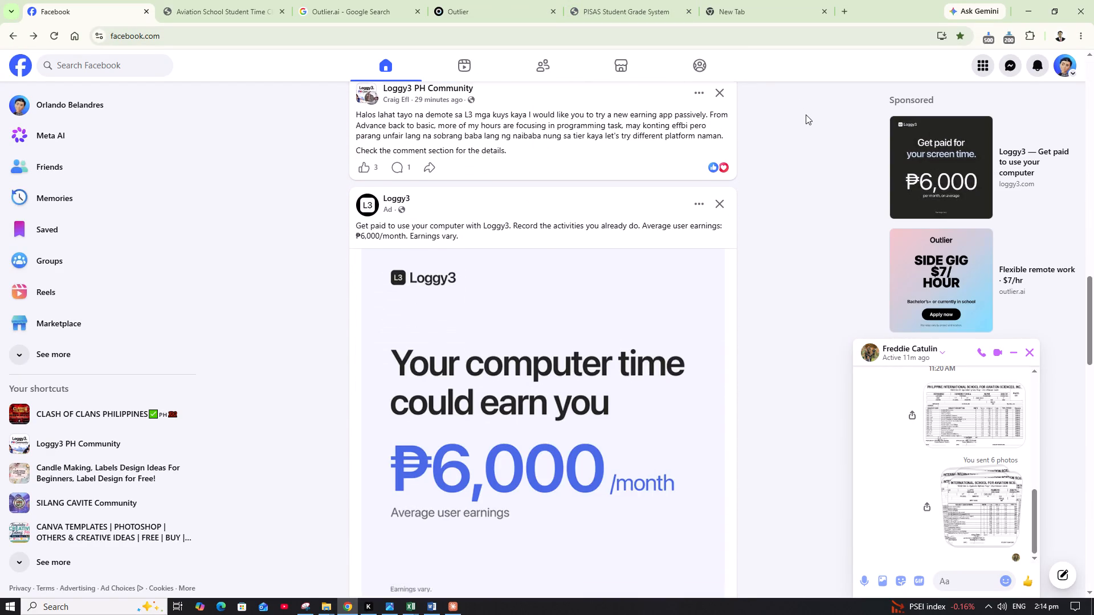
scroll(806, 114, down, 8)
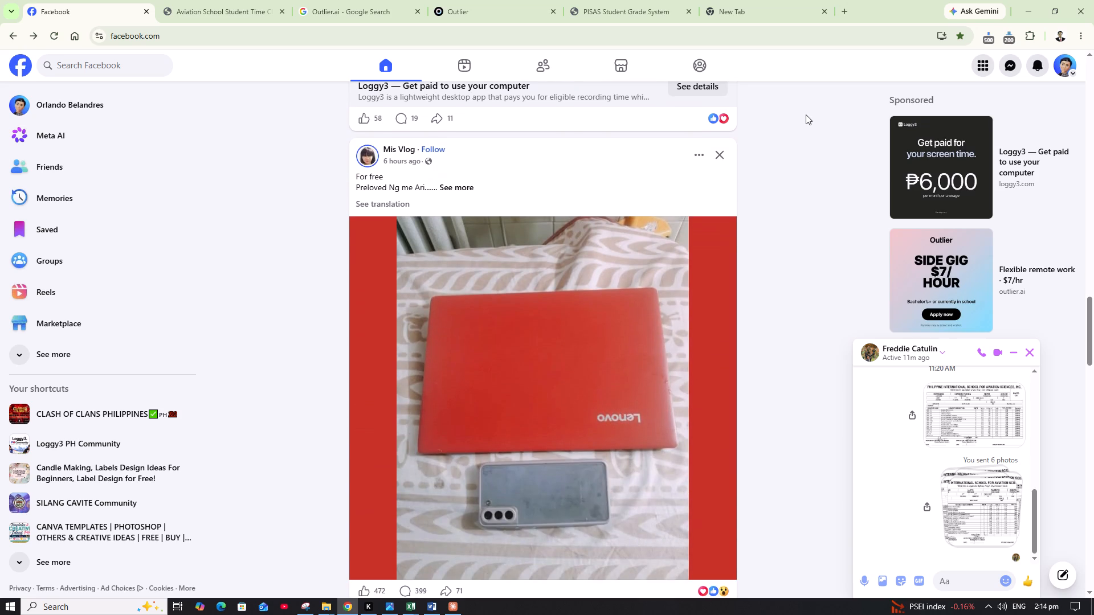
Read the full text of the Mis Vlog giveaway post, check the poster's profile, and return to the feed.
click(449, 189)
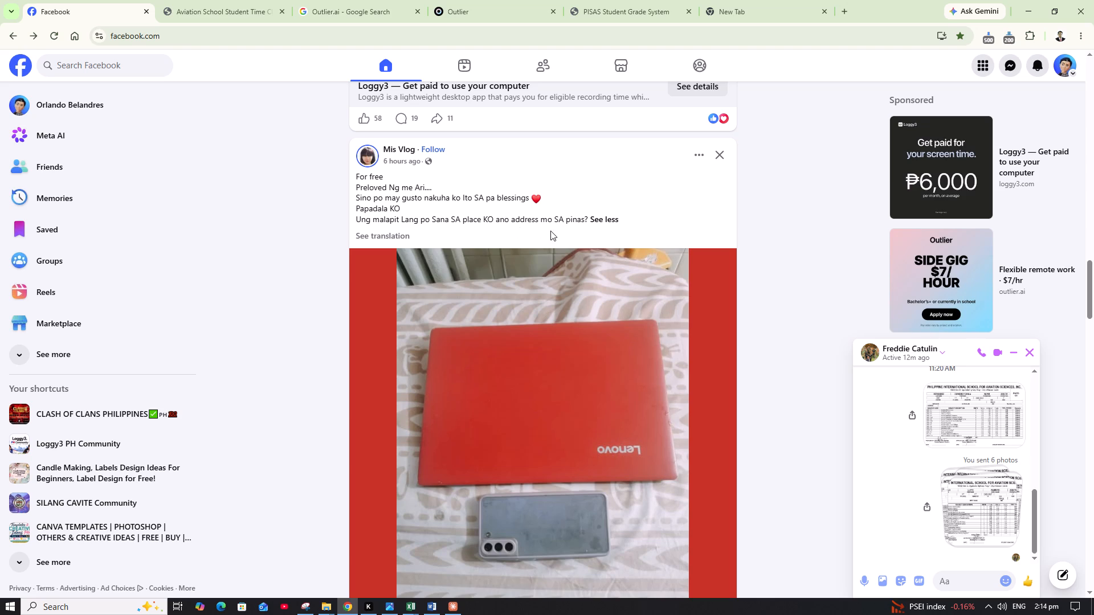
scroll(506, 243, down, 4)
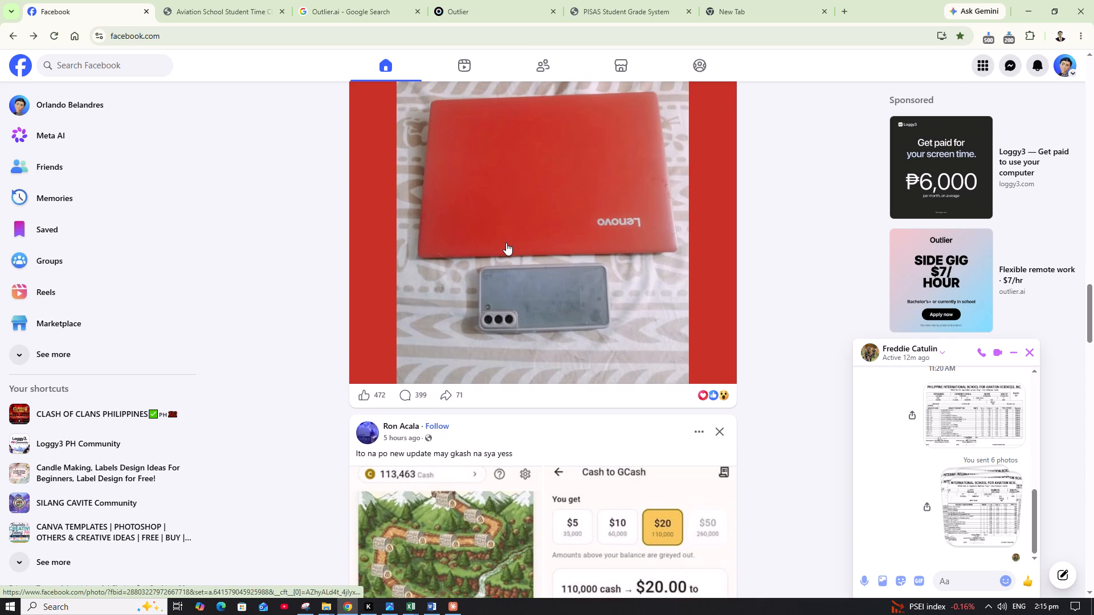
scroll(500, 240, up, 4)
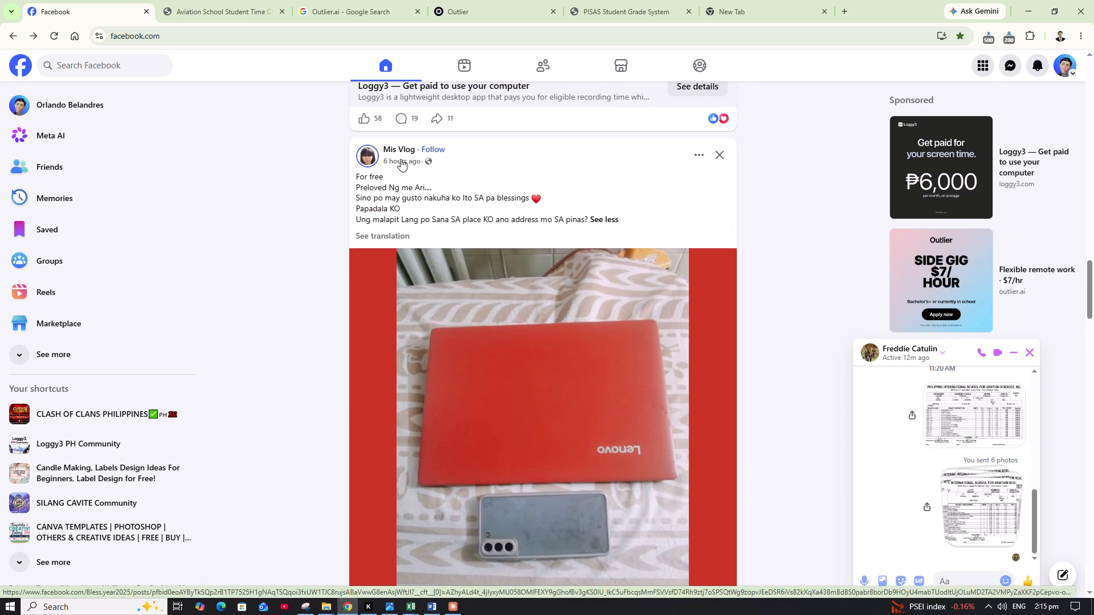
click(401, 150)
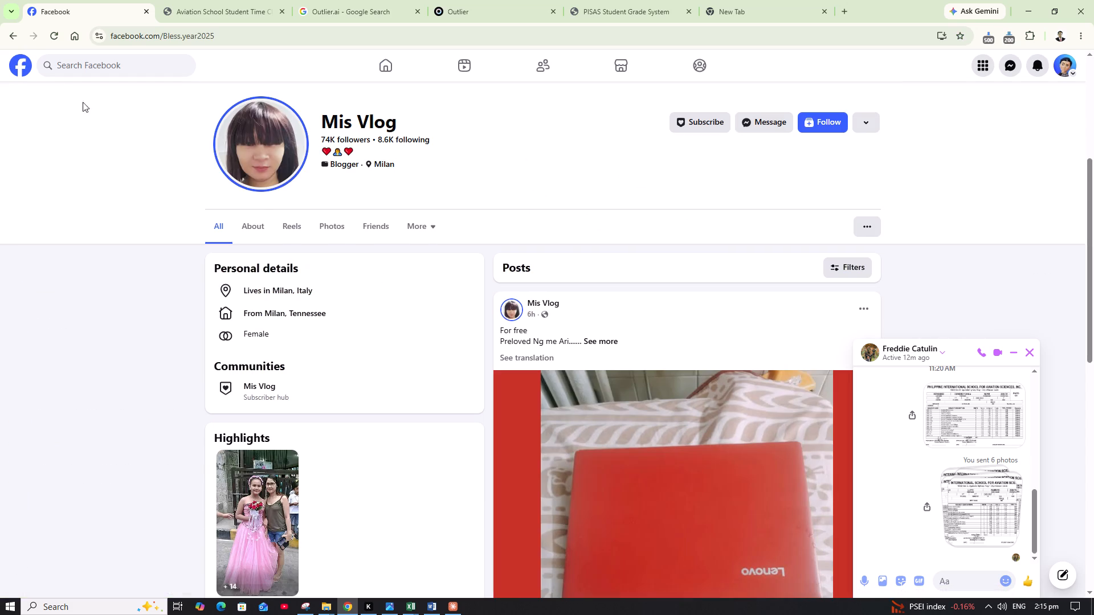
click(10, 37)
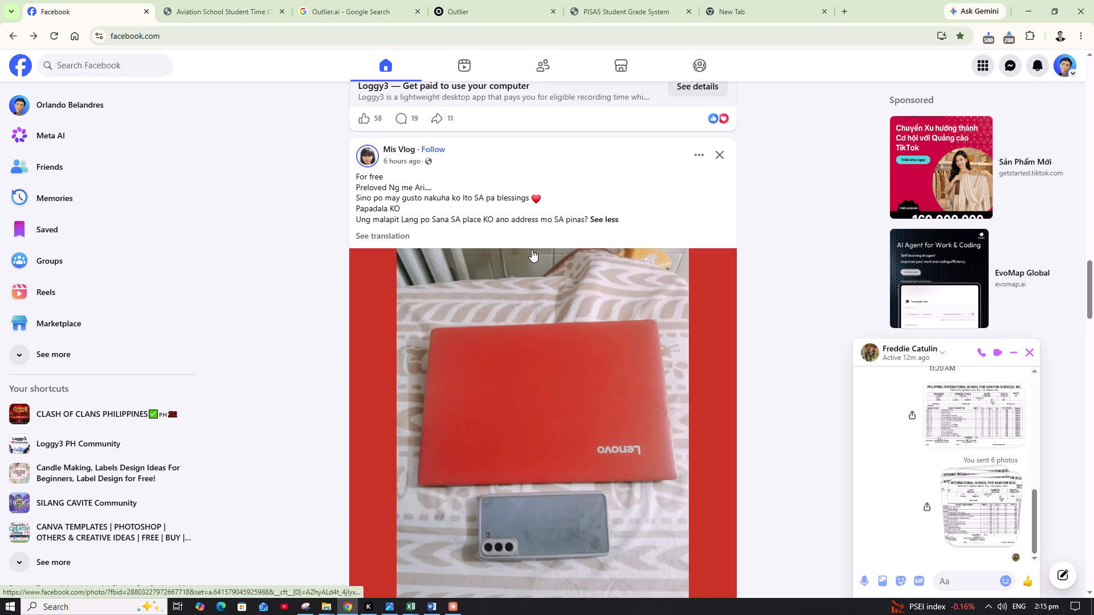
Continue browsing the Facebook news feed past the giveaway post.
scroll(532, 249, down, 7)
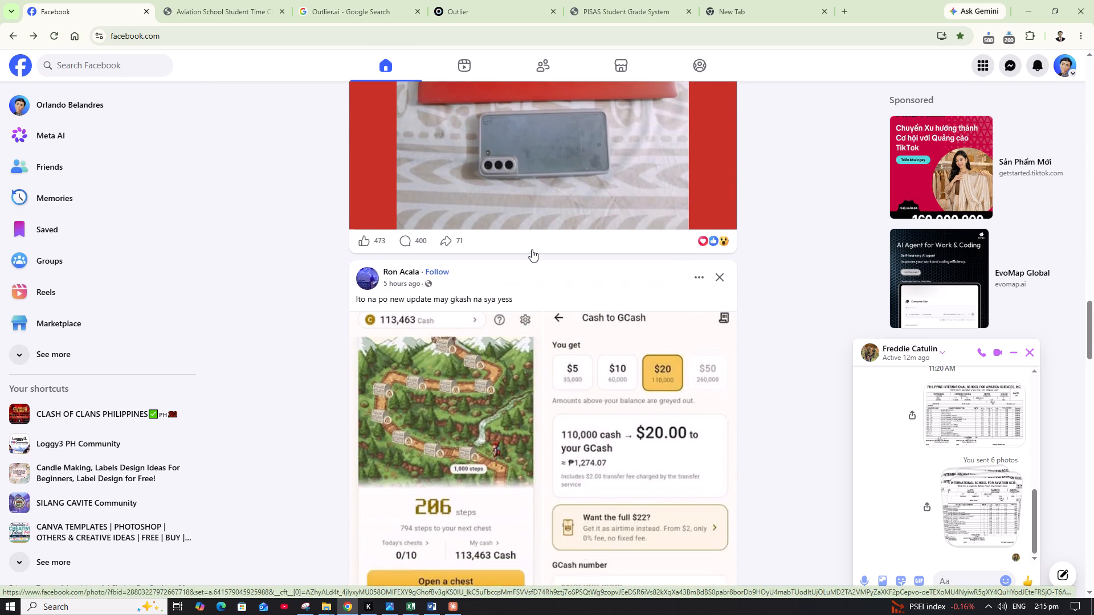
scroll(532, 249, down, 4)
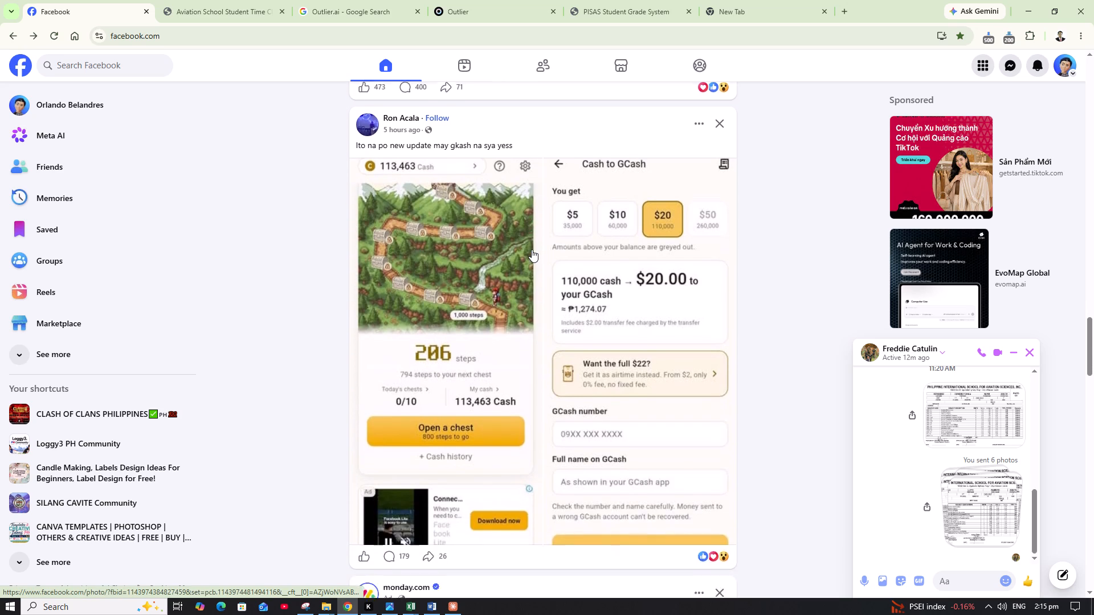
scroll(532, 249, down, 5)
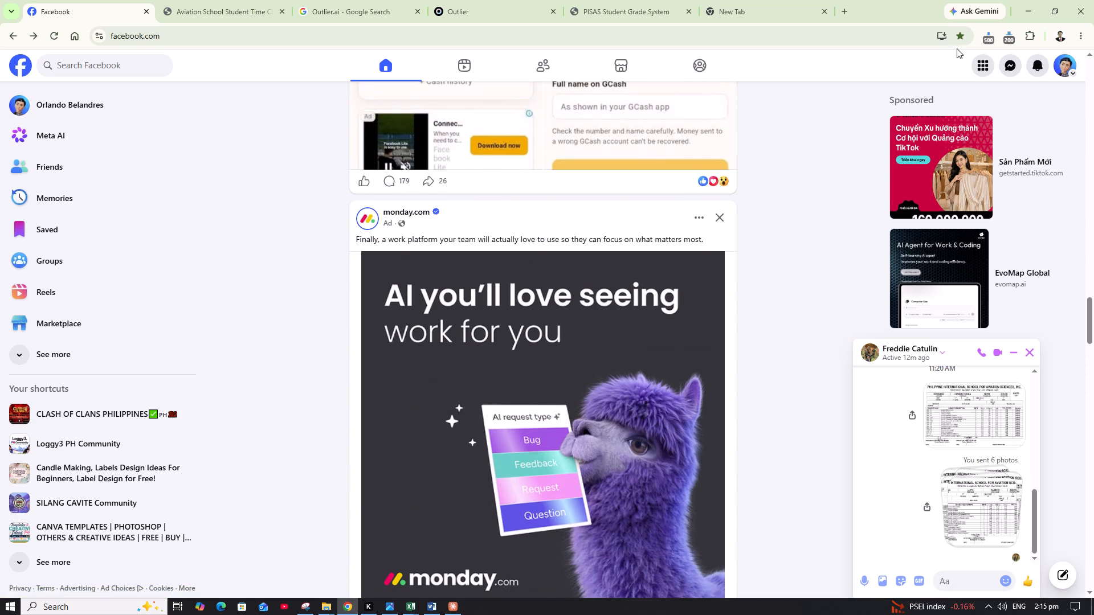
click(1035, 13)
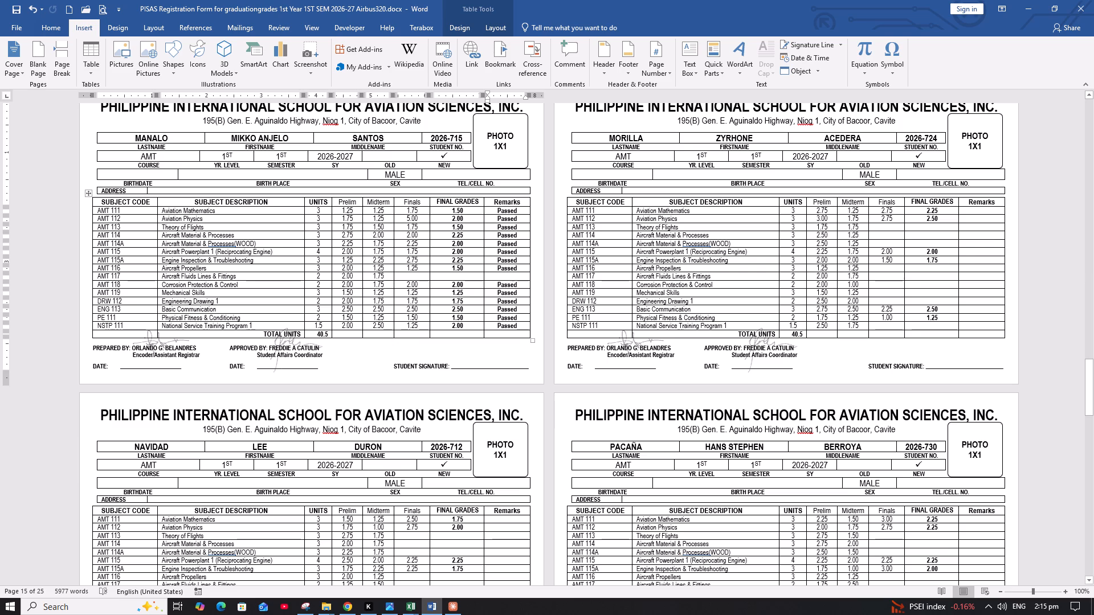
click(892, 227)
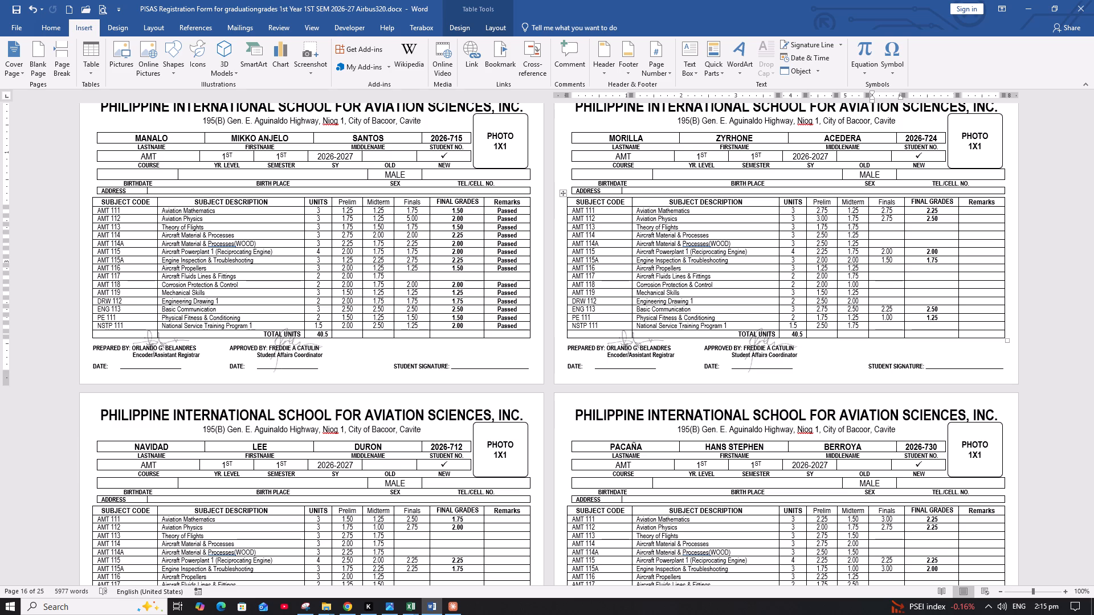
text(1.75)
key(Right)
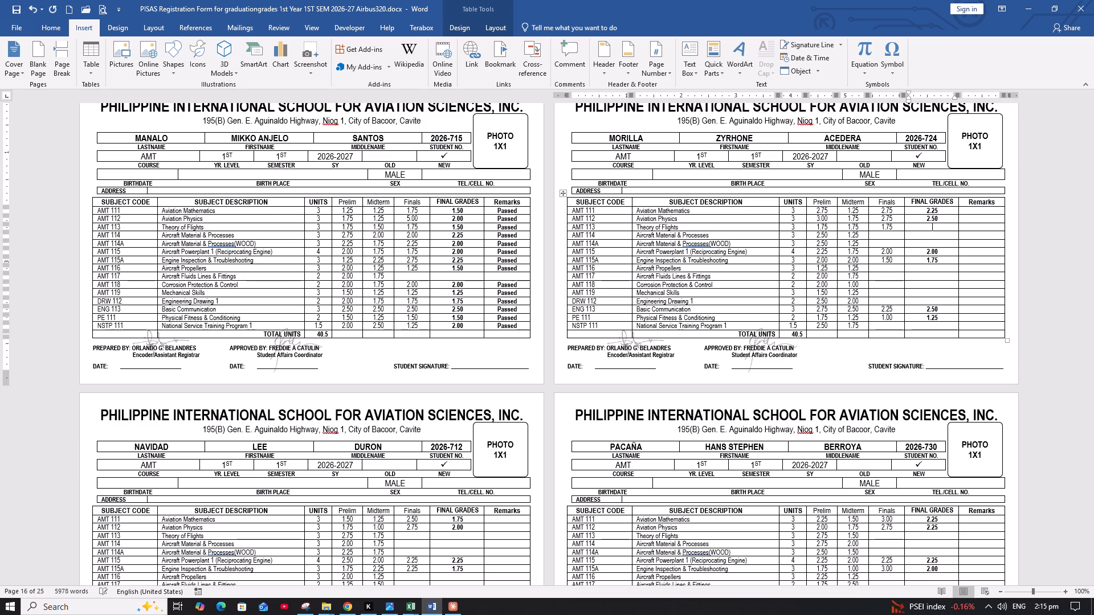
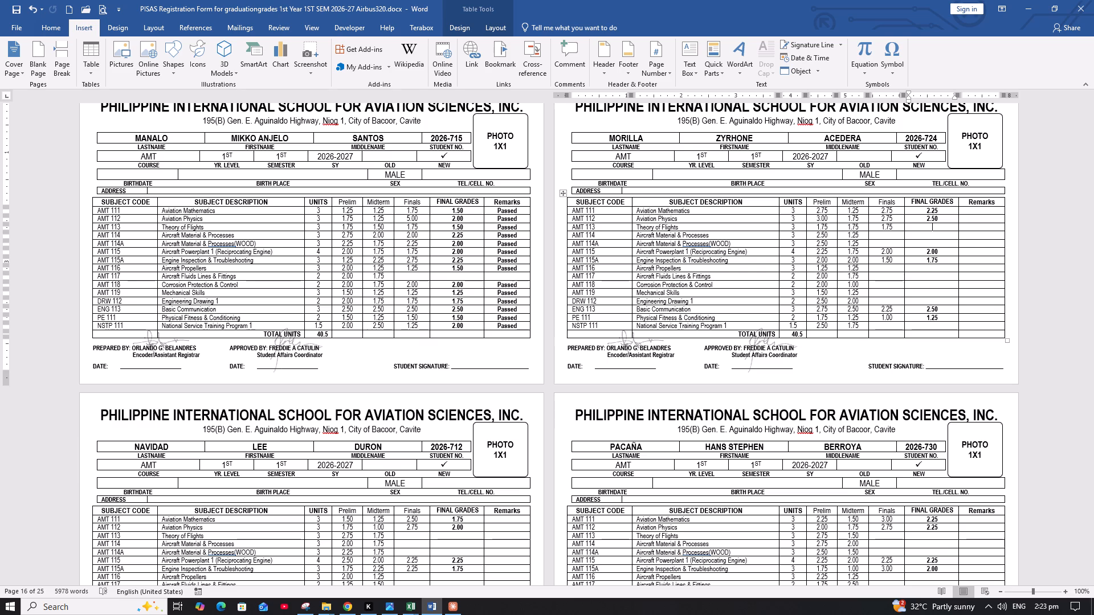
Enter 1.75 as the final grade for AMT 113 Theory of Flights on Morilla's registration form.
text(1.75)
key(Down)
key(Left)
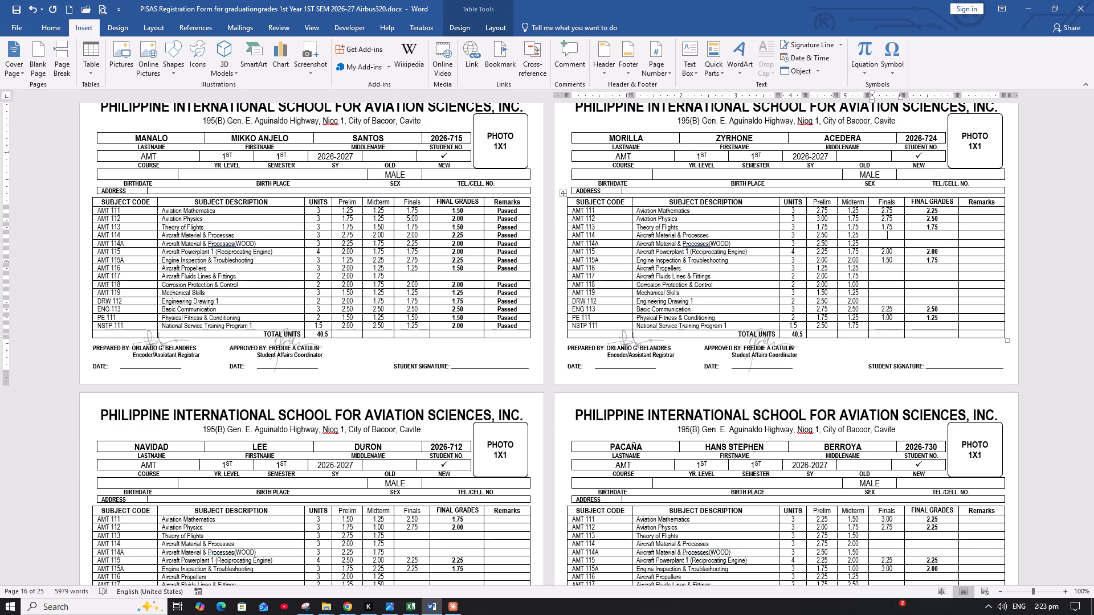
text(1.25)
key(Right)
text(1.75)
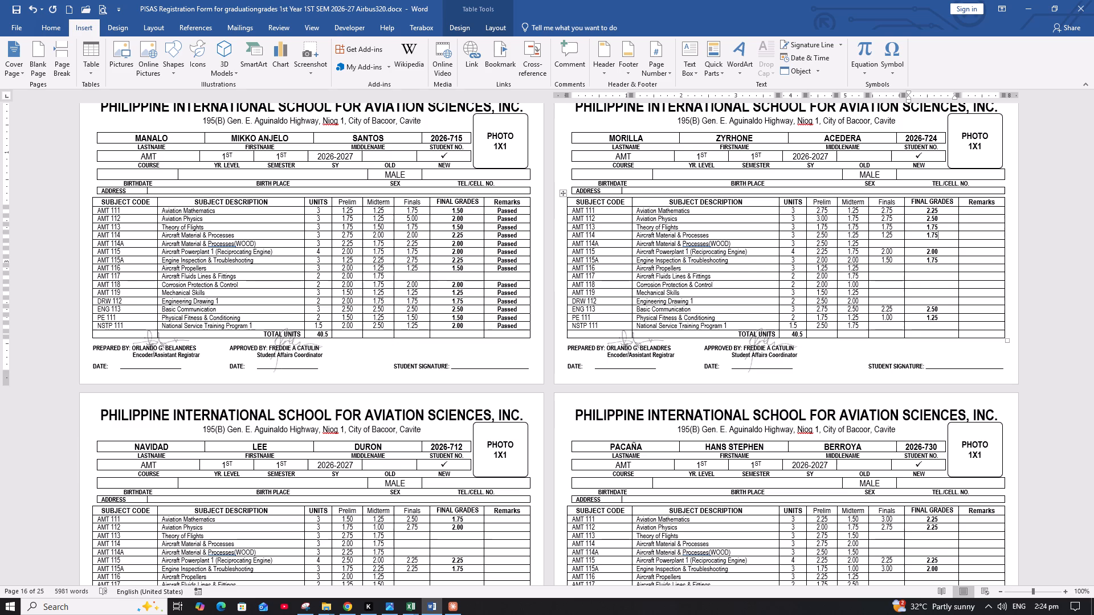
key(Down)
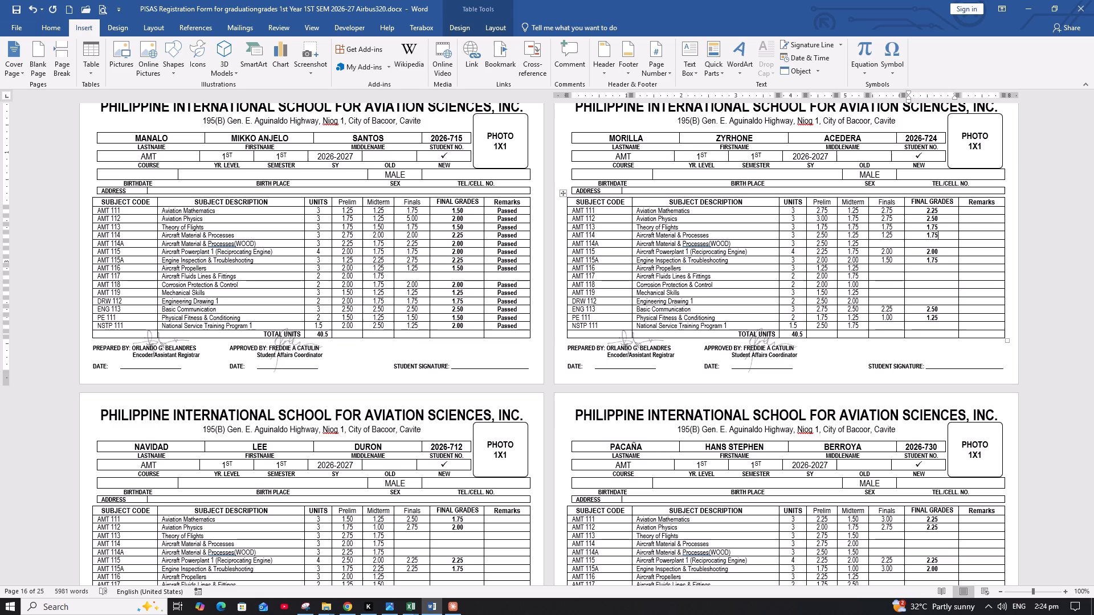
key(Left)
text(1.25)
key(Right)
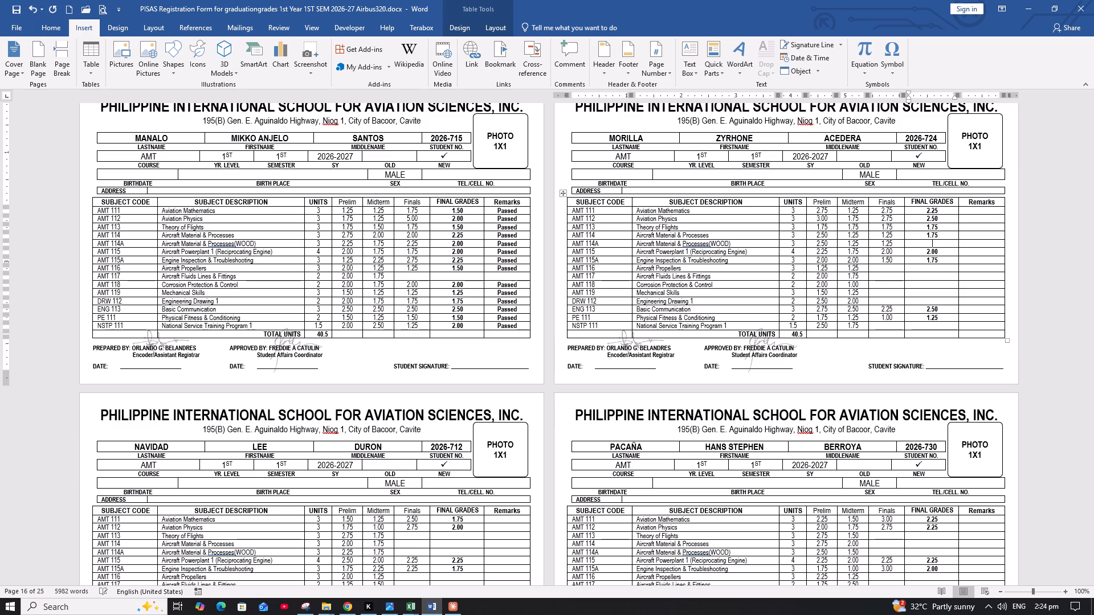
text(1.50)
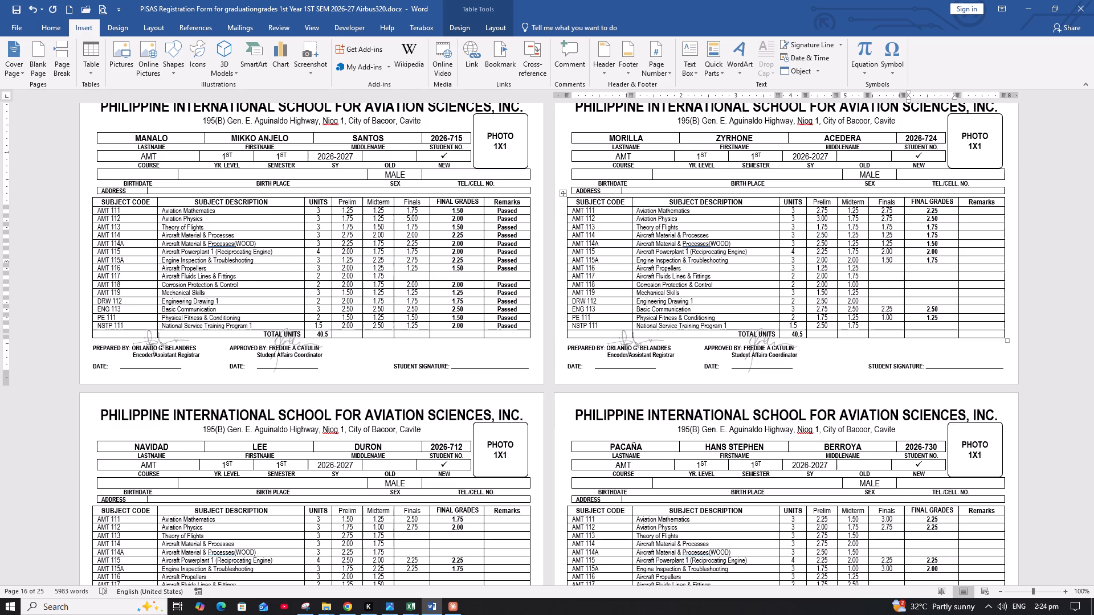
Fill in AMT 116 Aircraft Propellers on Morilla's form with Finals 1.25 and final grade 1.25.
key(Down)
key(Down)
key(Down)
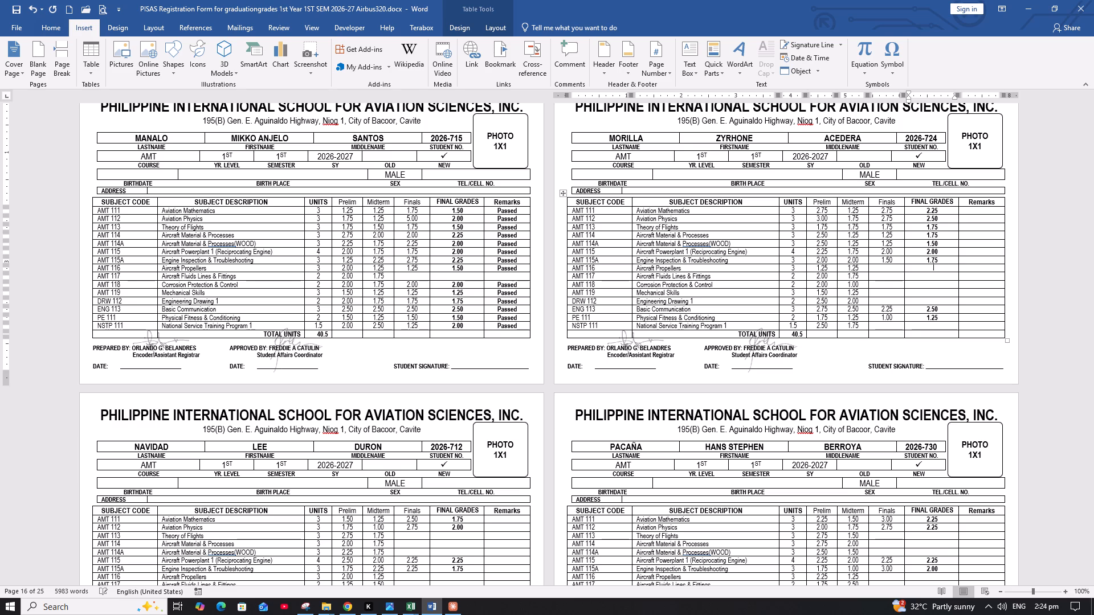
key(Left)
text(1.25)
key(Right)
text(1.25)
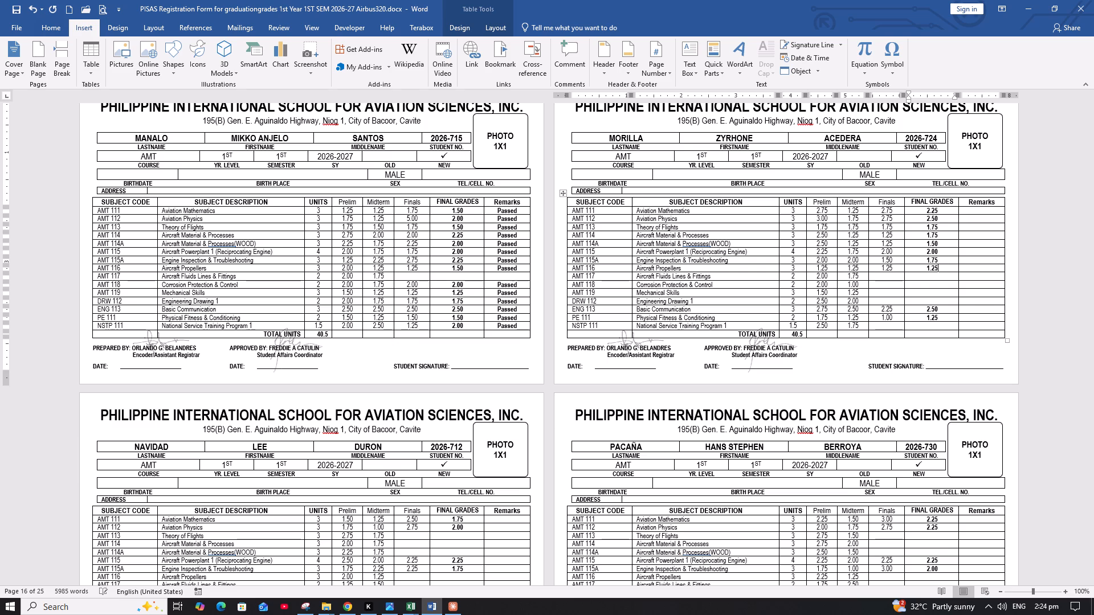
key(Down)
key(Left)
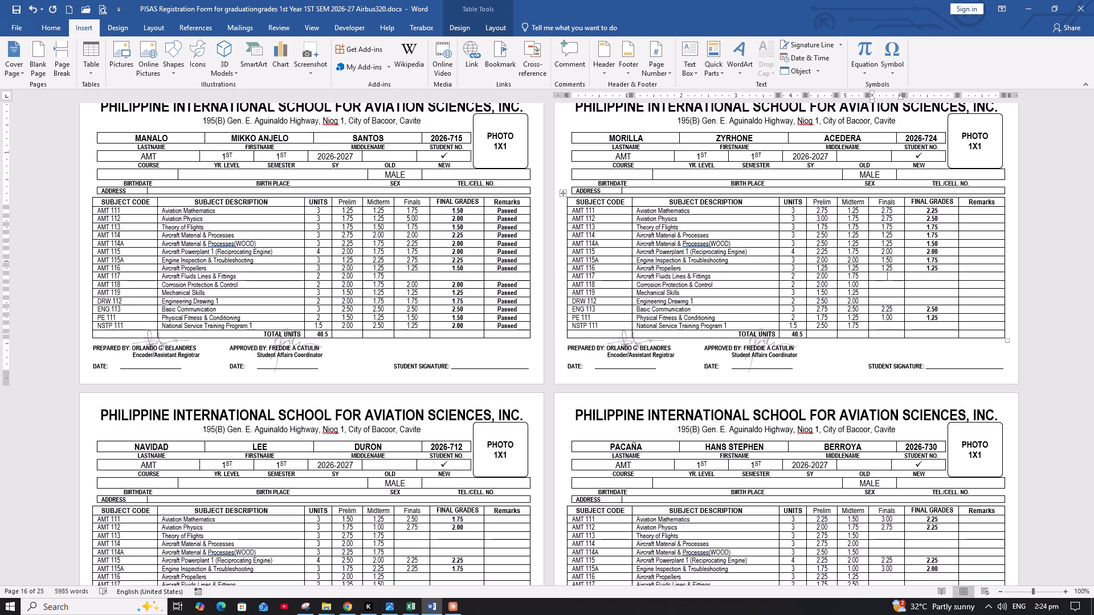
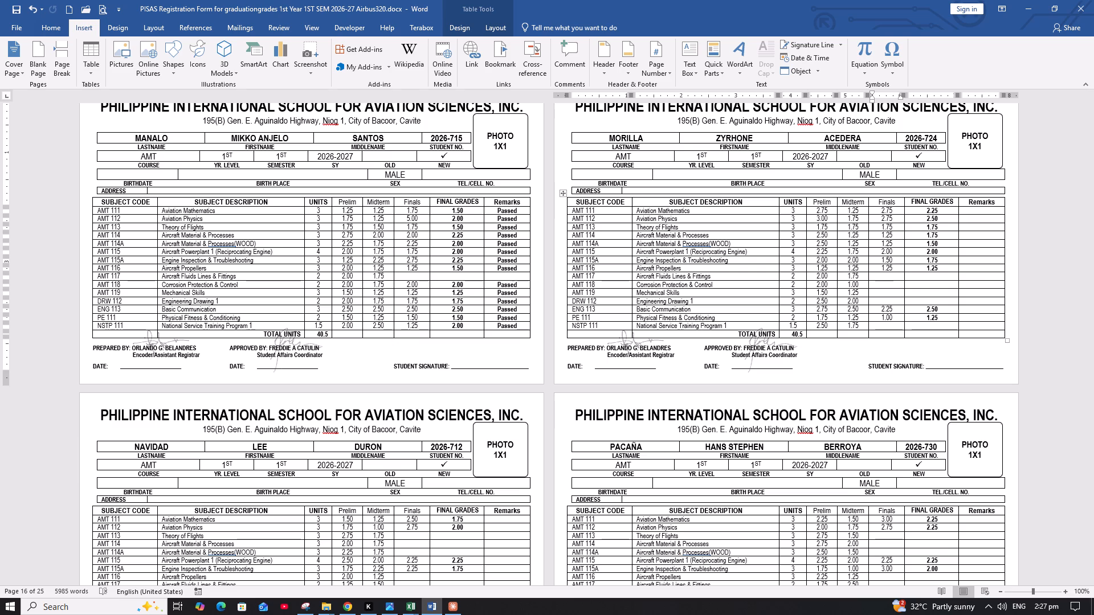
text(1.50)
key(Right)
text(1.75)
key(Down)
key(Left)
text(1.75)
key(Right)
text(1.50)
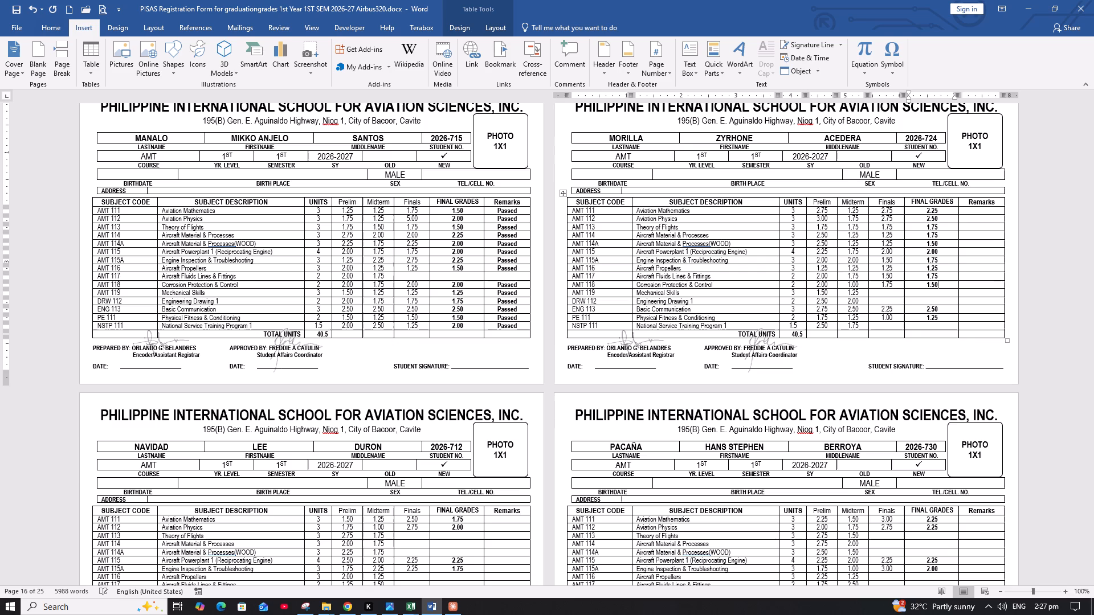
Fill in AMT 119 Mechanical Skills on Morilla's form with Finals 1.25 and final grade 1.25.
key(Down)
key(Left)
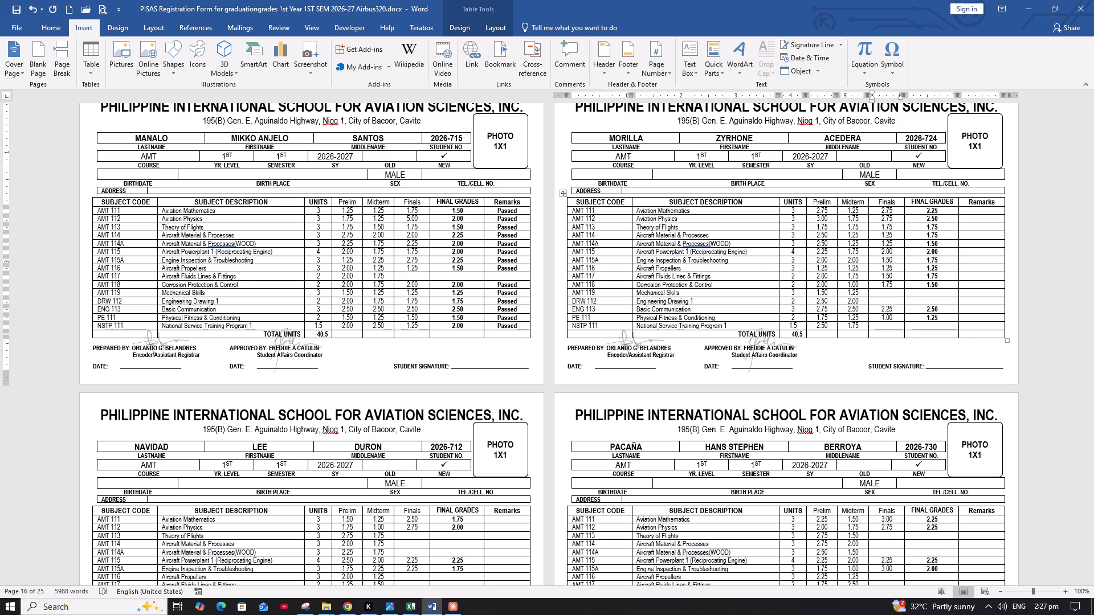
text(1.25)
key(Right)
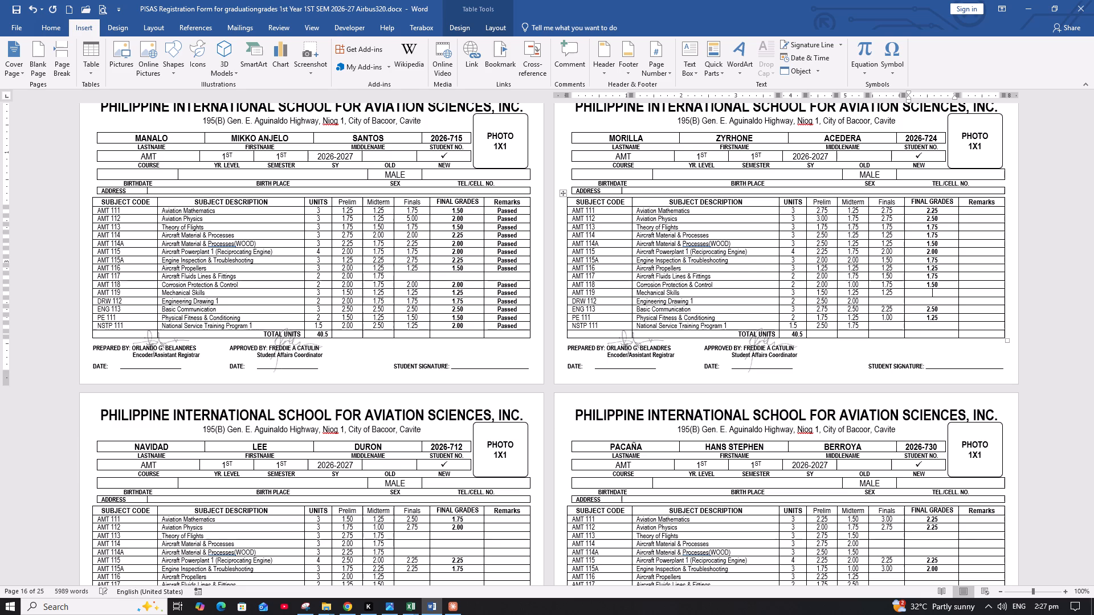
text(1.25)
Go to the empty Finals cell for DRW 112 Engineering Drawing 1 on Morilla's form.
key(Down)
key(Left)
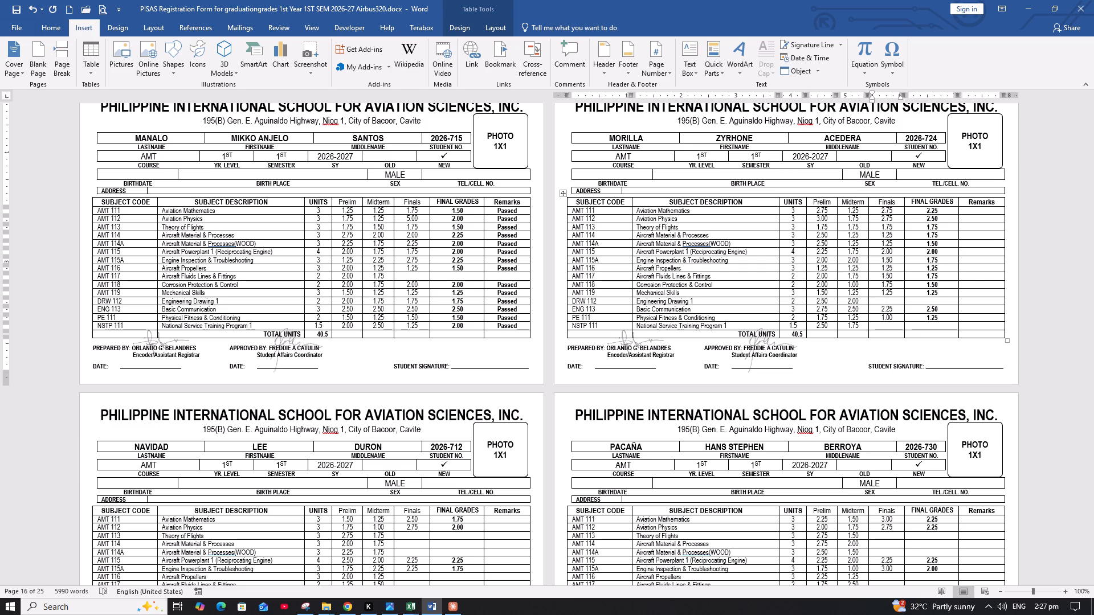
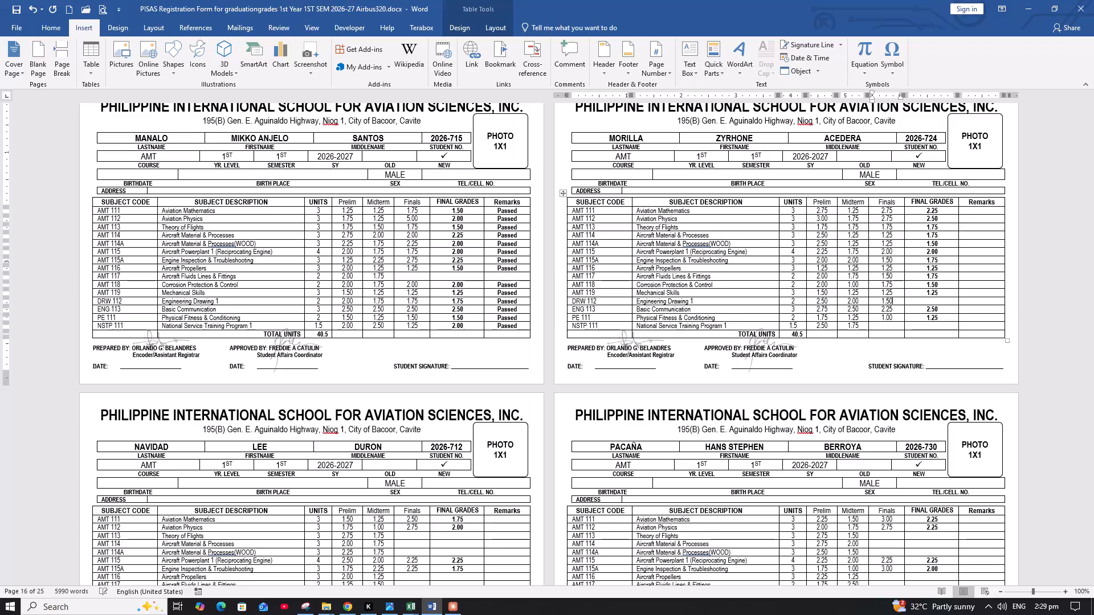
Enter the final grade 2.00 for DRW 112 Engineering Drawing 1 on Morilla's form.
key(Right)
text(2.00)
key(Down)
key(Down)
key(Down)
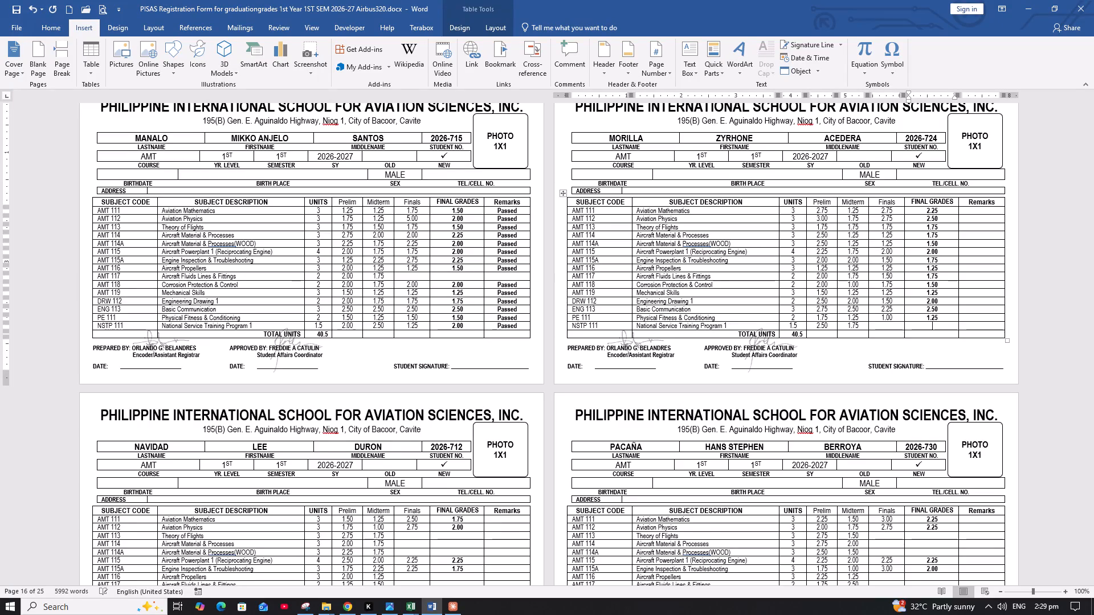
key(Left)
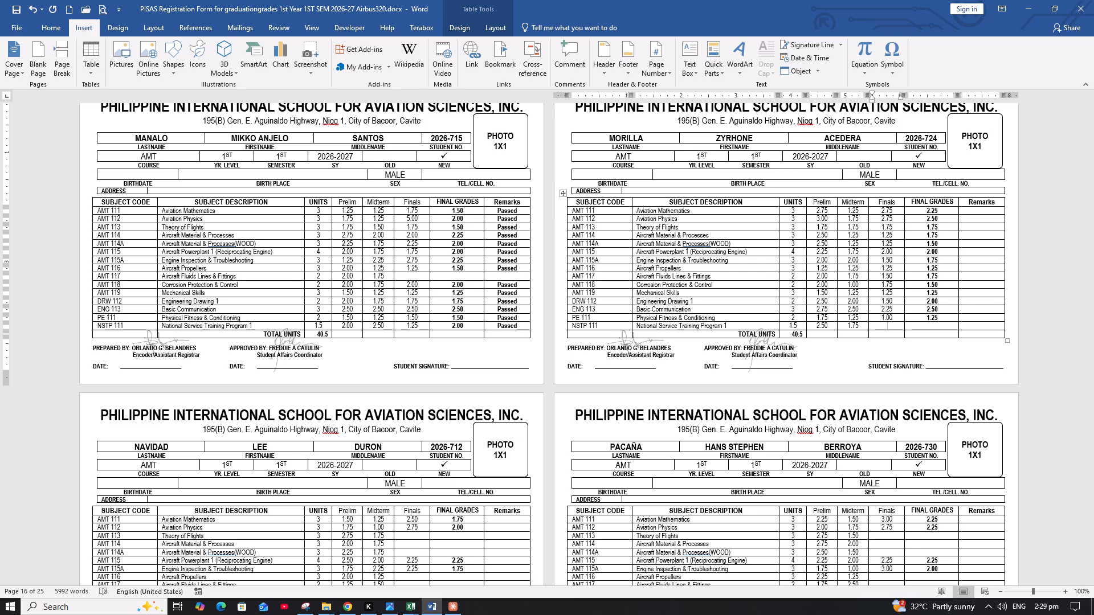
text(1.50)
key(Right)
text(2.00)
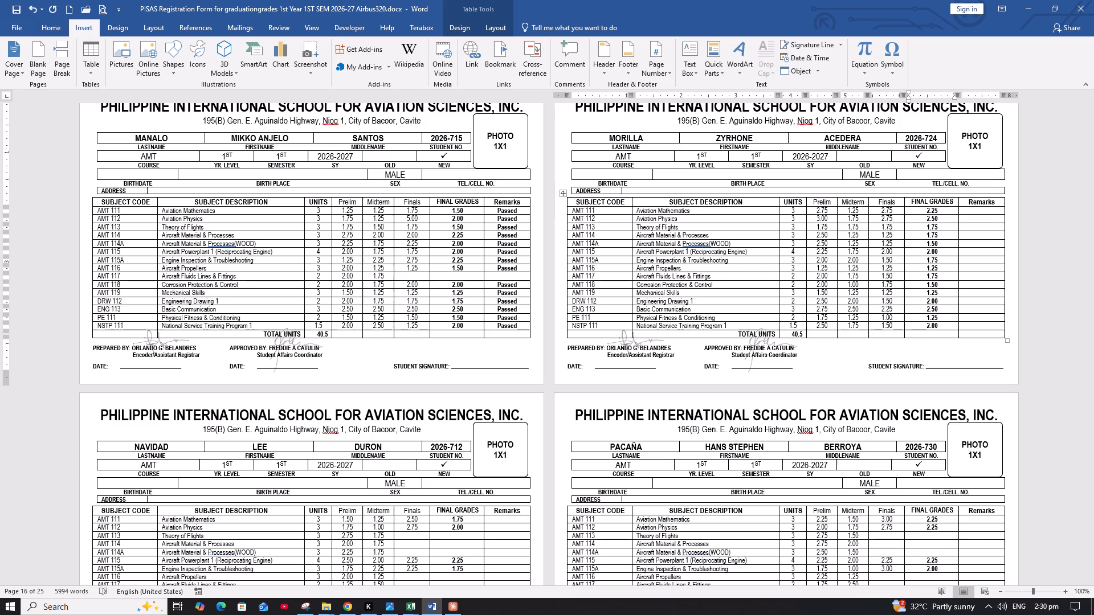
click(513, 211)
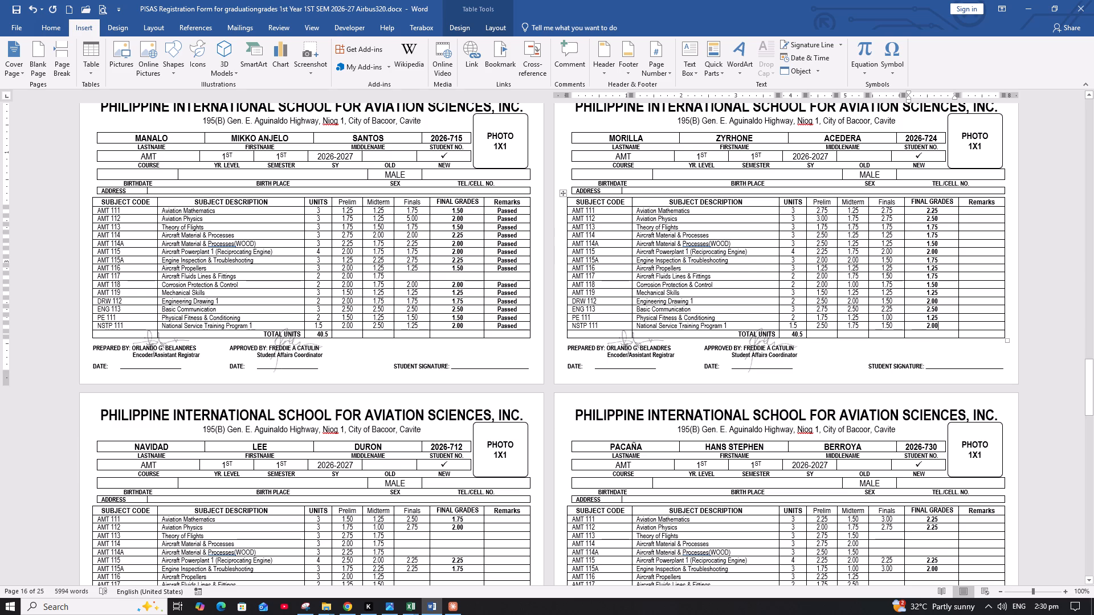
click(485, 211)
key(ctrl+c)
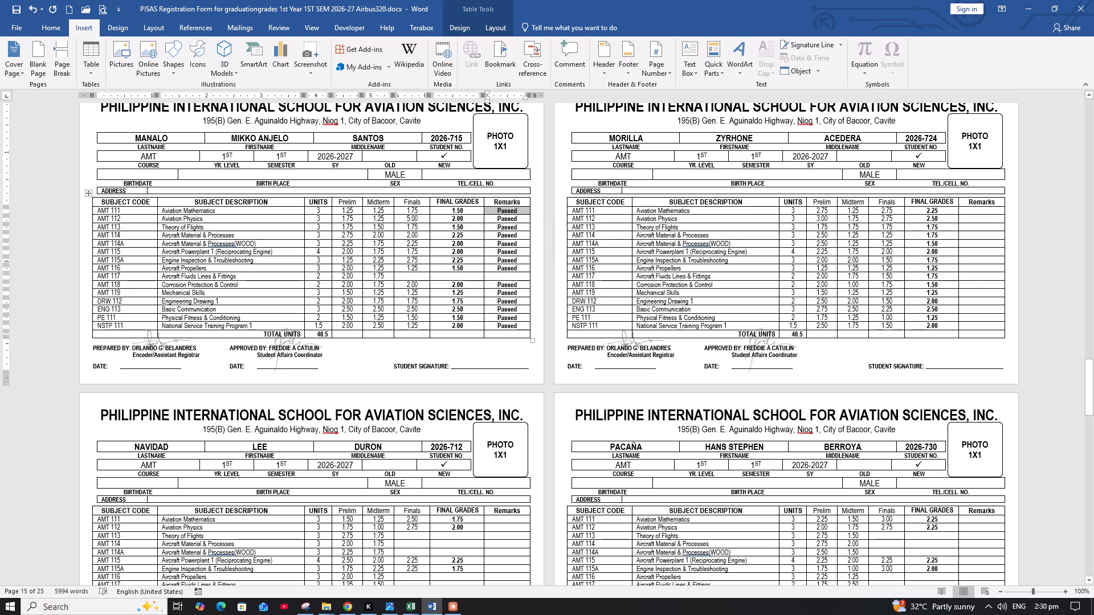
click(991, 212)
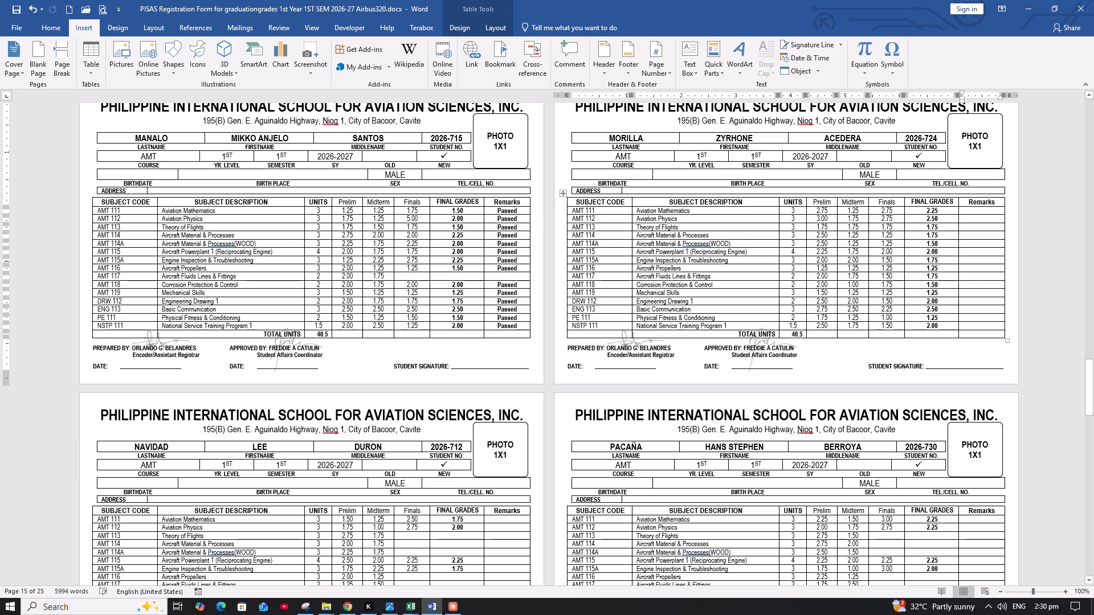
key(ctrl+v)
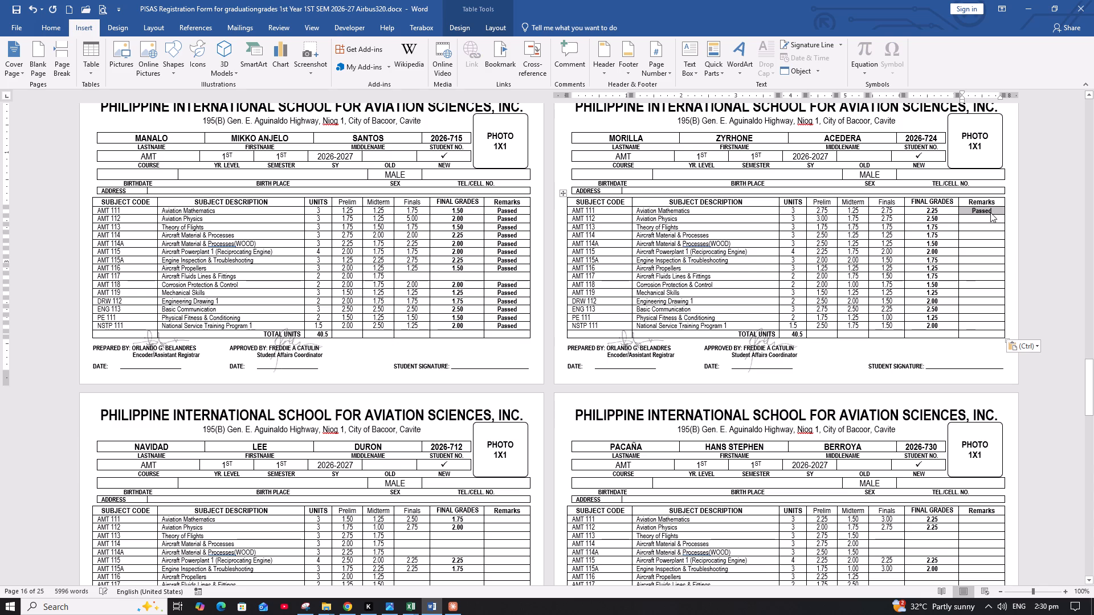
click(990, 219)
drag(990, 219, 985, 324)
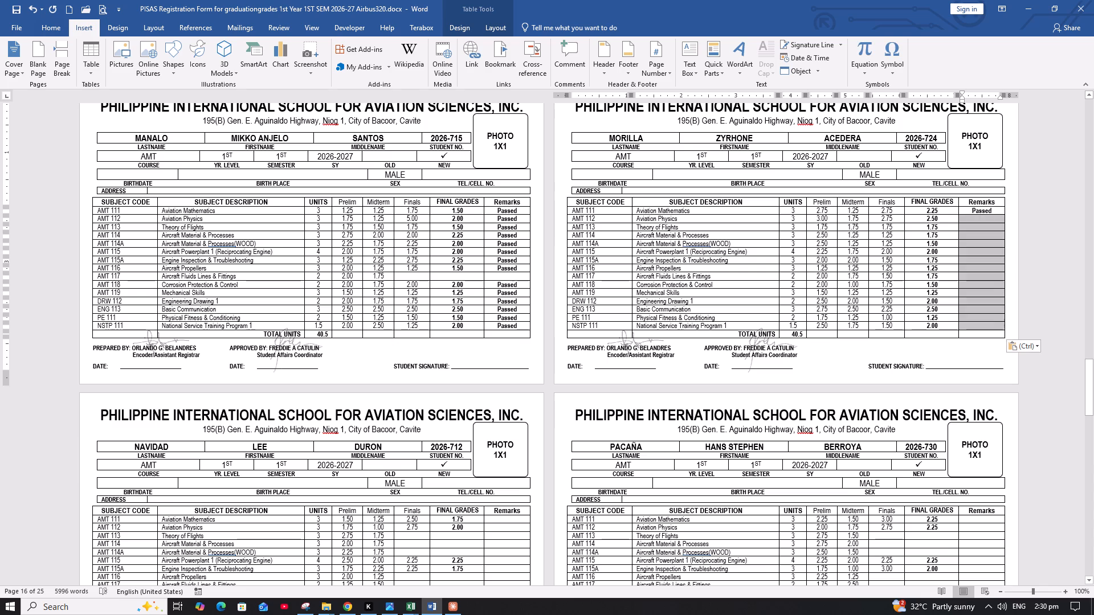
drag(985, 324, 985, 325)
key(ctrl+v)
click(985, 324)
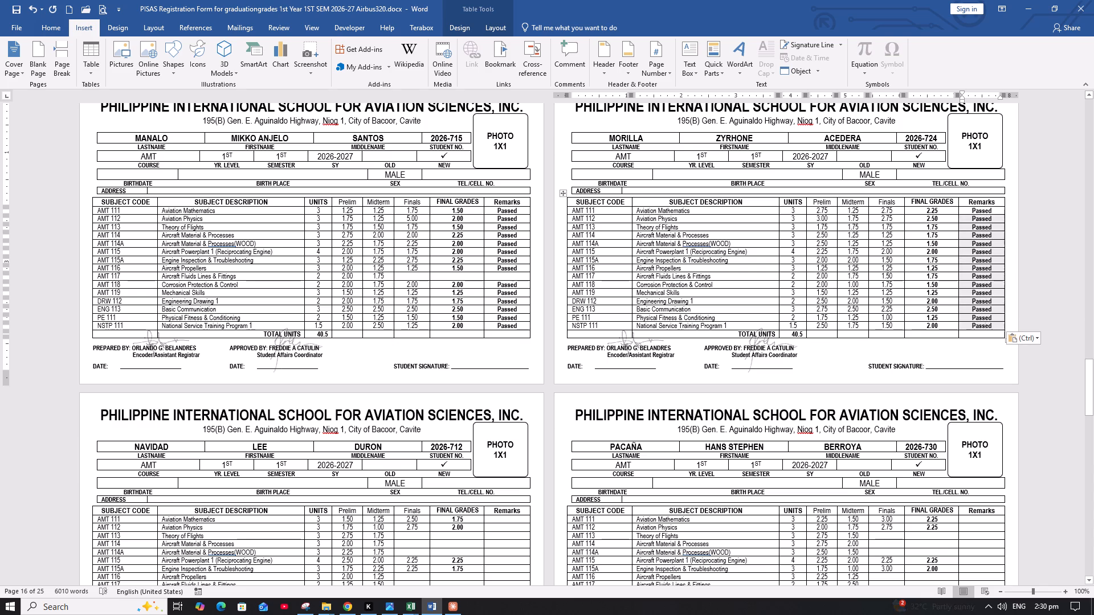
click(17, 9)
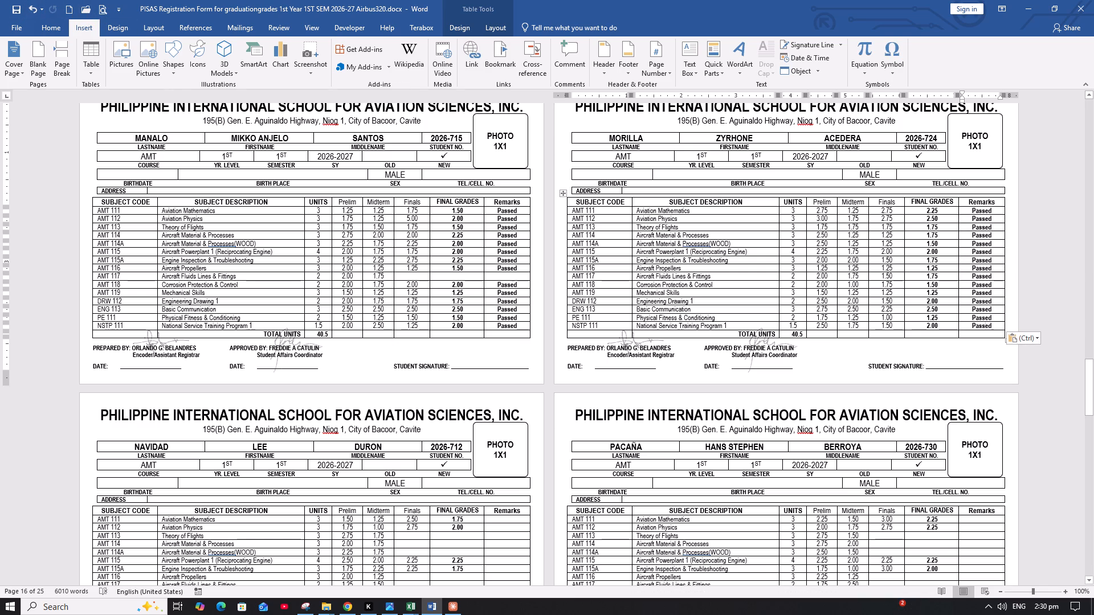
scroll(267, 161, down, 10)
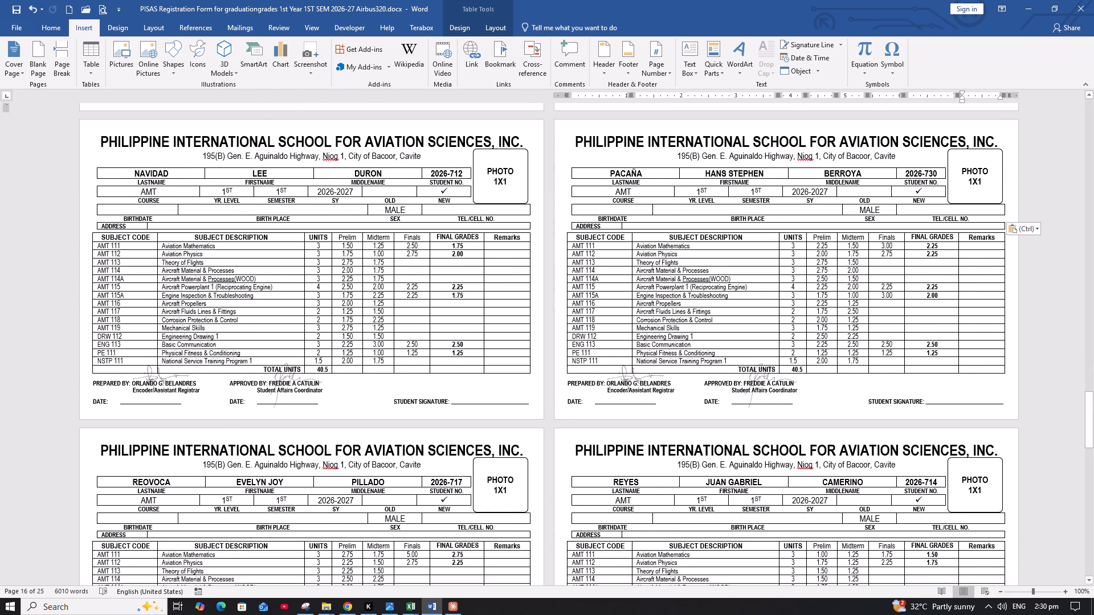
scroll(267, 161, down, 11)
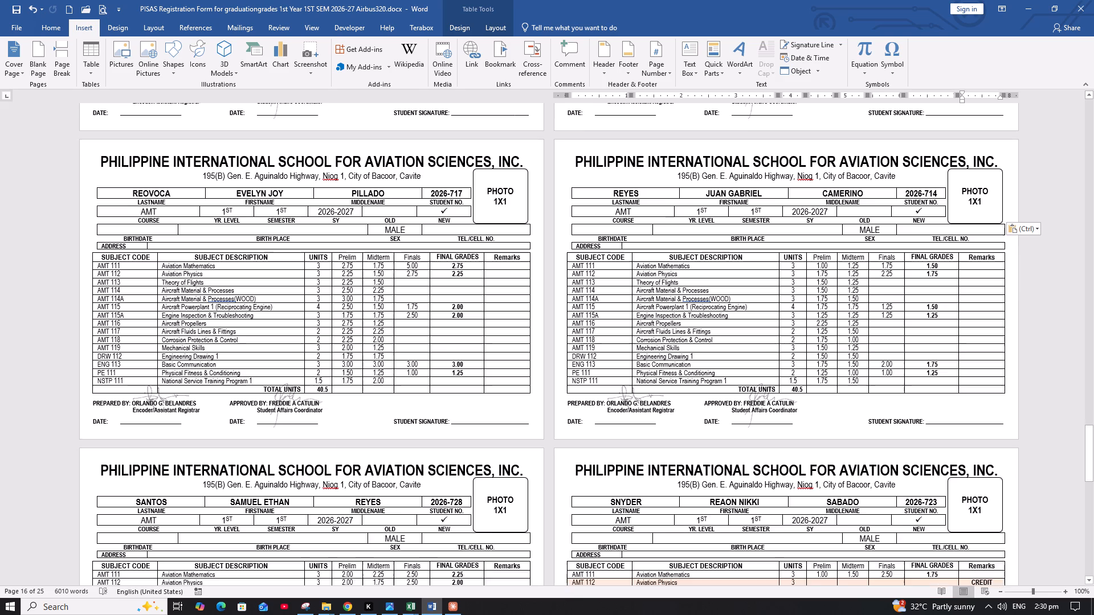
scroll(267, 161, down, 13)
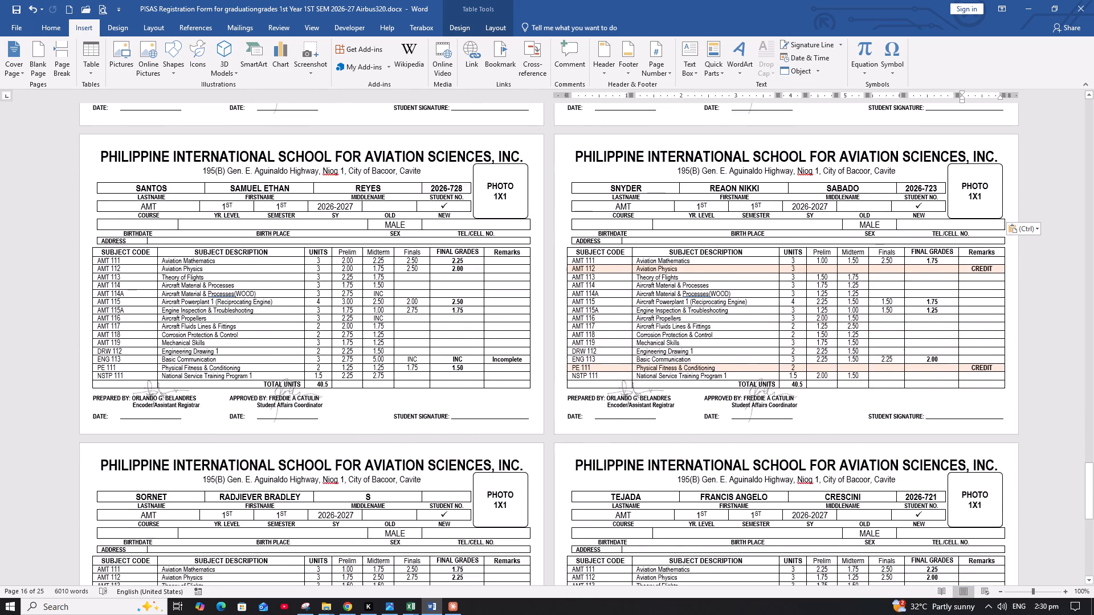
scroll(267, 161, down, 6)
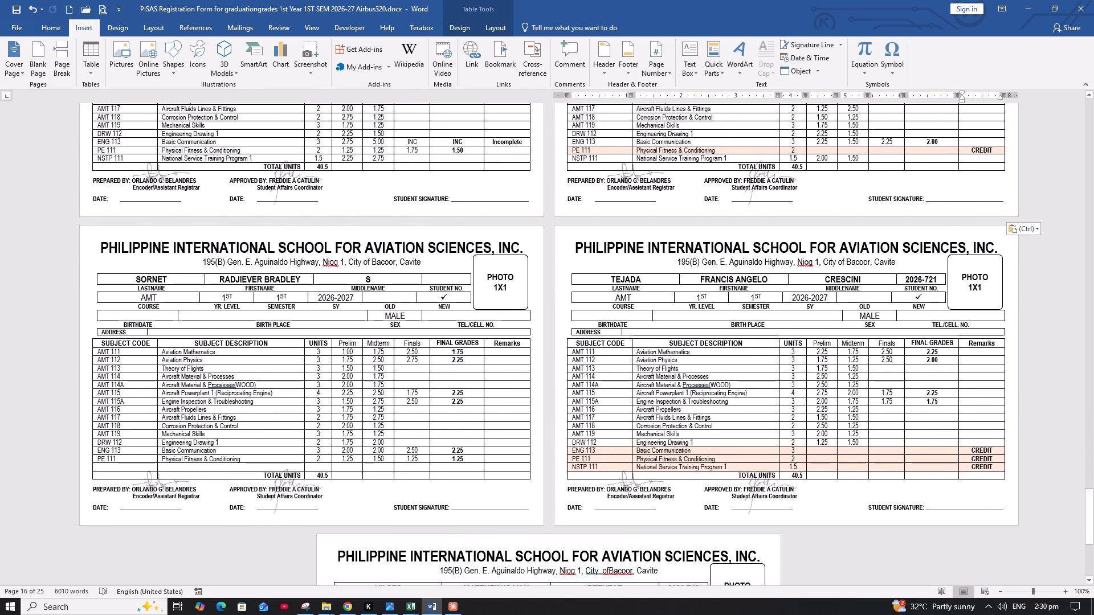
click(884, 367)
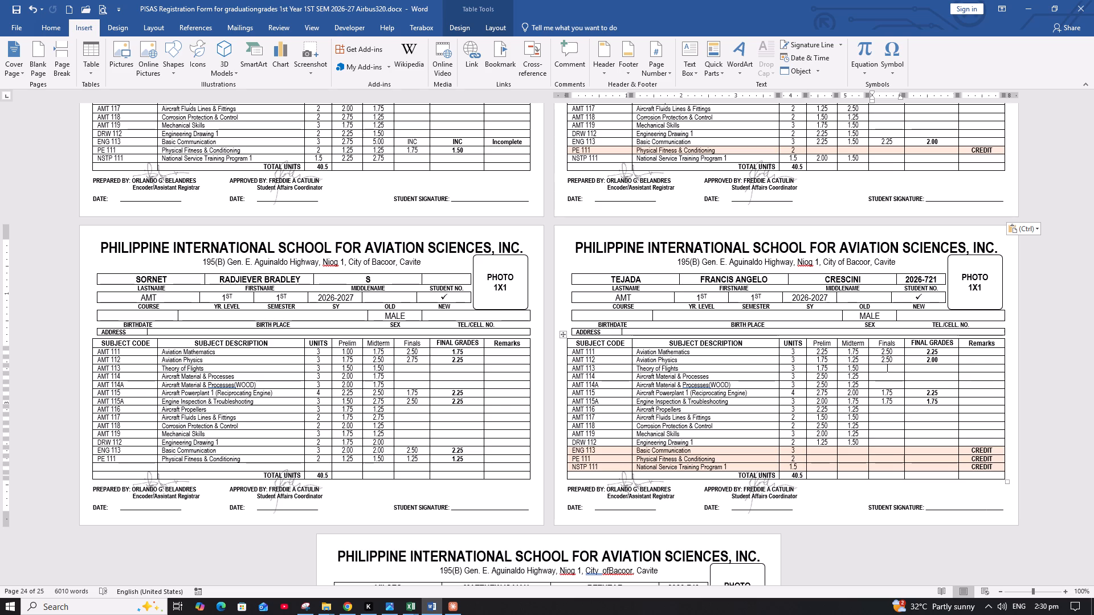
text(1.75)
key(Right)
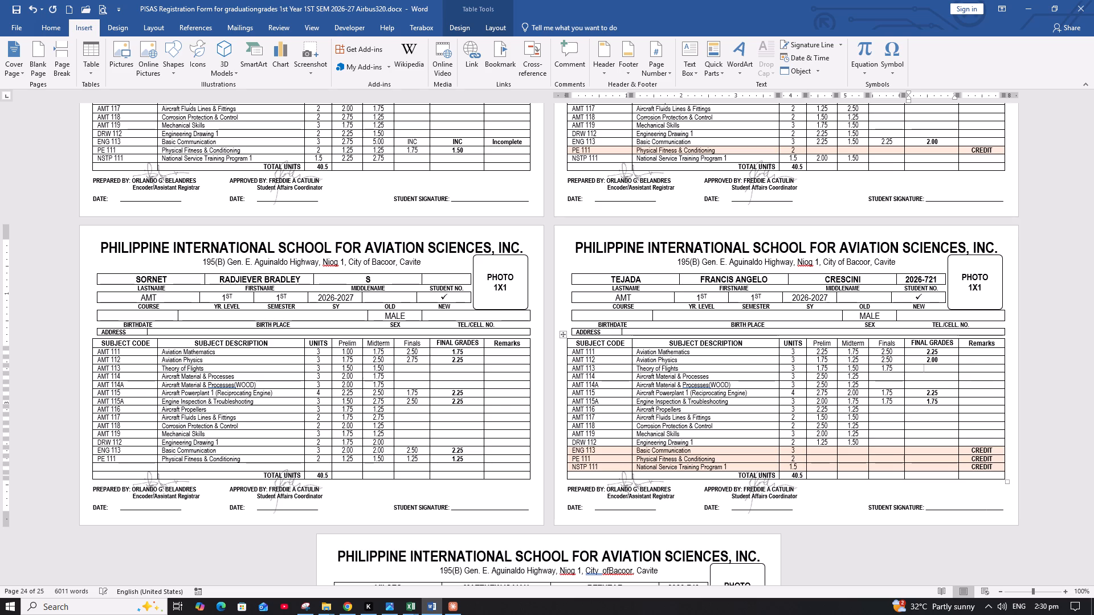
text(1.75)
key(Down)
key(Left)
text(1.25)
key(Right)
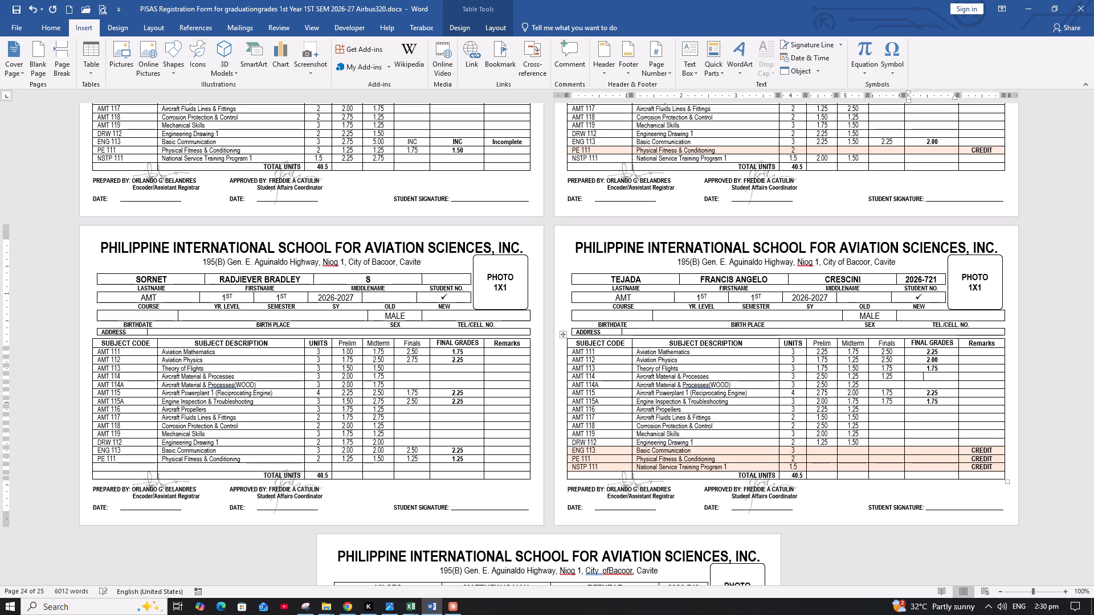
text(1.75)
key(Down)
key(Left)
text(1.25)
key(Right)
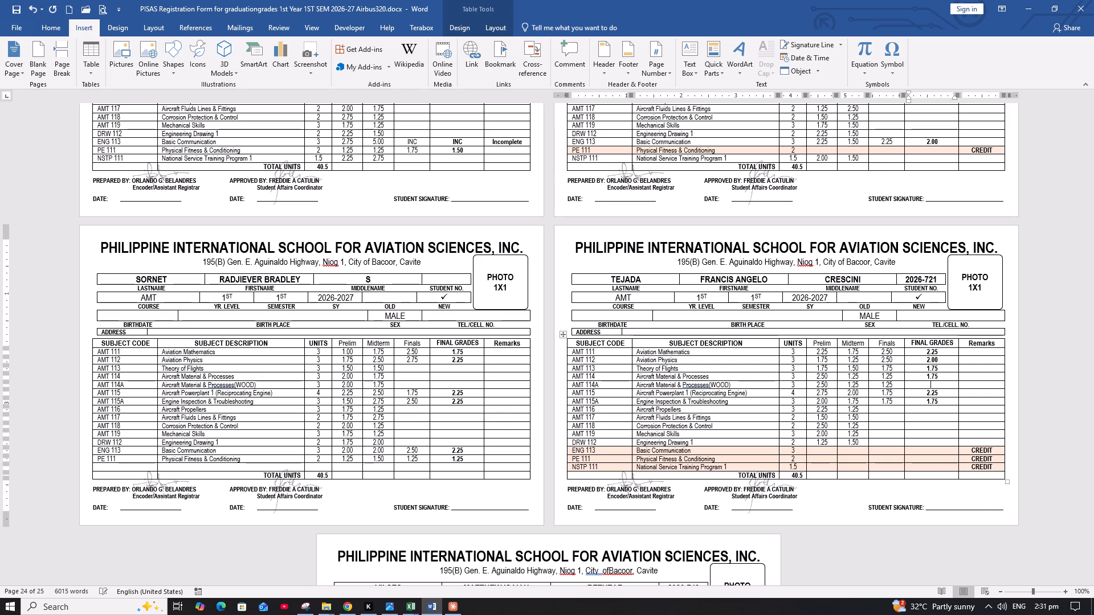
text(1.50)
Fill in AMT 116 Aircraft Propellers on Tejada's form with Finals 1.25 and final grade 1.50.
key(Down)
key(Down)
key(Down)
key(Left)
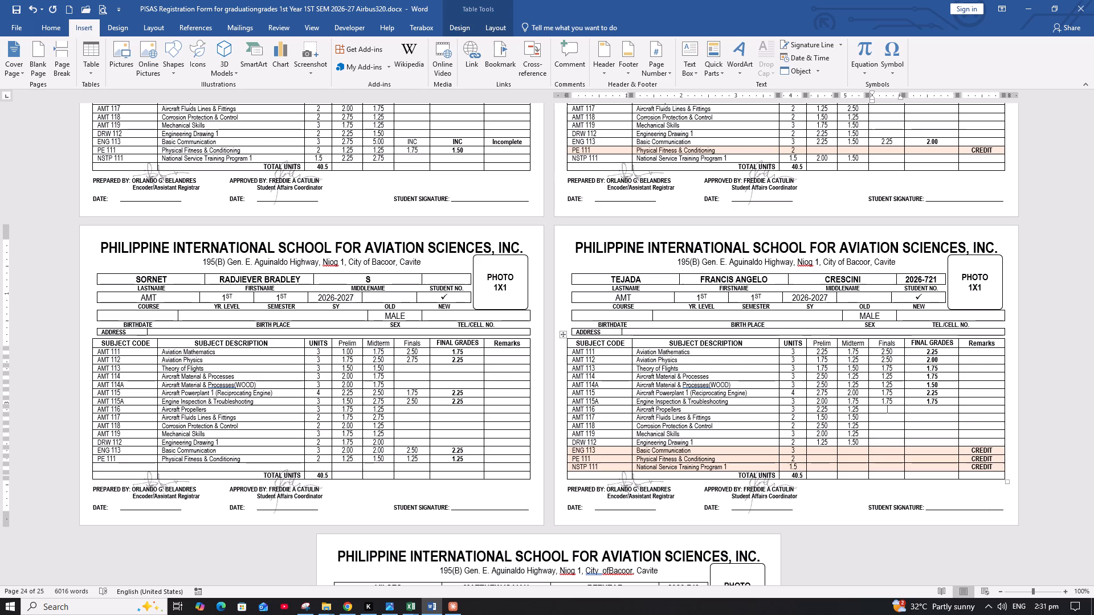
text(1.25)
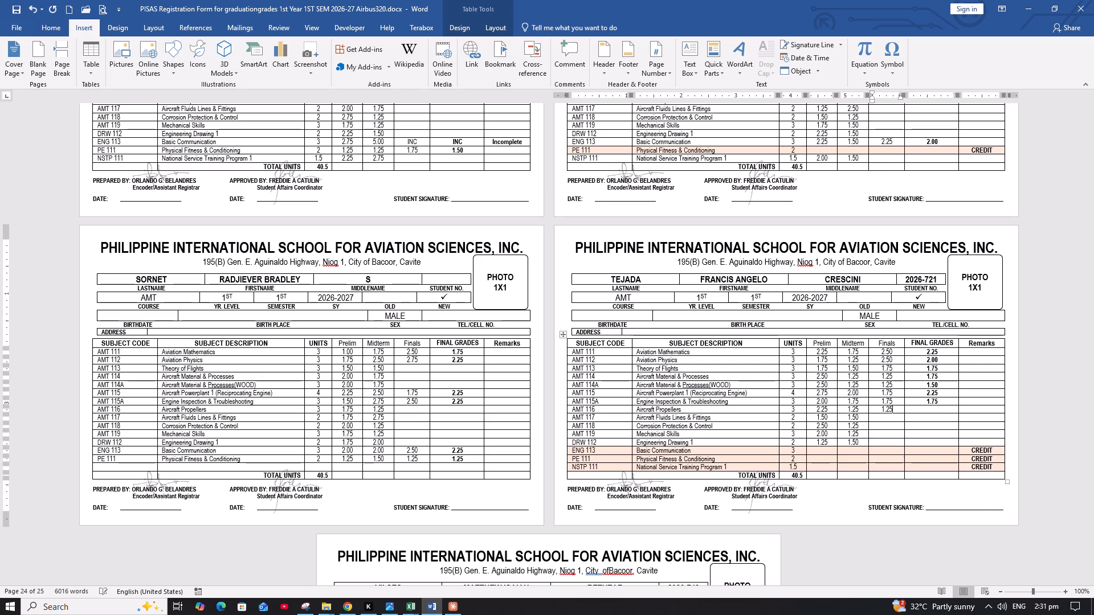
key(Right)
text(1.50)
key(Down)
key(Left)
text(1.75)
key(Right)
text(1.75)
key(Down)
key(Left)
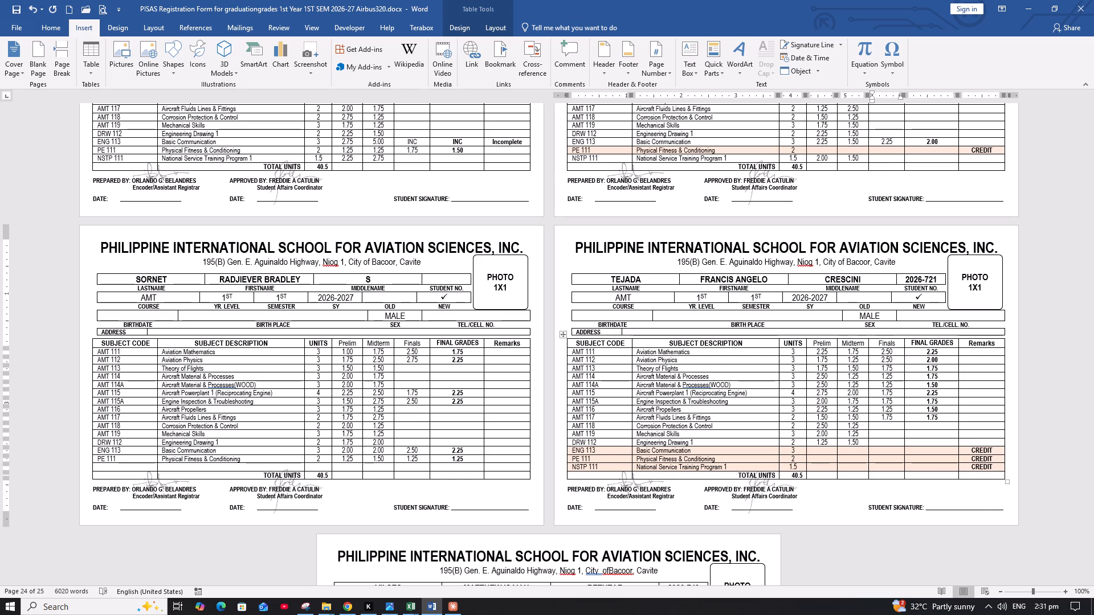
text(1.50)
key(Right)
text(1.75)
Fill in AMT 119 Mechanical Skills on Tejada's form with Finals 1.25 and final grade 1.50.
key(Down)
key(Left)
text(1.25)
key(Right)
text(1.50)
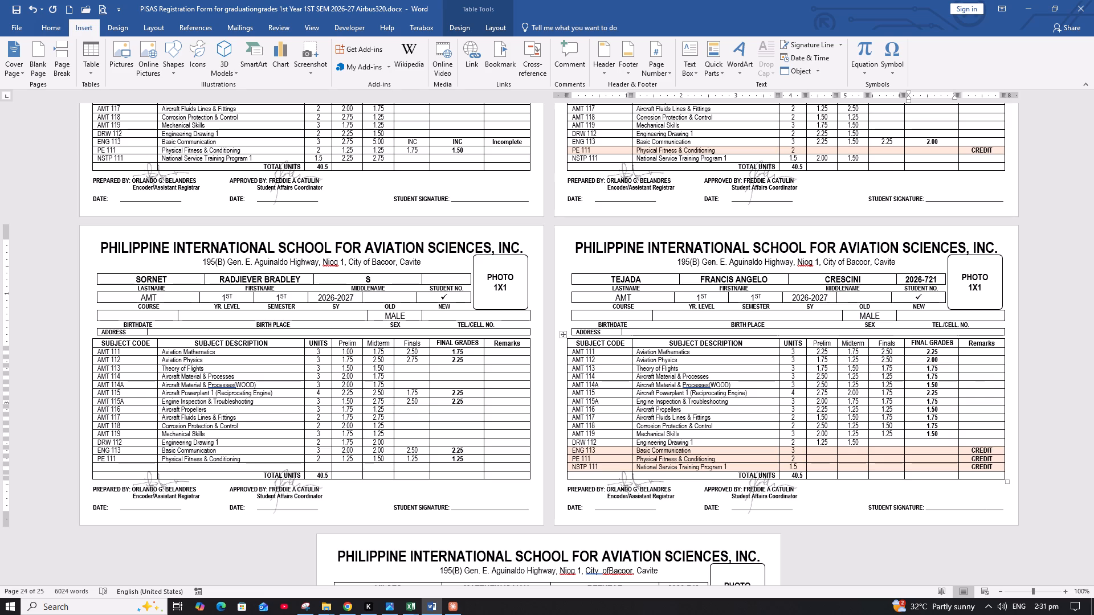
Fill in DRW 112 Engineering Drawing 1 on Tejada's form with Finals 1.25 and final grade 1.25.
key(Down)
key(Left)
text(1.25)
key(Right)
text(1.25)
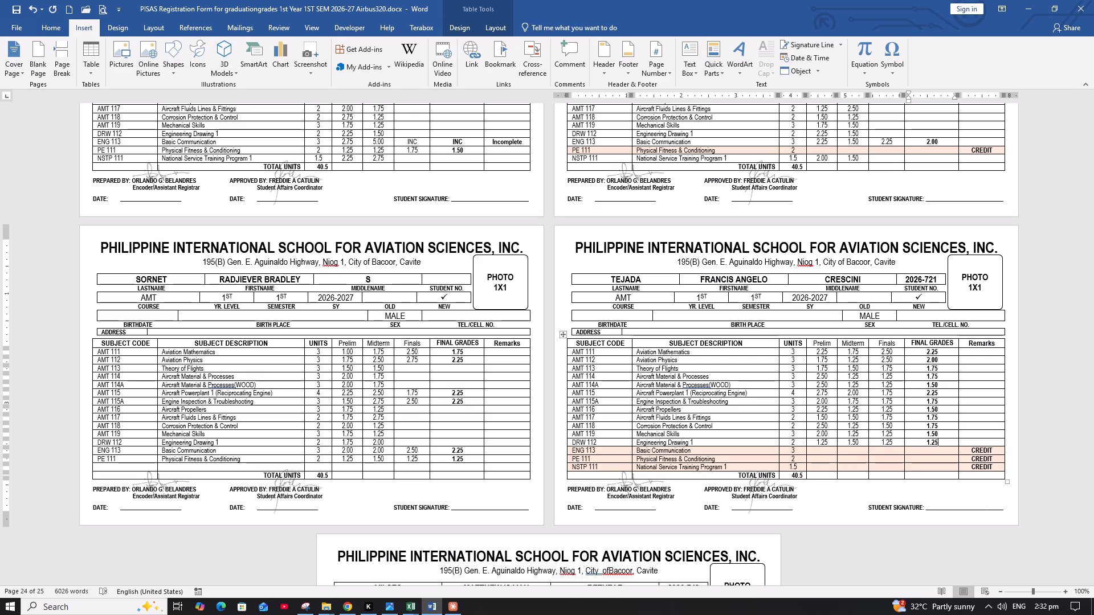
Enter the remark Passed for AMT 111 through DRW 112 on Tejada's form and save the document.
click(977, 348)
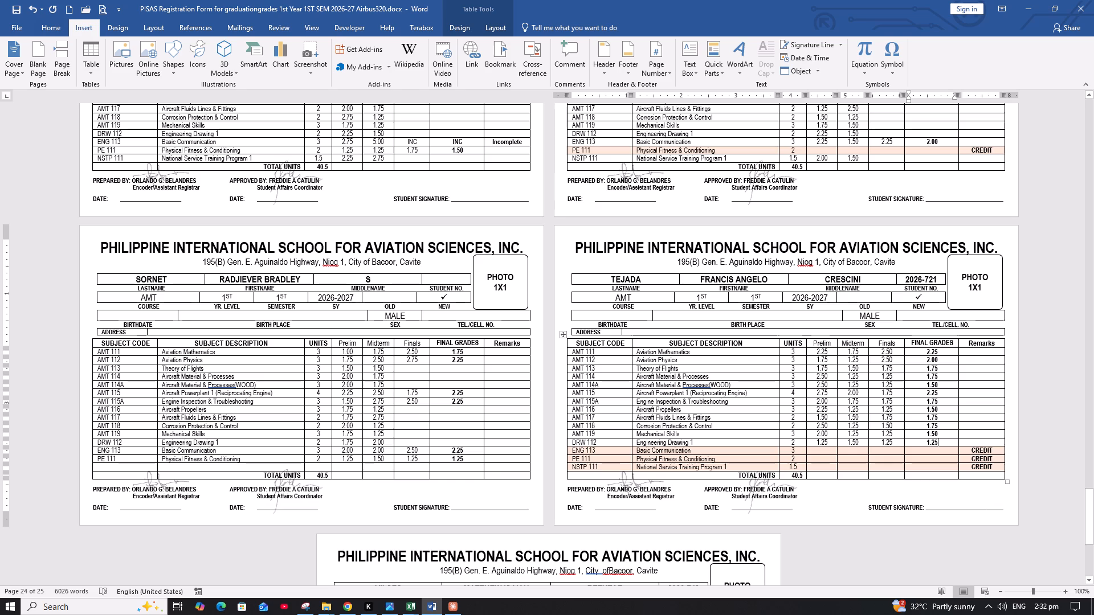
click(978, 352)
text(Passed)
key(ctrl+shift+Down)
key(ctrl+c)
key(ctrl+c)
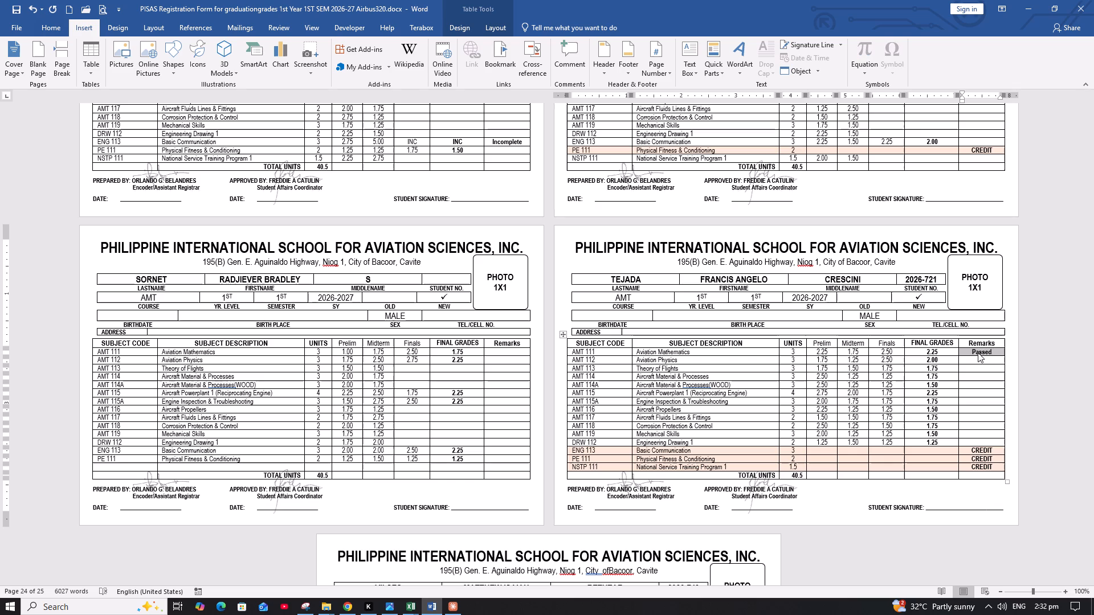
key(Down)
key(shift+Down)
key(shift+Down)
key(shift+Down)
key(shift+Down)
key(shift+Down)
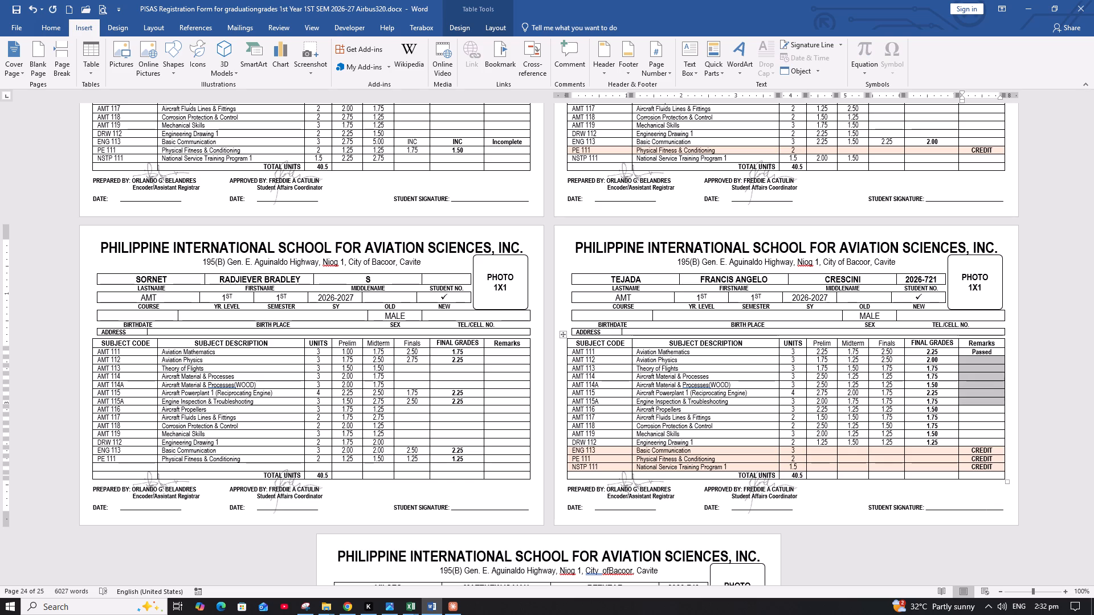
key(shift+Down)
key(shift+Down)
key(shift+Down)
key(shift+Down)
key(shift+Down)
key(ctrl+v)
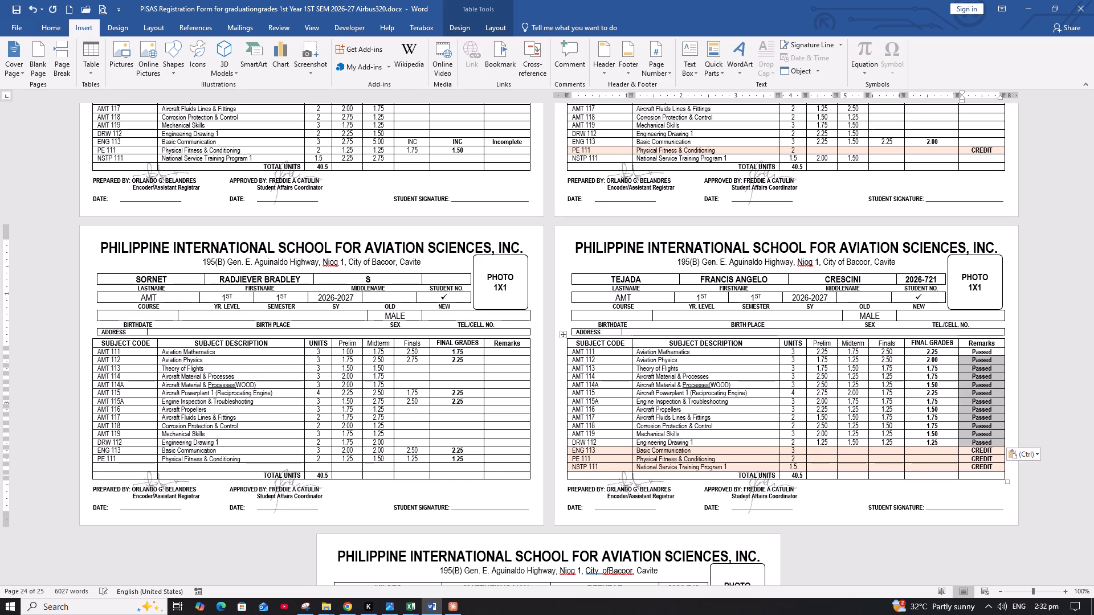
key(Left)
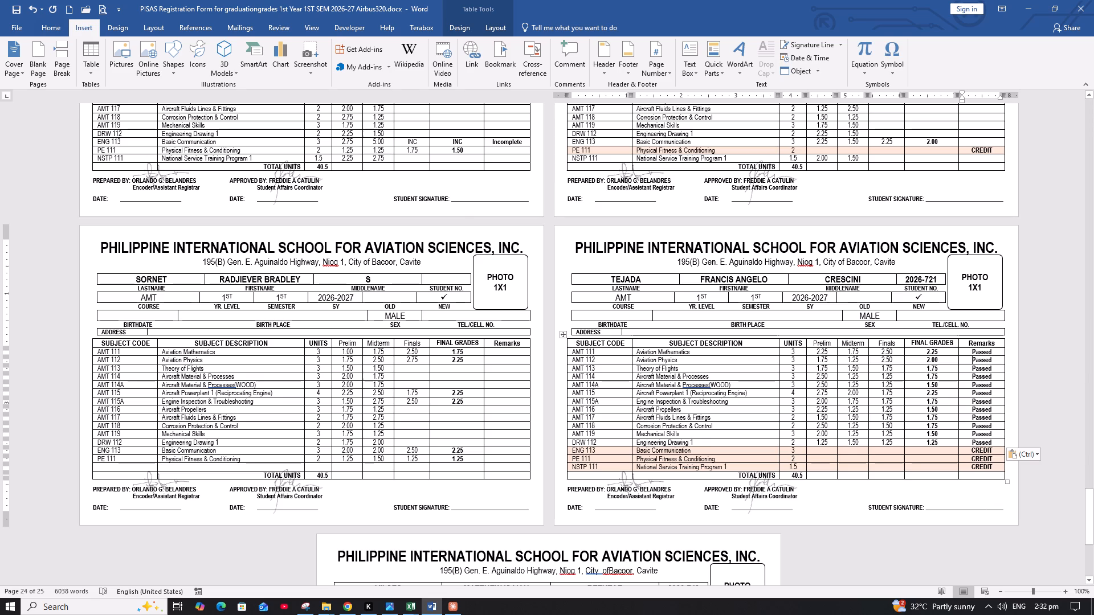
click(21, 8)
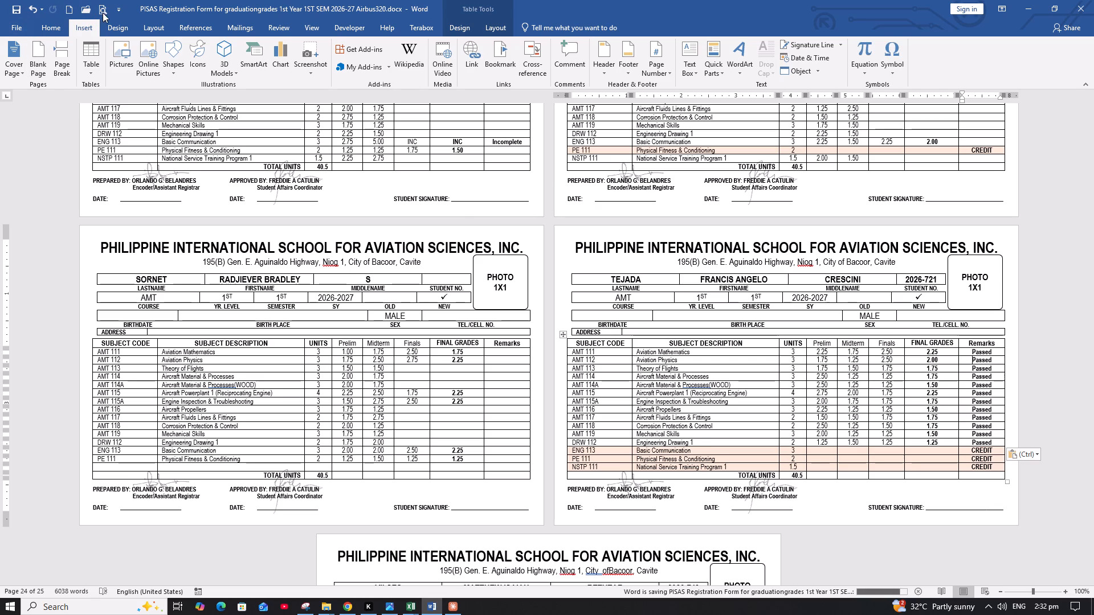
click(103, 13)
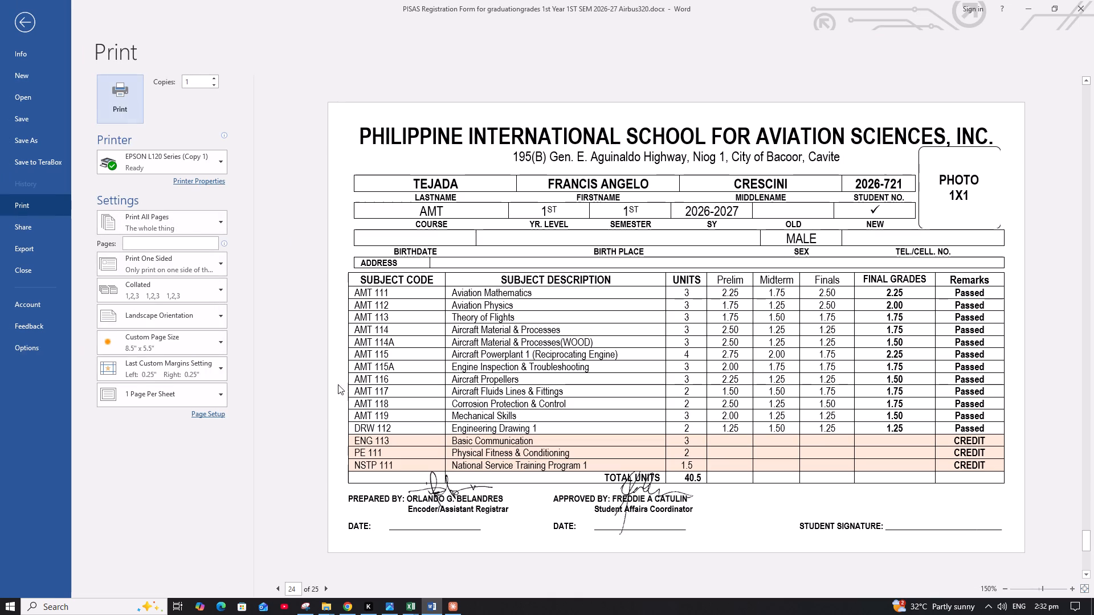
click(305, 610)
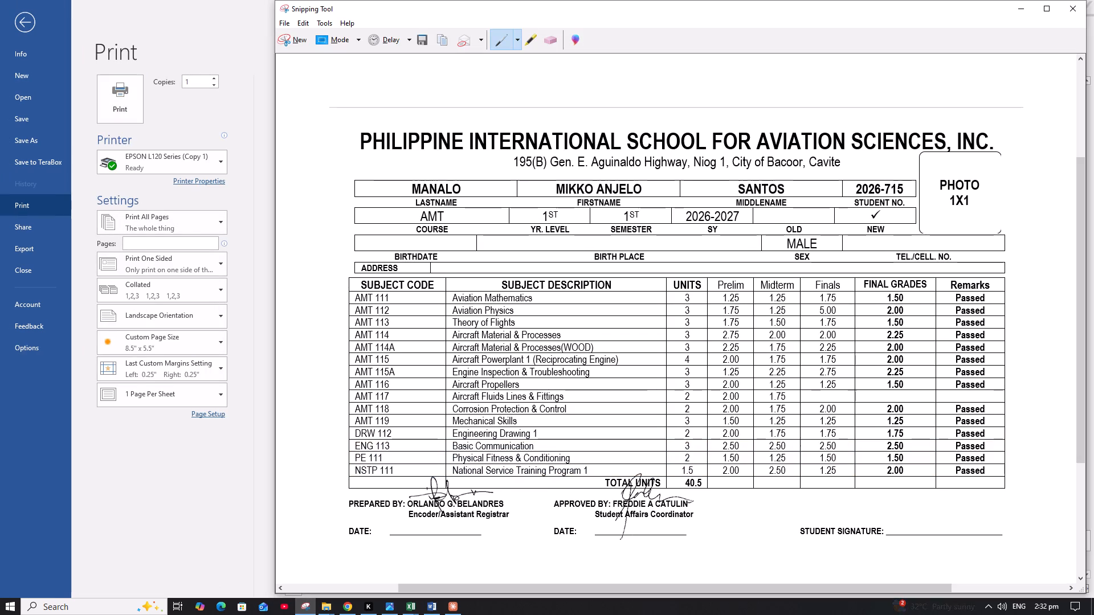
click(284, 41)
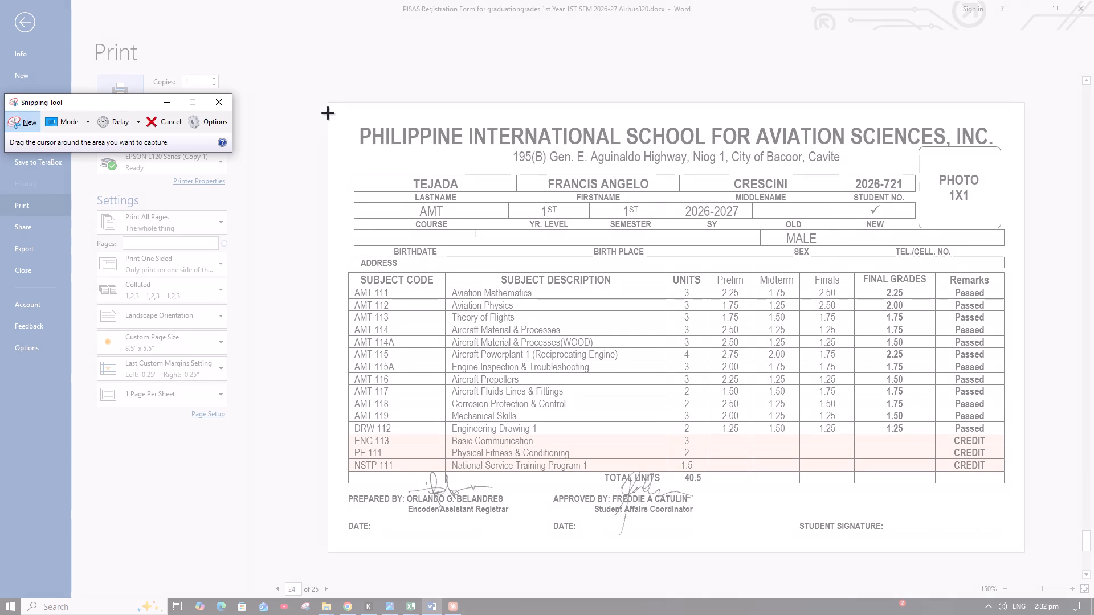
drag(329, 102, 958, 509)
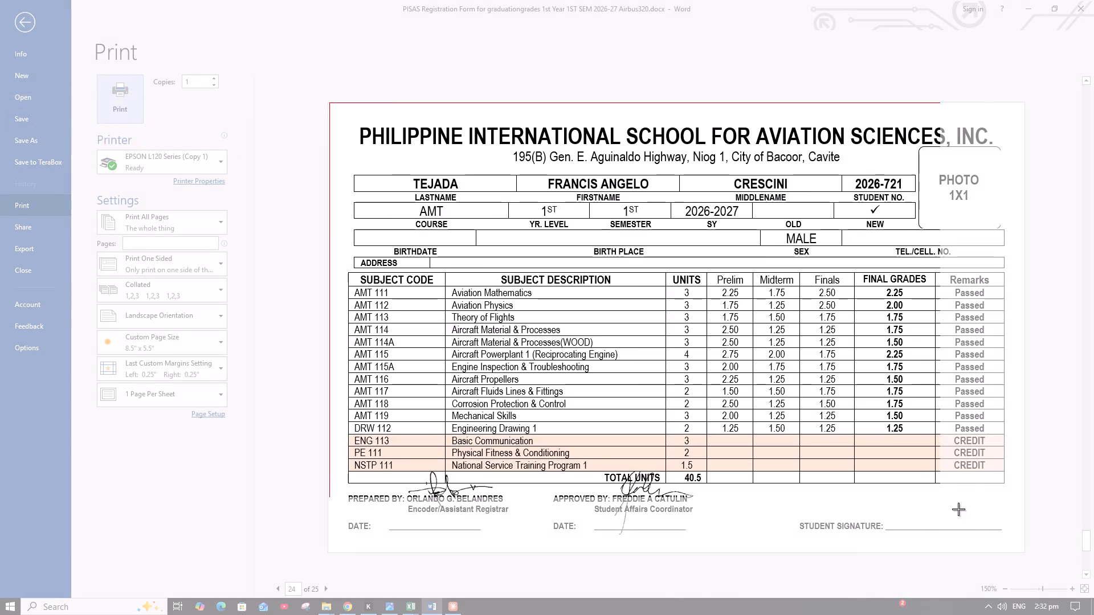
drag(958, 509, 1023, 551)
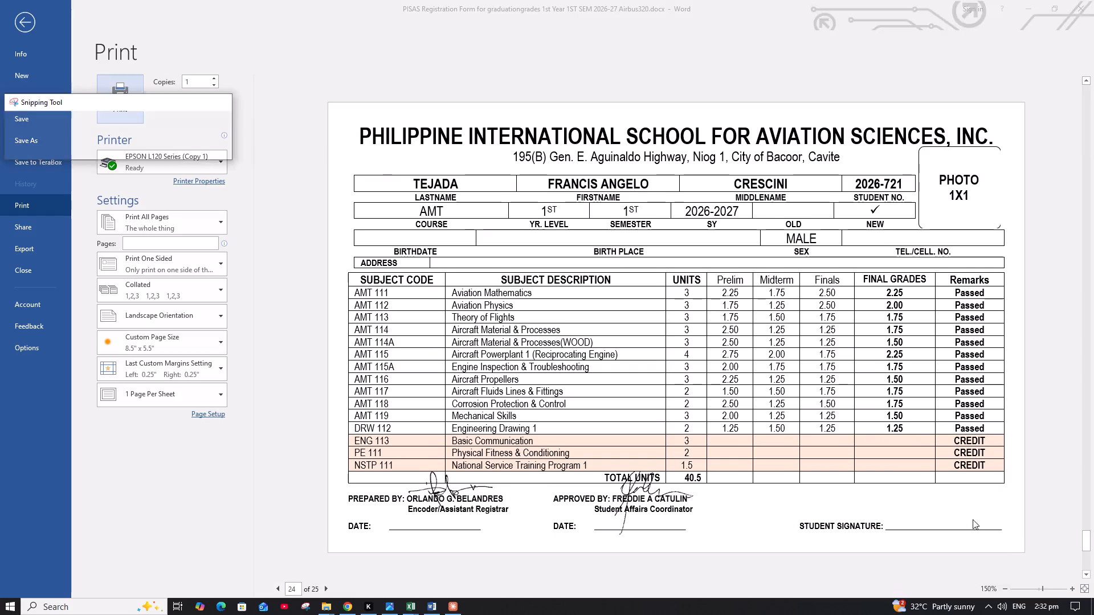
click(427, 44)
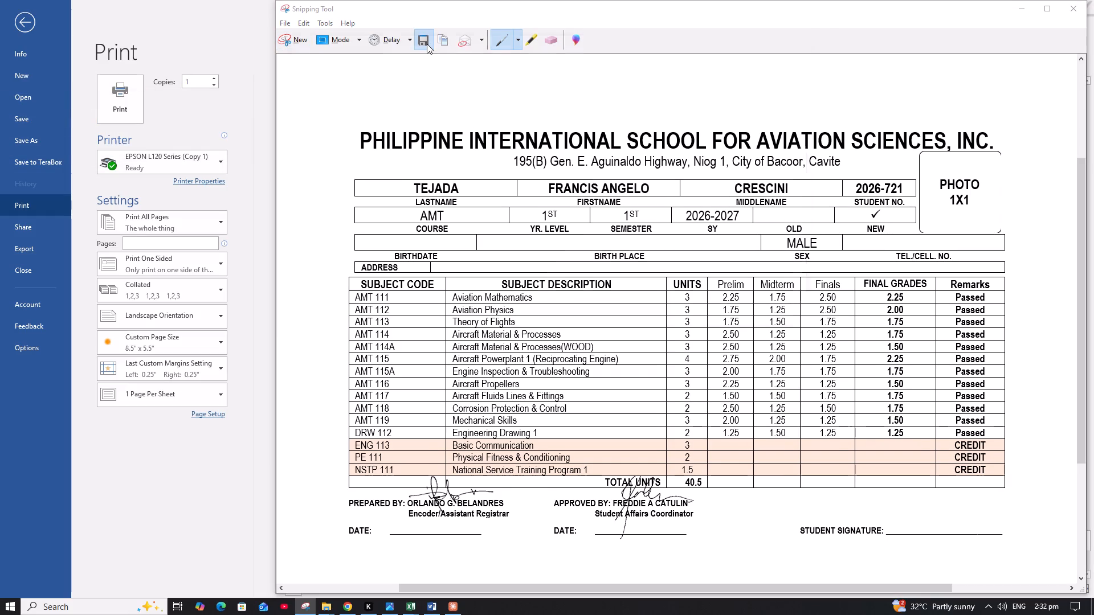
scroll(635, 173, down, 4)
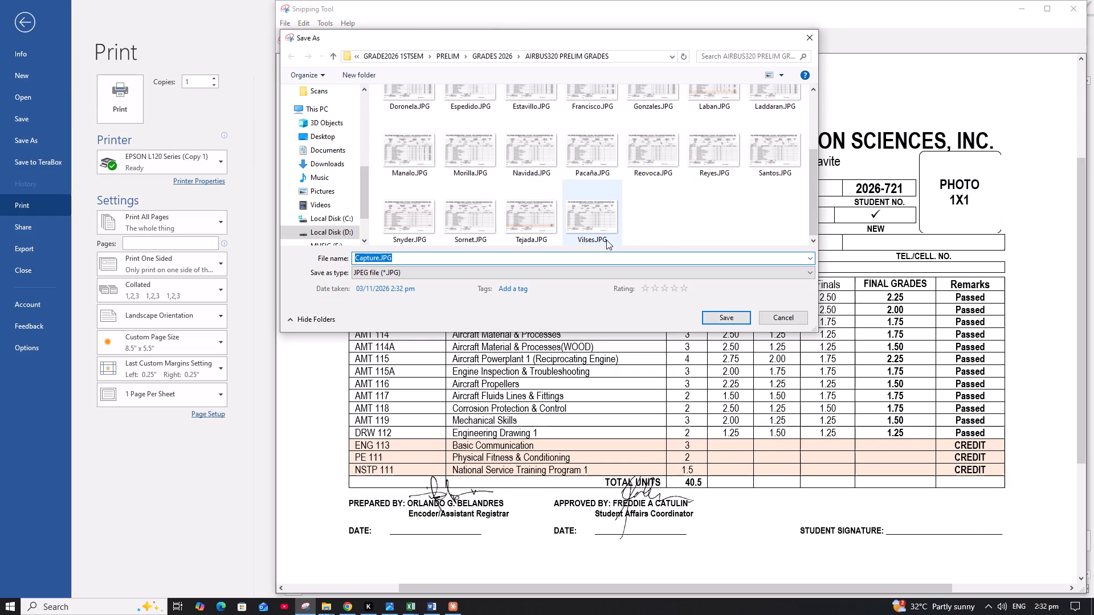
click(529, 228)
click(715, 315)
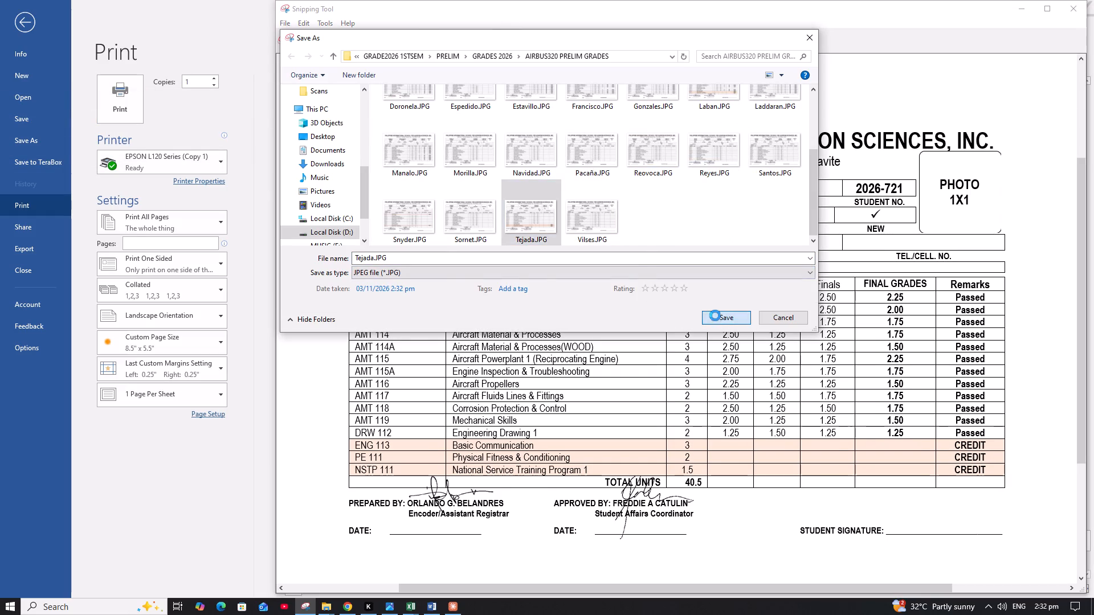
click(570, 304)
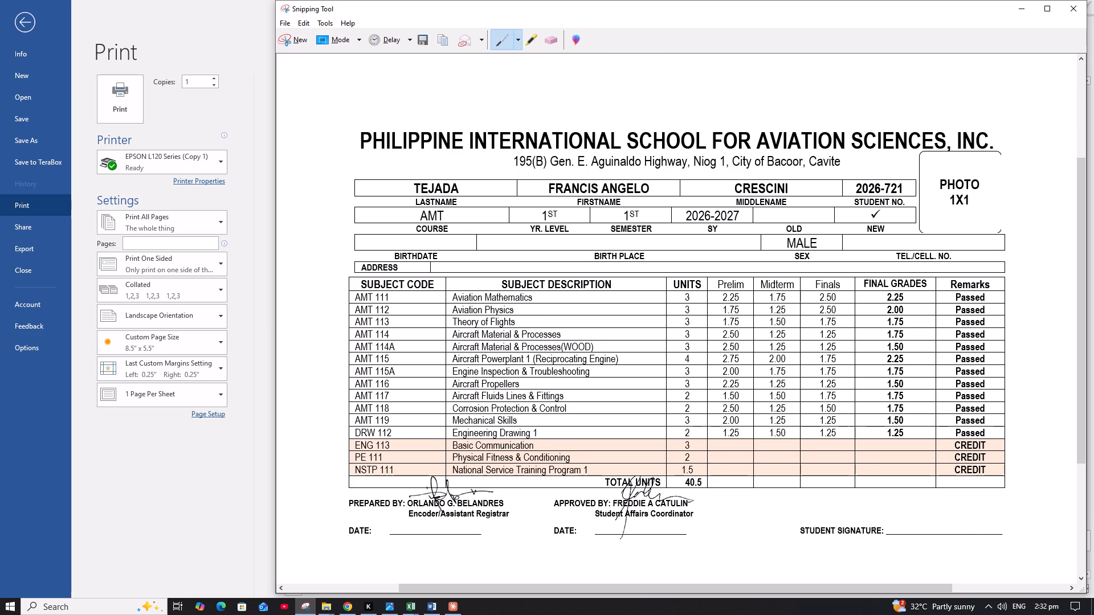
Find Morilla's completed form on page 16 of the print preview and capture the whole page with Snipping Tool.
click(206, 31)
scroll(538, 305, up, 4)
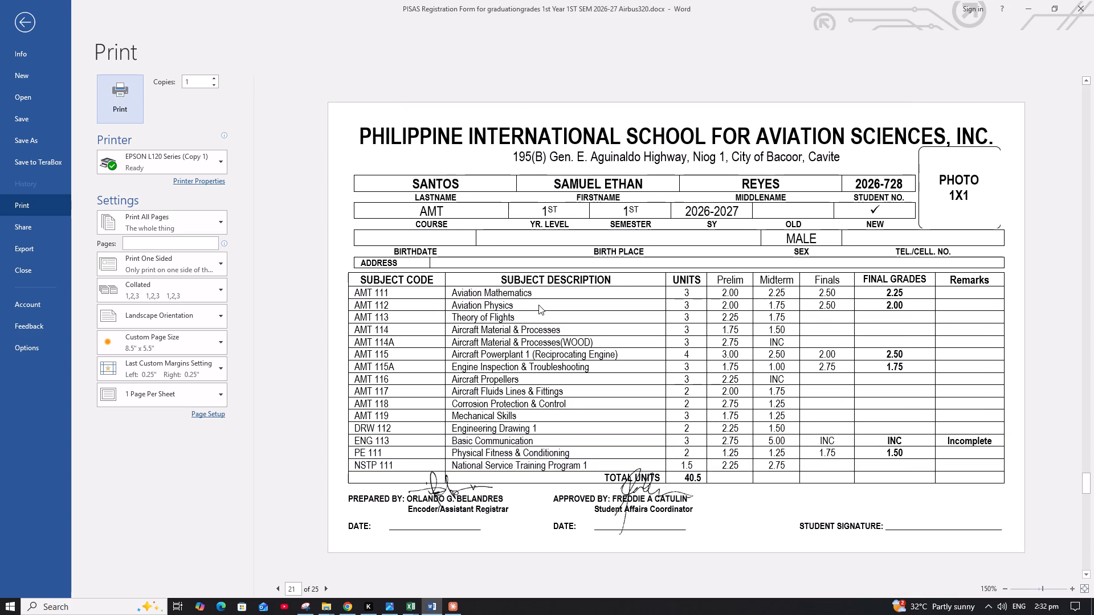
scroll(538, 305, up, 5)
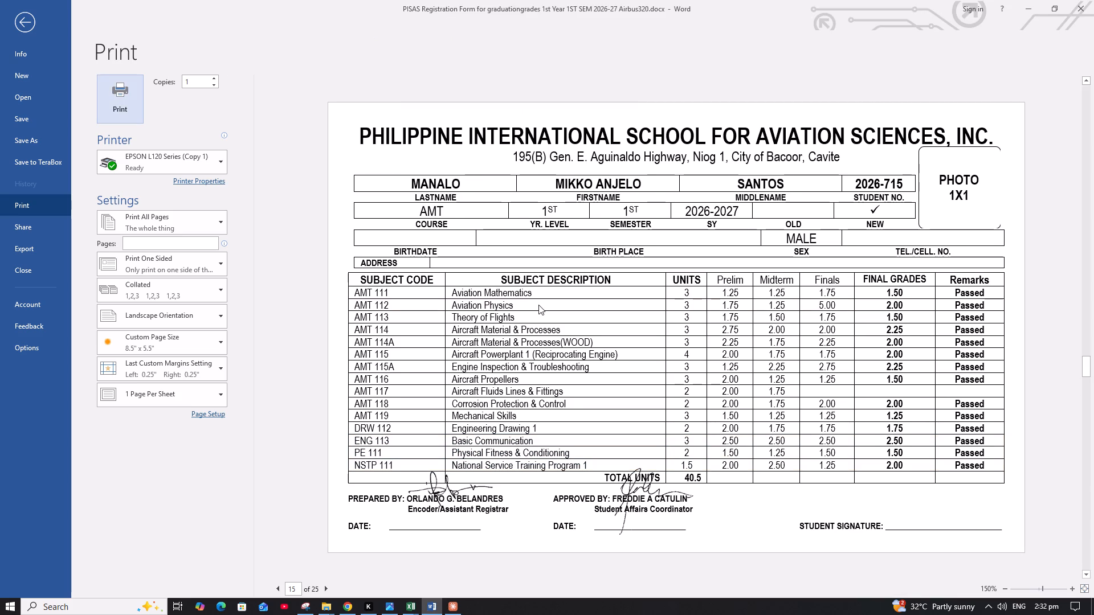
scroll(538, 305, down, 1)
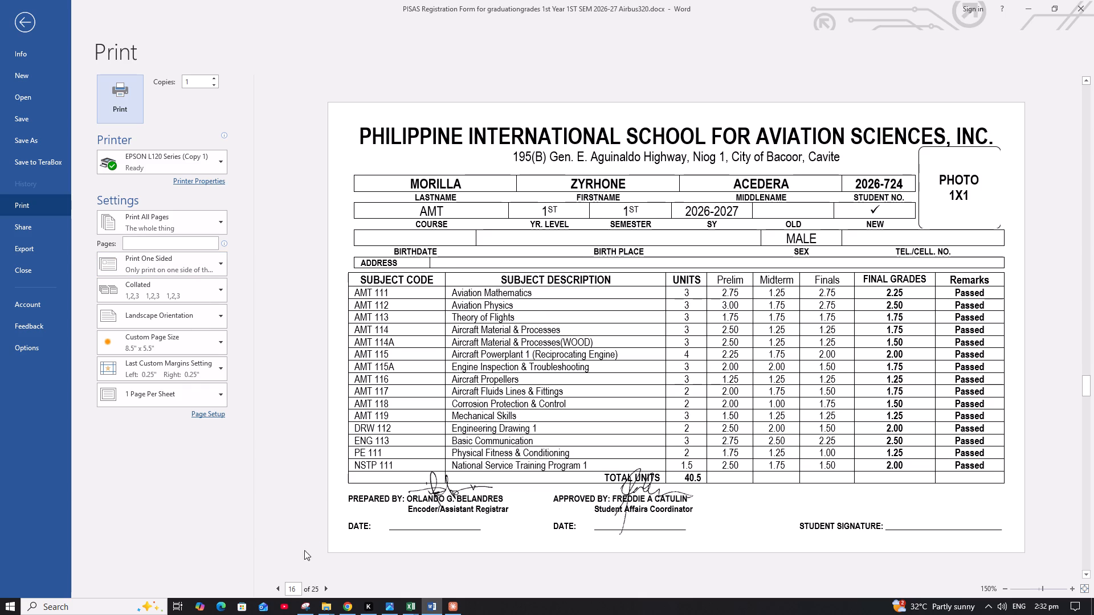
click(307, 609)
click(296, 39)
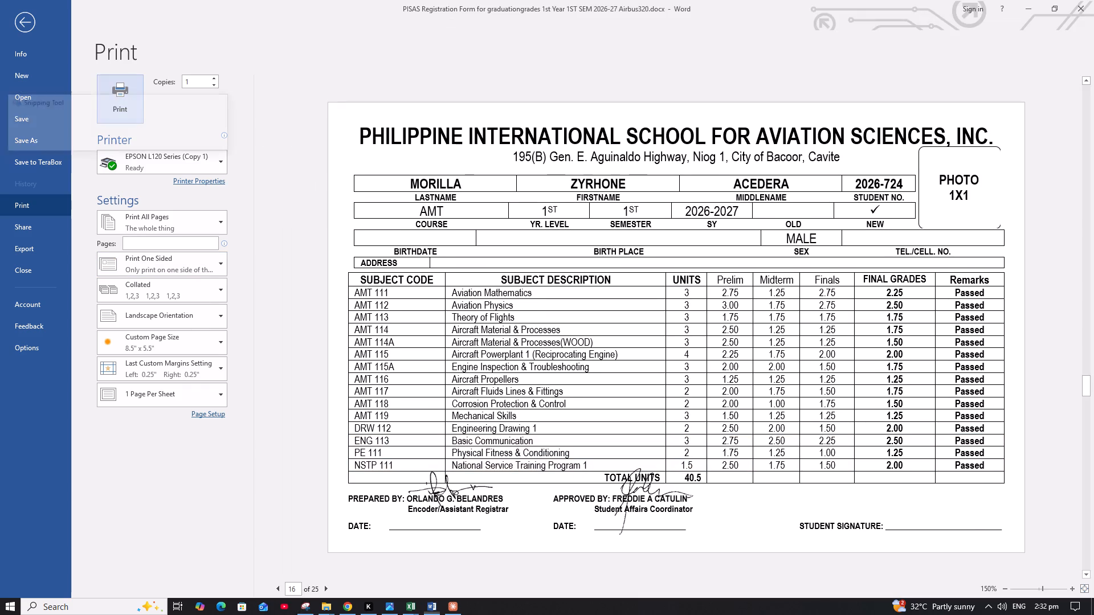
drag(329, 102, 663, 334)
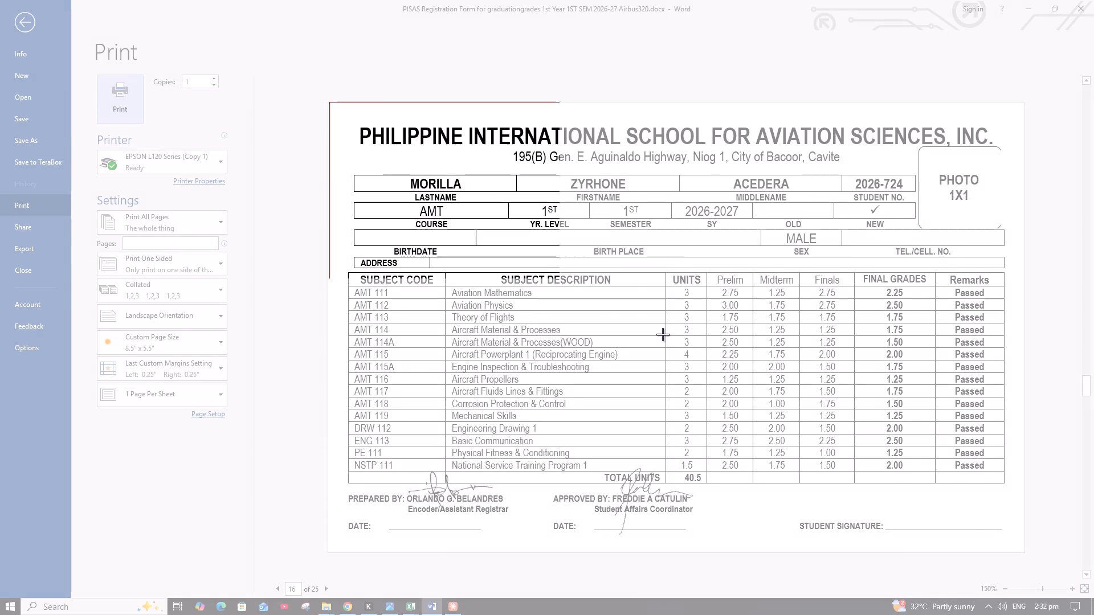
drag(663, 334, 1023, 549)
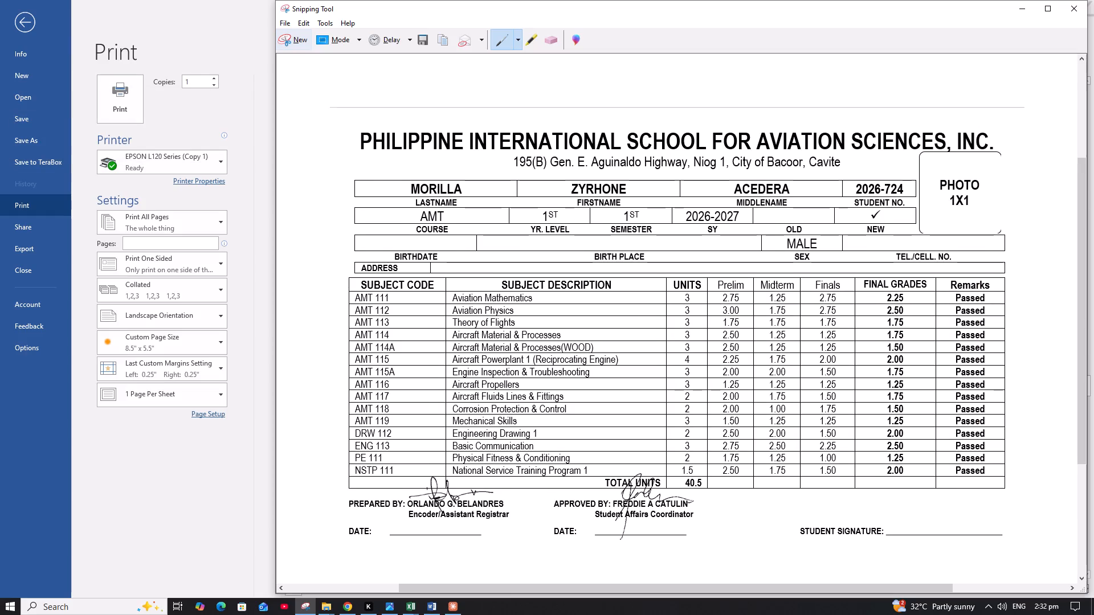
Save the capture as Morilla.JPG in the AIRBUS320 PRELIM GRADES folder, replacing the existing file.
click(421, 43)
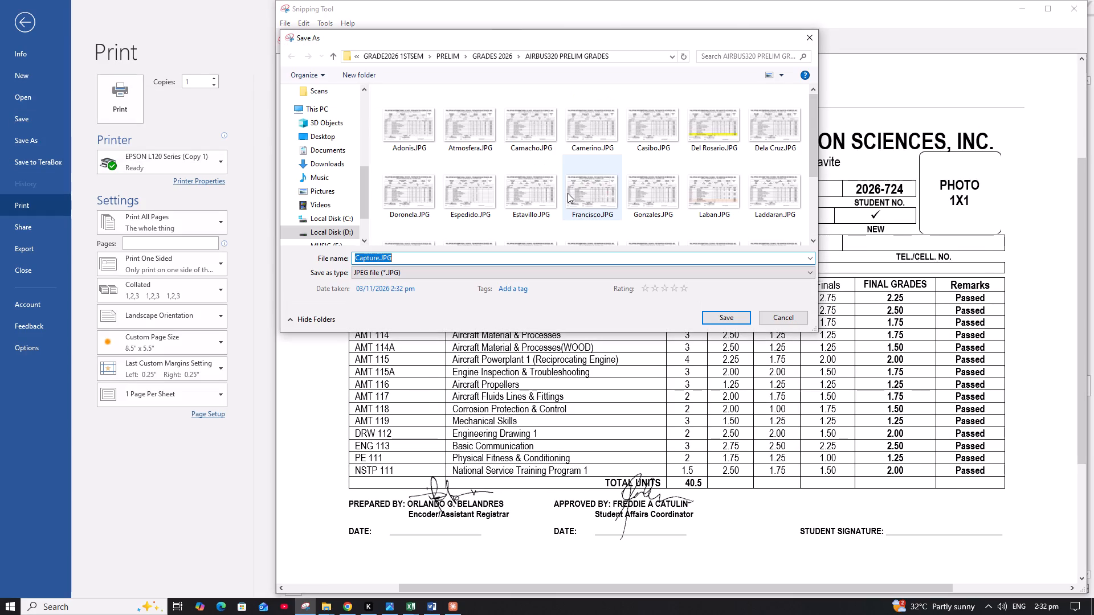
scroll(568, 193, down, 1)
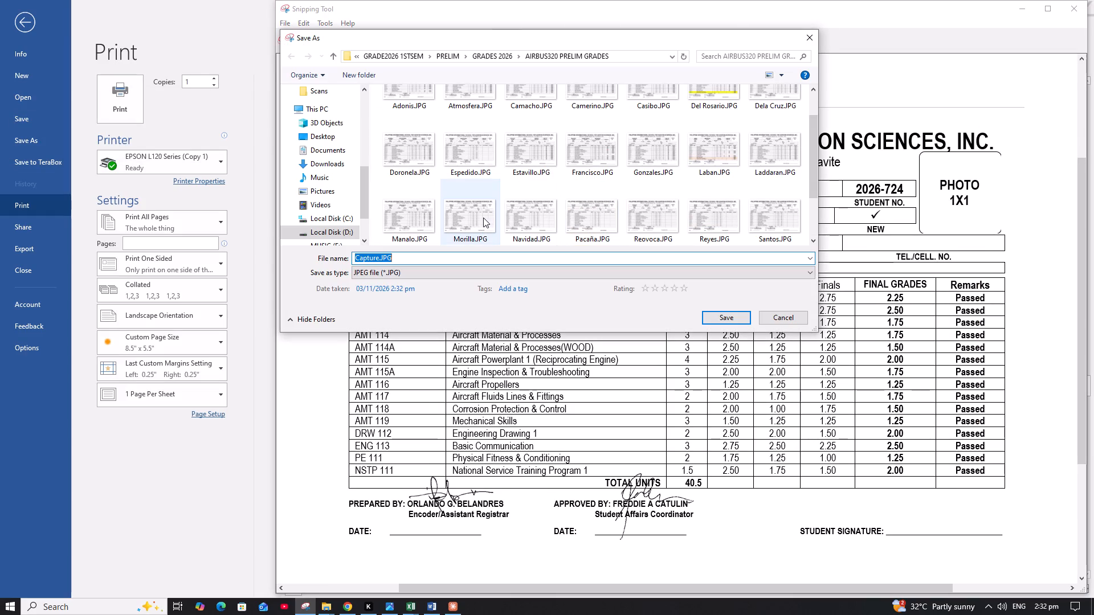
click(483, 218)
click(735, 318)
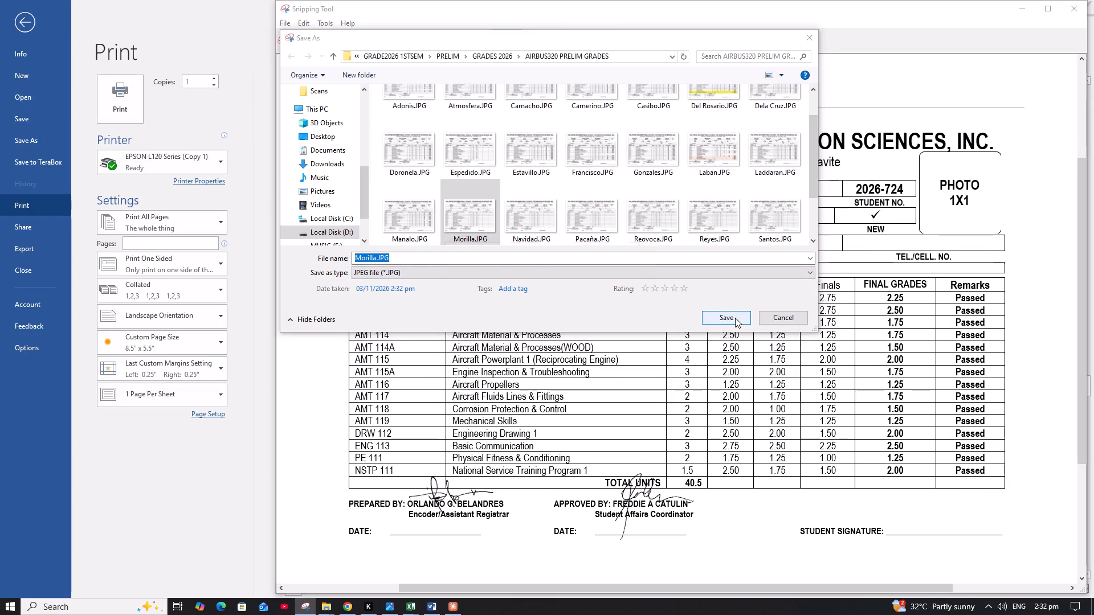
click(568, 305)
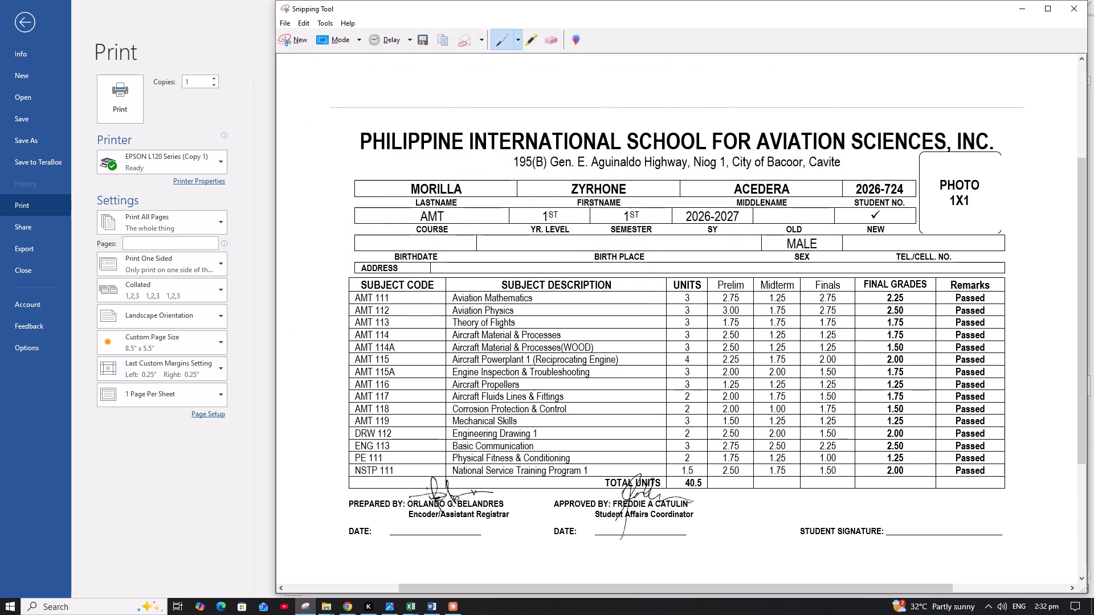
Check the form following Morilla's in the print preview, and bring up the open File Explorer folder windows.
click(206, 39)
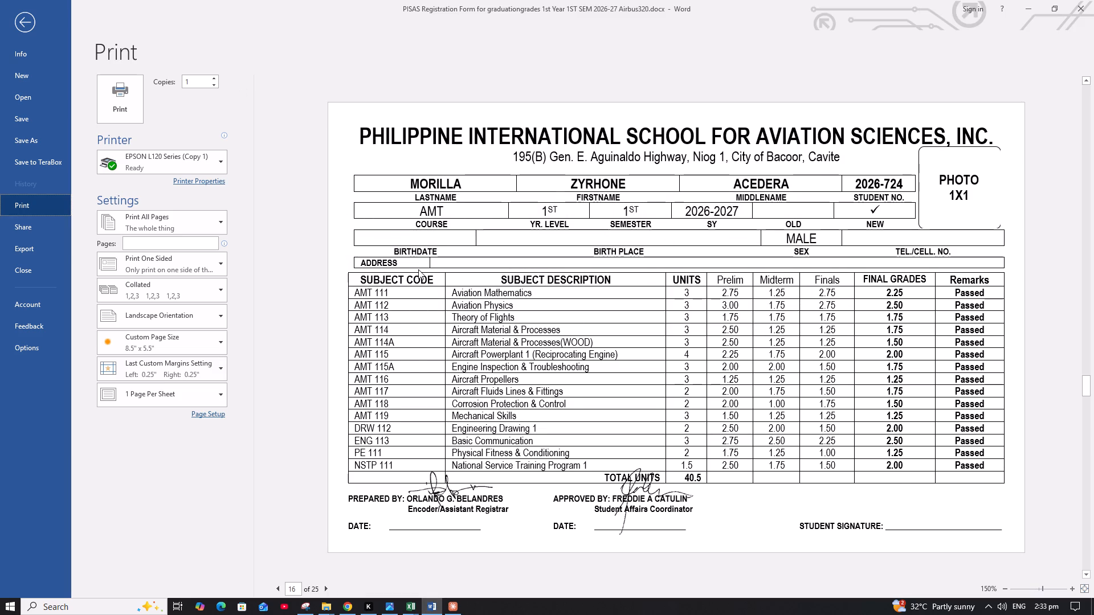
scroll(418, 270, down, 1)
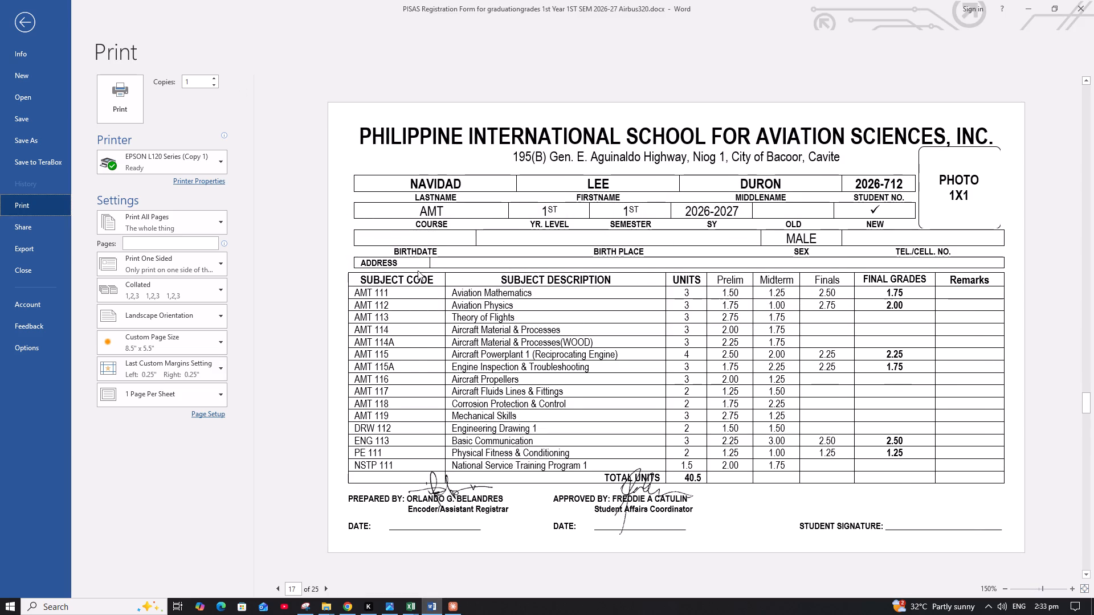
scroll(418, 270, up, 1)
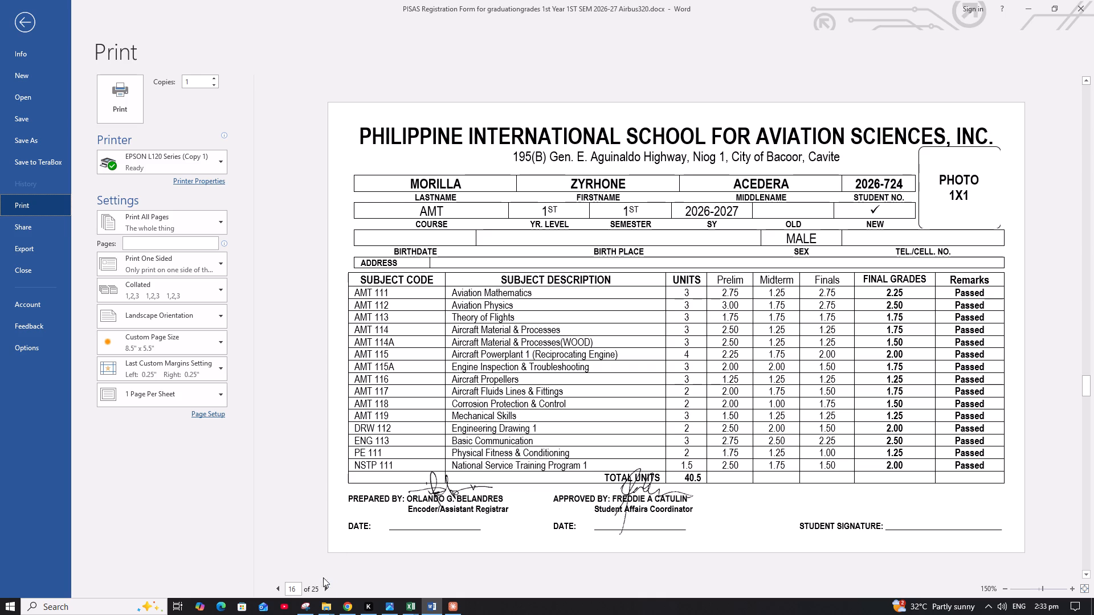
click(323, 609)
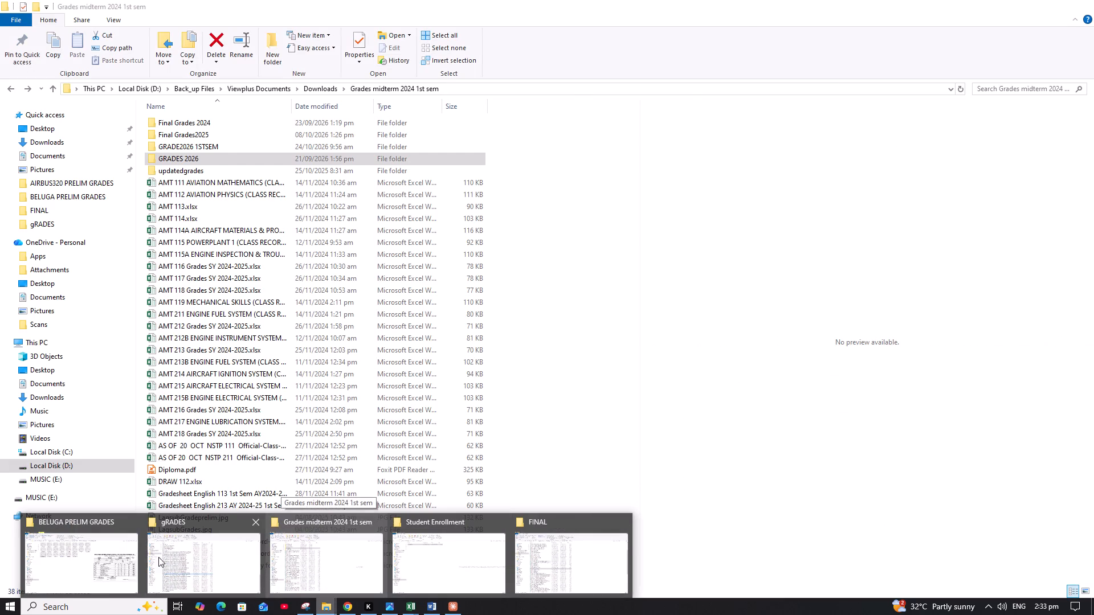
click(91, 556)
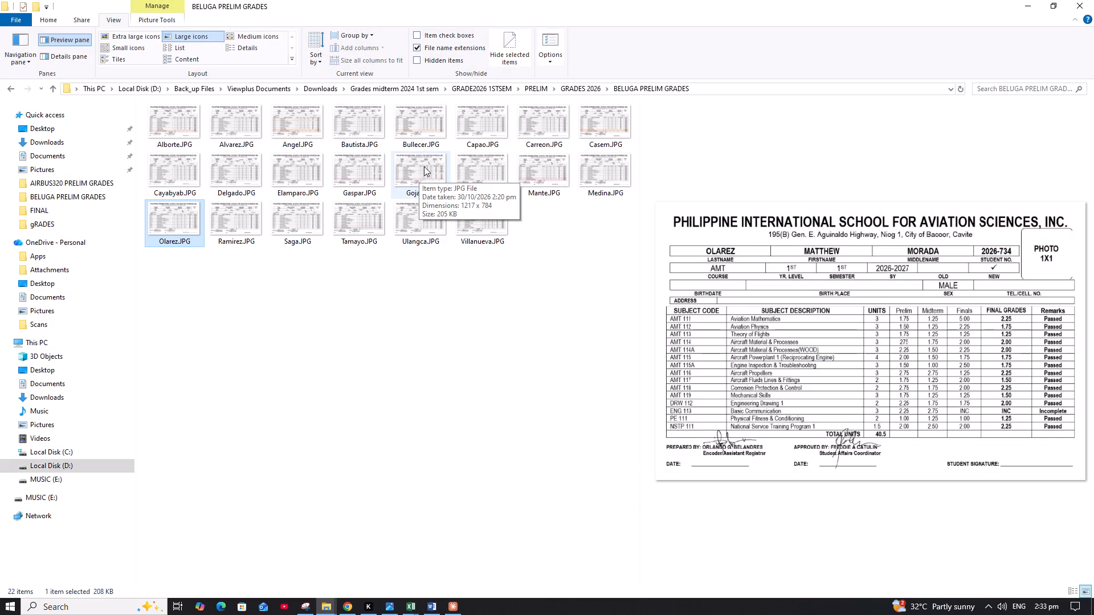
click(573, 89)
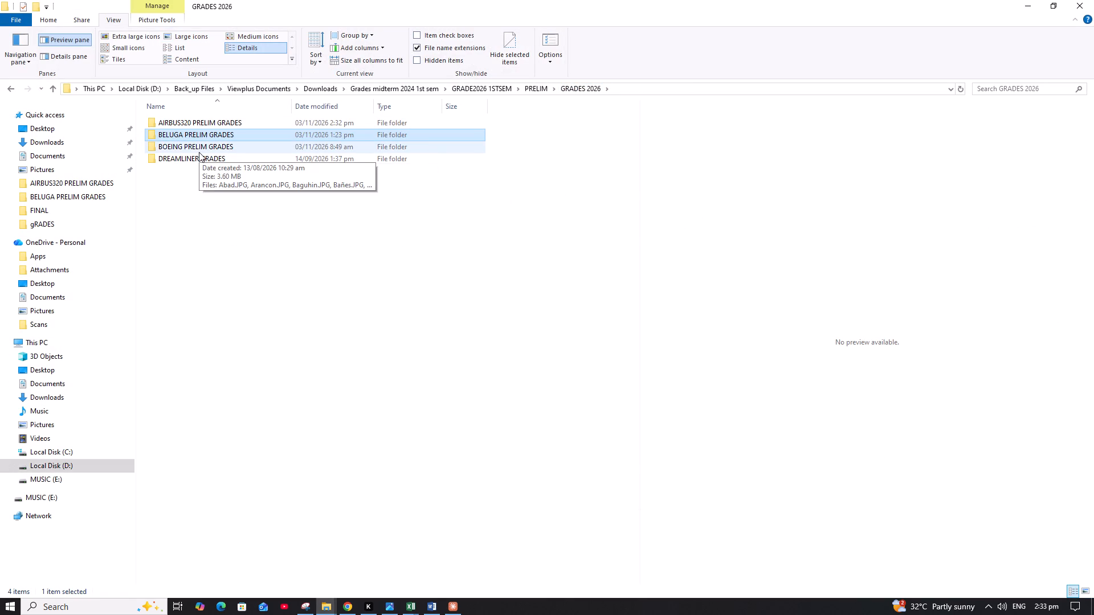
double_click(201, 123)
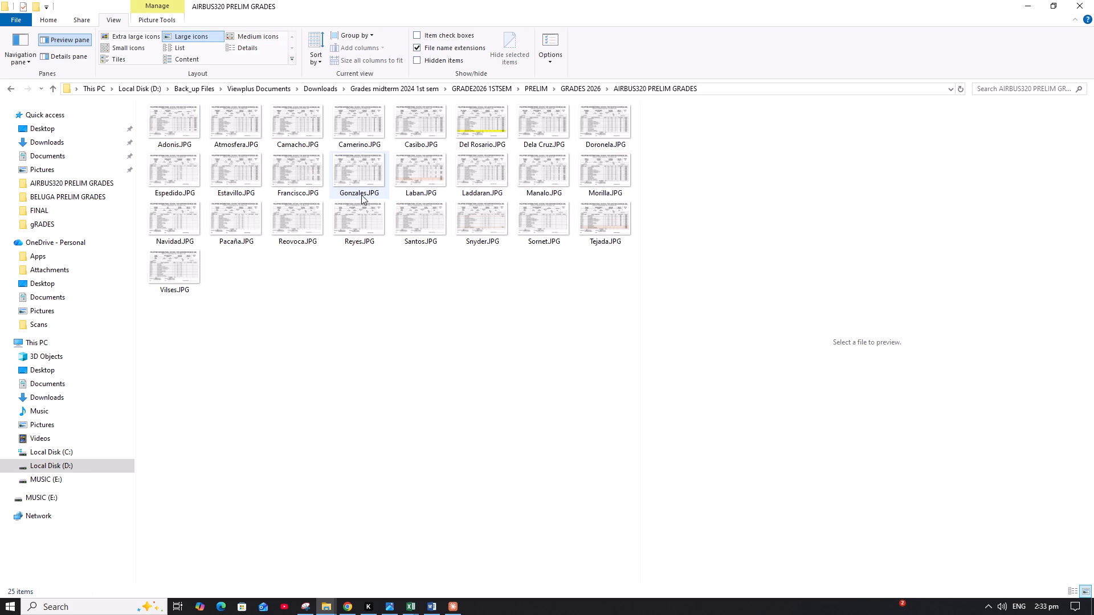
click(501, 183)
click(549, 183)
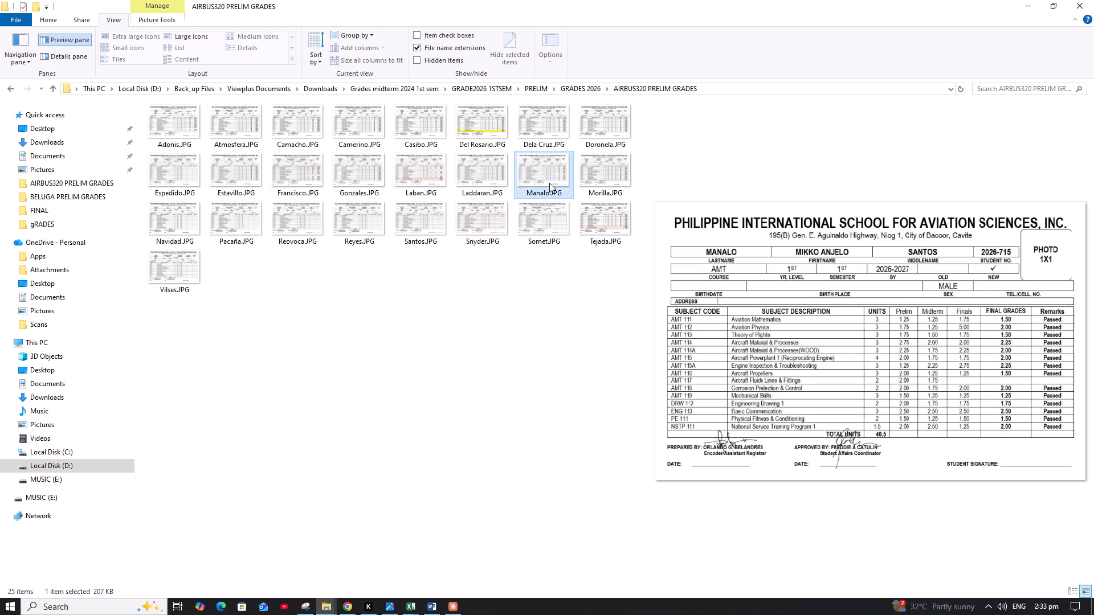
click(646, 179)
click(606, 183)
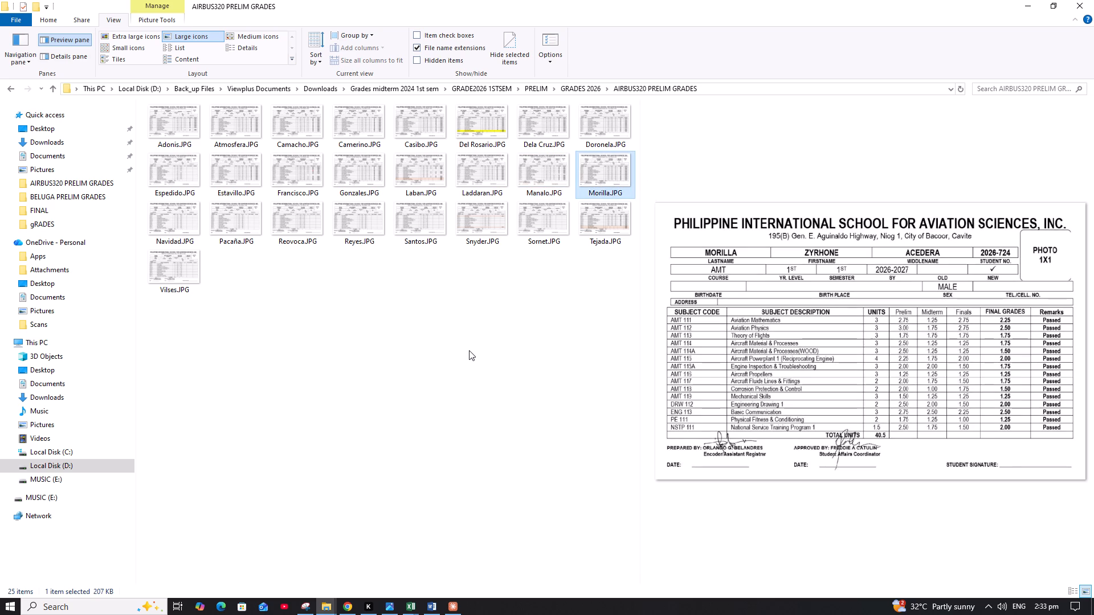
Switch to Facebook in Chrome and review the grade form photos already sent in the coordinator's chat.
click(349, 613)
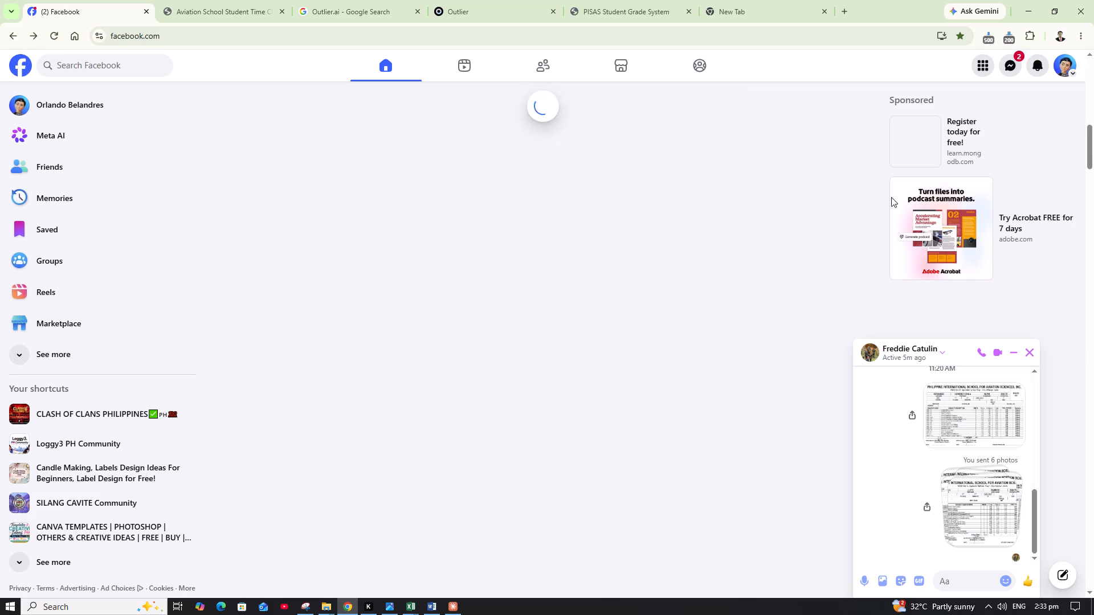
click(961, 505)
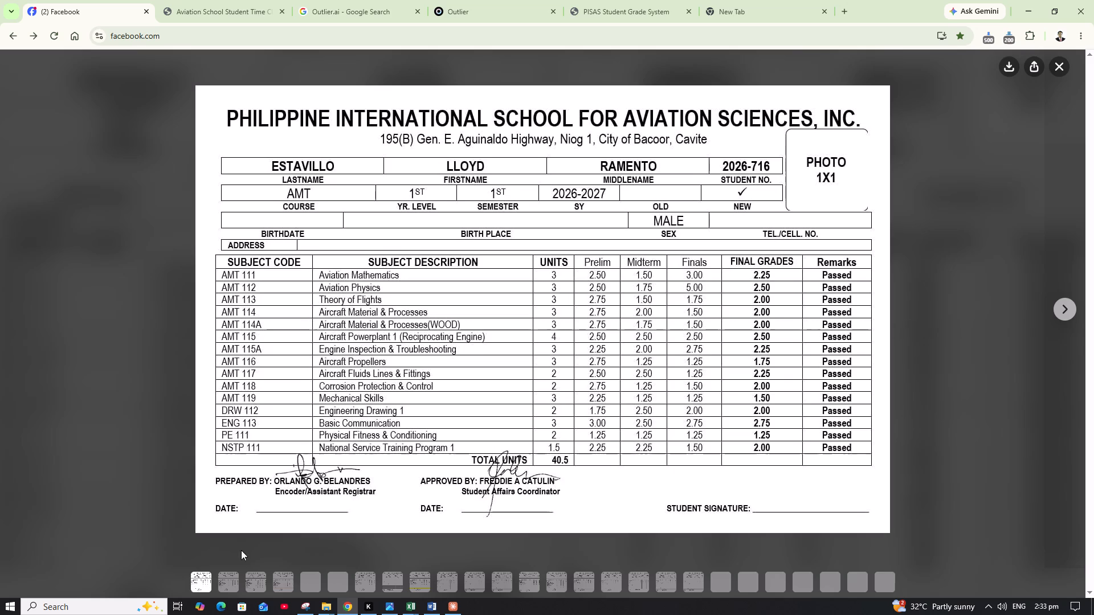
click(232, 580)
click(260, 580)
click(281, 580)
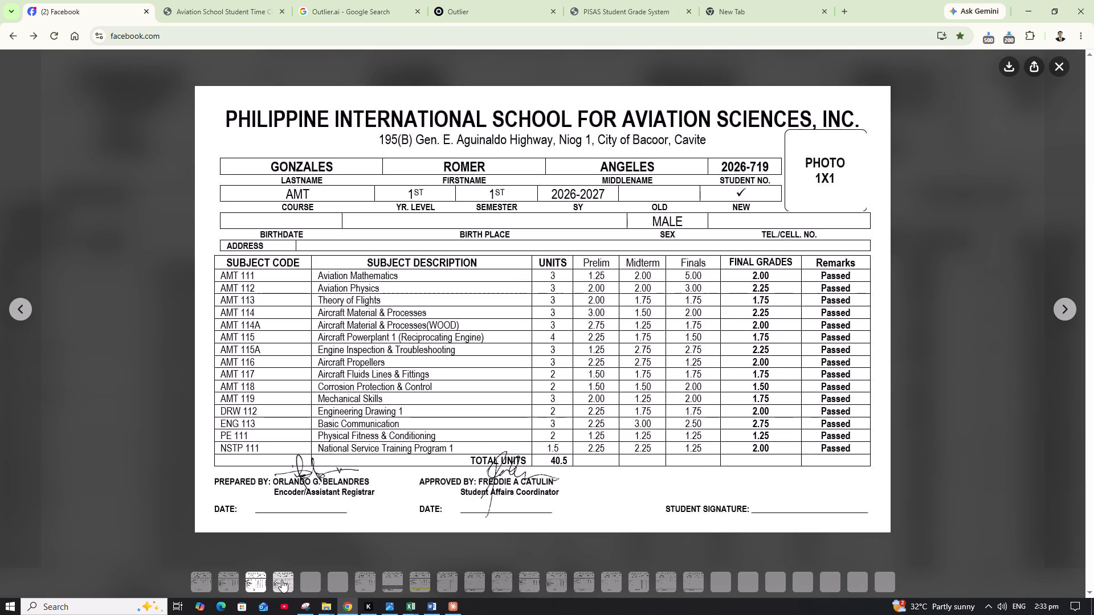
click(312, 586)
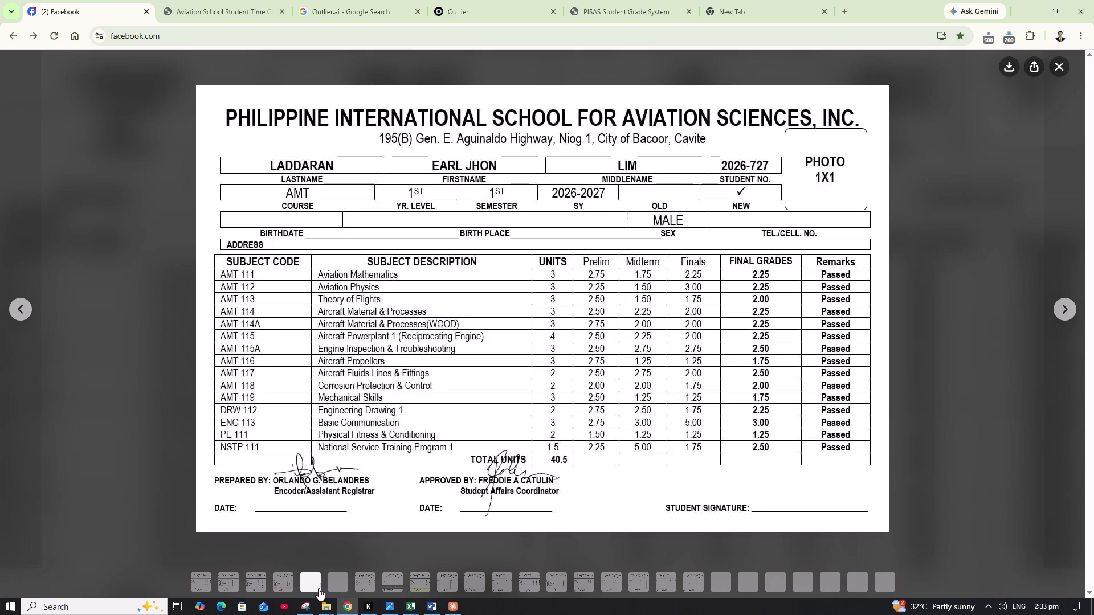
click(335, 587)
click(365, 581)
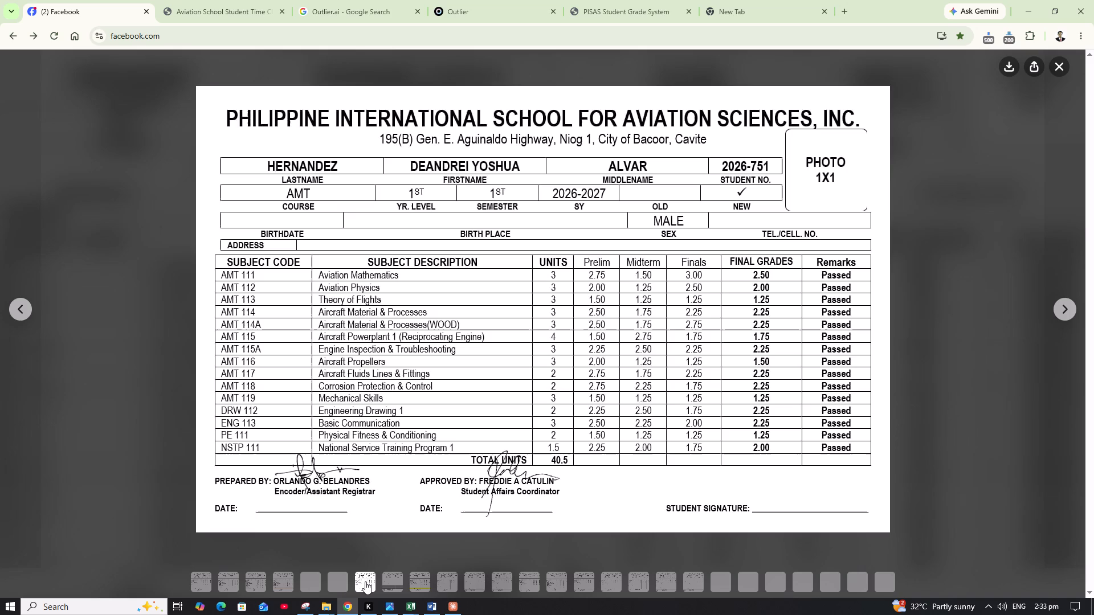
click(1055, 69)
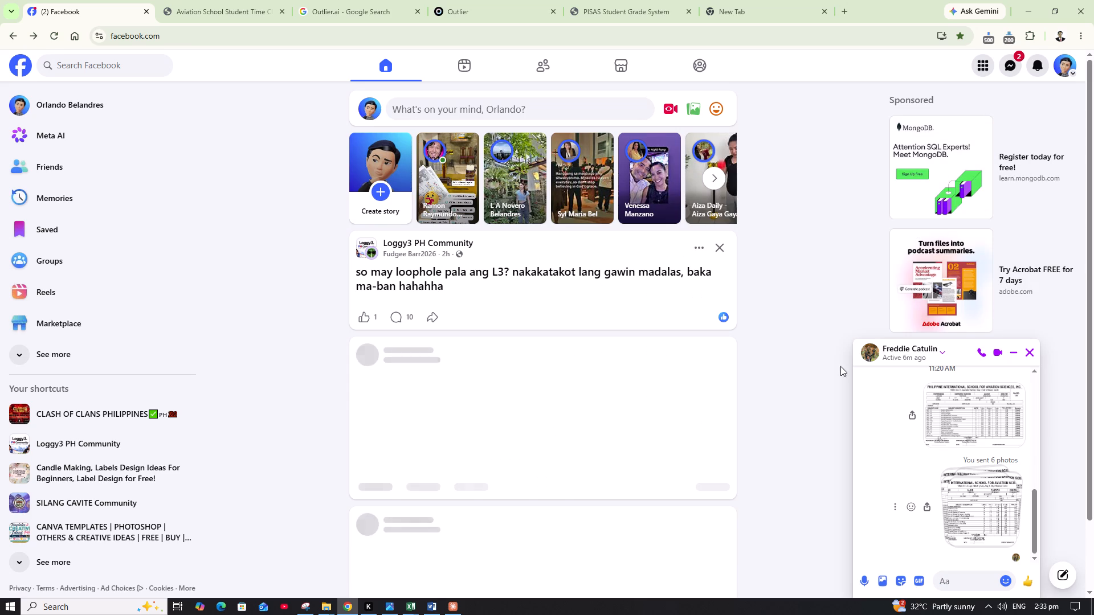
click(883, 576)
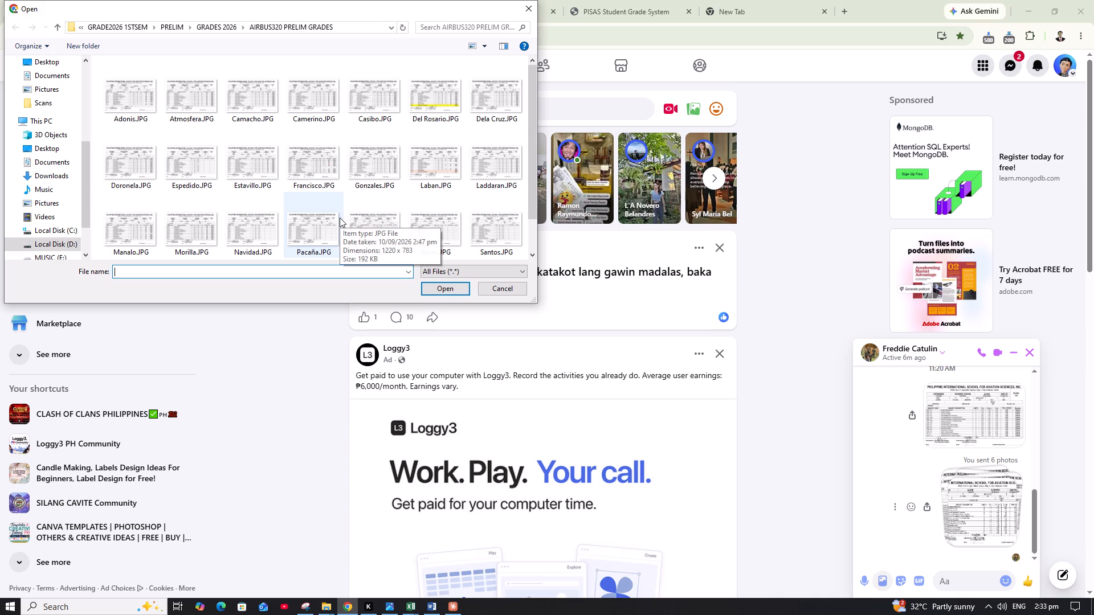
click(181, 242)
scroll(405, 248, down, 2)
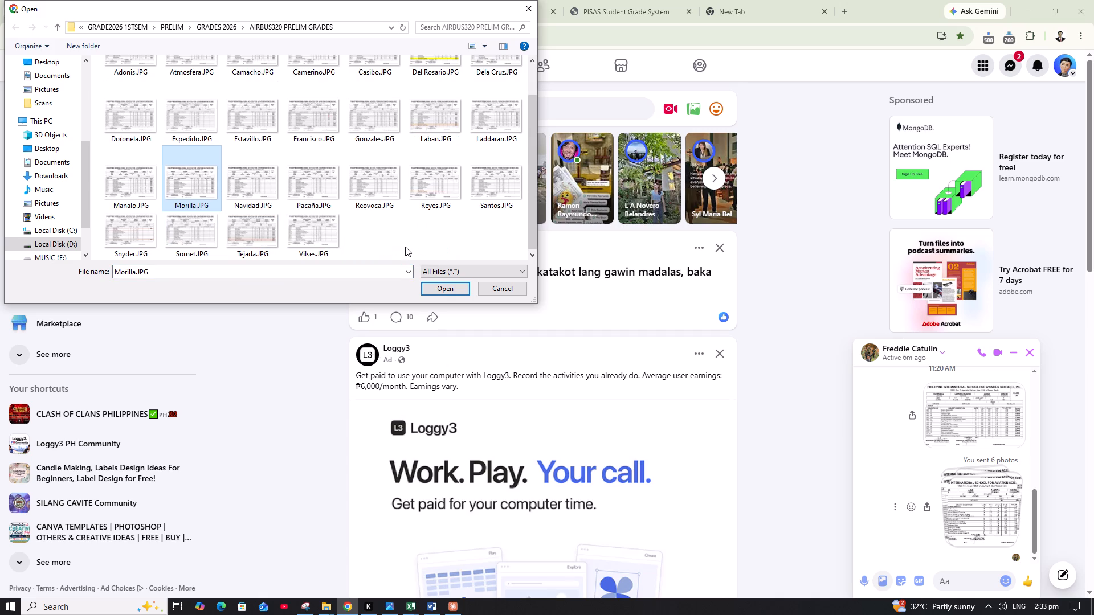
scroll(405, 247, down, 1)
ctrl+click(273, 241)
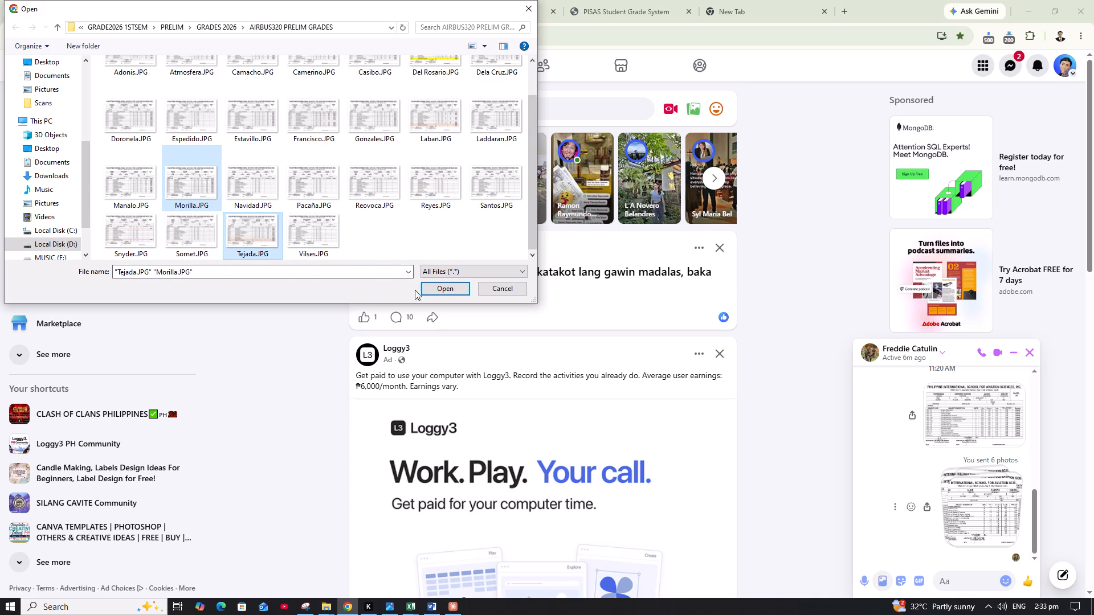
click(433, 289)
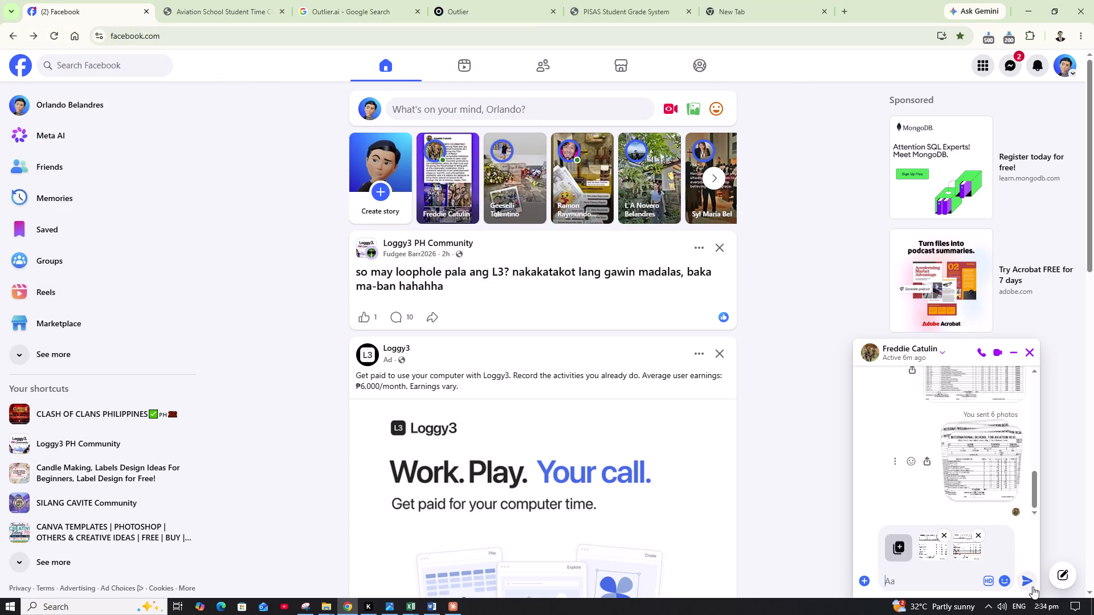
click(1030, 581)
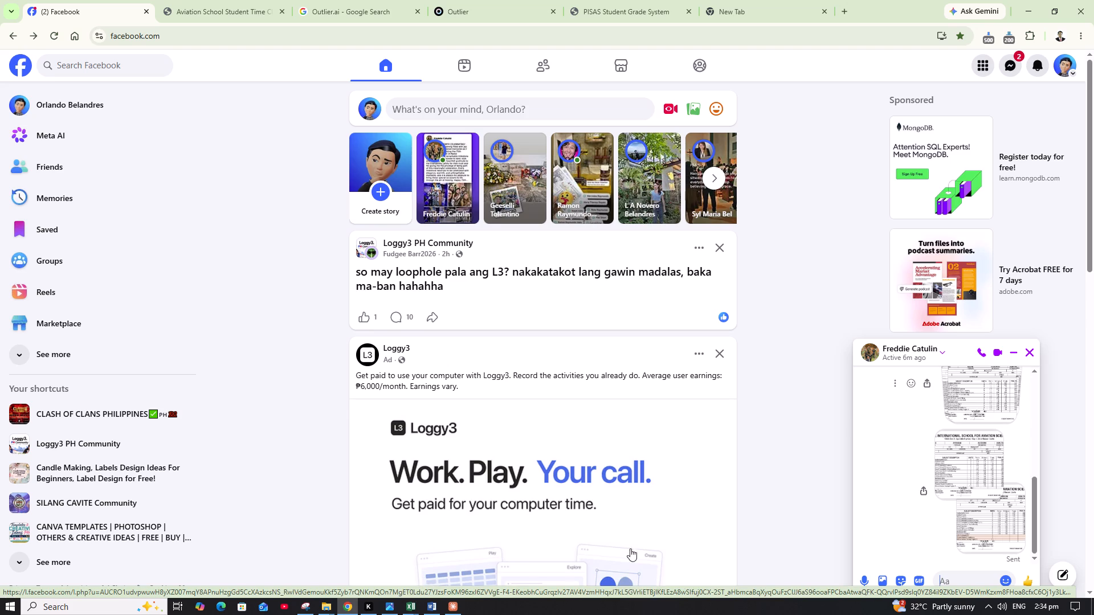
click(982, 403)
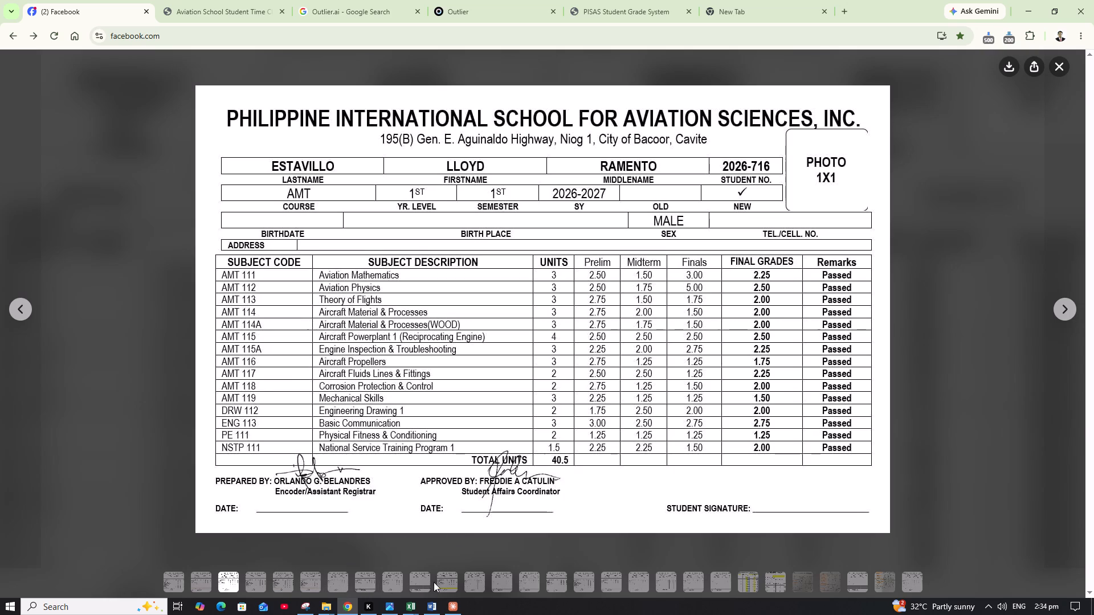
click(391, 582)
click(362, 581)
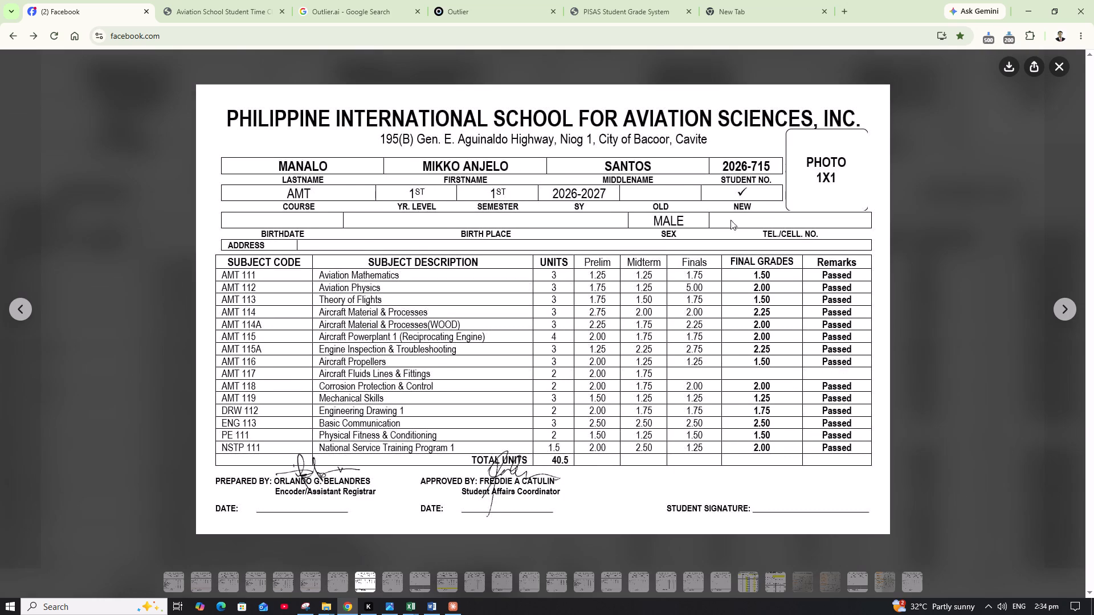
click(1064, 67)
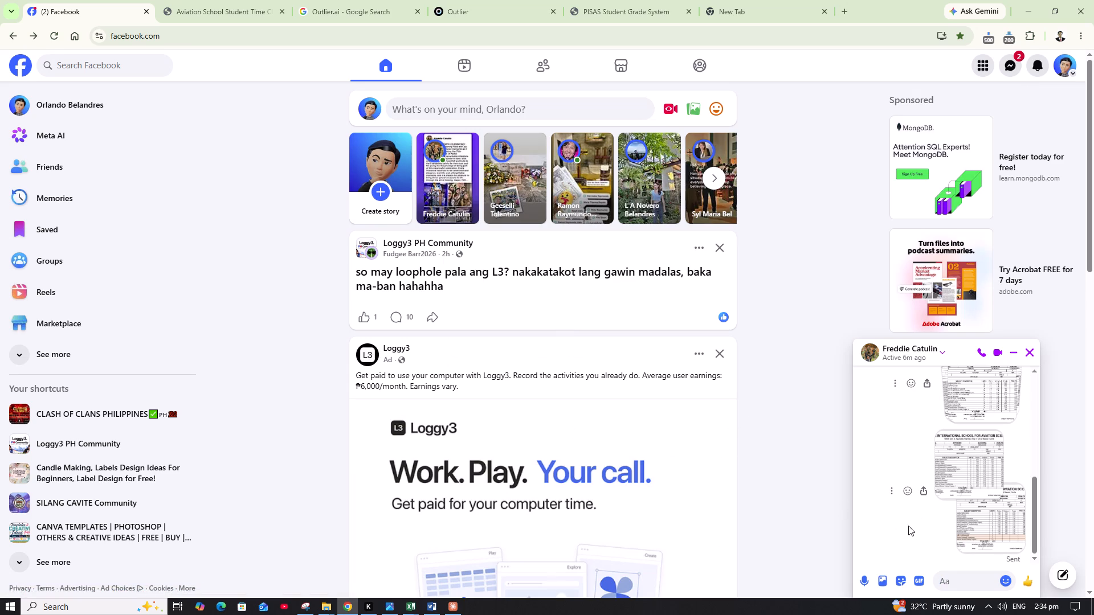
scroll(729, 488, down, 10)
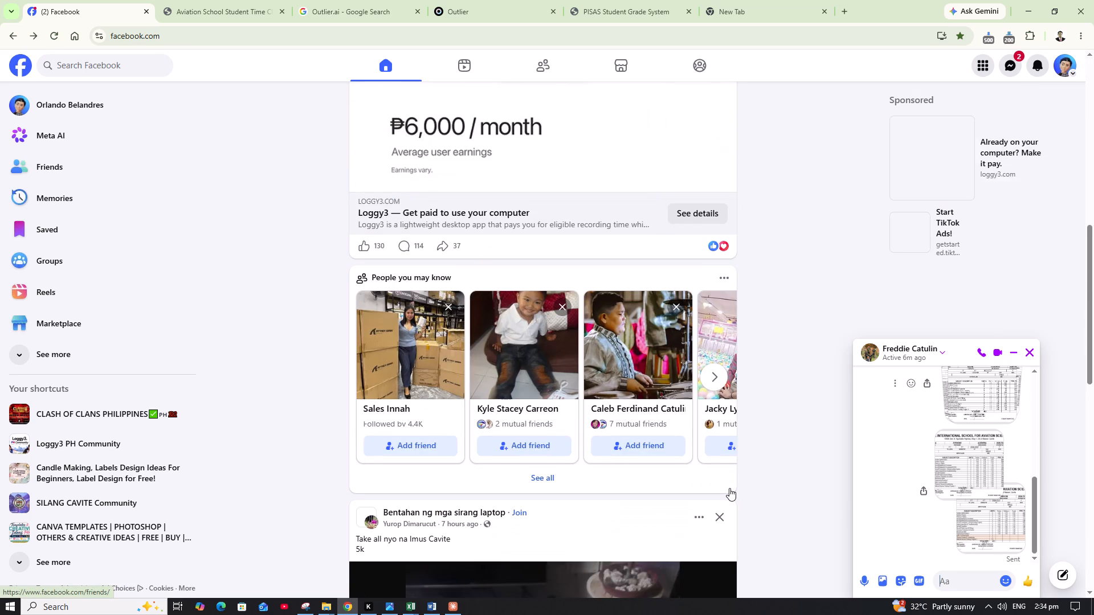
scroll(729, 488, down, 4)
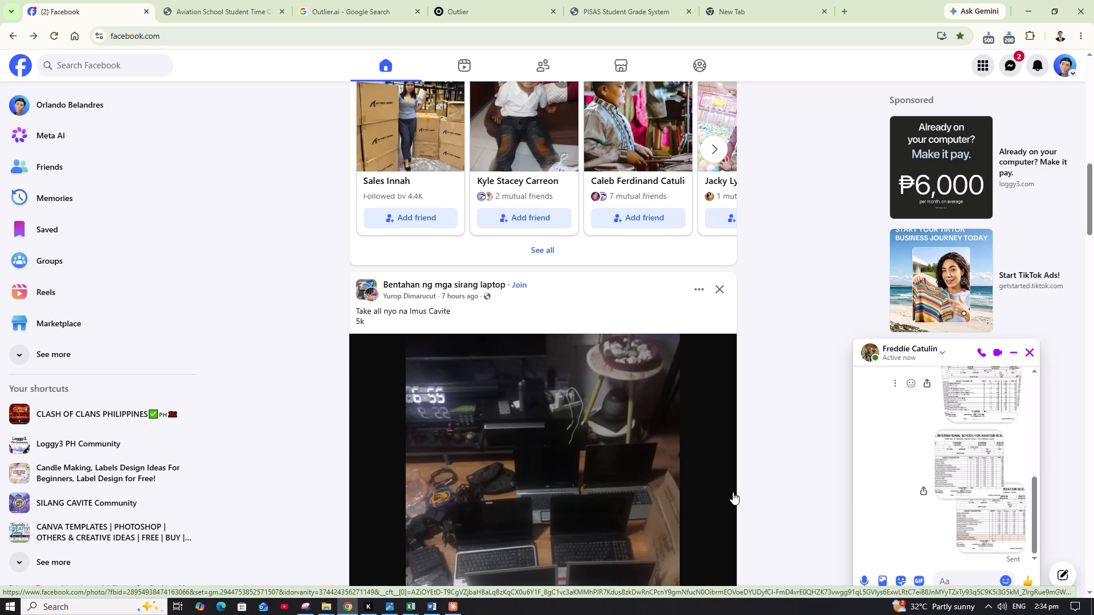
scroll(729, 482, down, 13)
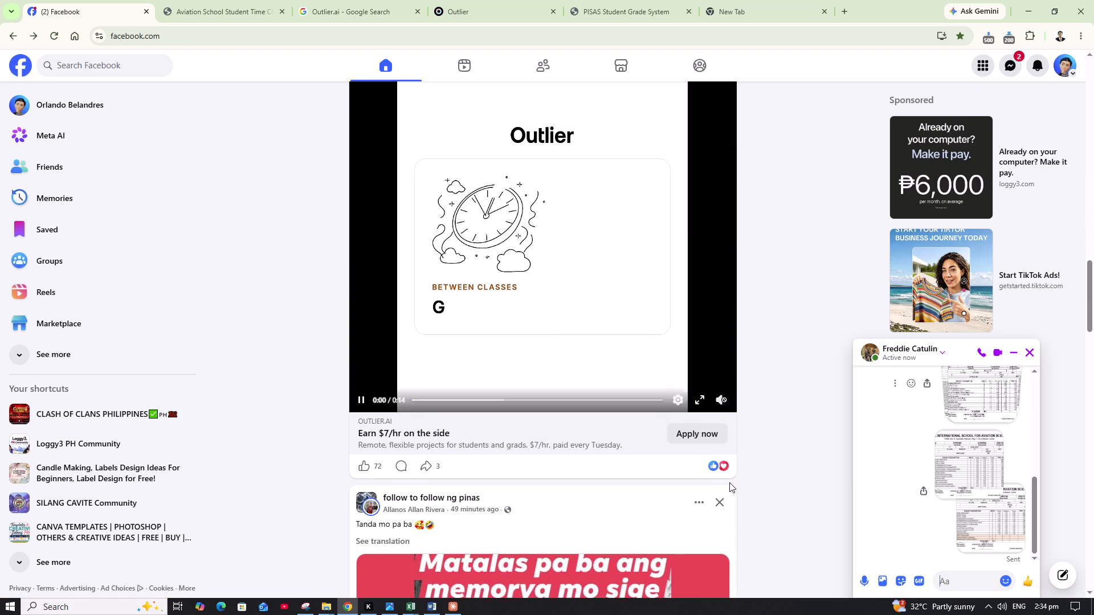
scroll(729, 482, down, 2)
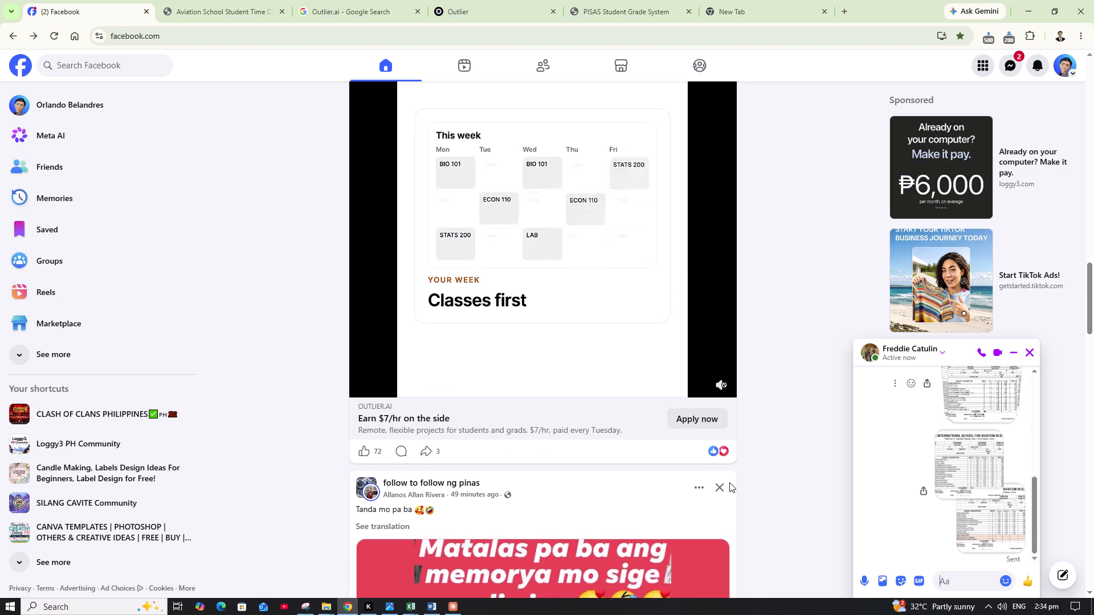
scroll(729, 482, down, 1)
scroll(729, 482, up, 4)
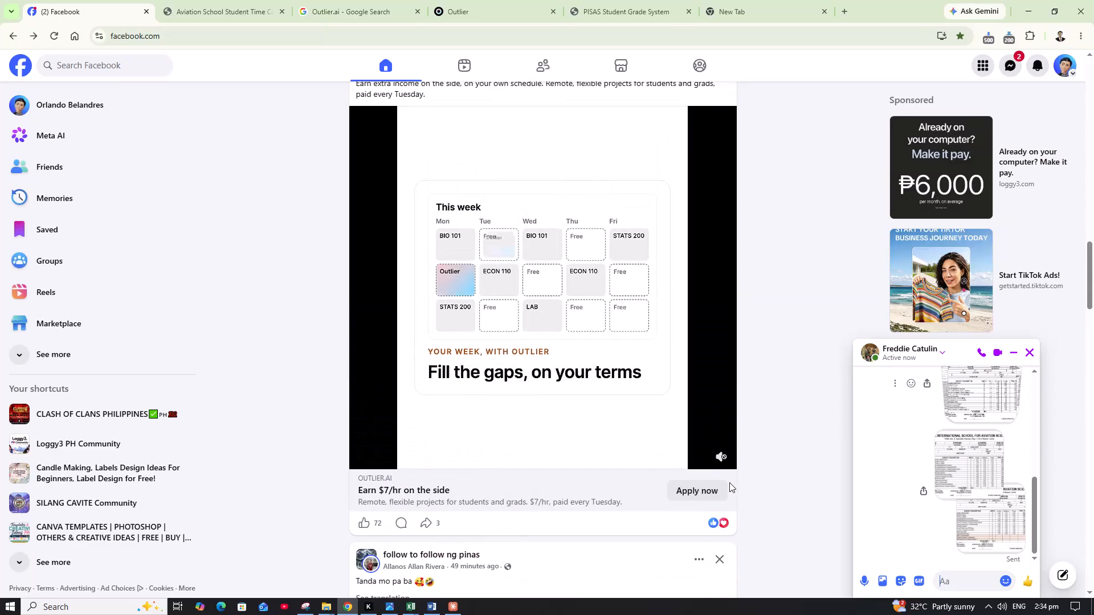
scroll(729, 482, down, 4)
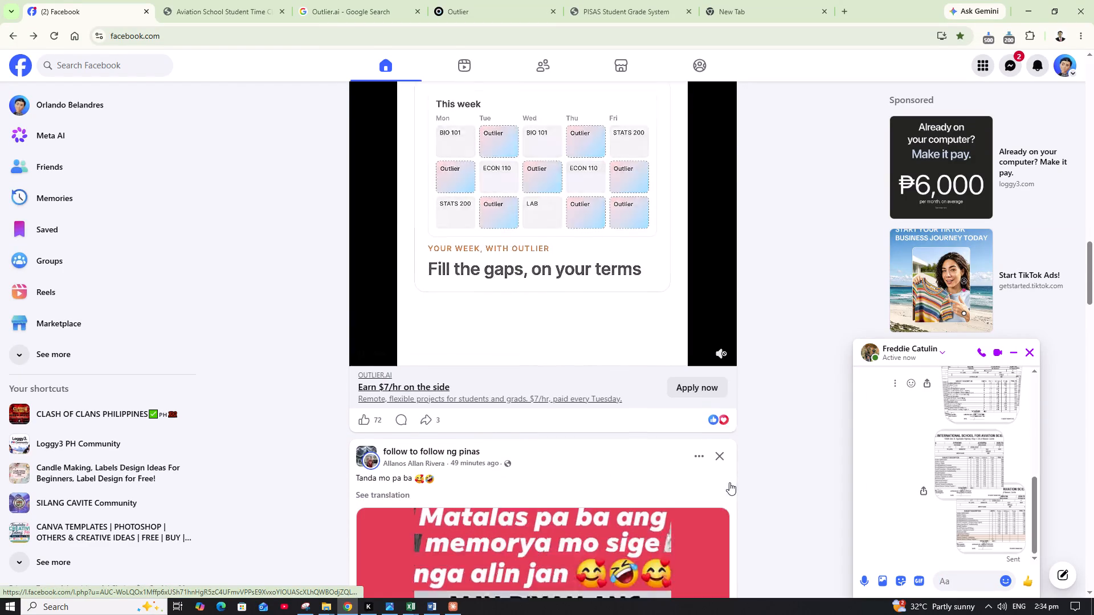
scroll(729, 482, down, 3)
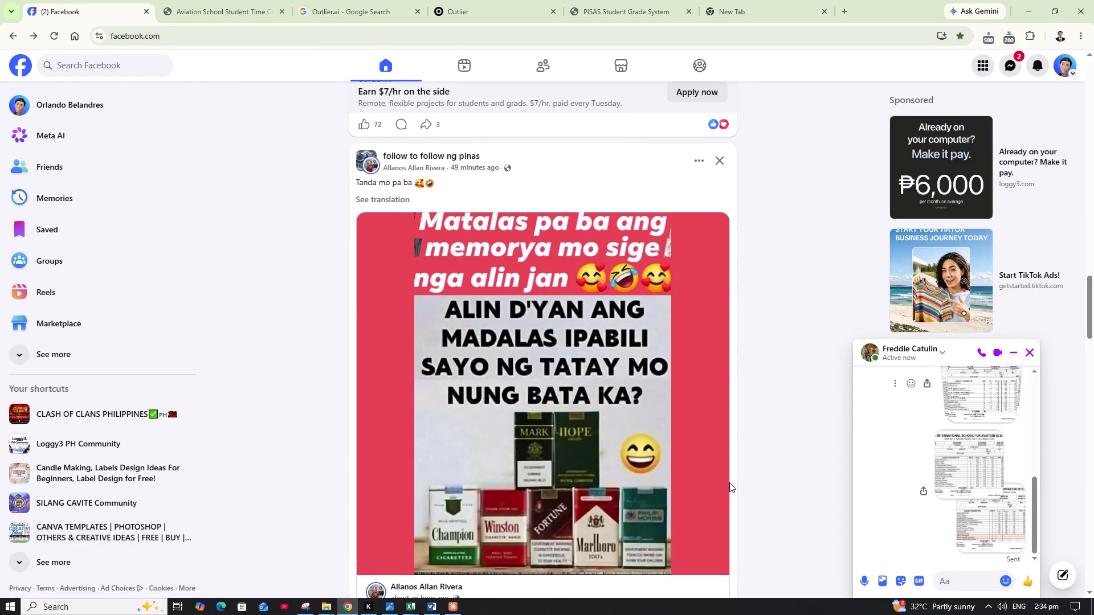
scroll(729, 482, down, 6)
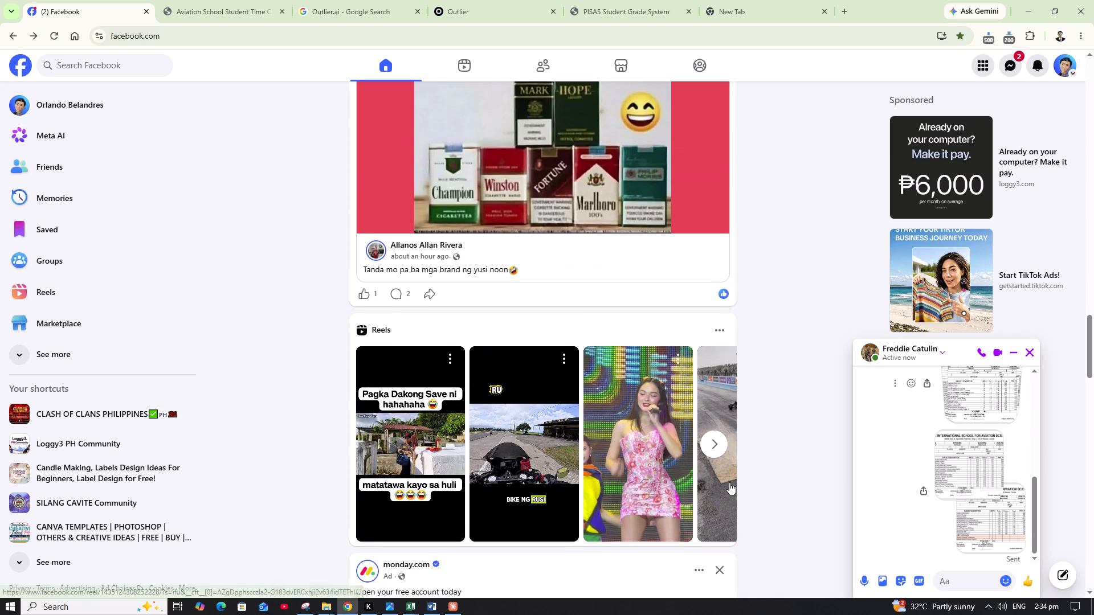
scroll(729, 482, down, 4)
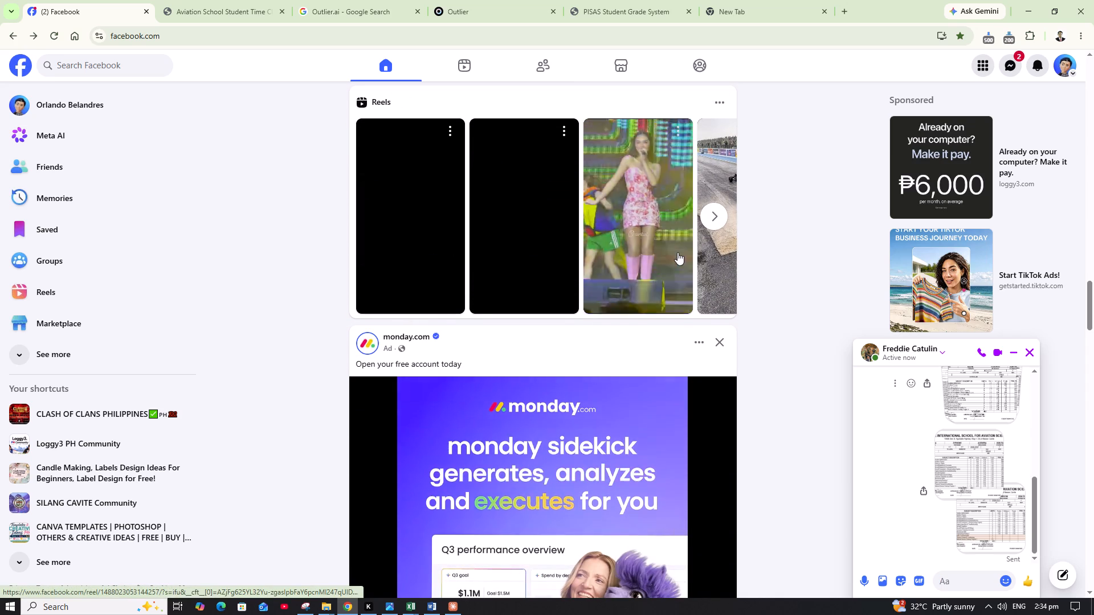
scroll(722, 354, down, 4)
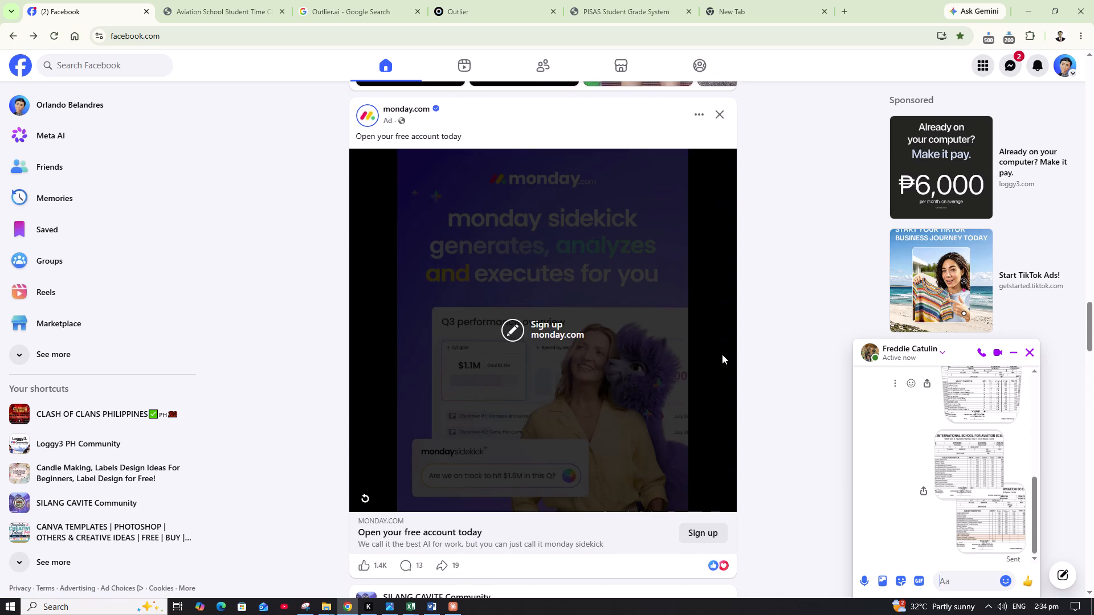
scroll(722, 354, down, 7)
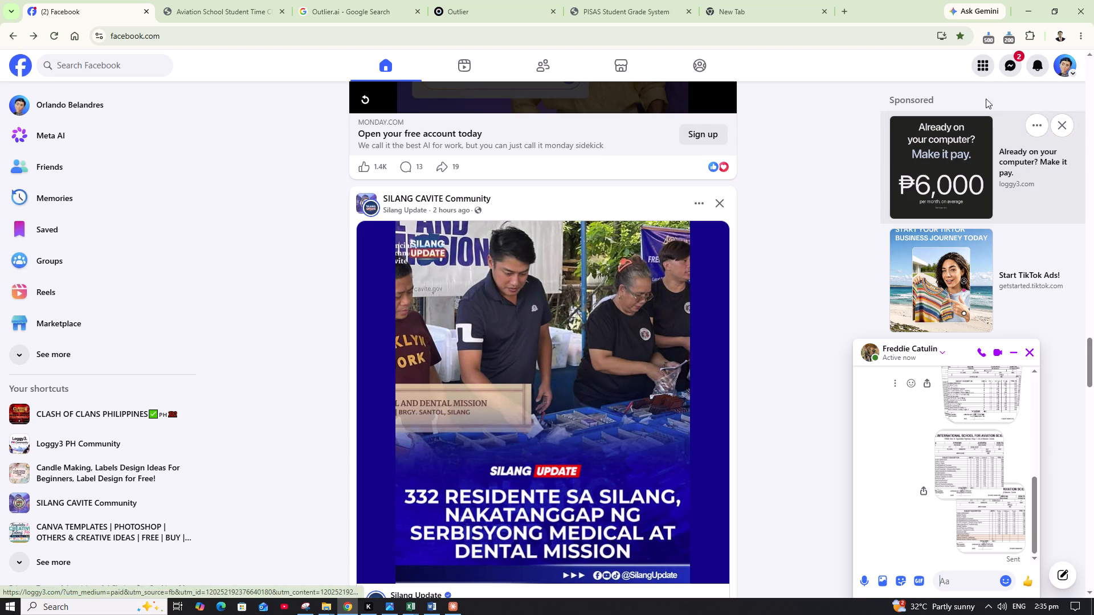
Check the recent Messenger conversations and return to the AIRBUS320 PRELIM GRADES folder.
click(1006, 67)
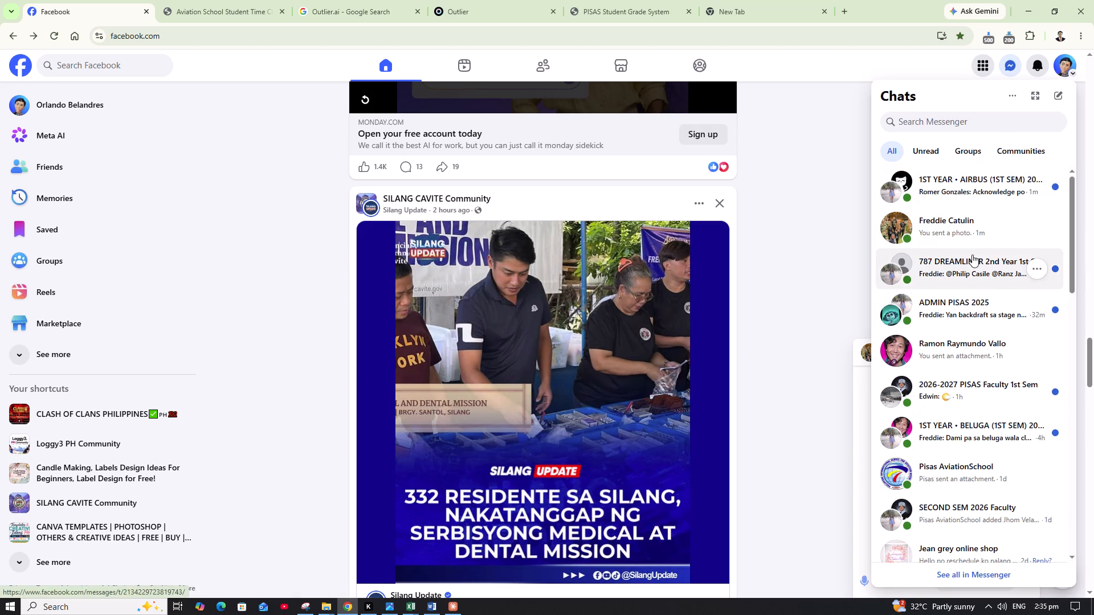
click(1029, 11)
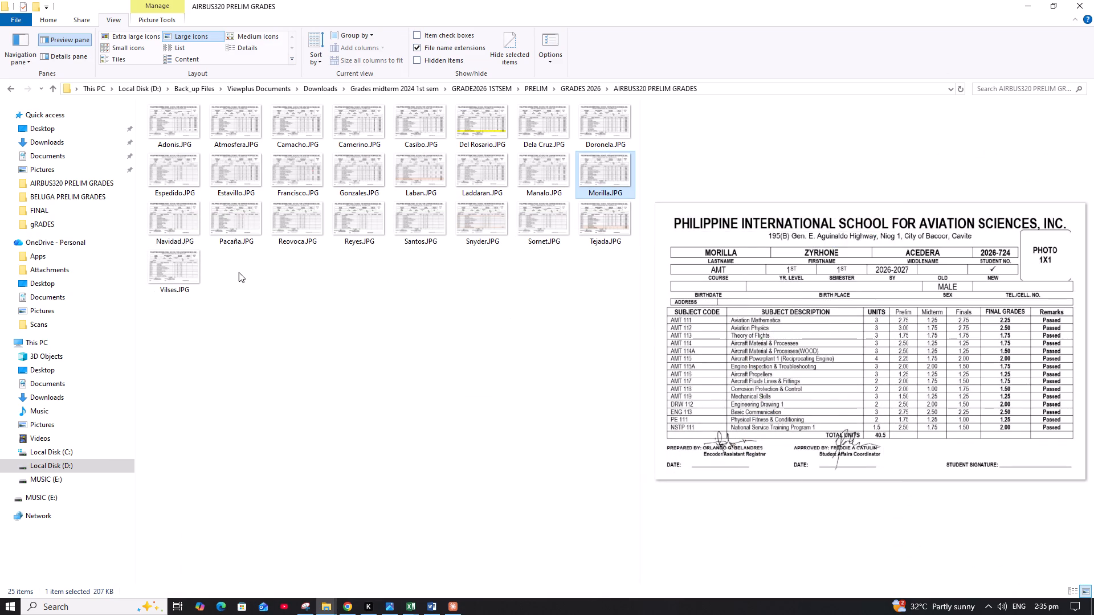
Preview the images from Navidad.JPG to Sornet.JPG, and Vilses.JPG, to check which forms still need grades.
click(174, 231)
click(238, 229)
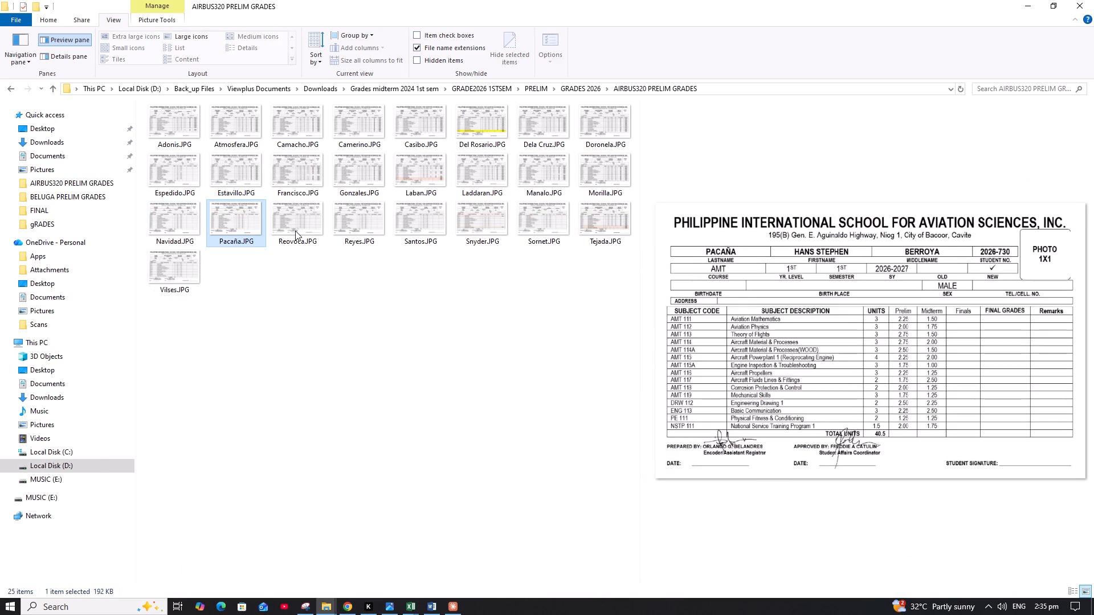
click(295, 231)
click(357, 231)
click(410, 230)
click(494, 229)
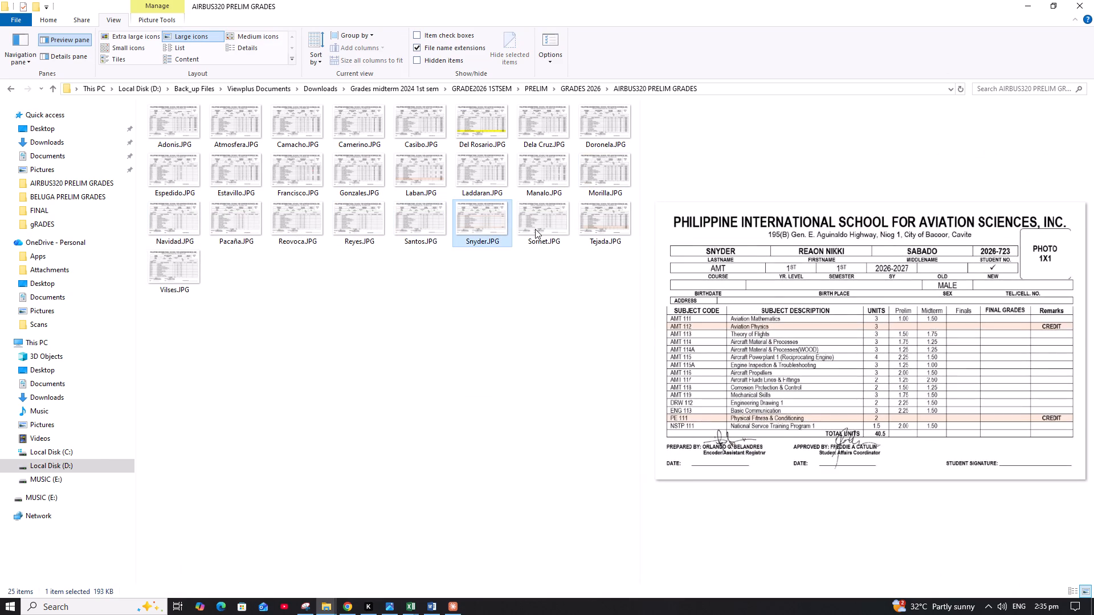
click(535, 229)
click(192, 268)
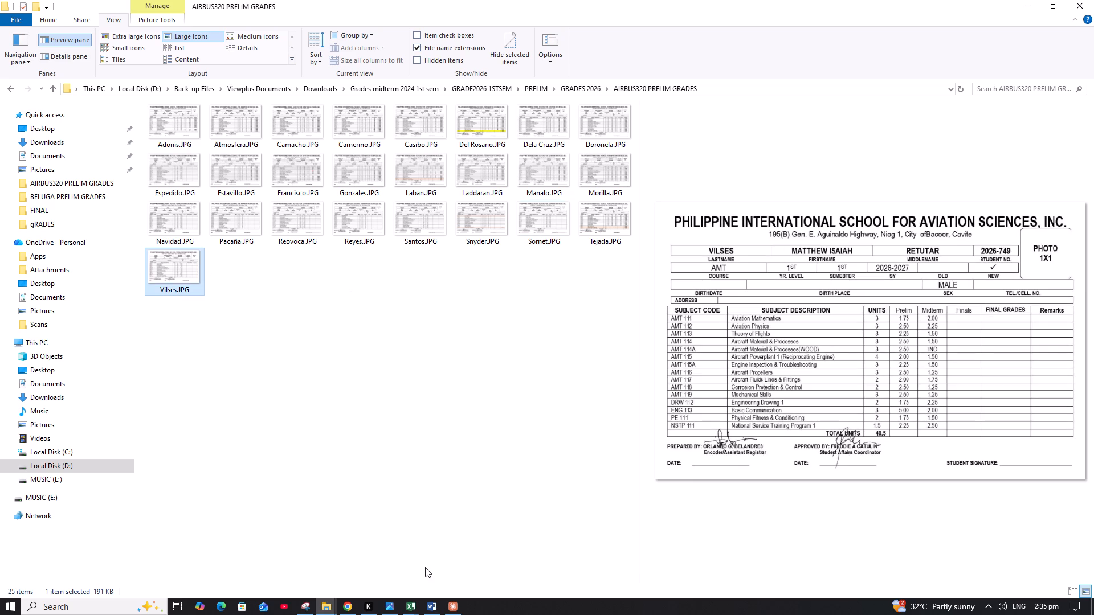
click(430, 605)
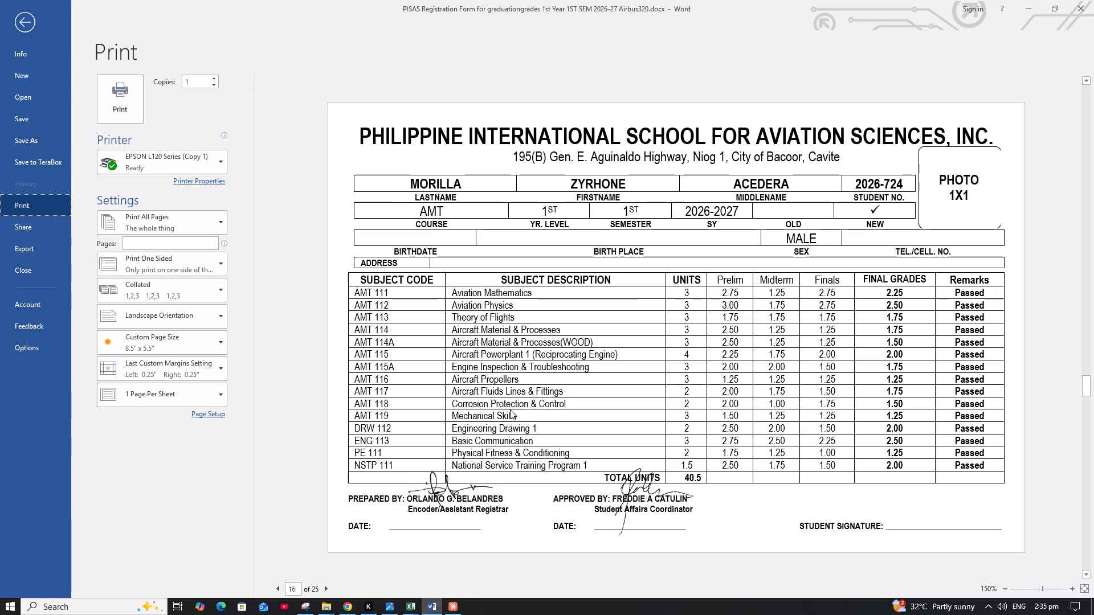
click(32, 19)
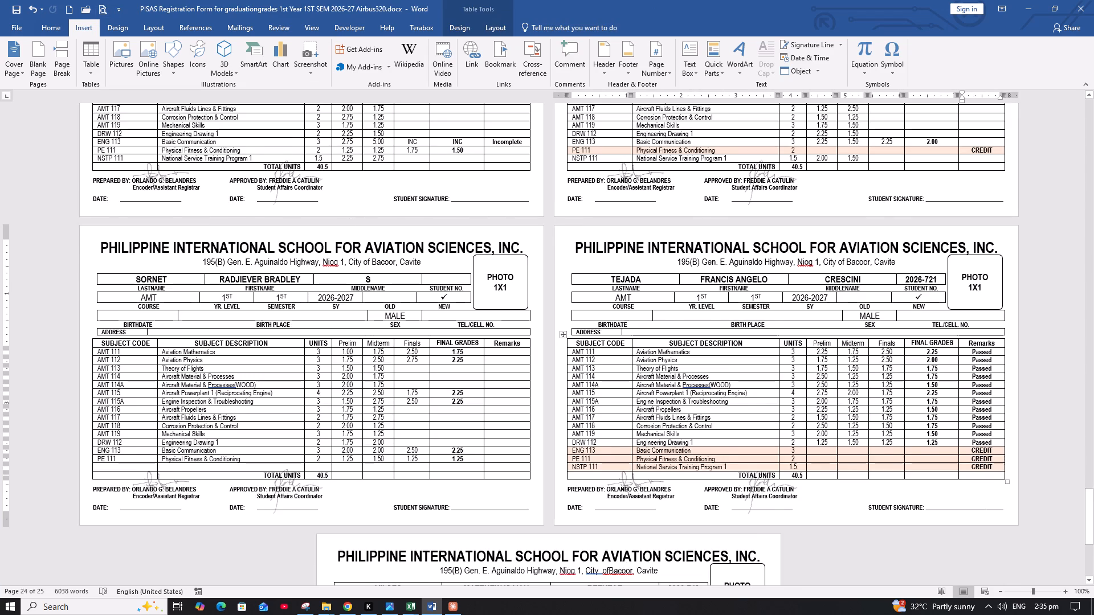
scroll(425, 263, up, 10)
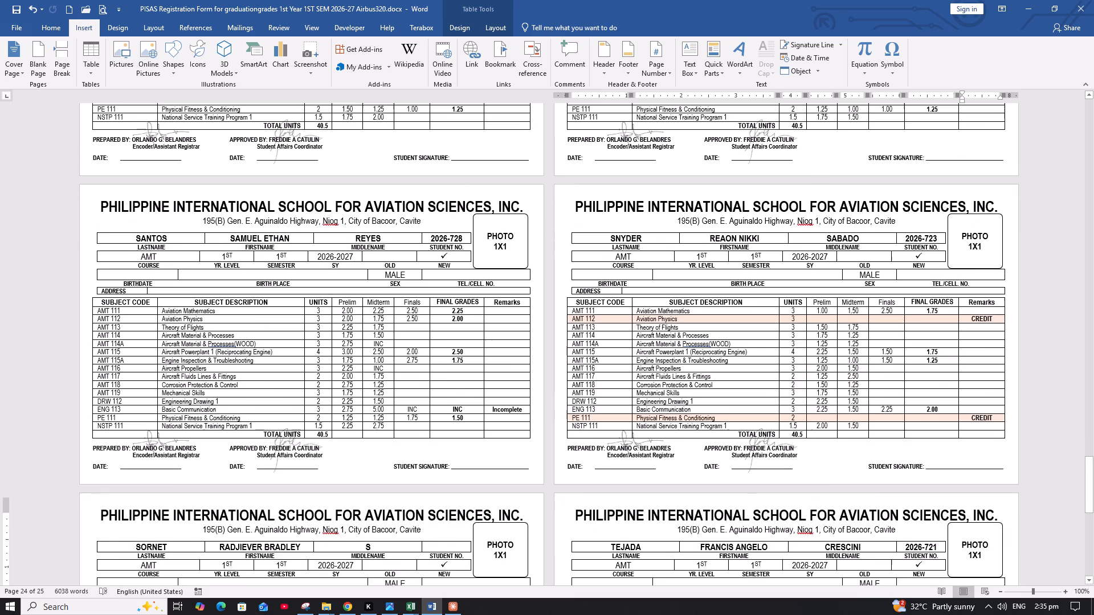
scroll(427, 272, up, 14)
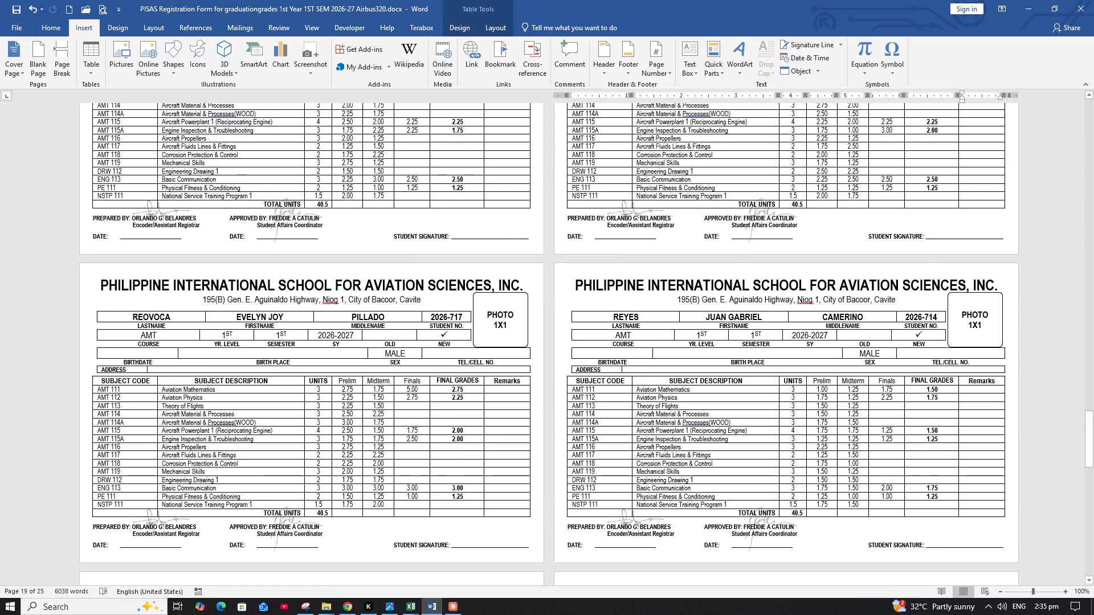
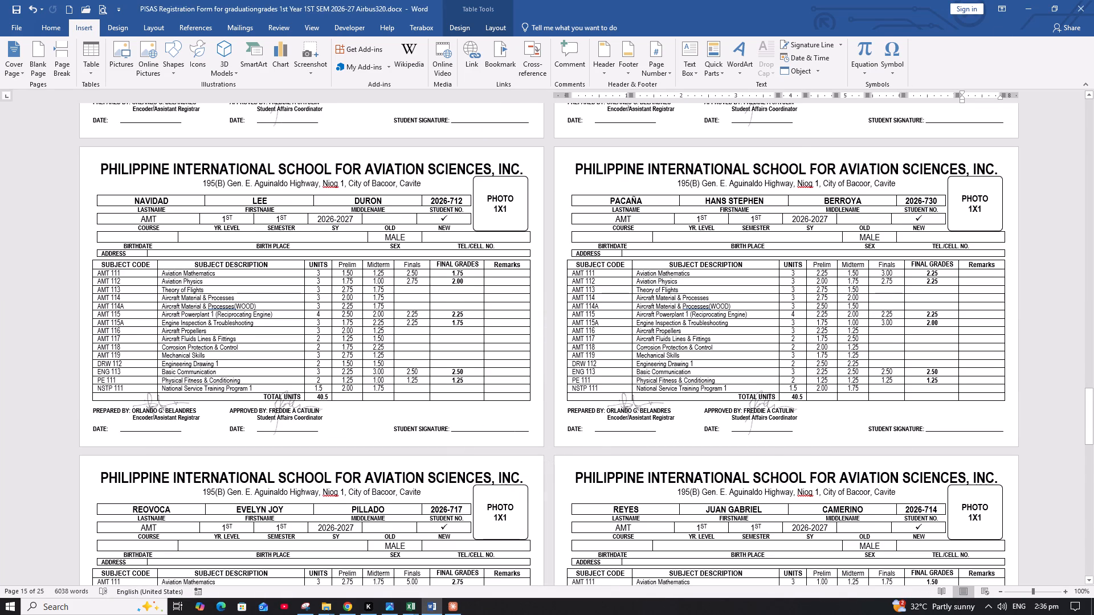
In Navidad's registration form, enter finals 1.75 and final grade 2.00 for AMT 113 Theory of Flights.
scroll(410, 297, up, 5)
scroll(410, 297, down, 3)
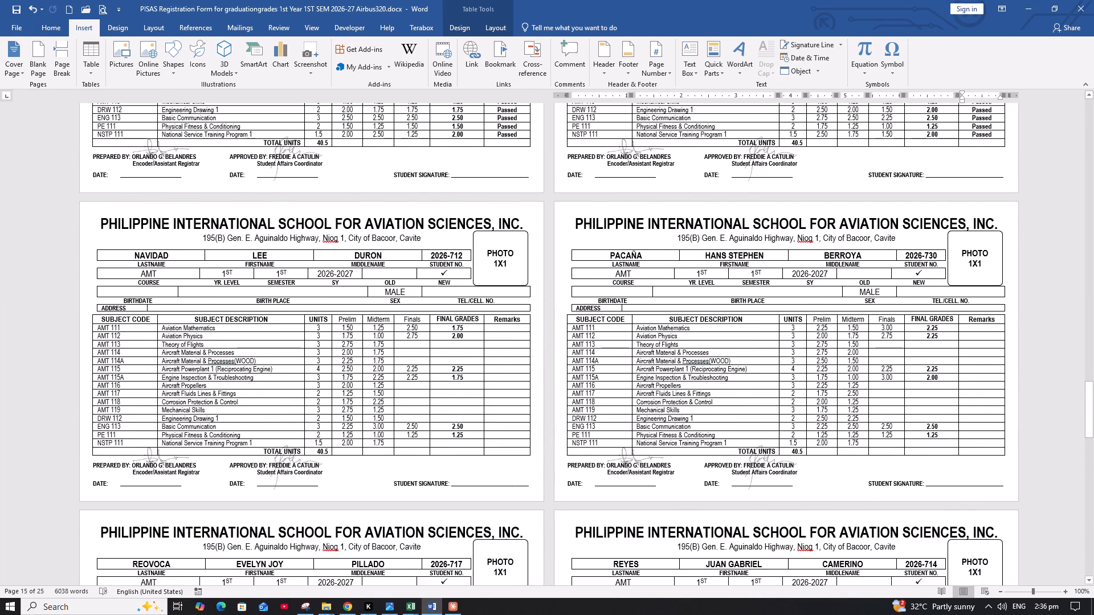
click(419, 343)
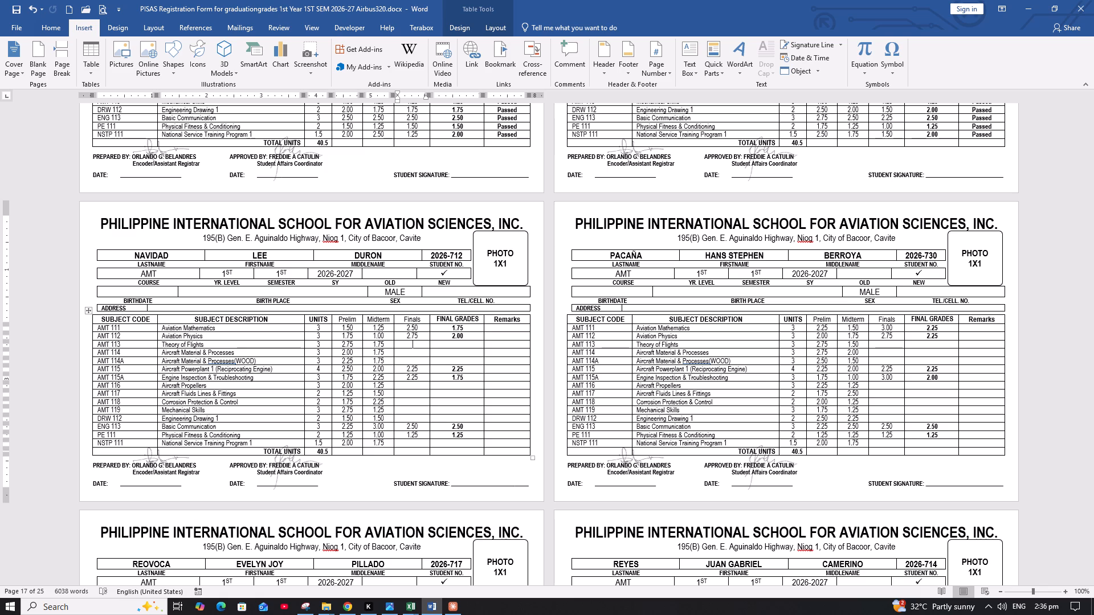
text(1.75)
key(Right)
text(2.00)
key(Down)
key(Left)
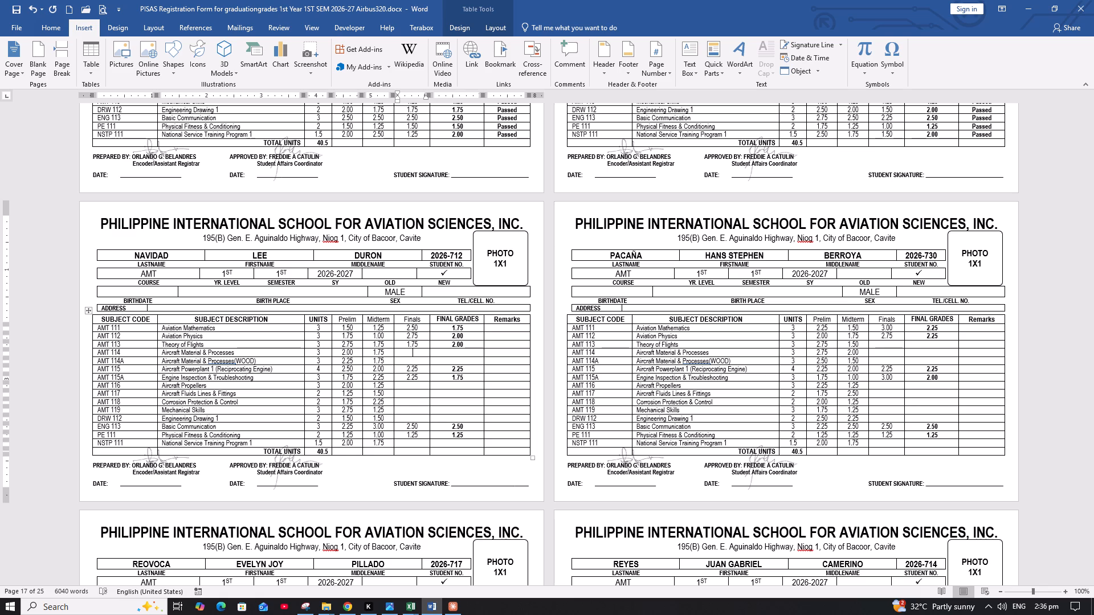
text(1.25)
key(Right)
text(1.75)
key(Down)
key(Left)
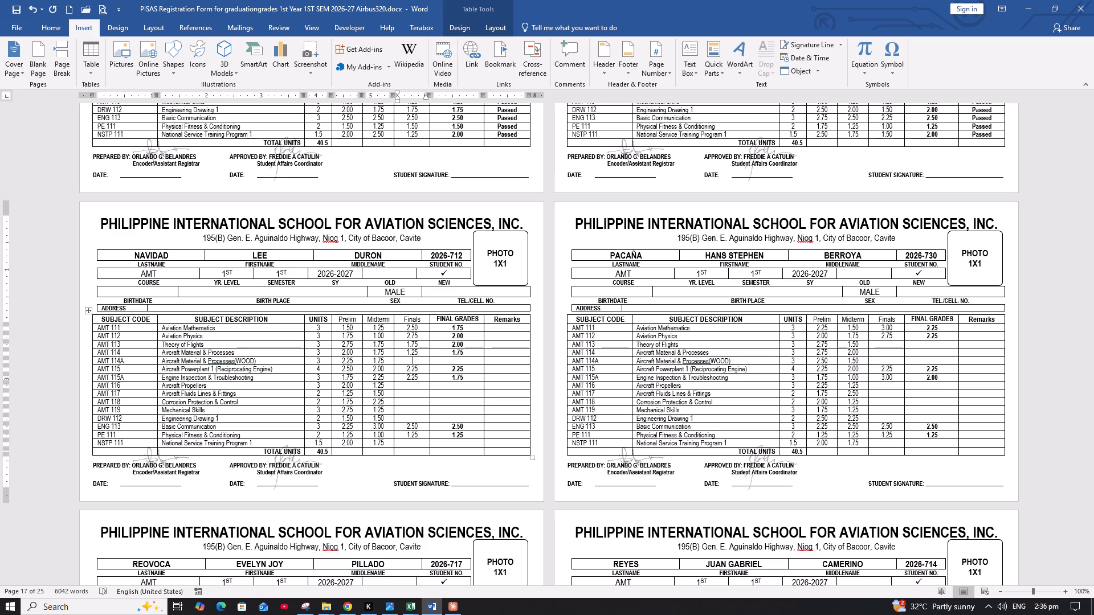
text(1.50)
key(Right)
key(1)
text(.75)
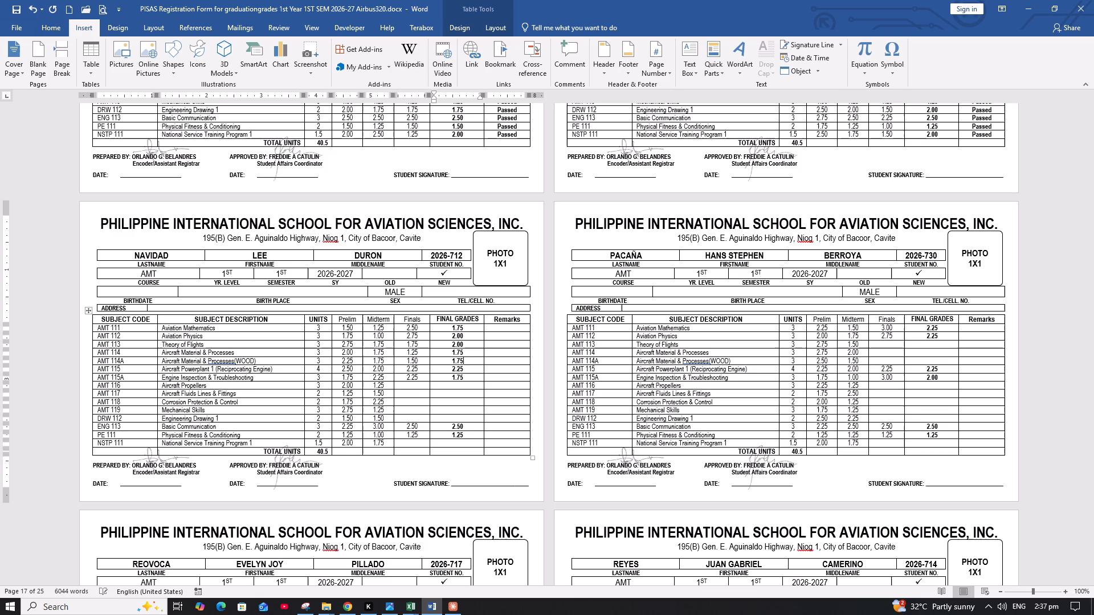
key(Down)
key(Down)
key(Down)
key(Left)
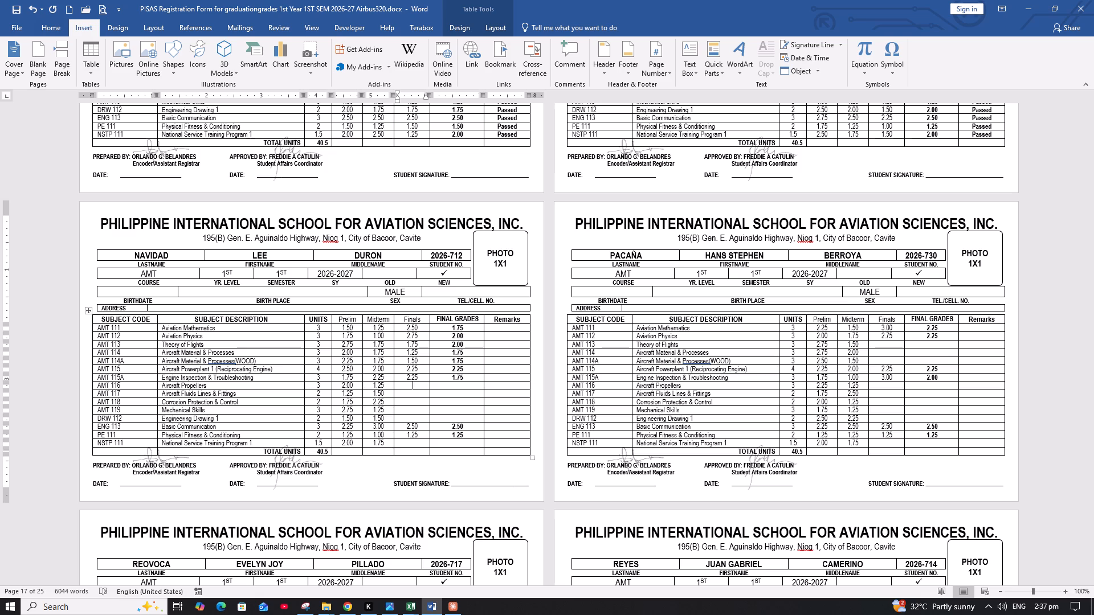
text(1.25)
key(Right)
text(1.50)
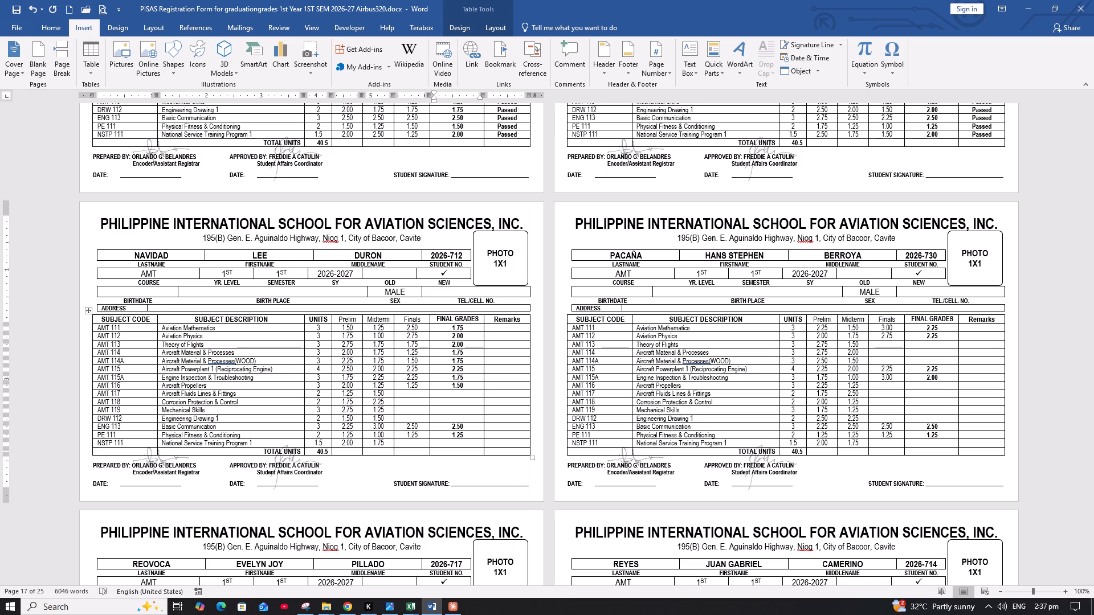
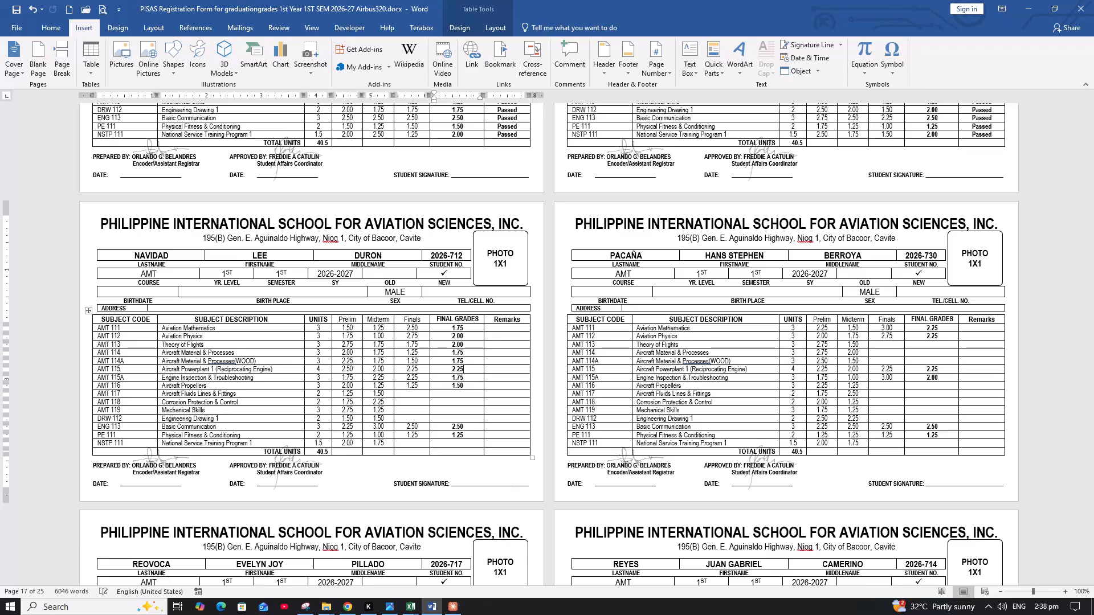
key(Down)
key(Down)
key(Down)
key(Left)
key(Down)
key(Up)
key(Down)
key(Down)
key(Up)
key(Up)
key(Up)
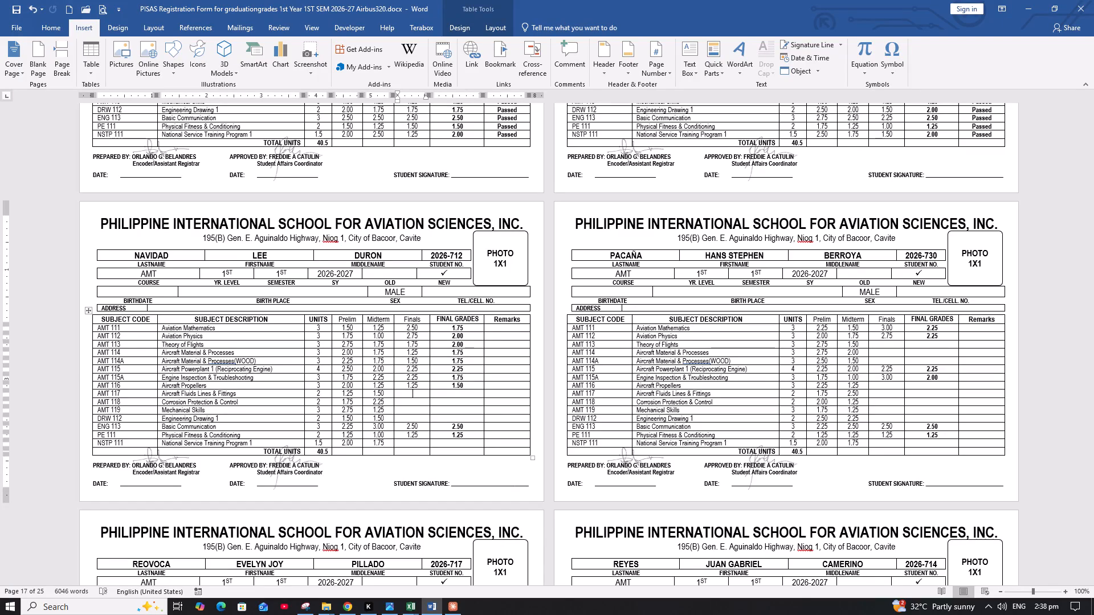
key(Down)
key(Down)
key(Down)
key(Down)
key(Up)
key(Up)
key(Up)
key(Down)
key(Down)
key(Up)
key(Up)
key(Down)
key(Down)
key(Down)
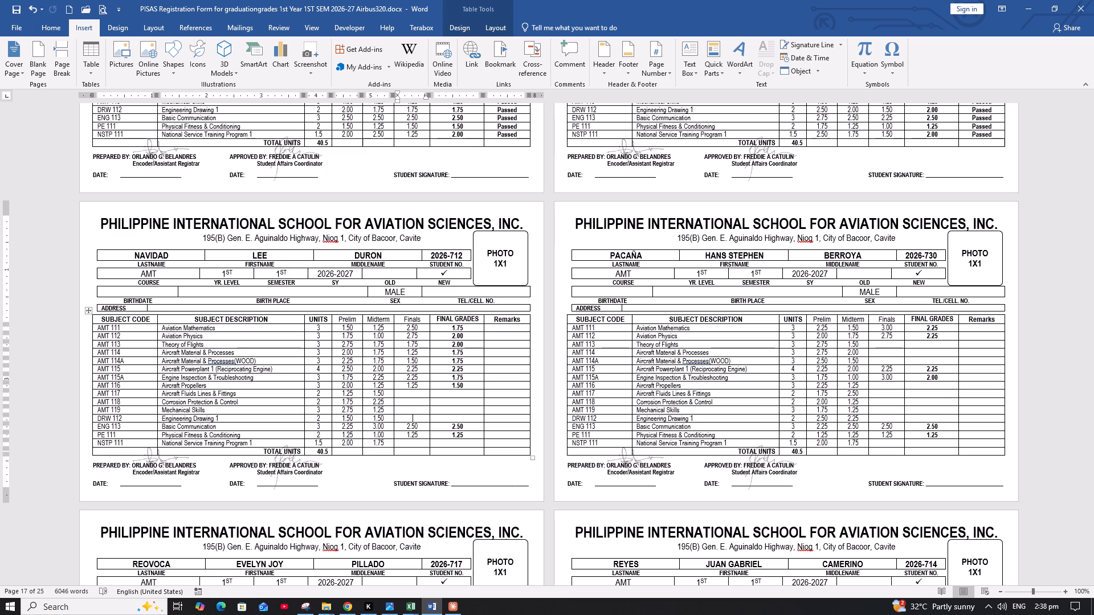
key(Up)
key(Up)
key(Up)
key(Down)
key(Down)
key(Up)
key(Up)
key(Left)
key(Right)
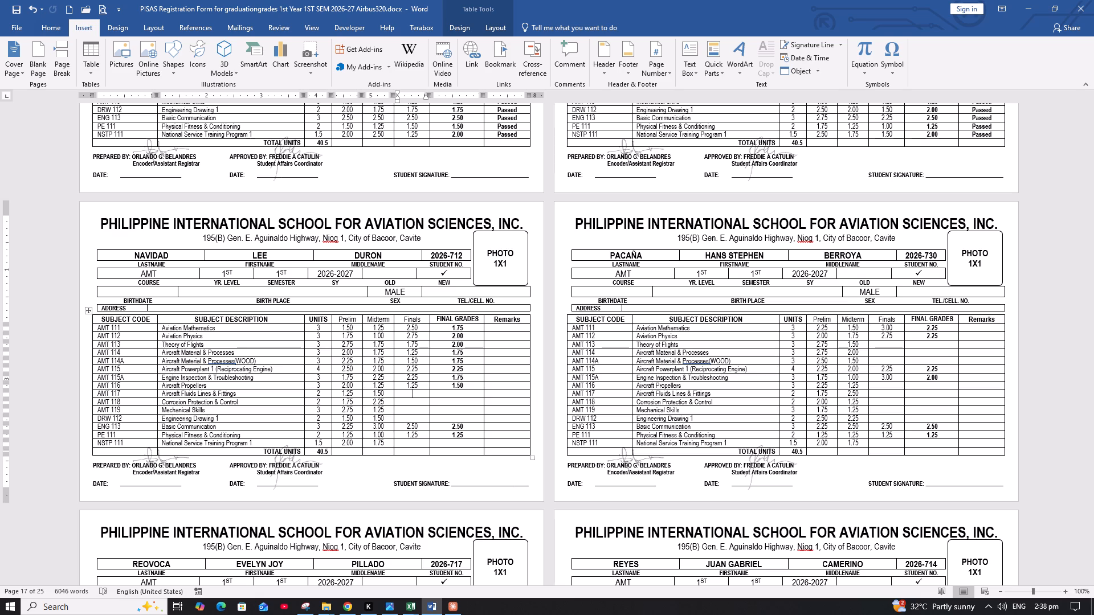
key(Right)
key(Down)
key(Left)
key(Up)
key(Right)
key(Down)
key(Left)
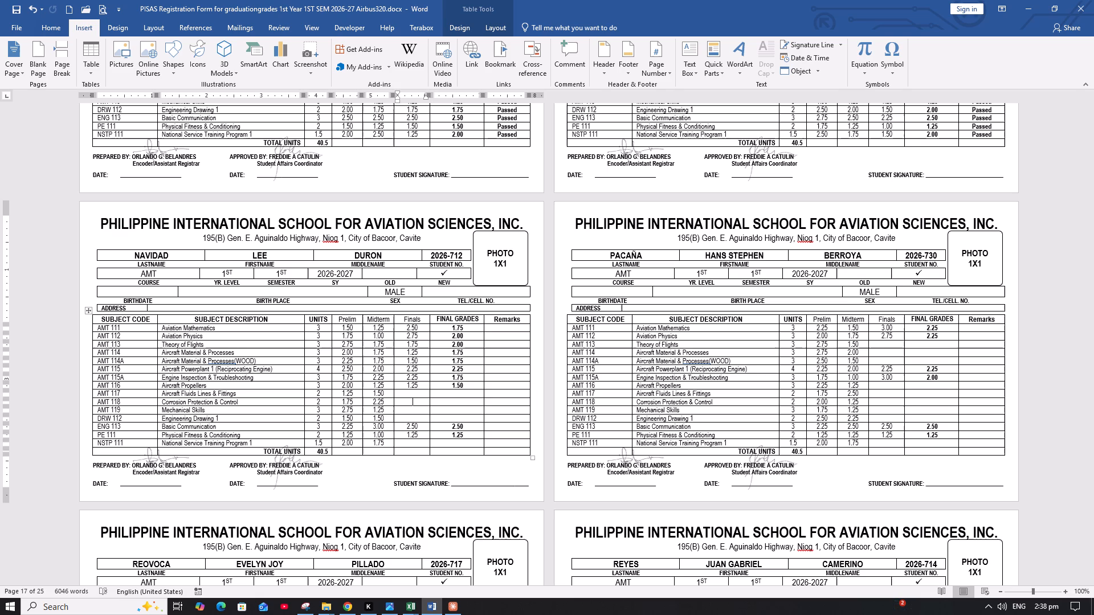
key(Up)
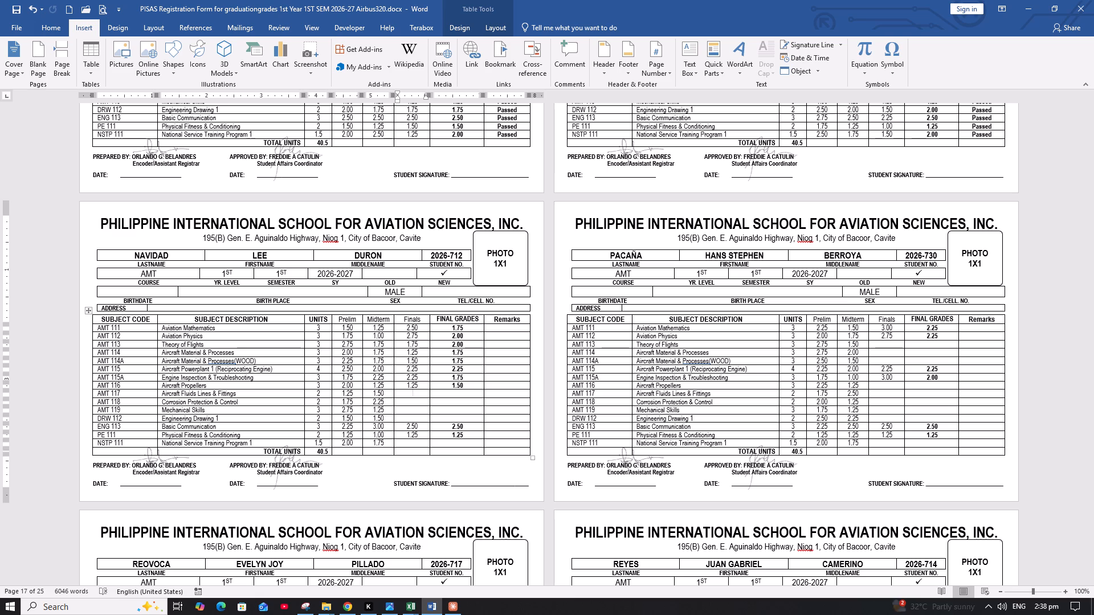
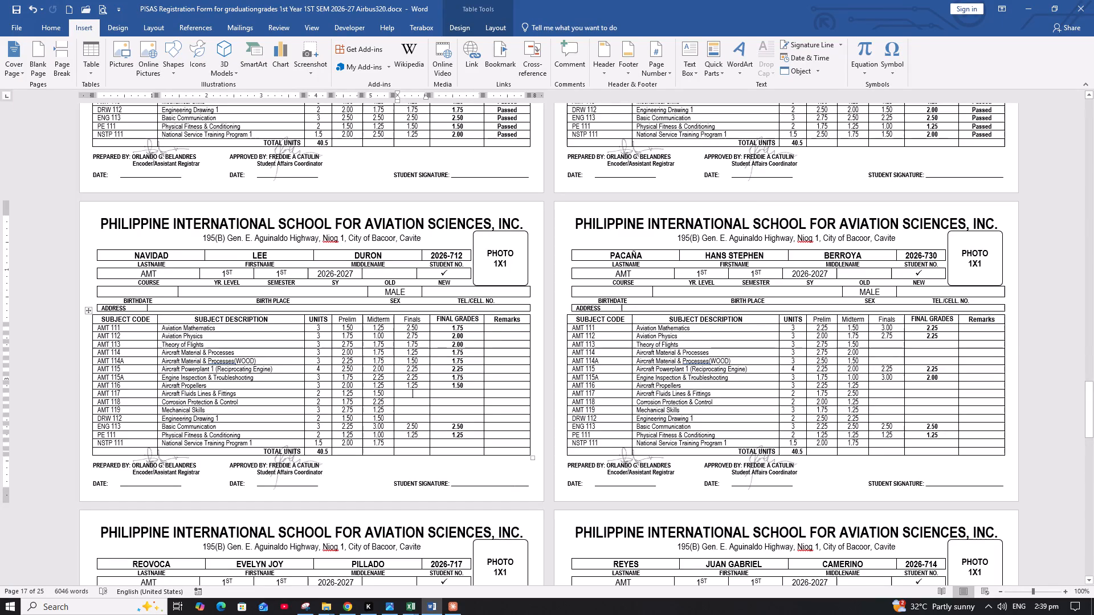
click(77, 383)
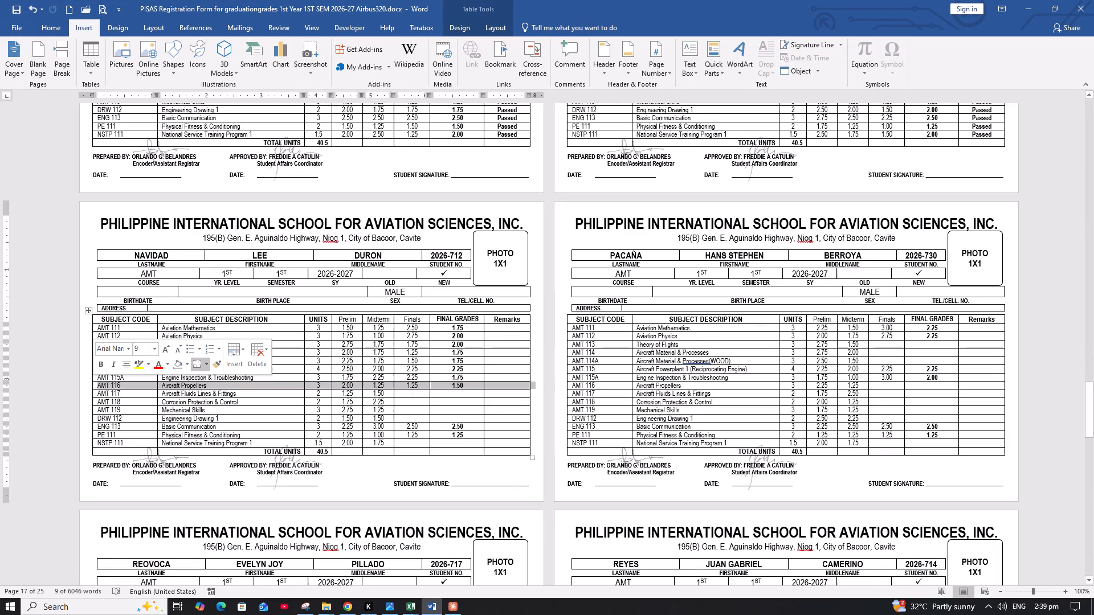
click(75, 389)
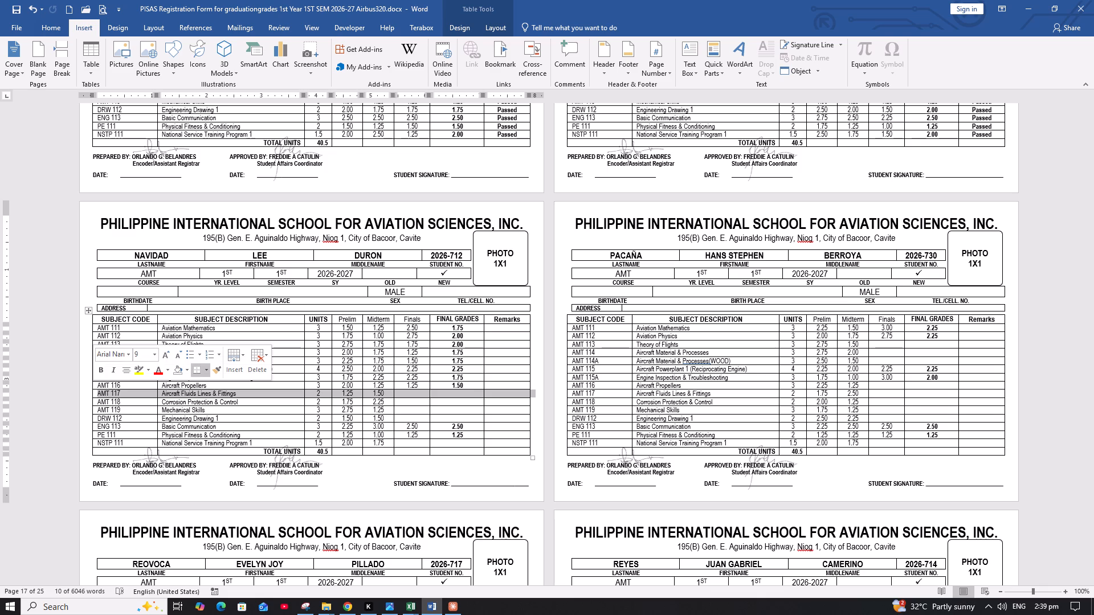
click(415, 395)
text(1.25)
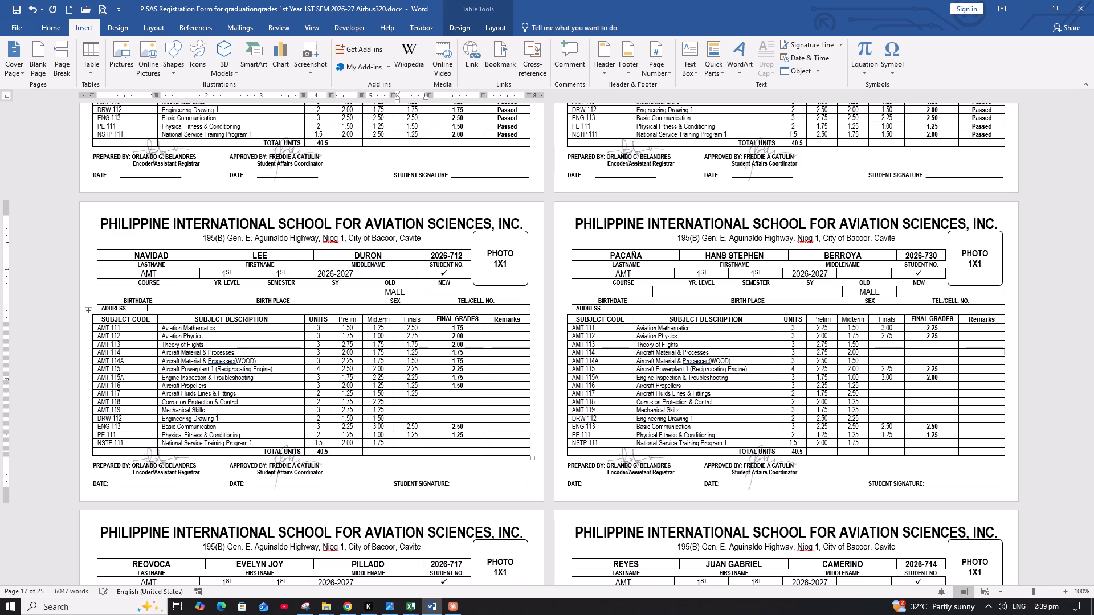
key(Right)
text(1.50)
On the Navidad form, enter 1.25 as the AMT 118 finals grade and 1.75 as its final grade.
key(Down)
key(Left)
text(1.25)
key(Right)
text(1.75)
On the Navidad form, enter 1.50 as the AMT 119 finals grade and 1.75 as its final grade.
key(Down)
key(Left)
text(1.50)
key(Right)
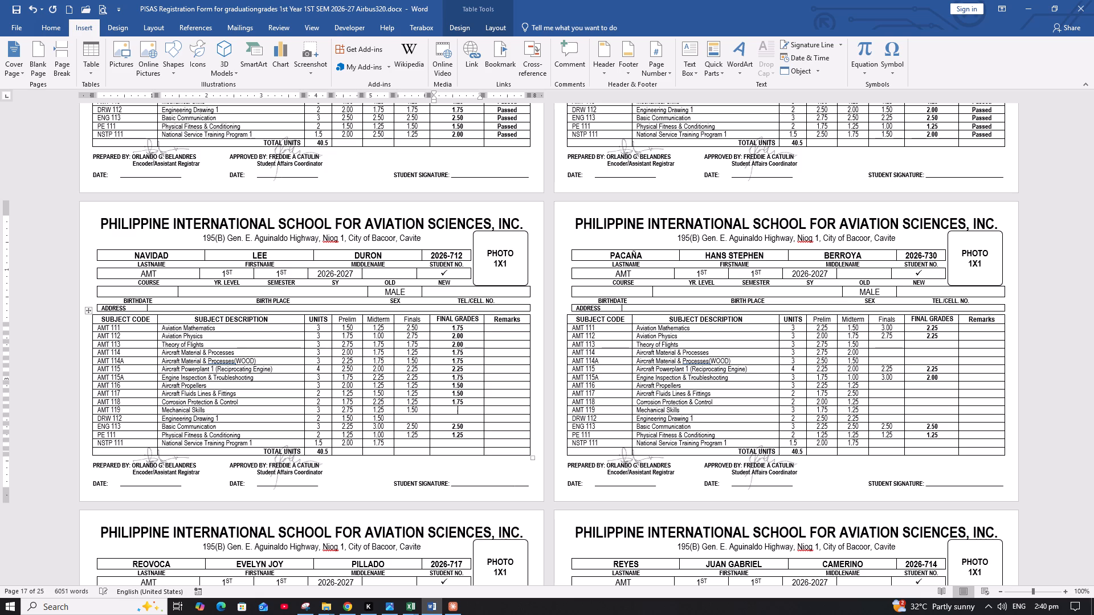
text(1.75)
key(Down)
key(Left)
text(1.50)
key(Right)
text(1.50)
On the Navidad form, enter 1.50 as the NSTP 111 finals grade and 1.75 as its final grade.
key(Down)
key(Down)
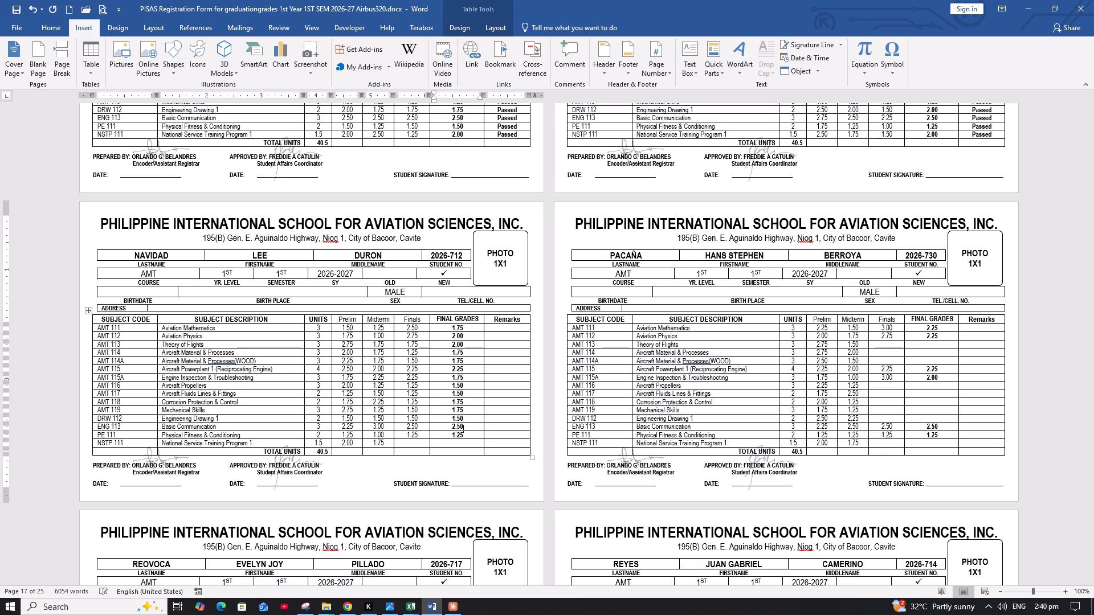
key(Down)
key(Left)
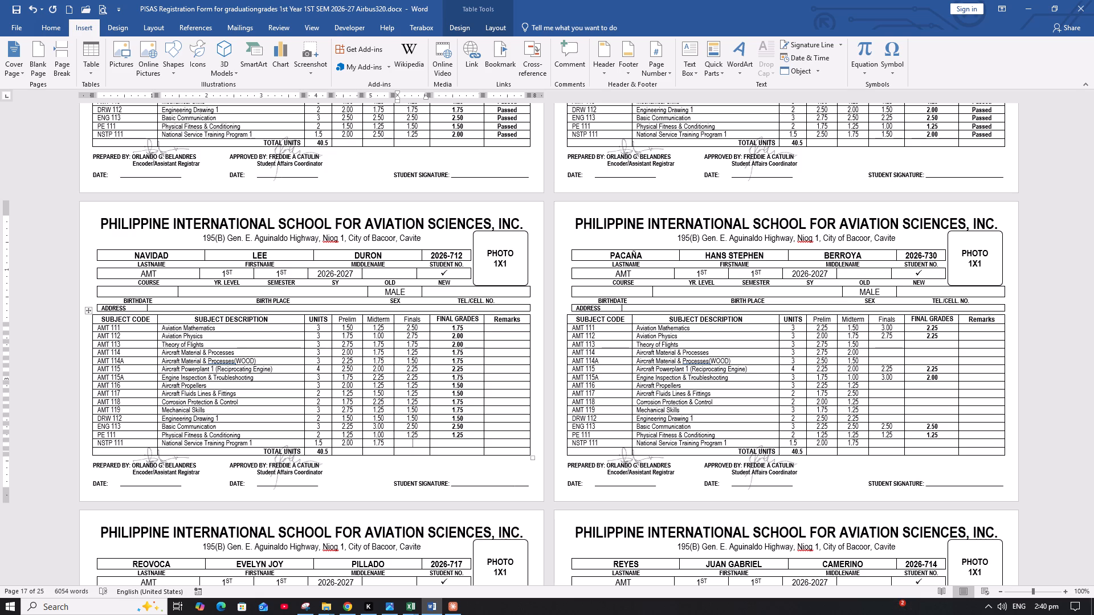
text(1.)
text(50)
key(Right)
text(1.75)
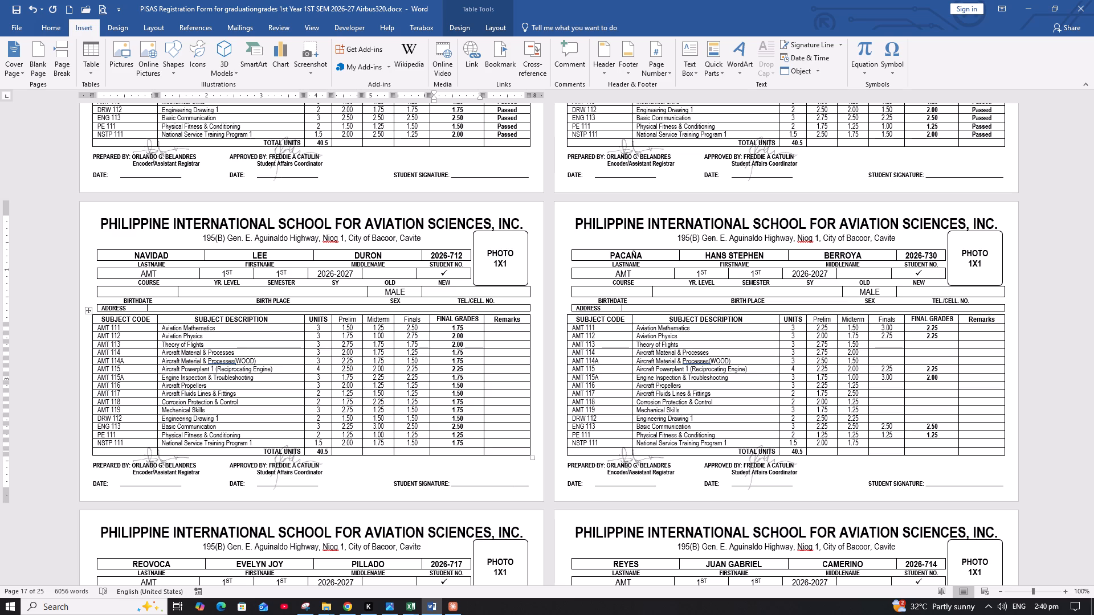
click(521, 328)
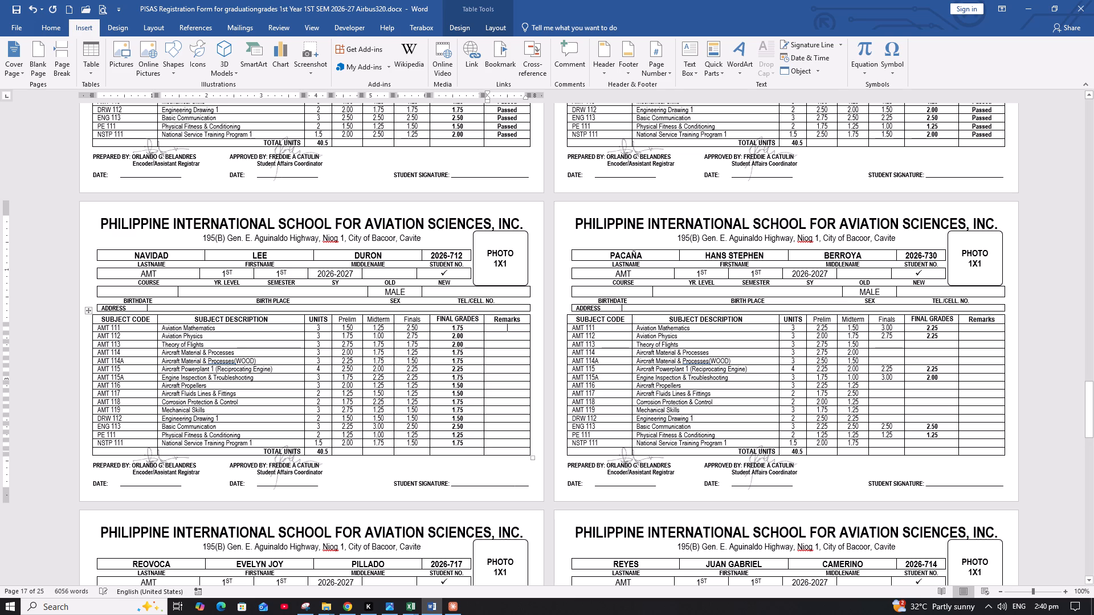
text(Passed)
key(ctrl+shift+Left)
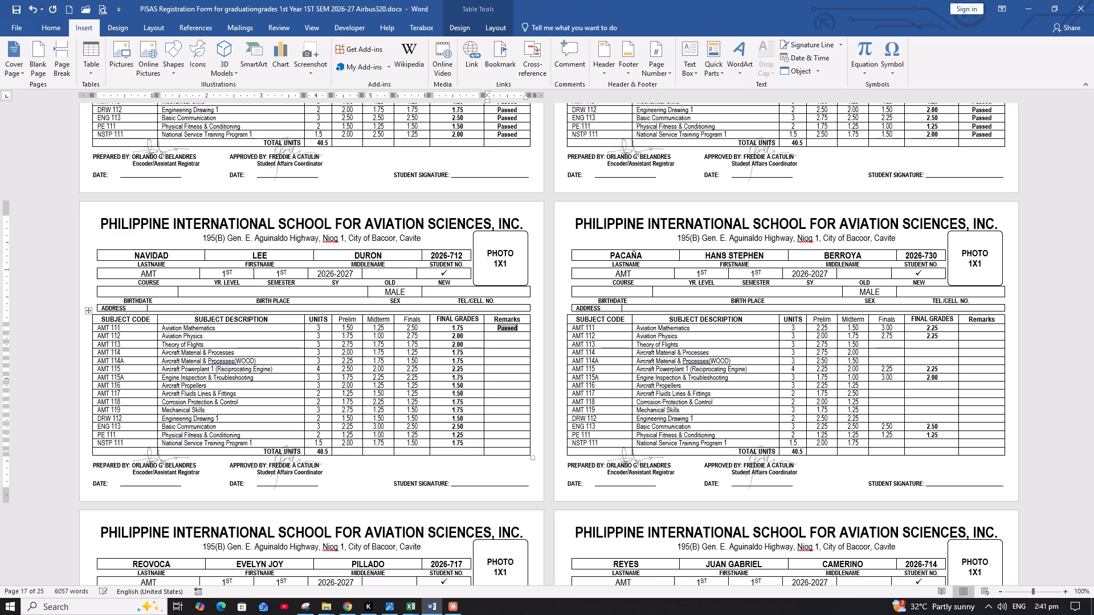
key(ctrl+c)
key(ctrl+c)
key(Down)
key(shift+Down)
key(shift+Down)
key(shift+Down)
key(shift+Down)
key(shift+Down)
key(shift+Down)
key(shift+Down)
key(shift+Down)
key(shift+Down)
key(shift+Down)
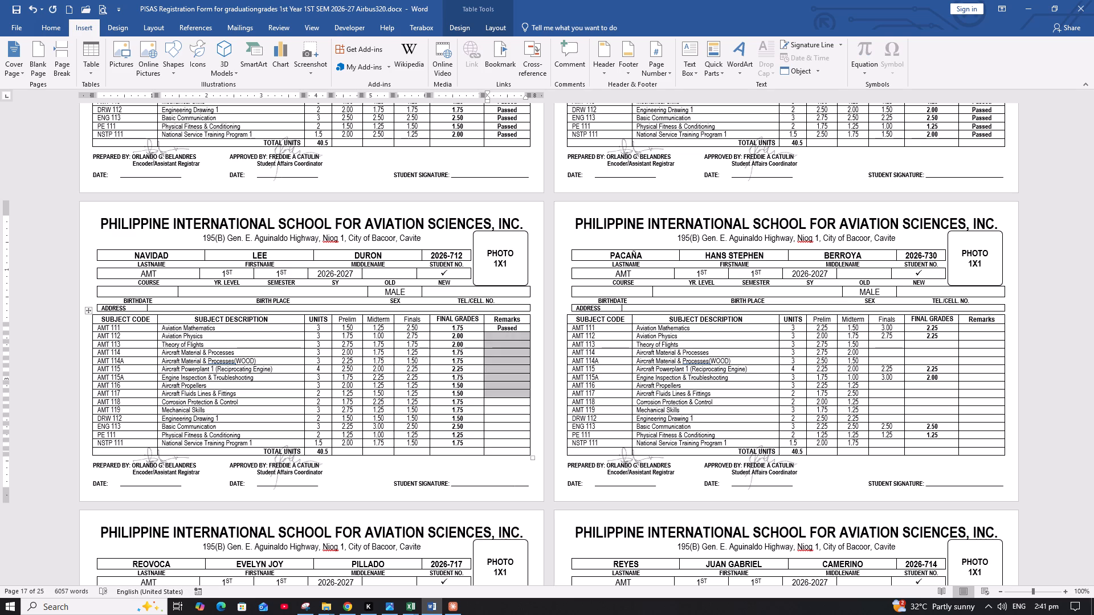
key(shift+Down)
key(shift+Down)
key(shift+Down)
key(ctrl+v)
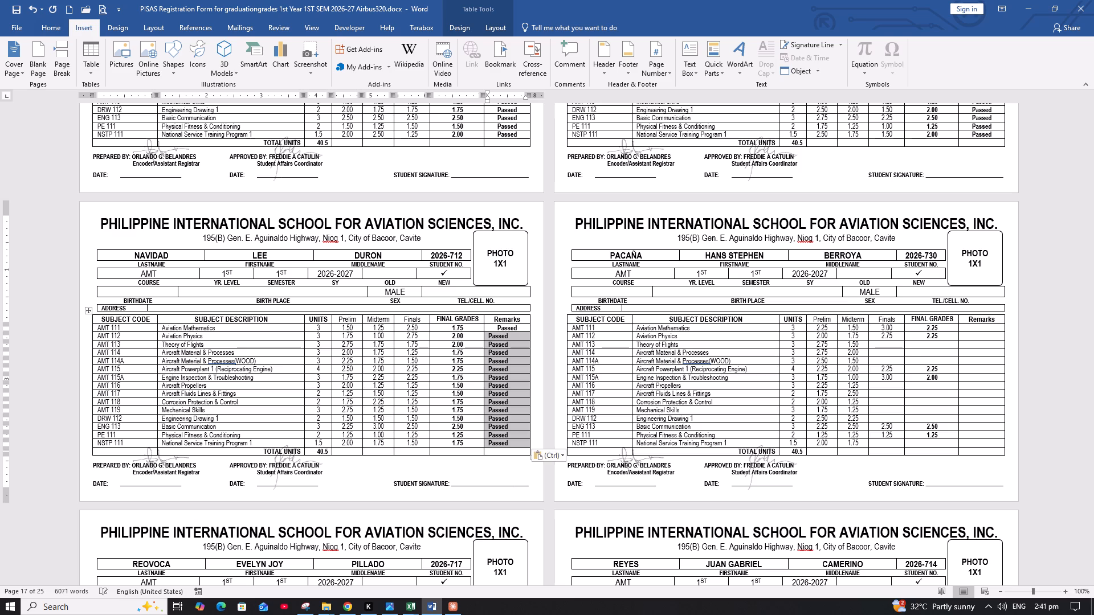
key(ctrl+e)
key(Left)
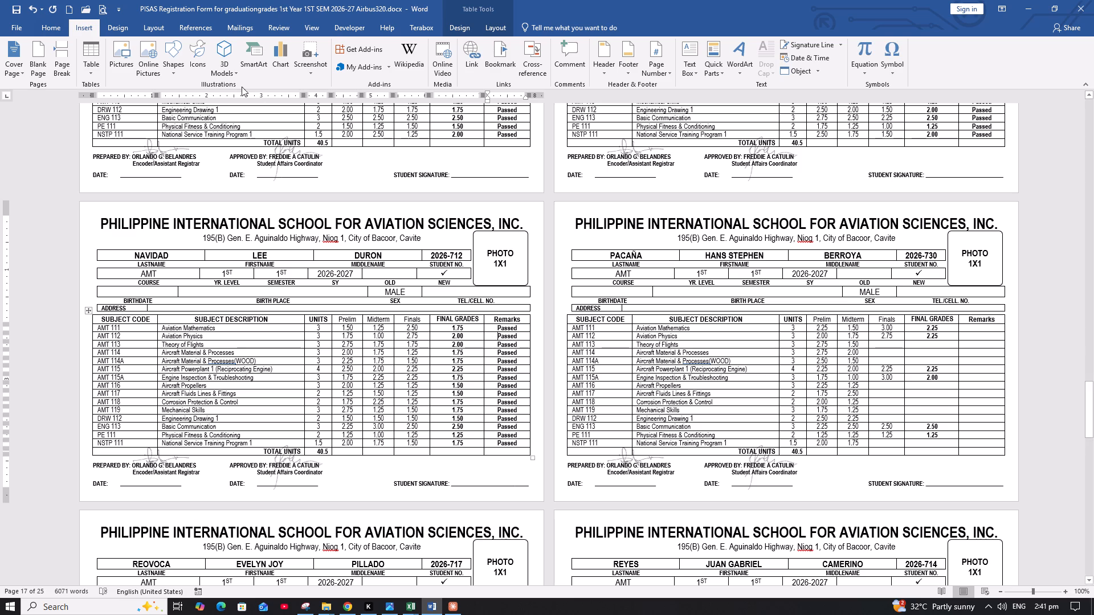
Save the registration form document.
click(19, 9)
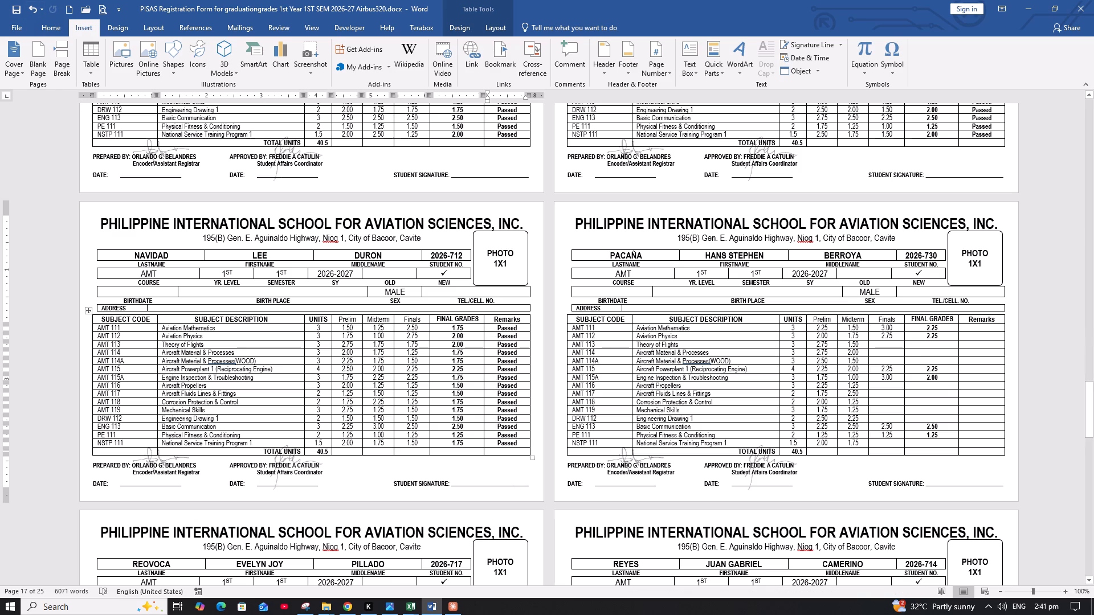
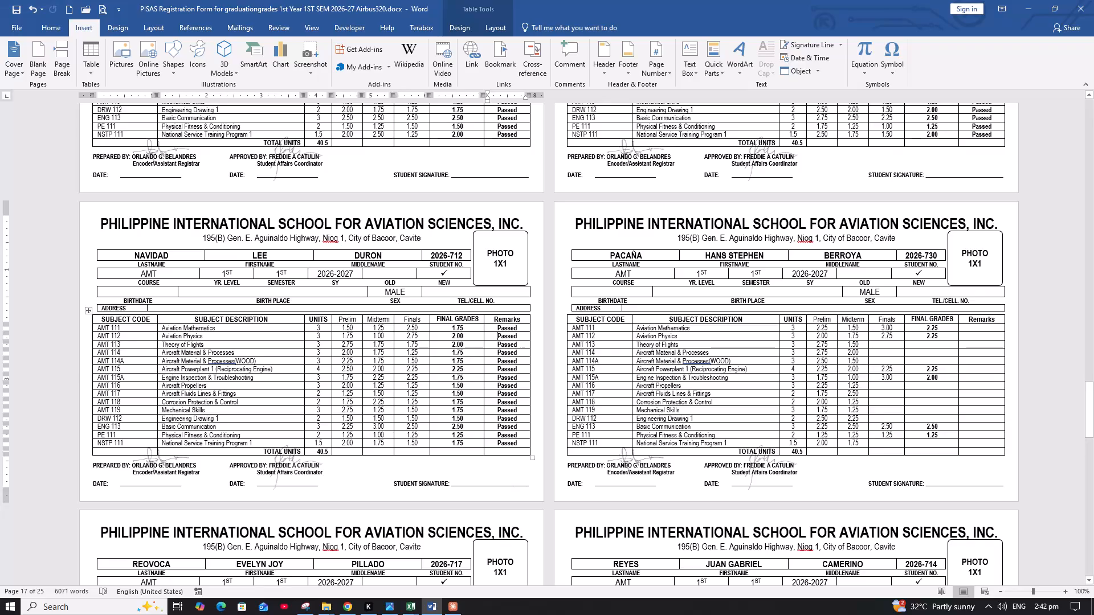
On the Pacaña form, enter 1.50 as the AMT 113 finals grade and 1.75 as its final grade.
click(895, 344)
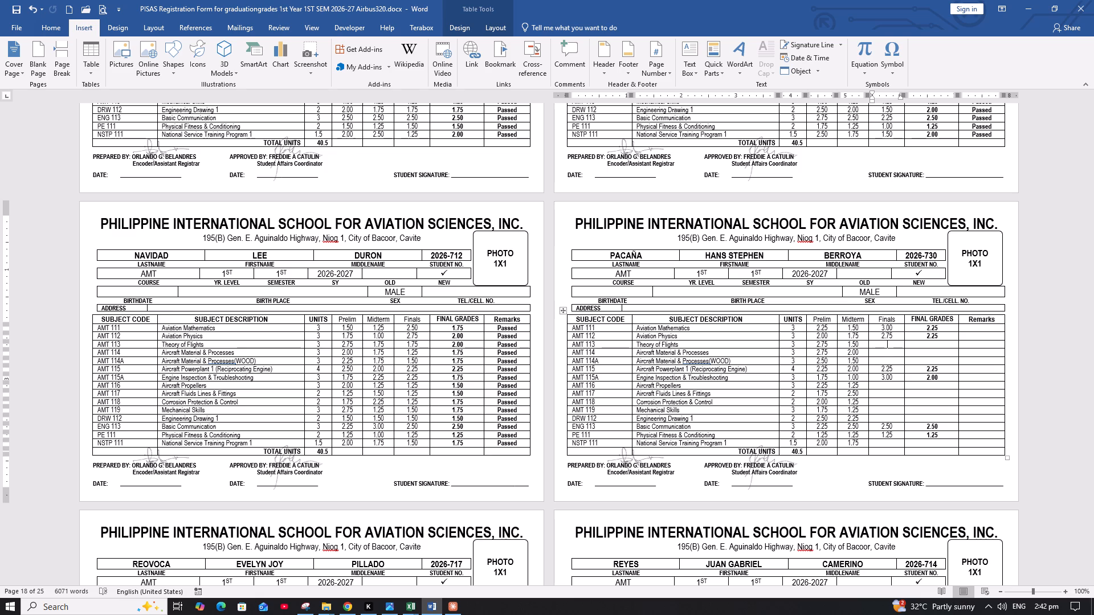
text(1.50)
key(Right)
text(1.75)
On the Pacaña form, enter 2.00 as the AMT 114 finals grade and 2.25 as its final grade.
key(Down)
key(Left)
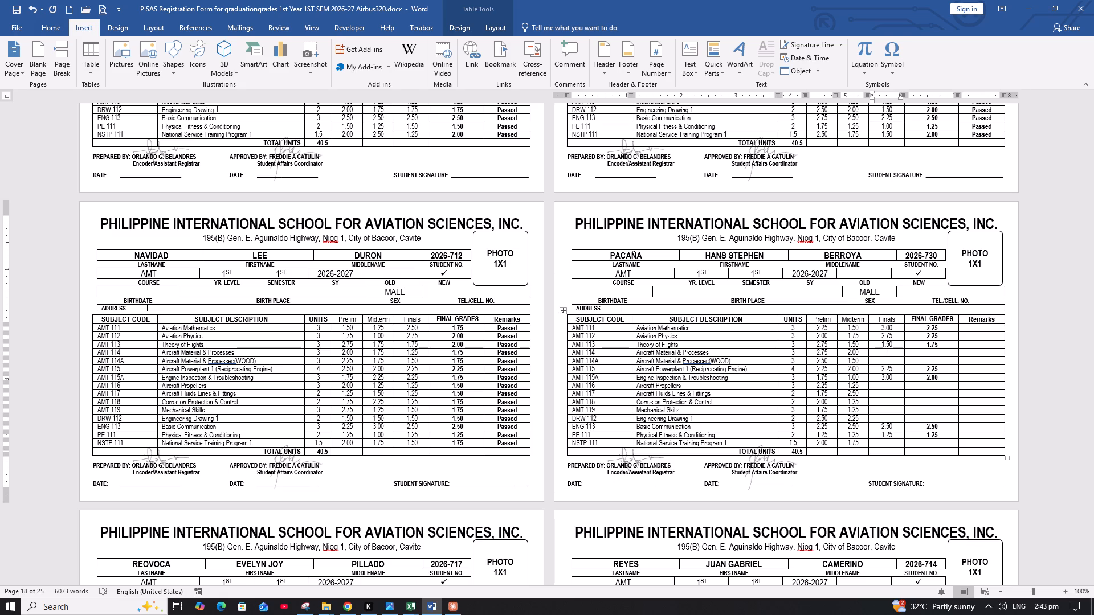
text(2.00)
key(Right)
text(2.25)
key(Down)
key(Left)
text(1.75)
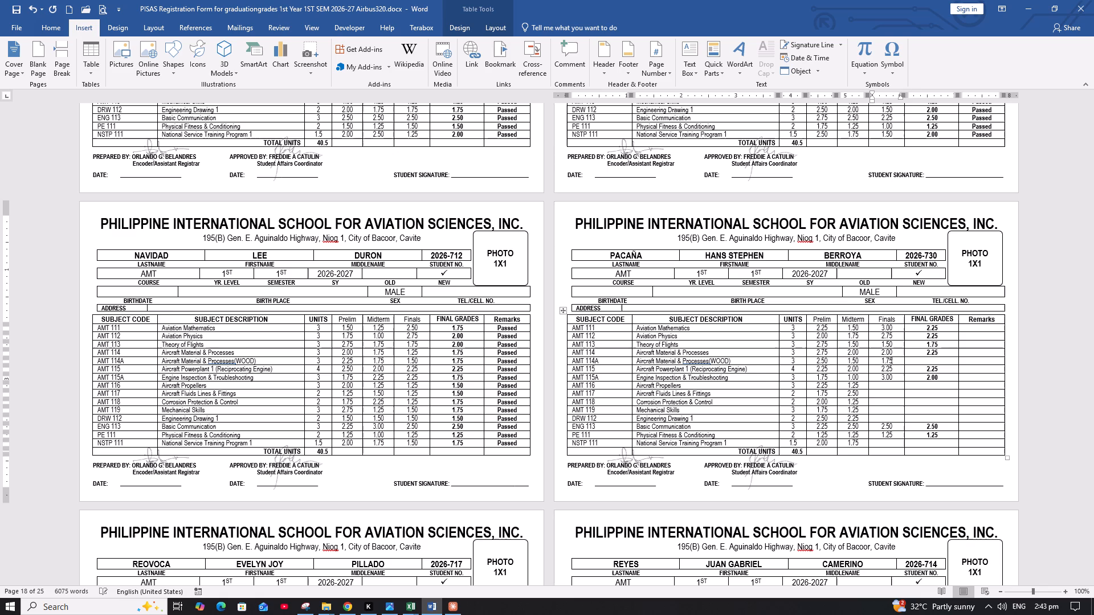
key(Right)
text(1.75)
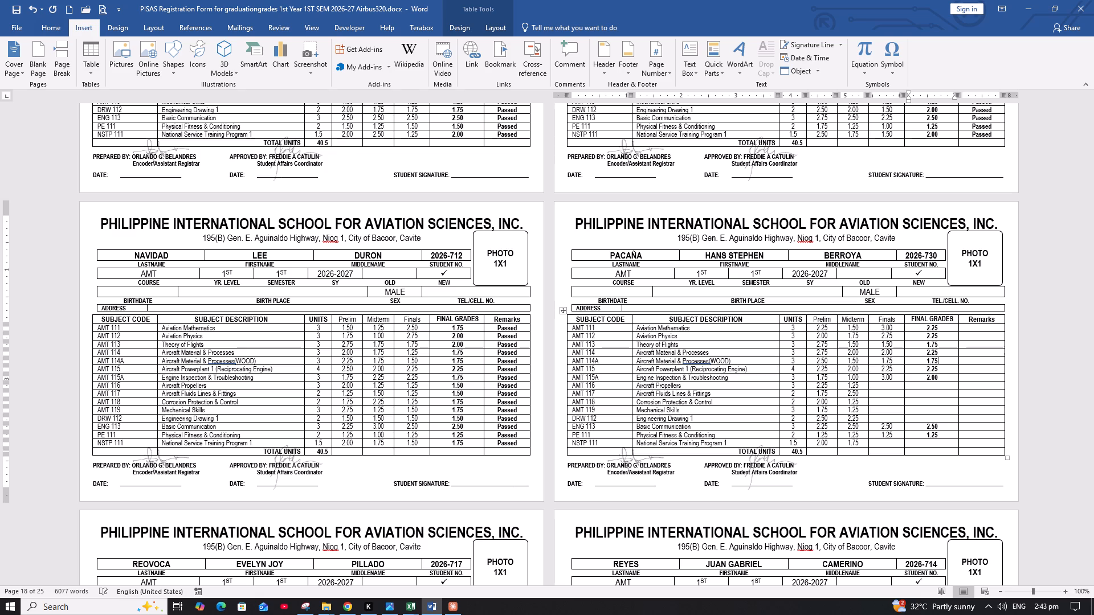
key(Down)
key(Down)
key(Down)
key(Left)
text(1.25)
key(Right)
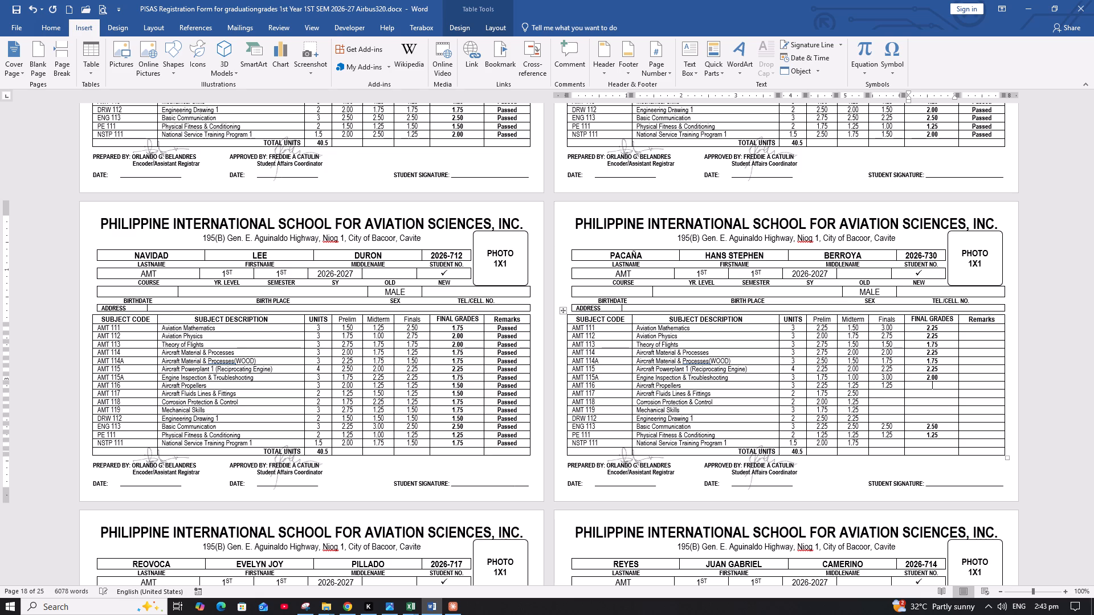
text(1.50)
key(Down)
key(Left)
text(1.75)
key(Right)
text(2.00)
key(Down)
key(Left)
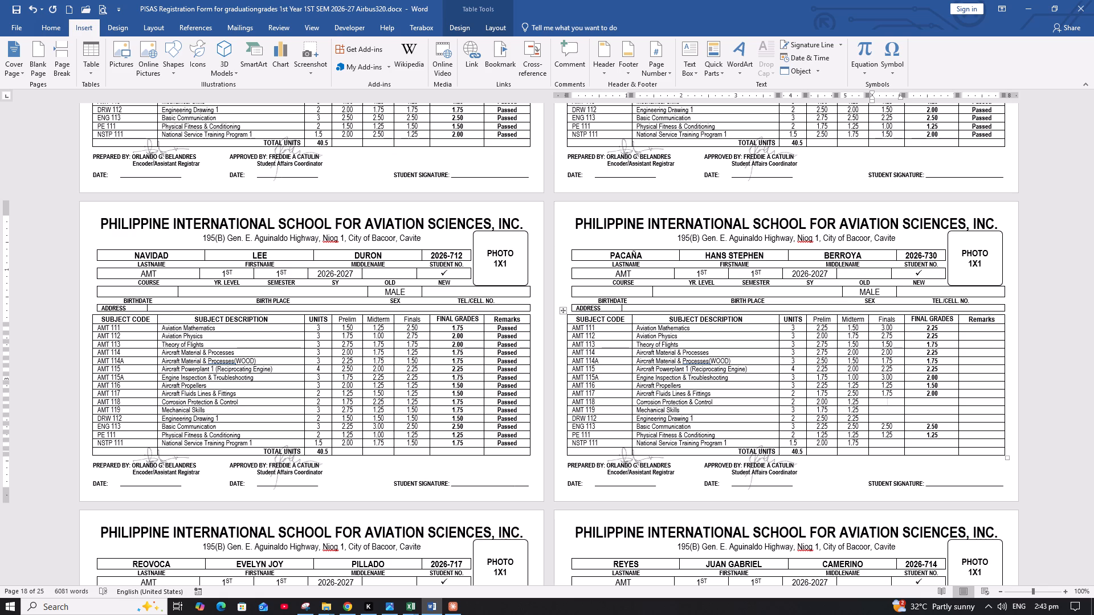
text(2.00)
key(Right)
text(1.75)
key(Down)
key(Left)
text(1.25)
key(Right)
text(1.50)
key(Down)
key(Left)
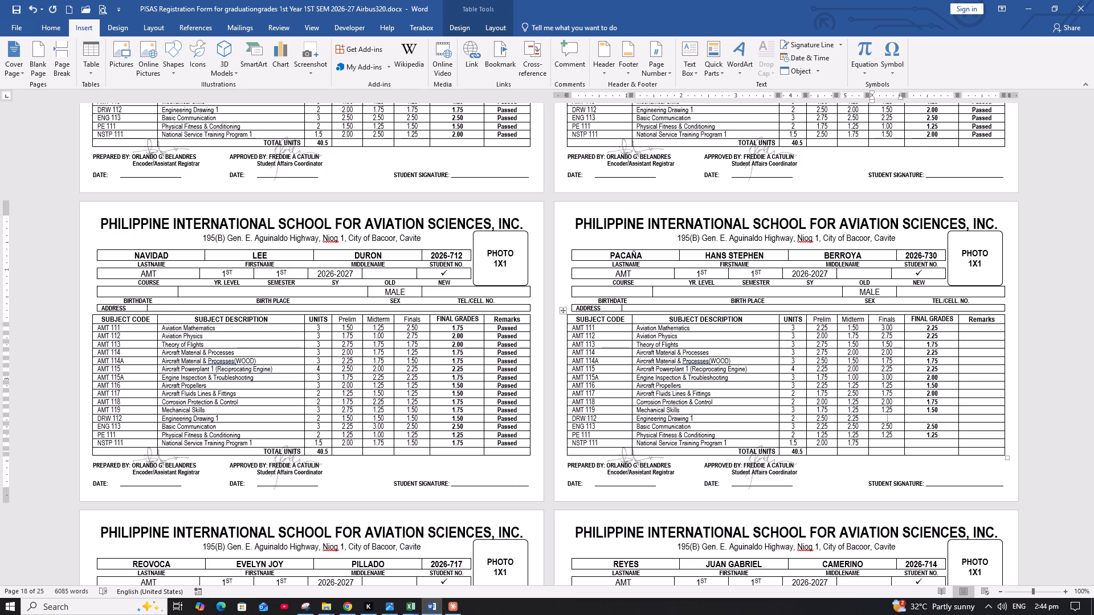
text(2.00)
key(Right)
text(2.25)
On the Pacaña form, enter 1.25 as the NSTP 111 finals grade and 1.75 as its final grade.
key(Down)
key(Down)
key(Down)
key(Left)
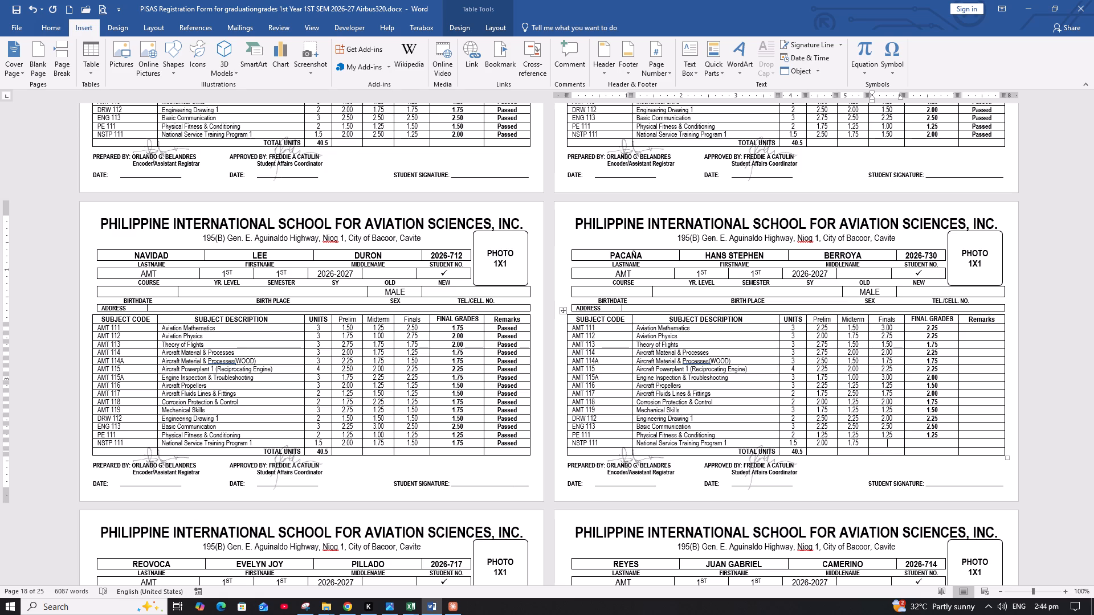
text(1.25)
key(Right)
text(1.75)
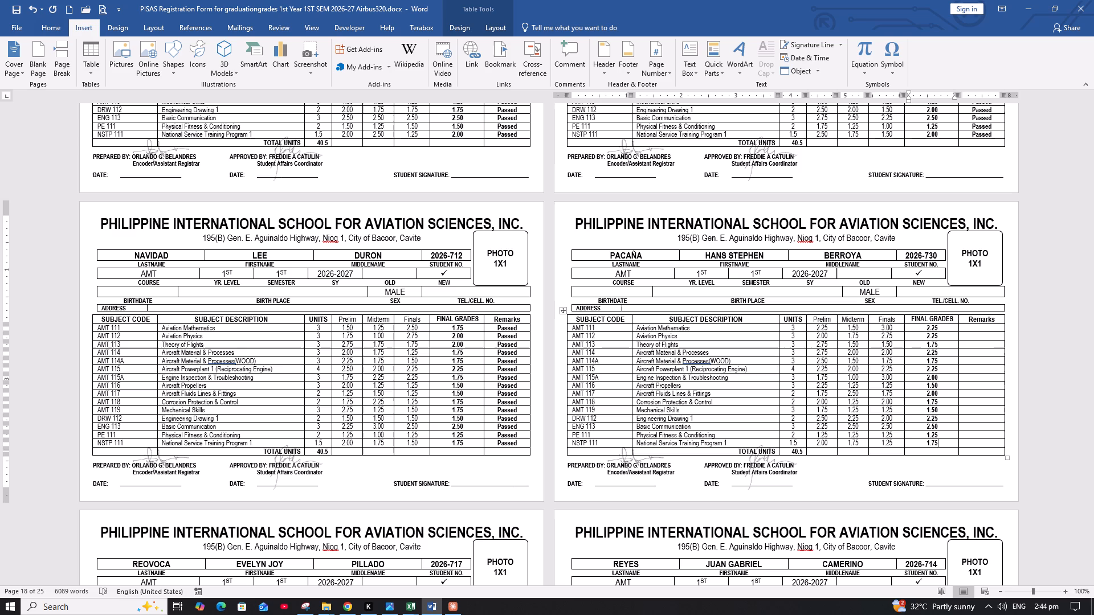
Copy the "Passed" remarks for AMT 111 through NSTP 111 from the Navidad form into the Pacaña form's Remarks column.
drag(517, 329, 513, 355)
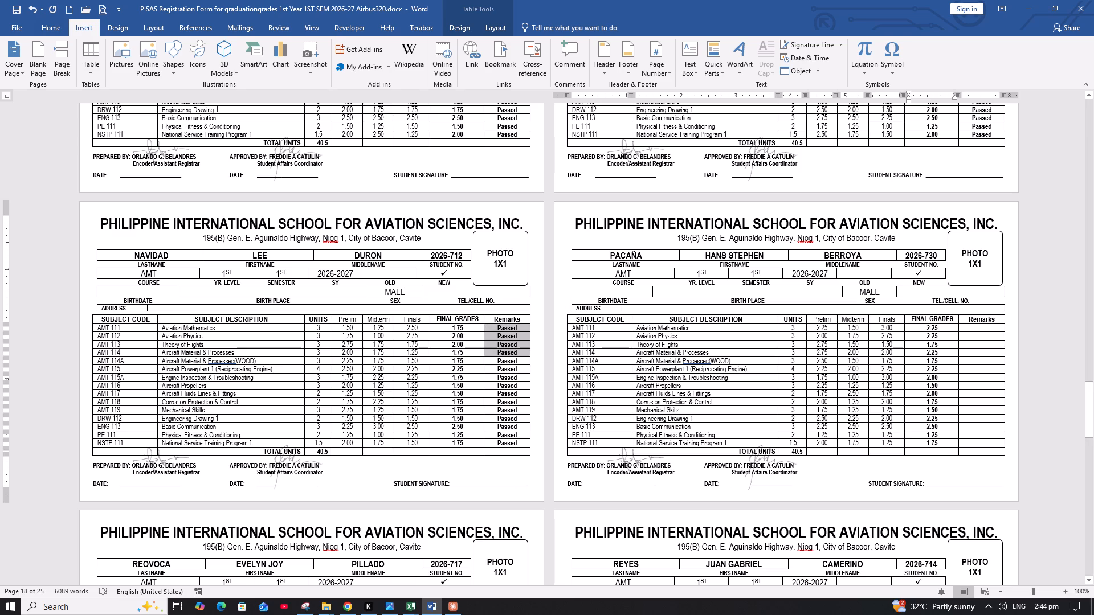
drag(513, 355, 520, 441)
key(ctrl+c)
key(ctrl+c)
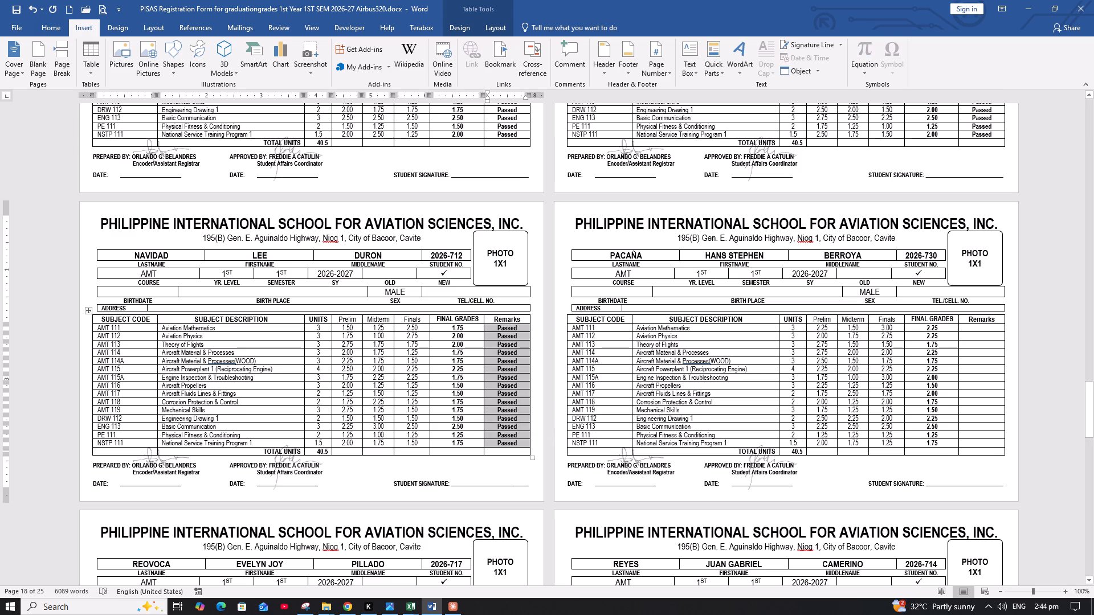
click(983, 328)
key(ctrl+v)
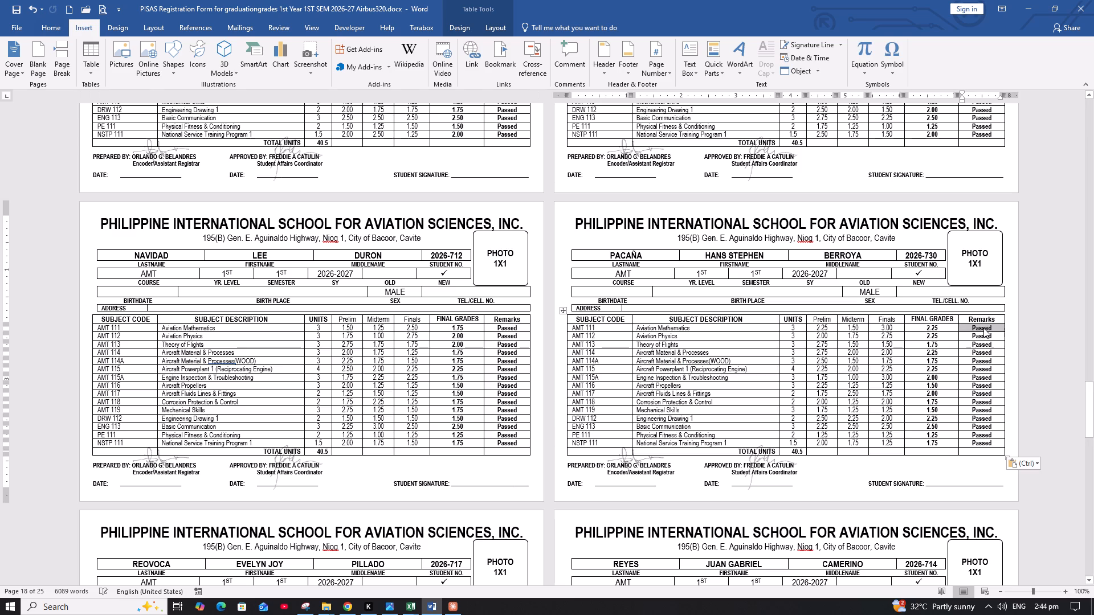
click(977, 384)
click(817, 402)
Save the registration form document.
scroll(817, 402, down, 4)
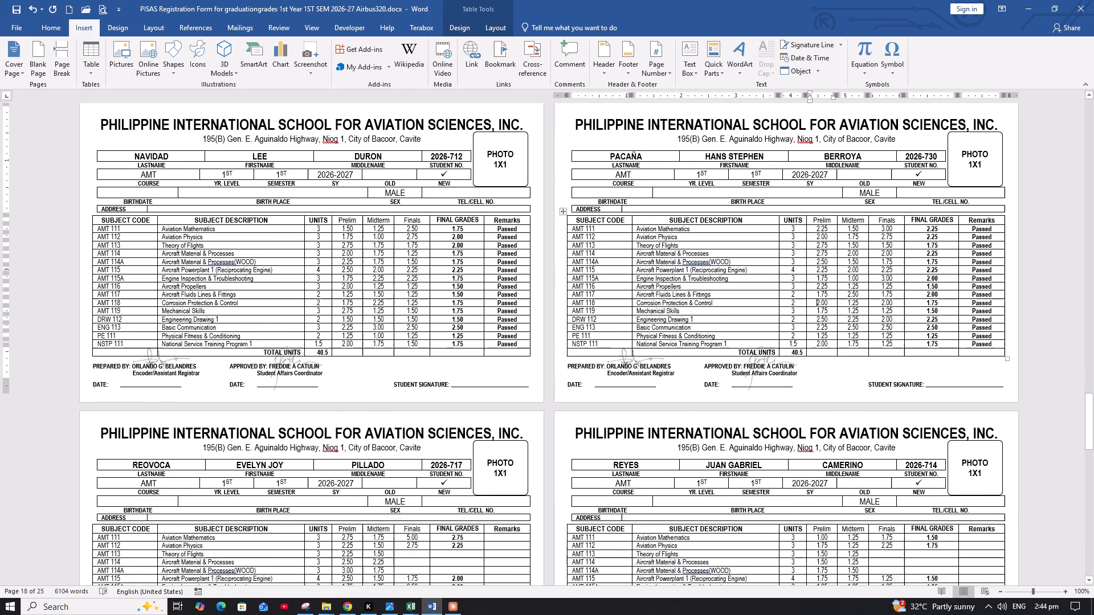
scroll(817, 402, down, 8)
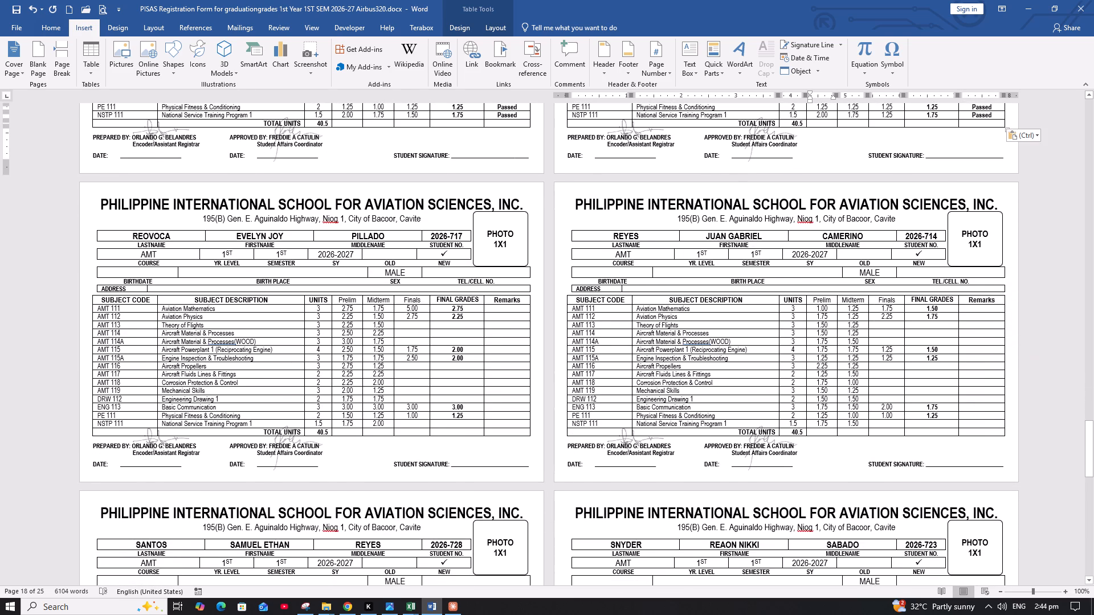
click(420, 324)
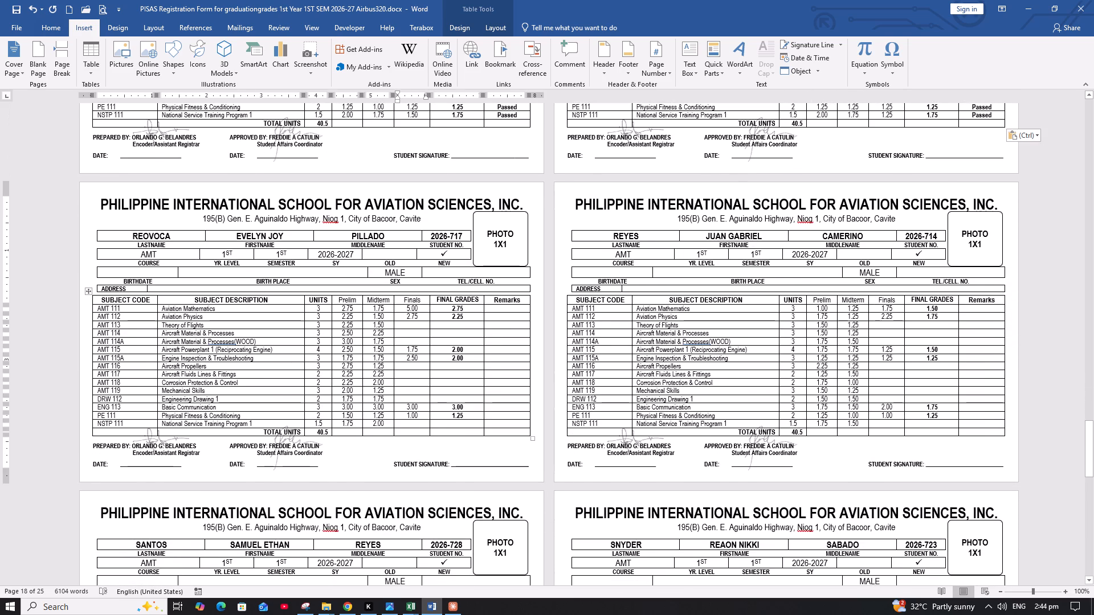
click(17, 10)
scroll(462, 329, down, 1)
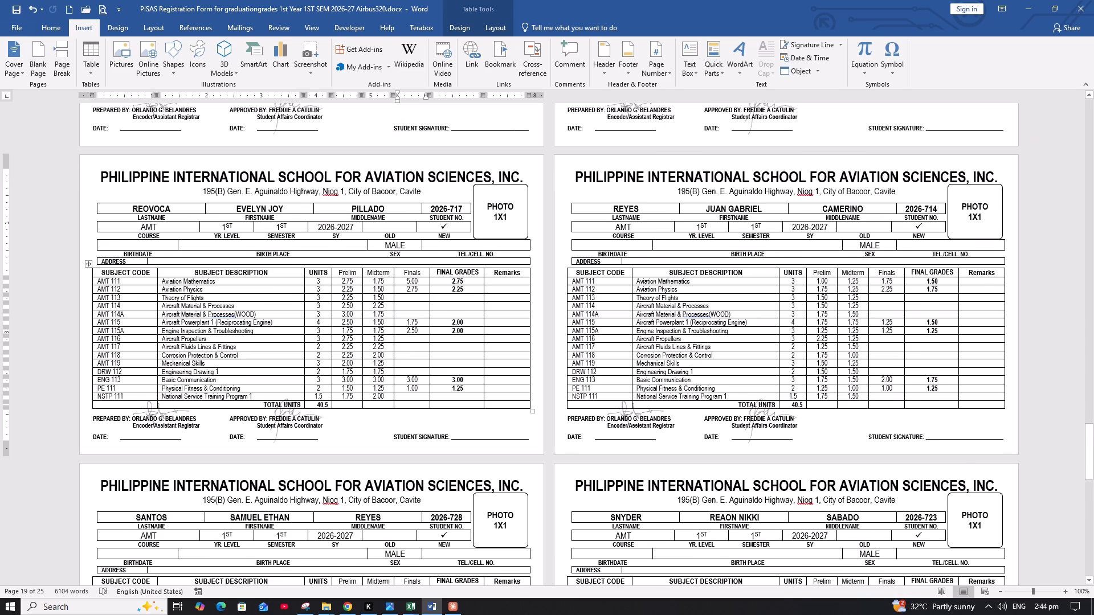
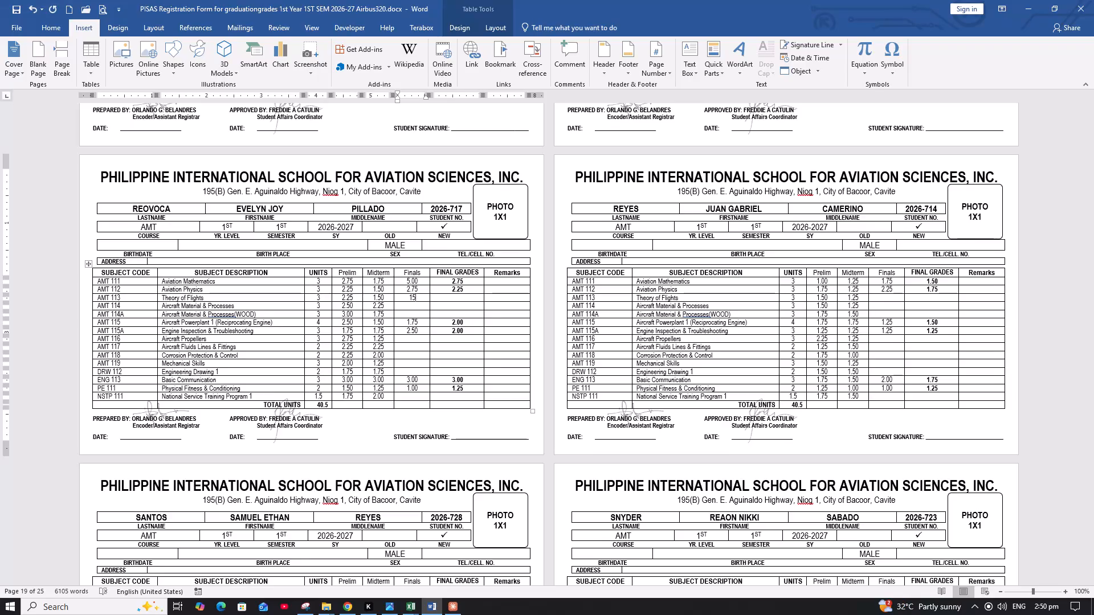
On the Reovoca form, enter 1.50 as the AMT 113 finals grade and 1.75 as its final grade.
key(BackSpace)
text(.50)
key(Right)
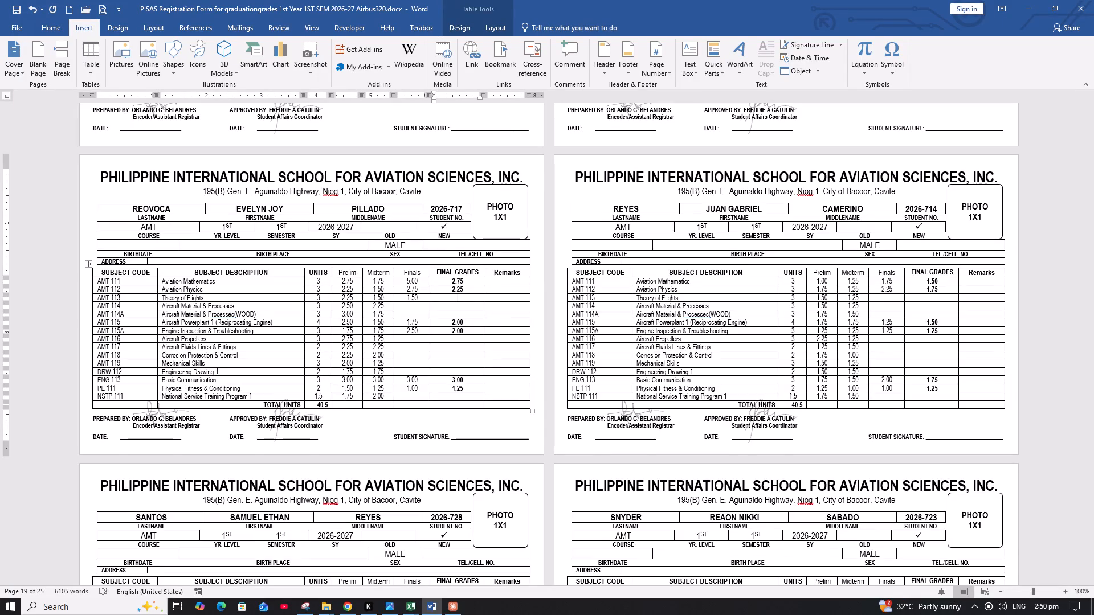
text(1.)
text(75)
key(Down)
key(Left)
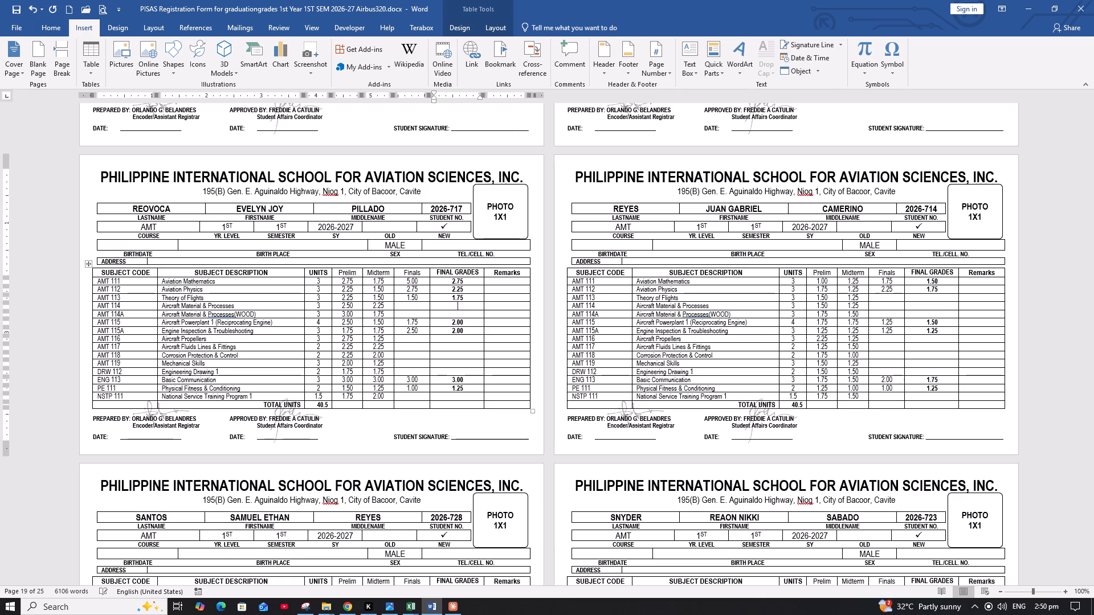
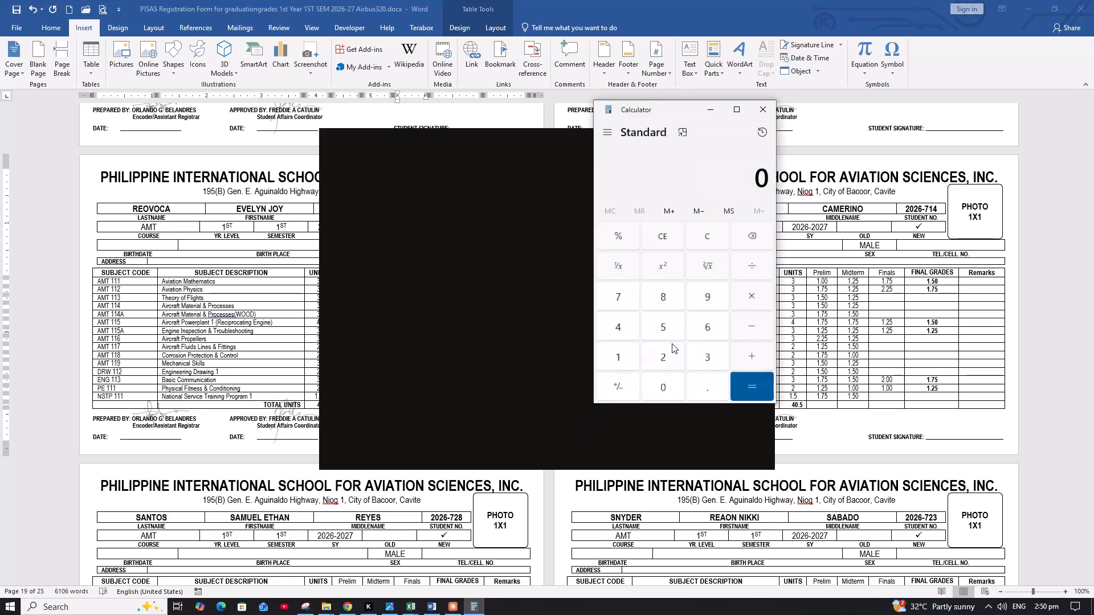
Calculate the product of 3 and 64 in the calculator.
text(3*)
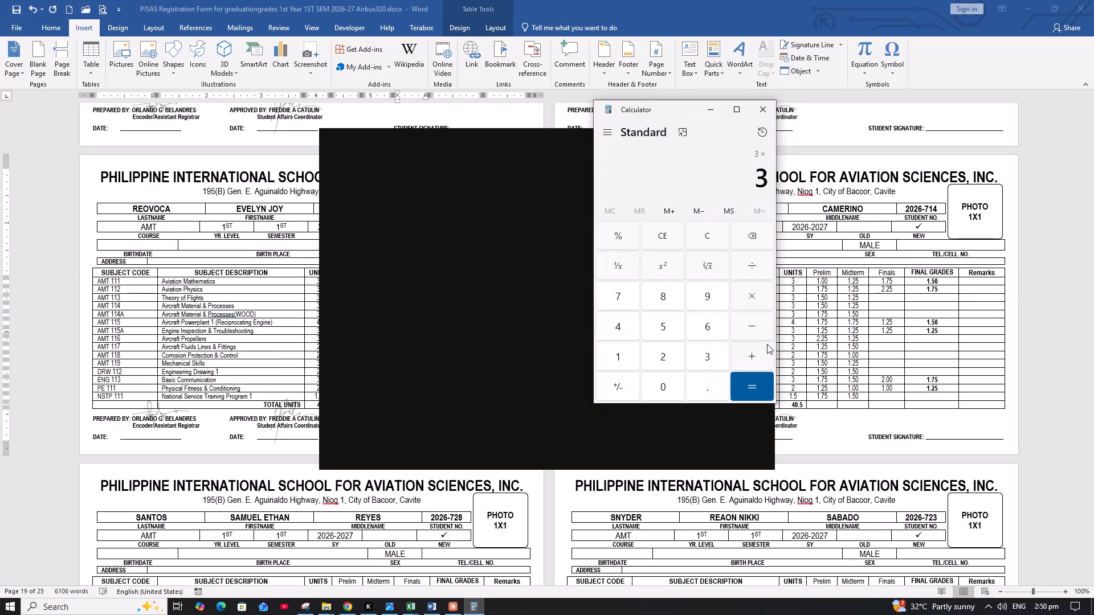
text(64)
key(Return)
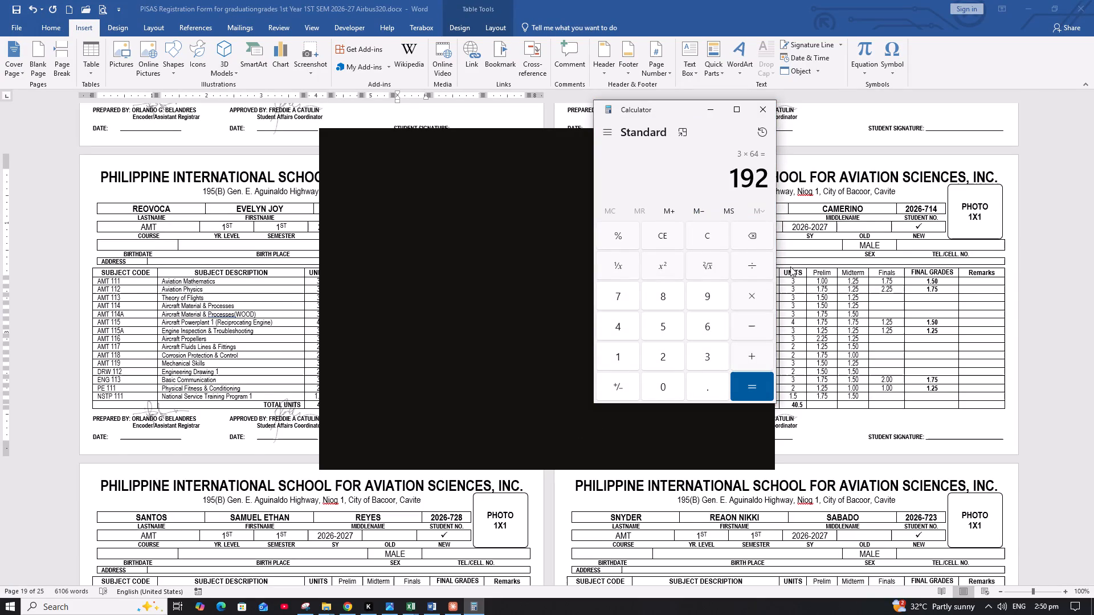